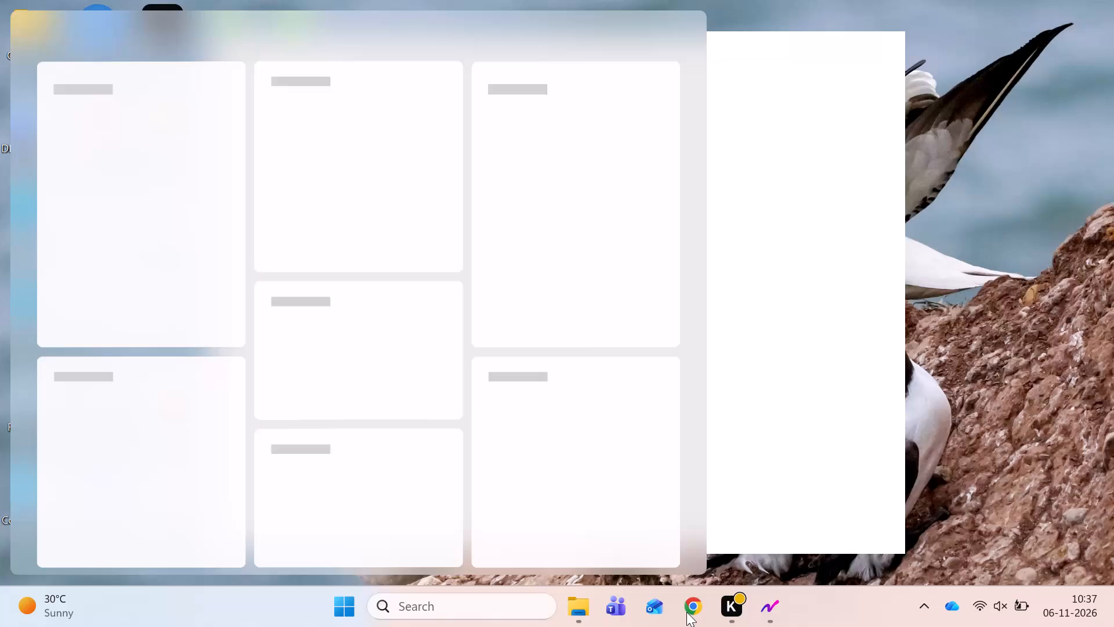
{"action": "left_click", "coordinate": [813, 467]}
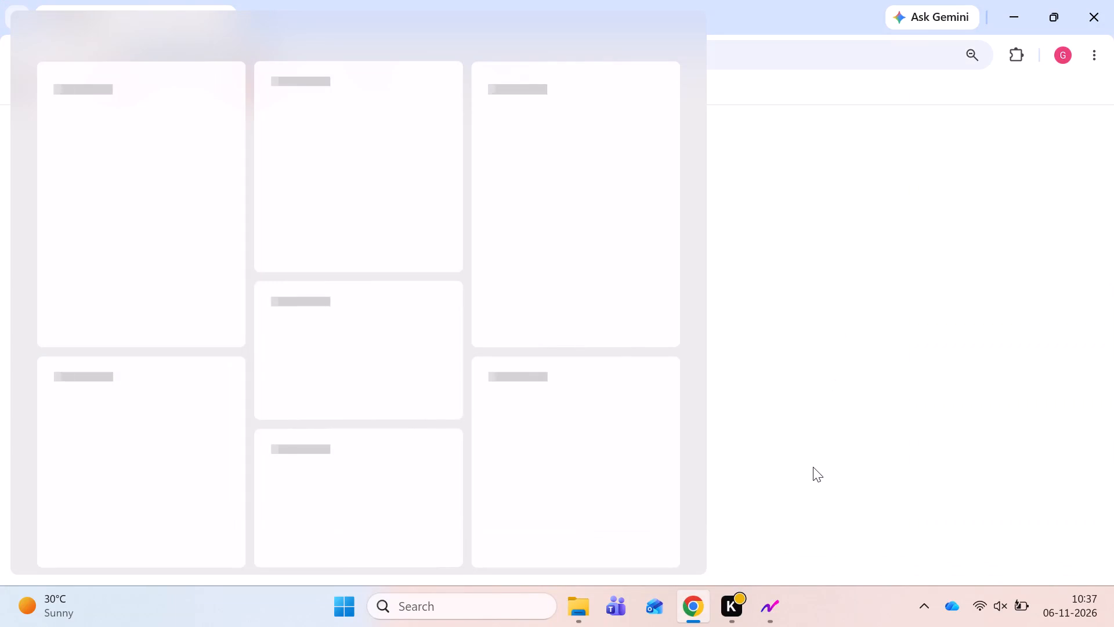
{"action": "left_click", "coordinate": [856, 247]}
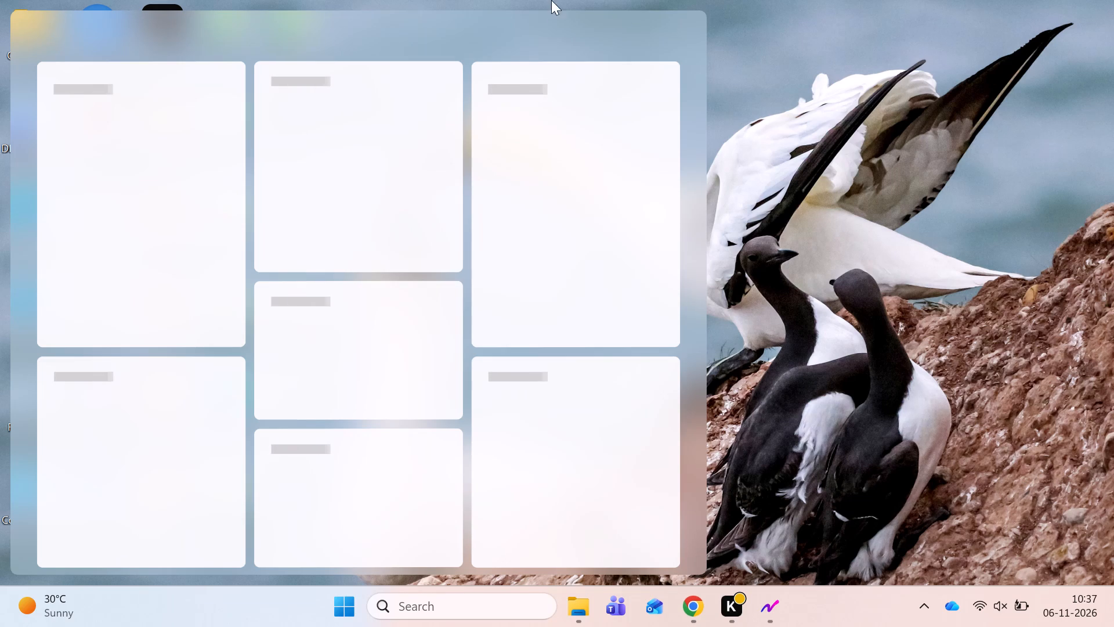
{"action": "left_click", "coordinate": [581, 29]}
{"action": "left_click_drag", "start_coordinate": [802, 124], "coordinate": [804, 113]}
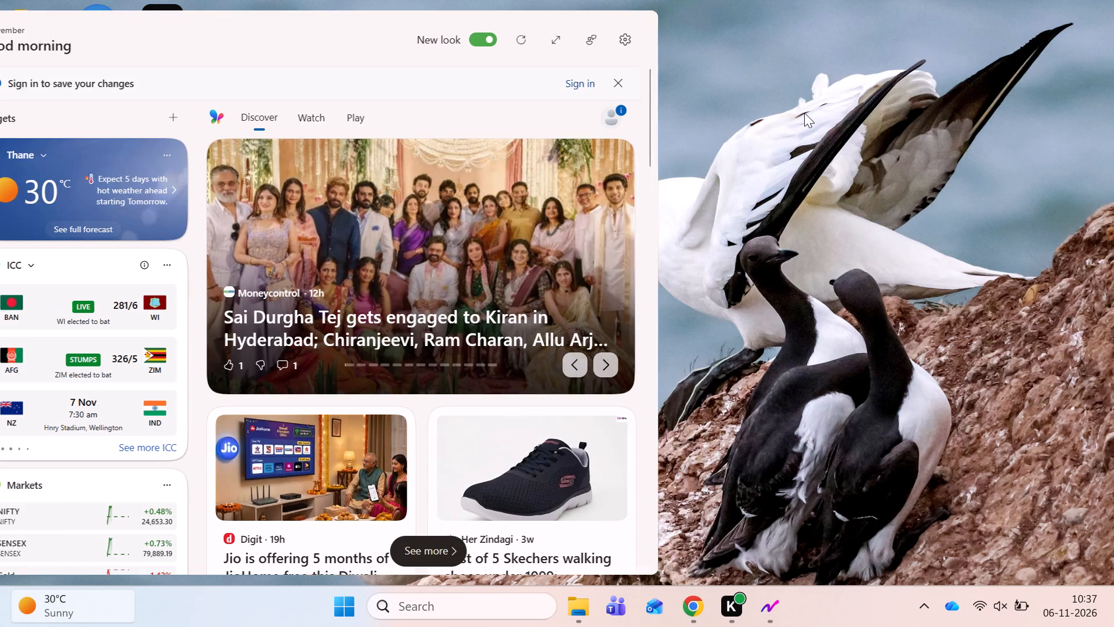
Delete the Book1 Excel file from the desktop.
{"action": "left_click", "coordinate": [228, 147]}
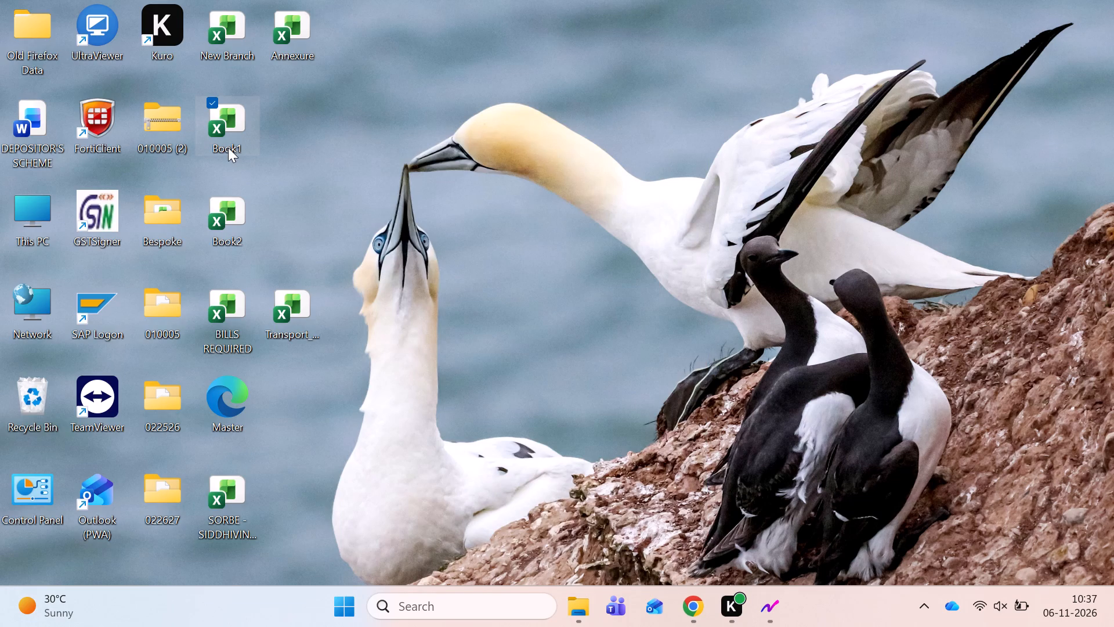
{"action": "key", "text": "Delete"}
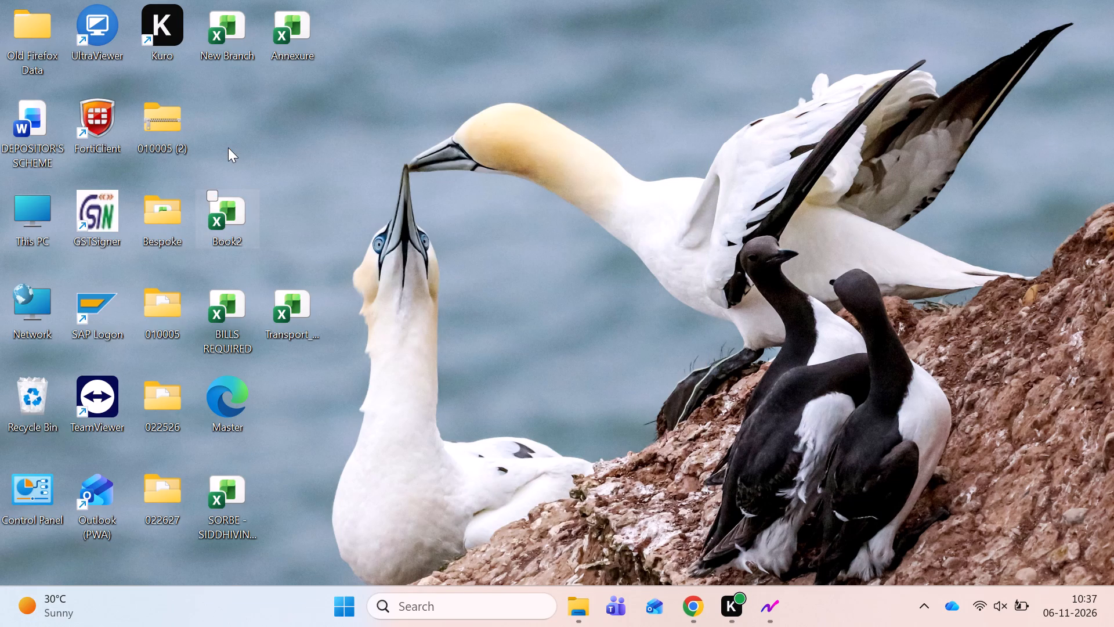
Open the Transport_Cost_Working workbook from the desktop in Excel.
{"action": "left_click", "coordinate": [232, 302]}
{"action": "left_click", "coordinate": [279, 307]}
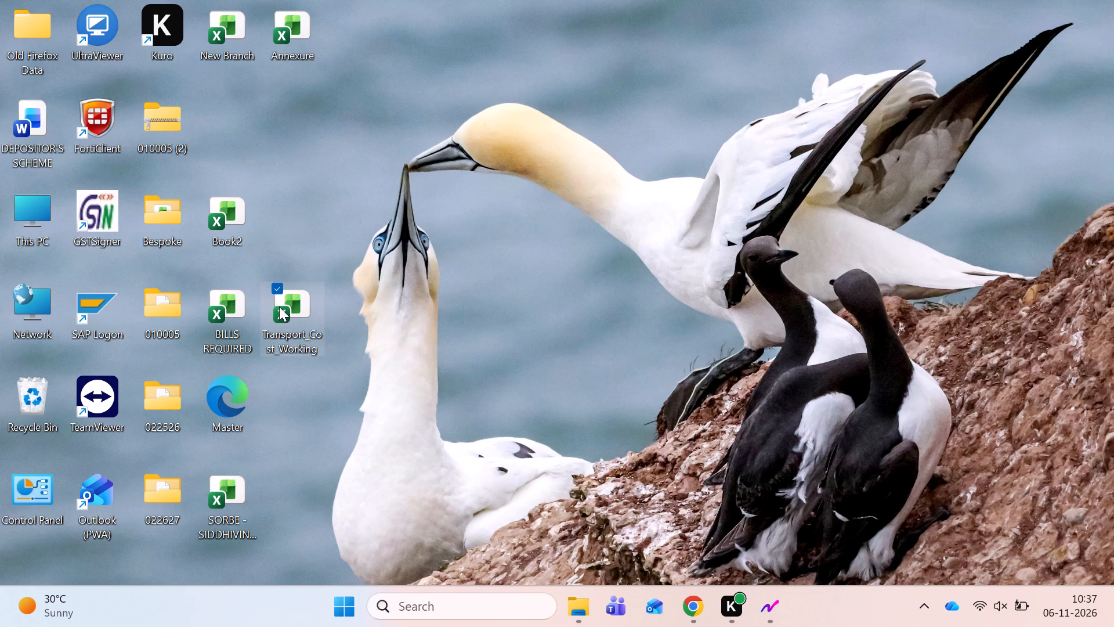
{"action": "double_click", "coordinate": [279, 307]}
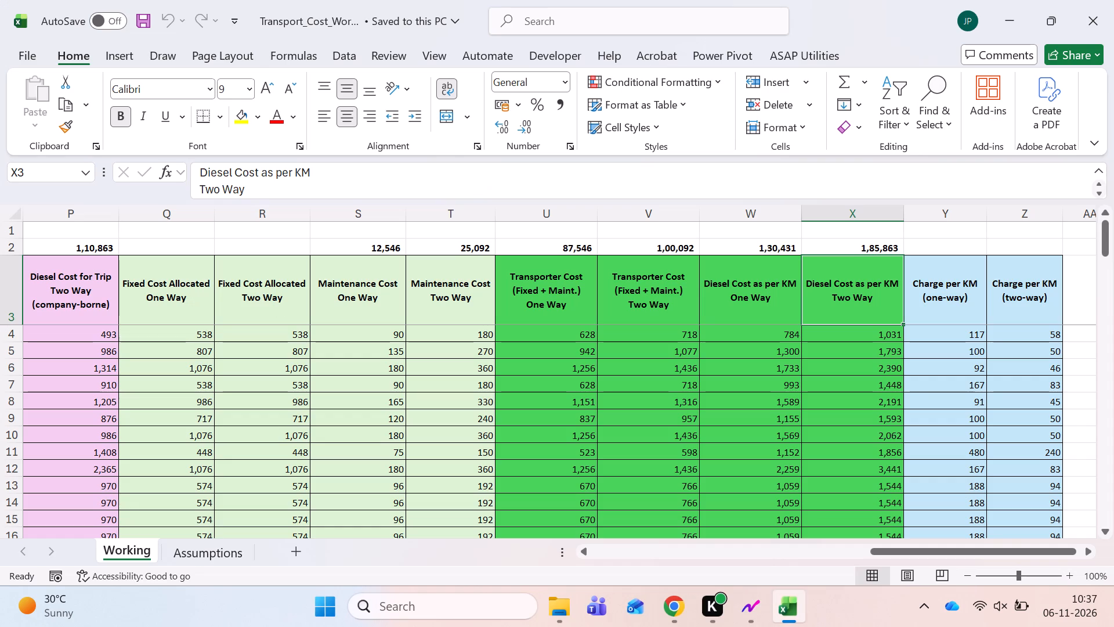
Inspect the formula for the one-way Transporter Cost (Fixed + Maint.) in cell U4 of the Working sheet.
{"action": "left_click", "coordinate": [559, 318]}
{"action": "left_click", "coordinate": [563, 334]}
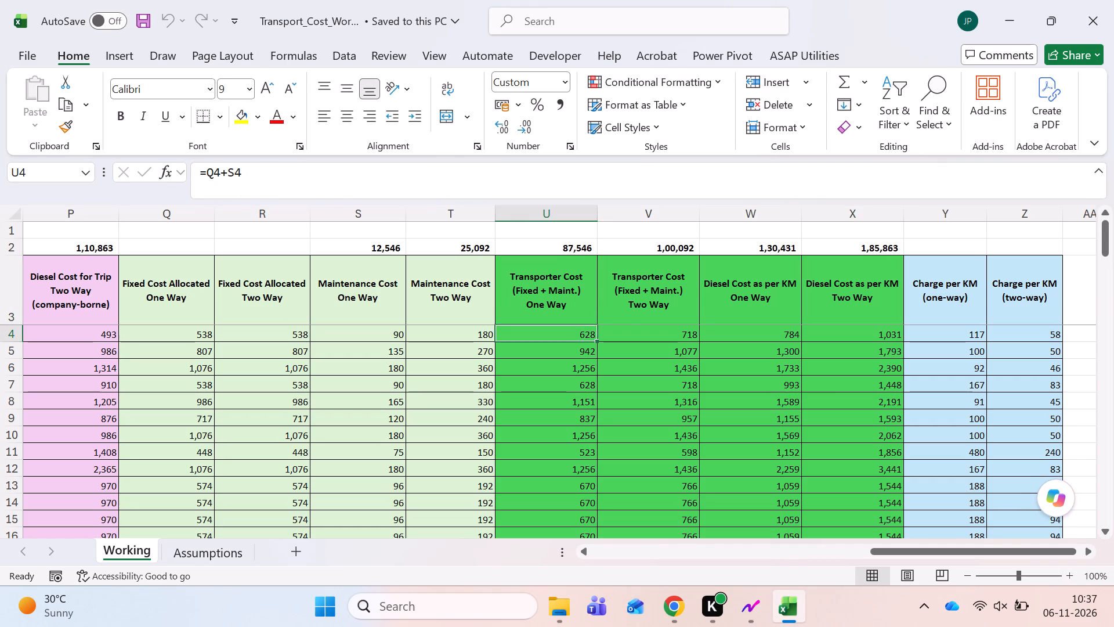
{"action": "key", "text": "F2"}
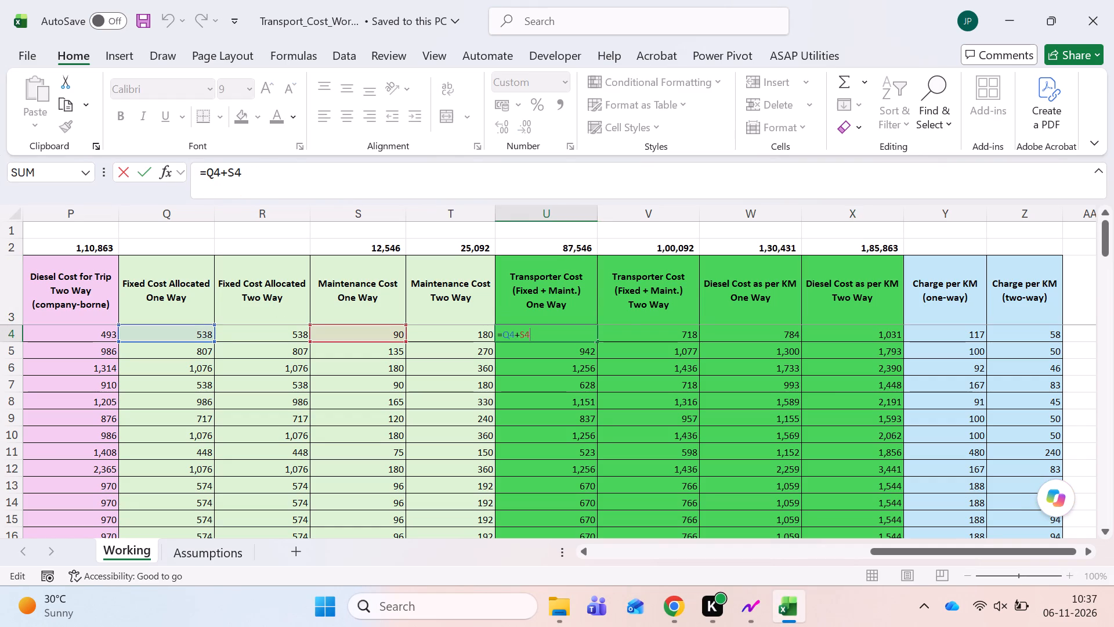
{"action": "key", "text": "Escape"}
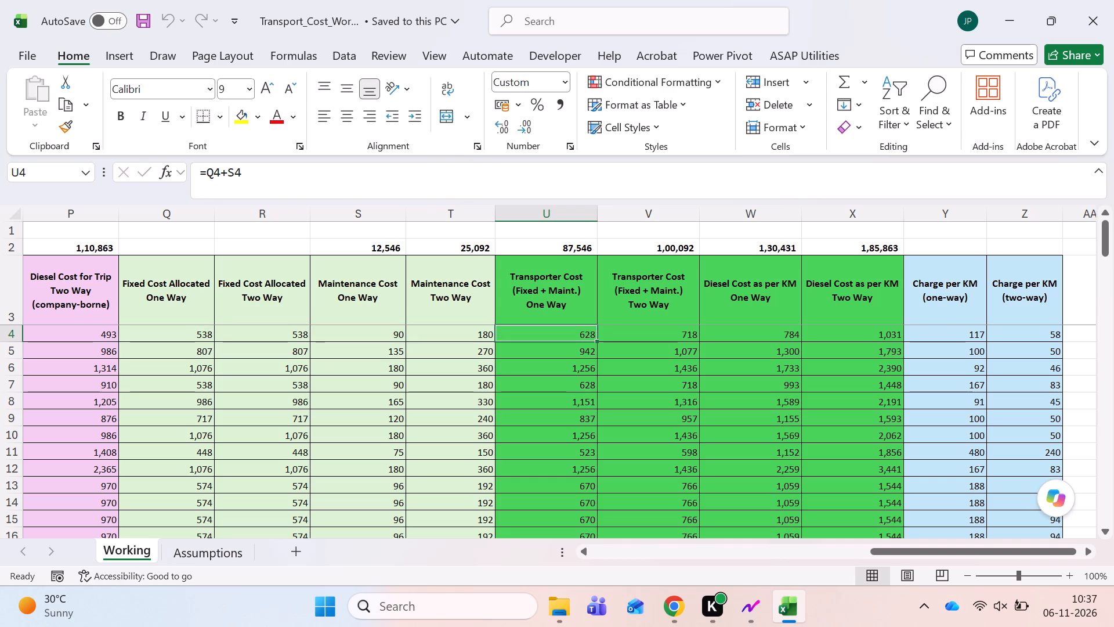
Review the invoice, distance, diesel and maintenance columns in rows 4 and 5 of the Working sheet, including the diesel litres formulas.
{"action": "key", "text": "Left"}
{"action": "key", "text": "Left"}
{"action": "key", "text": "Left"}
{"action": "key", "text": "Left"}
{"action": "key", "text": "Left"}
{"action": "key", "text": "Left"}
{"action": "key", "text": "Left"}
{"action": "key", "text": "Left"}
{"action": "key", "text": "Left"}
{"action": "key", "text": "Left"}
{"action": "key", "text": "Left"}
{"action": "key", "text": "Left"}
{"action": "key", "text": "Left"}
{"action": "key", "text": "Left"}
{"action": "key", "text": "Left"}
{"action": "key", "text": "Left"}
{"action": "key", "text": "Left"}
{"action": "key", "text": "Left"}
{"action": "key", "text": "Left"}
{"action": "key", "text": "Left"}
{"action": "key", "text": "Left"}
{"action": "key", "text": "Left"}
{"action": "key", "text": "Left"}
{"action": "key", "text": "Left"}
{"action": "key", "text": "Left"}
{"action": "key", "text": "Left"}
{"action": "key", "text": "Left"}
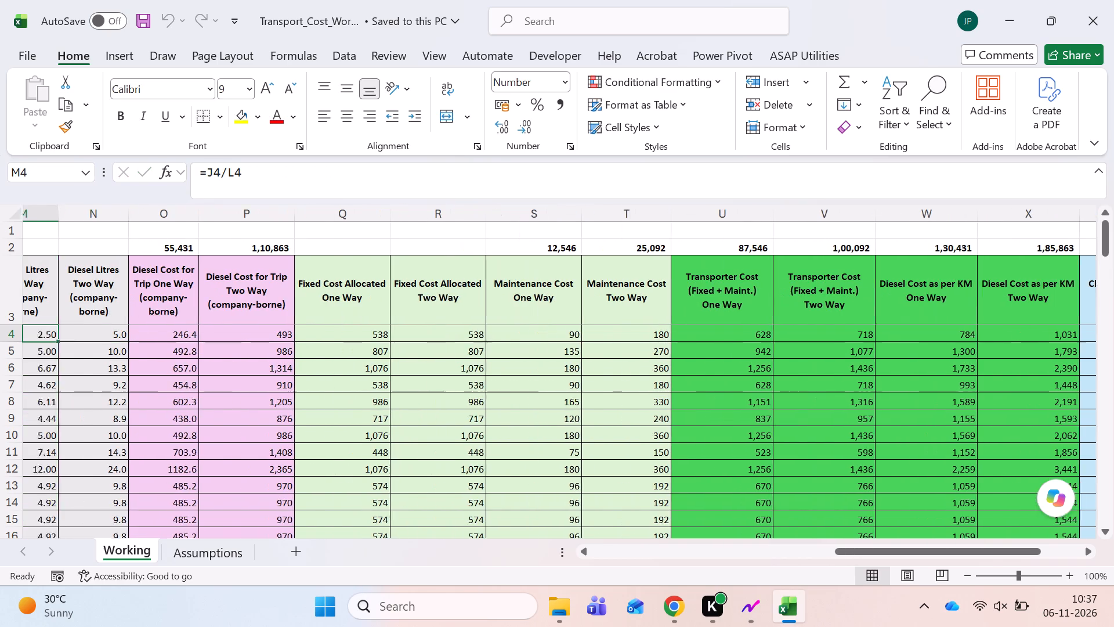
{"action": "key", "text": "Down"}
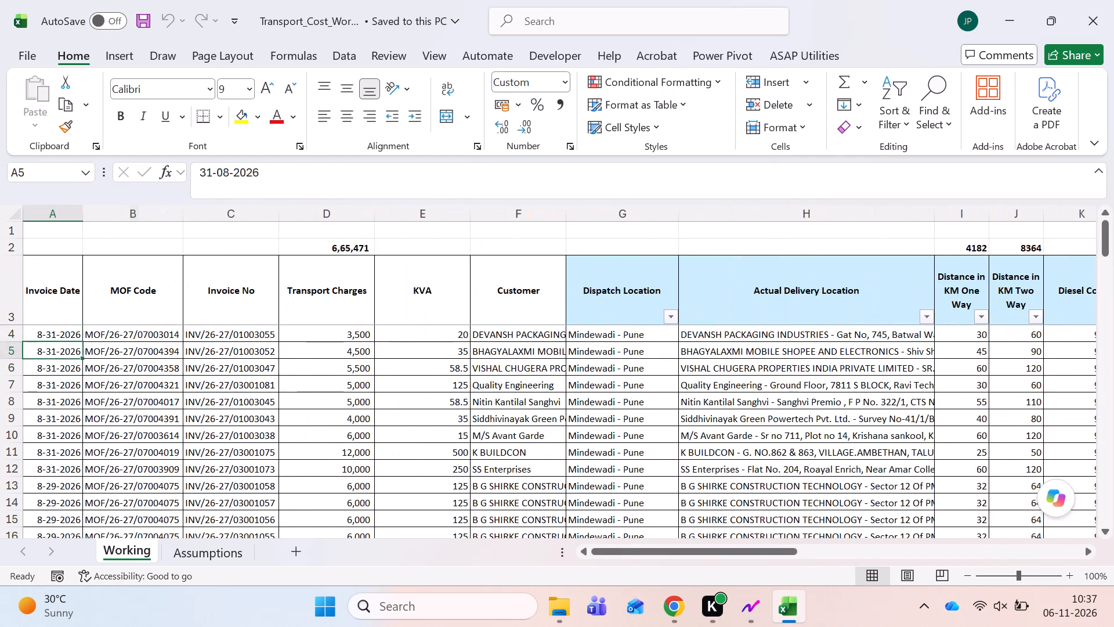
{"action": "key", "text": "Right"}
{"action": "key", "text": "Right"}
{"action": "key", "text": "Right"}
{"action": "key", "text": "Right"}
{"action": "key", "text": "Right"}
{"action": "key", "text": "Right"}
{"action": "key", "text": "Right"}
{"action": "key", "text": "Right"}
{"action": "key", "text": "Right"}
{"action": "key", "text": "Right"}
{"action": "key", "text": "Right"}
{"action": "key", "text": "Right"}
{"action": "key", "text": "Right"}
{"action": "key", "text": "Right"}
{"action": "key", "text": "Right"}
{"action": "key", "text": "Right"}
{"action": "key", "text": "Right"}
{"action": "key", "text": "Right"}
{"action": "key", "text": "Right"}
{"action": "key", "text": "Right"}
{"action": "key", "text": "Left"}
{"action": "key", "text": "Left"}
{"action": "key", "text": "Left"}
{"action": "key", "text": "Left"}
{"action": "key", "text": "Left"}
{"action": "key", "text": "Left"}
{"action": "key", "text": "Left"}
{"action": "key", "text": "Left"}
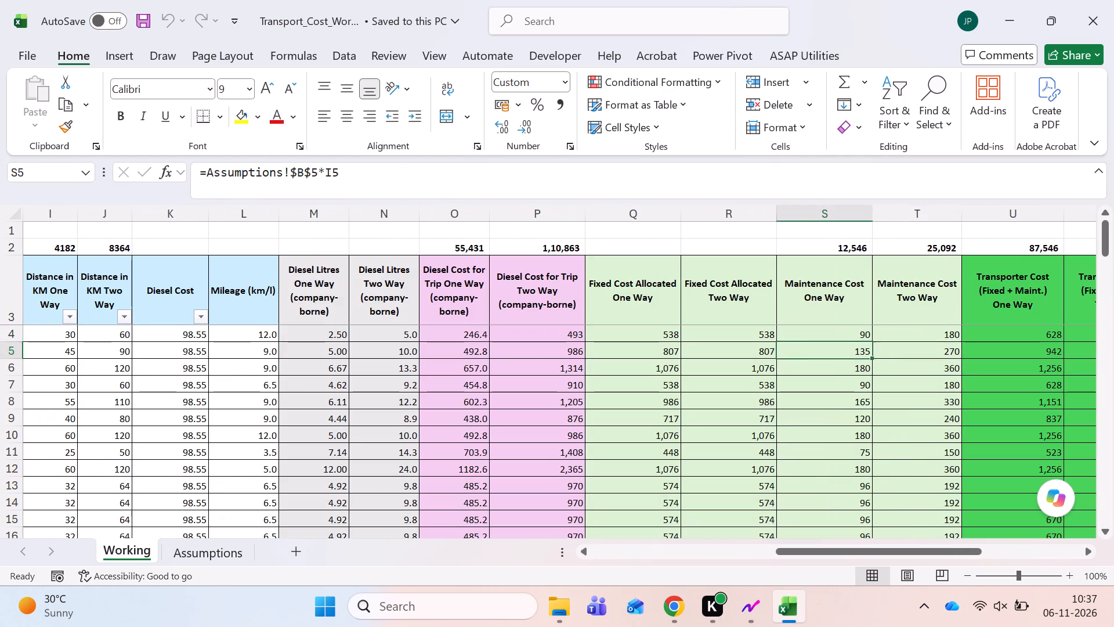
{"action": "key", "text": "Right"}
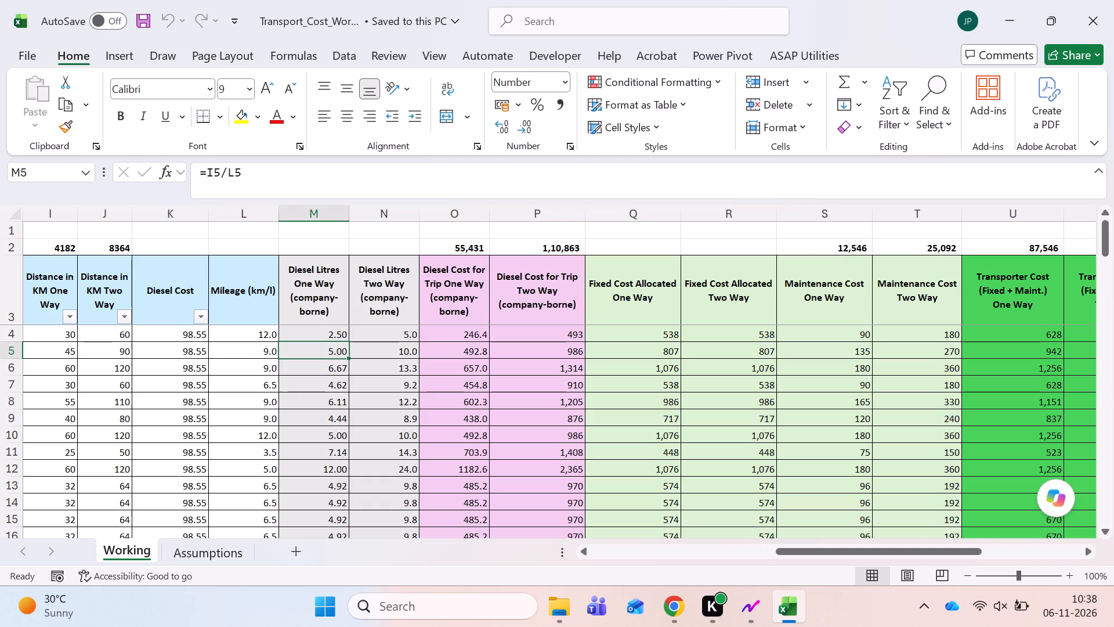
{"action": "key", "text": "Up"}
{"action": "key", "text": "Right"}
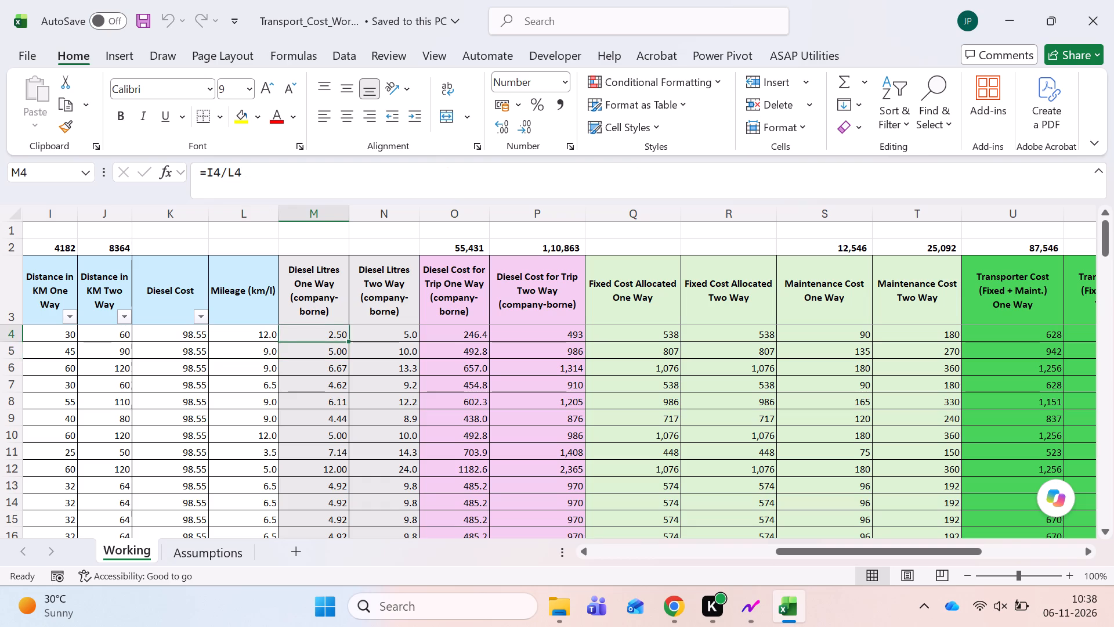
Close the Transport_Cost_Working workbook.
{"action": "left_click", "coordinate": [1113, 1]}
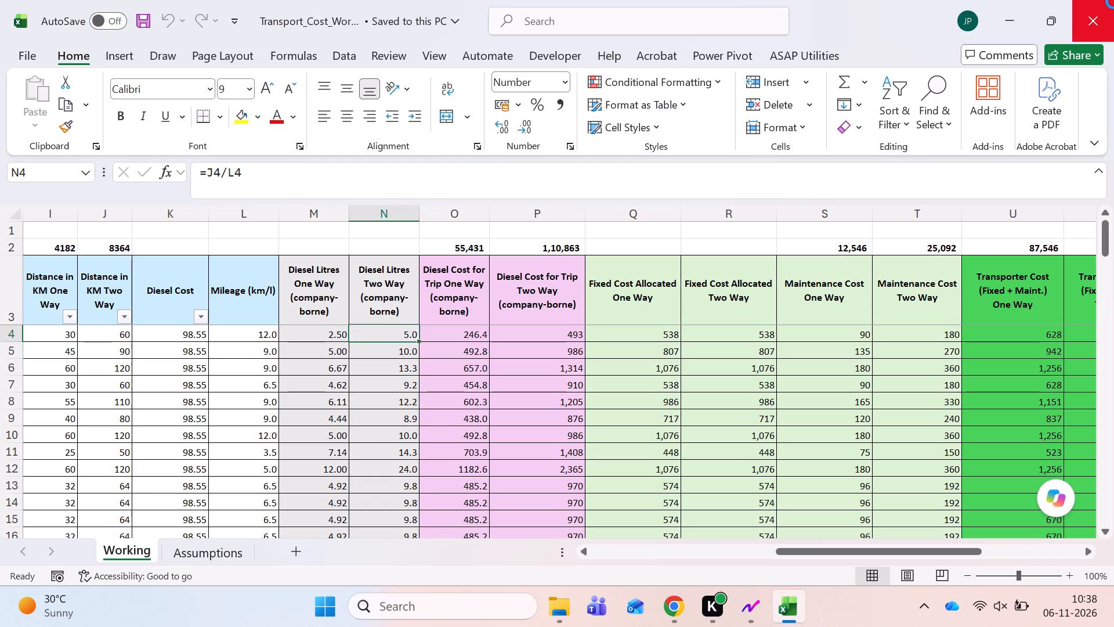
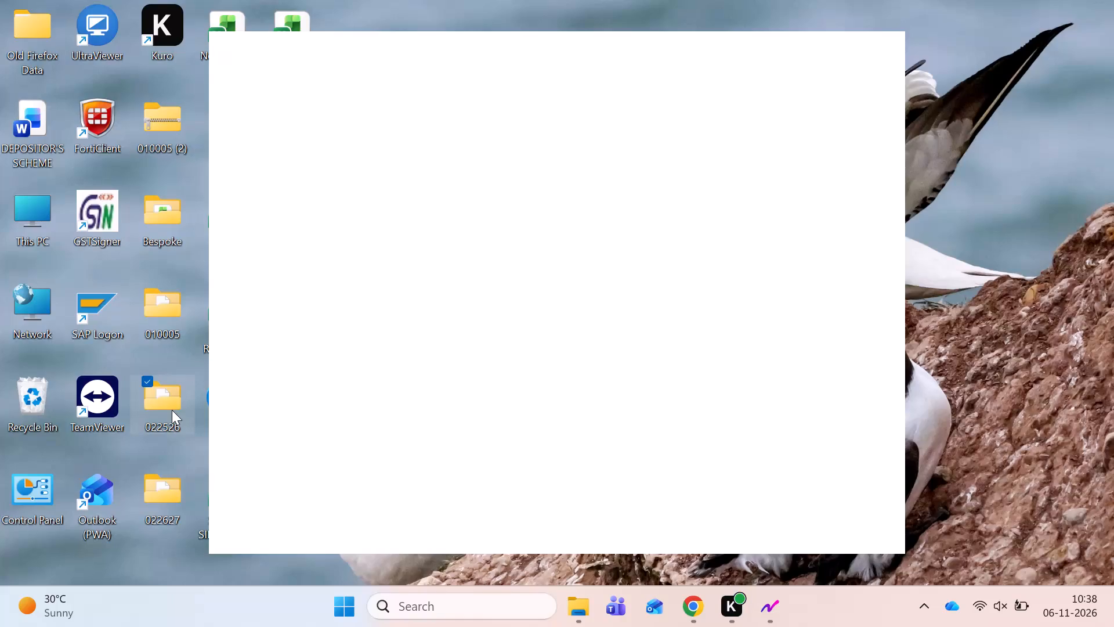
Return to the desktop and delete the Transport_Cost_Working workbook from it.
{"action": "left_click", "coordinate": [942, 359]}
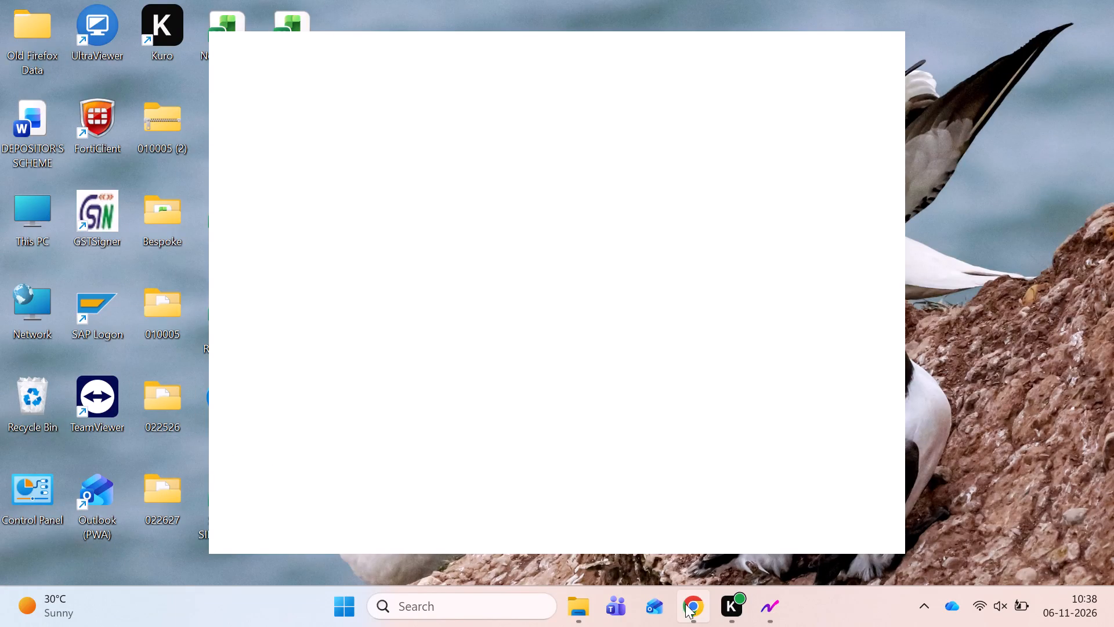
{"action": "left_click", "coordinate": [685, 606]}
{"action": "key", "text": "super+d"}
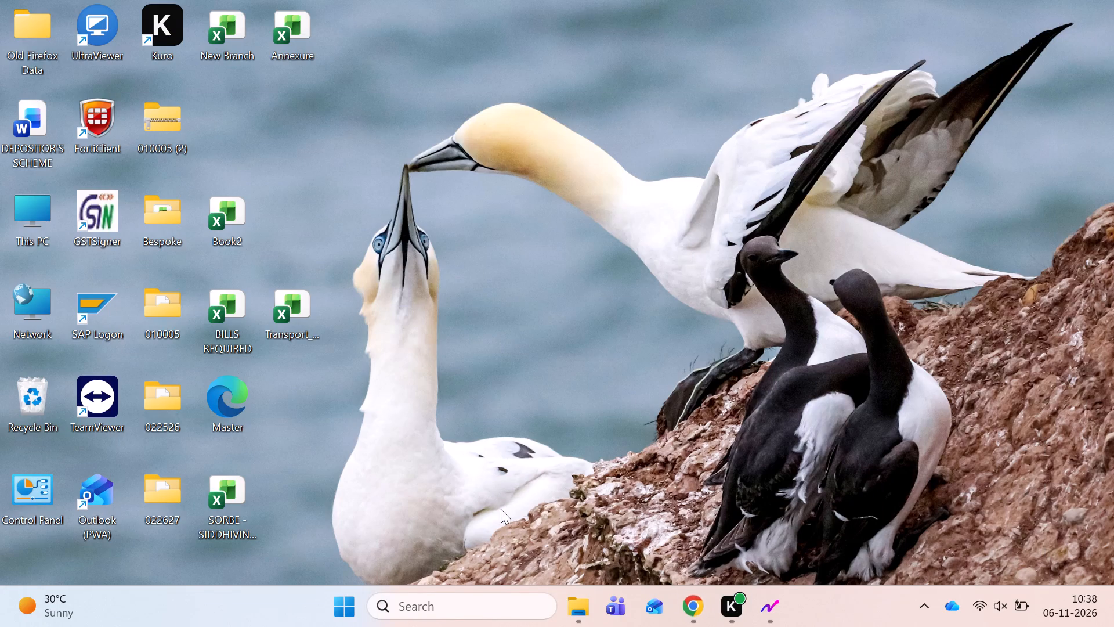
{"action": "left_click", "coordinate": [306, 336]}
{"action": "key", "text": "Delete"}
Open the Book2 workbook from the desktop in Excel to check its contents, and close it.
{"action": "double_click", "coordinate": [234, 241]}
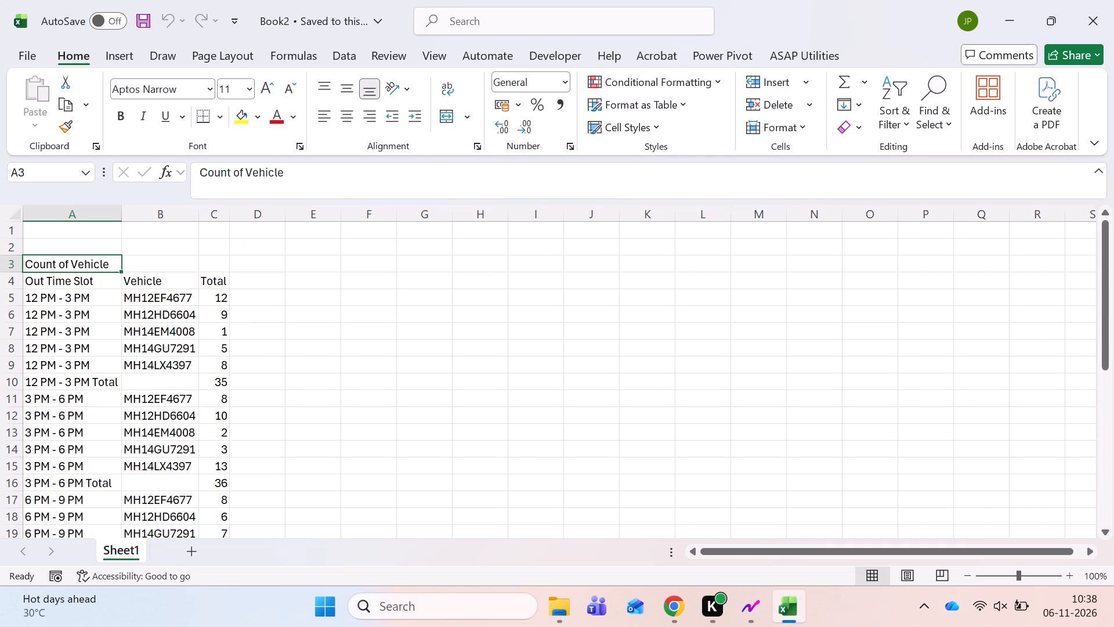
{"action": "left_click", "coordinate": [1099, 0]}
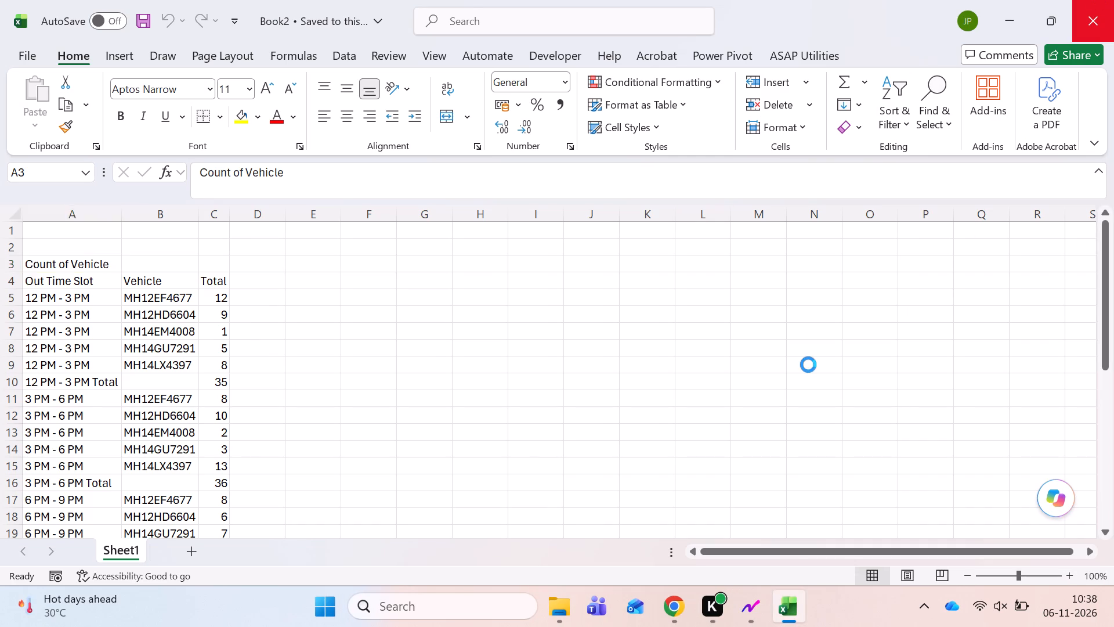
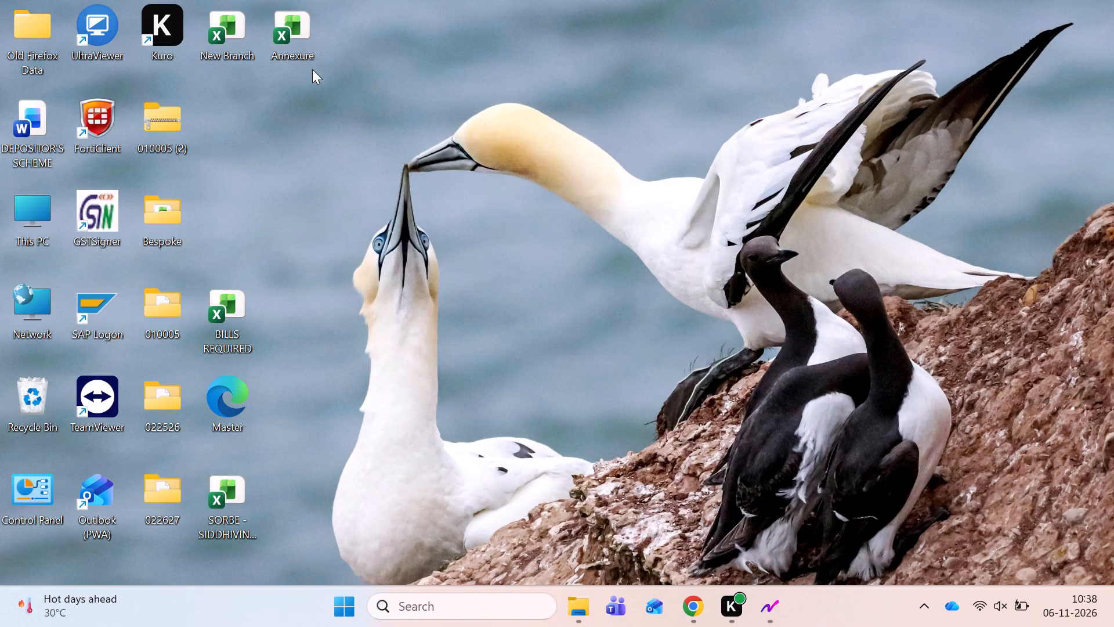
Open the Annexure workbook from the desktop in Excel to check its Sheet1 worksheet, and save it before closing.
{"action": "double_click", "coordinate": [299, 48]}
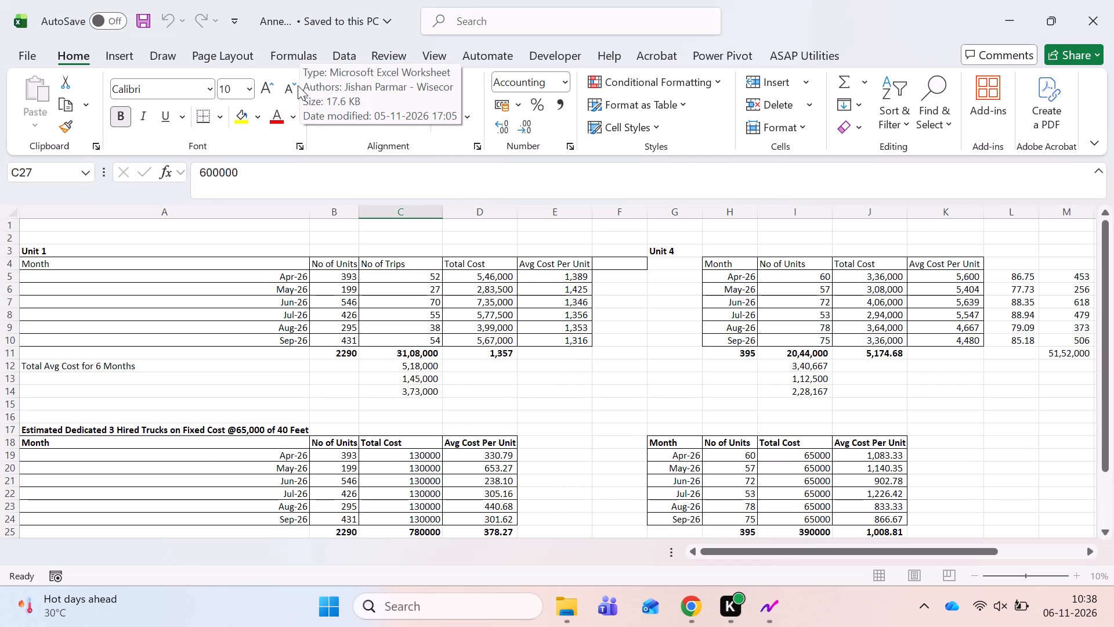
{"action": "left_click", "coordinate": [230, 558]}
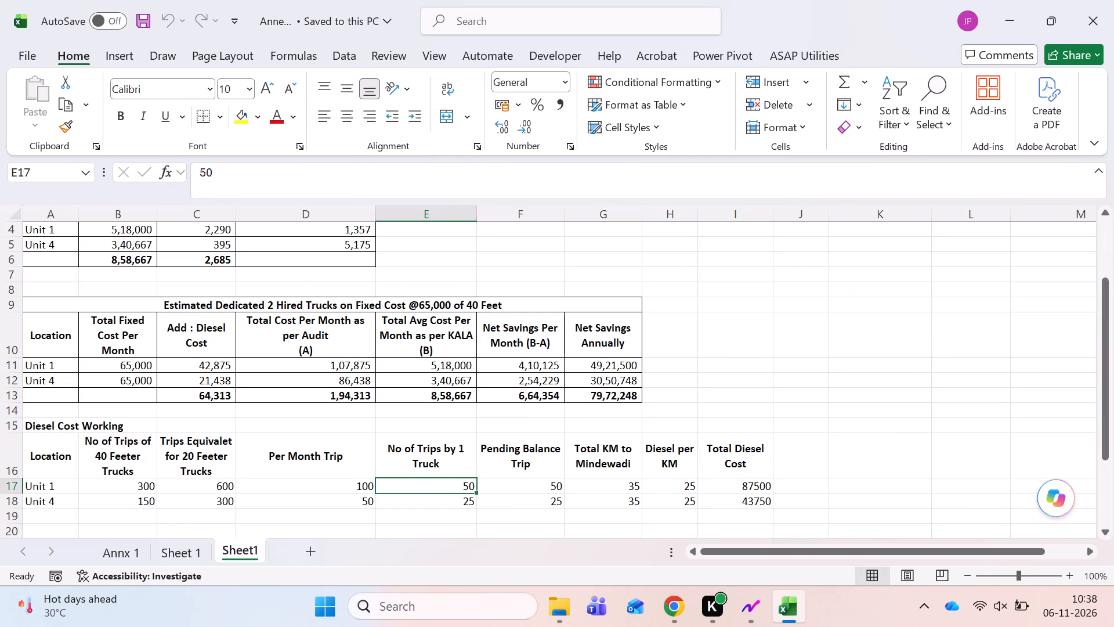
{"action": "key", "text": "ctrl+s"}
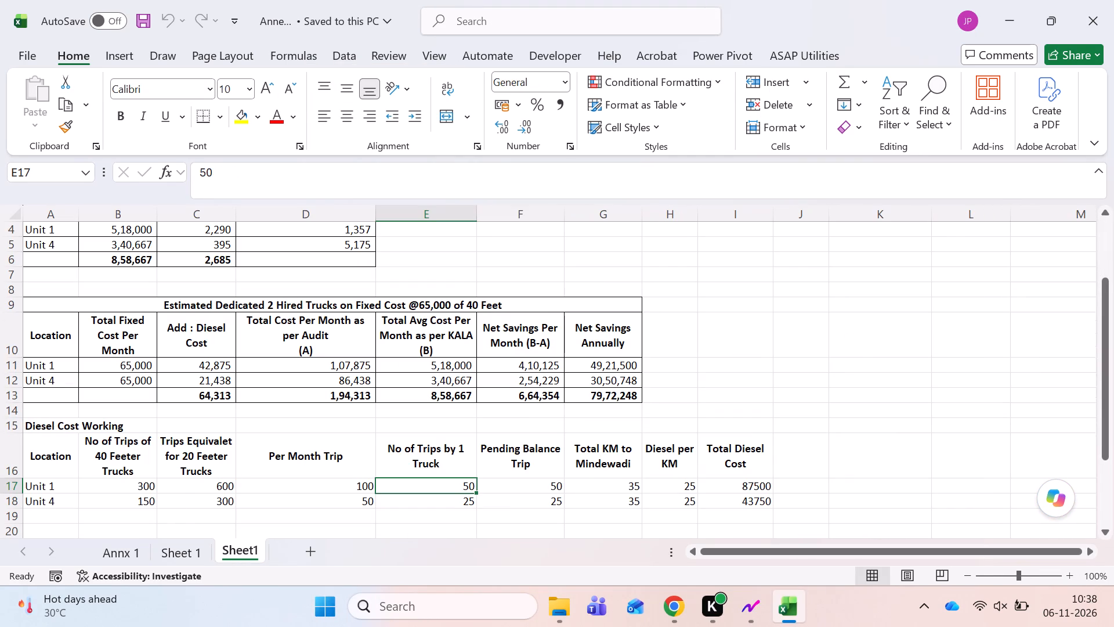
{"action": "left_click", "coordinate": [1096, 15]}
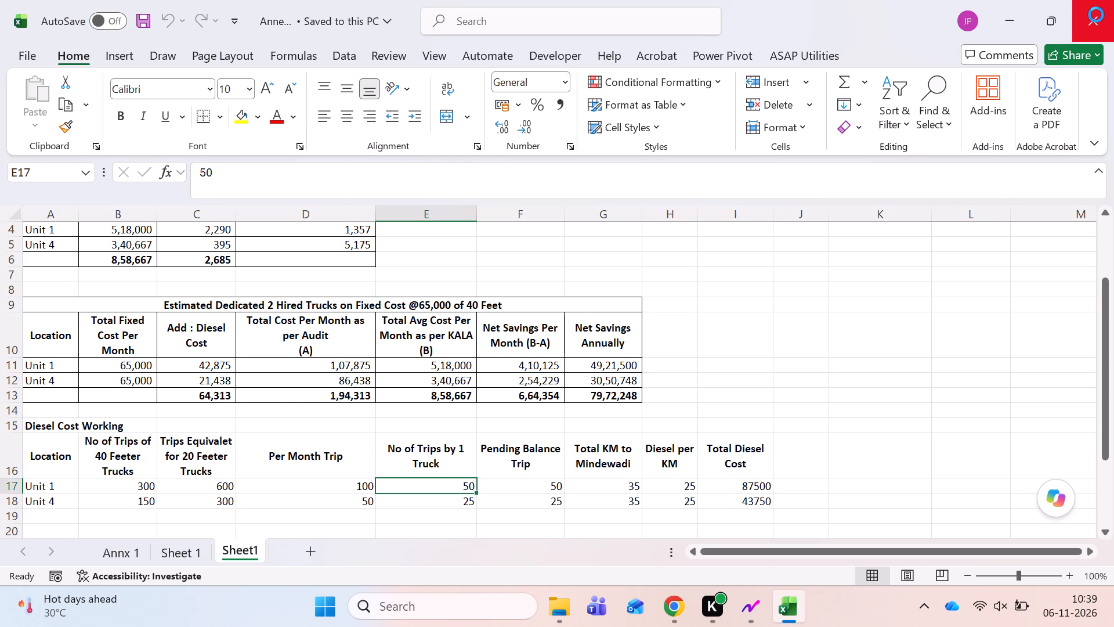
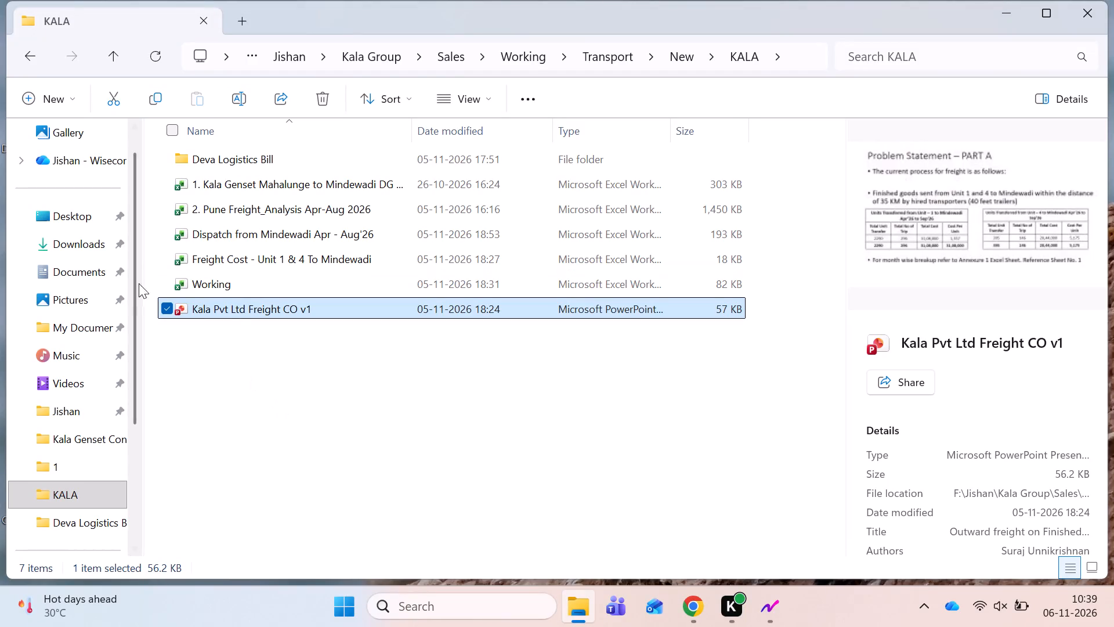
Check yesterday's files in the Downloads folder, including Stock_Audit_Report_Hem_Paints_Unit2_Hasanpar and Deva_Logistics_Trip_Statements_Consolidated.
{"action": "left_click", "coordinate": [67, 243]}
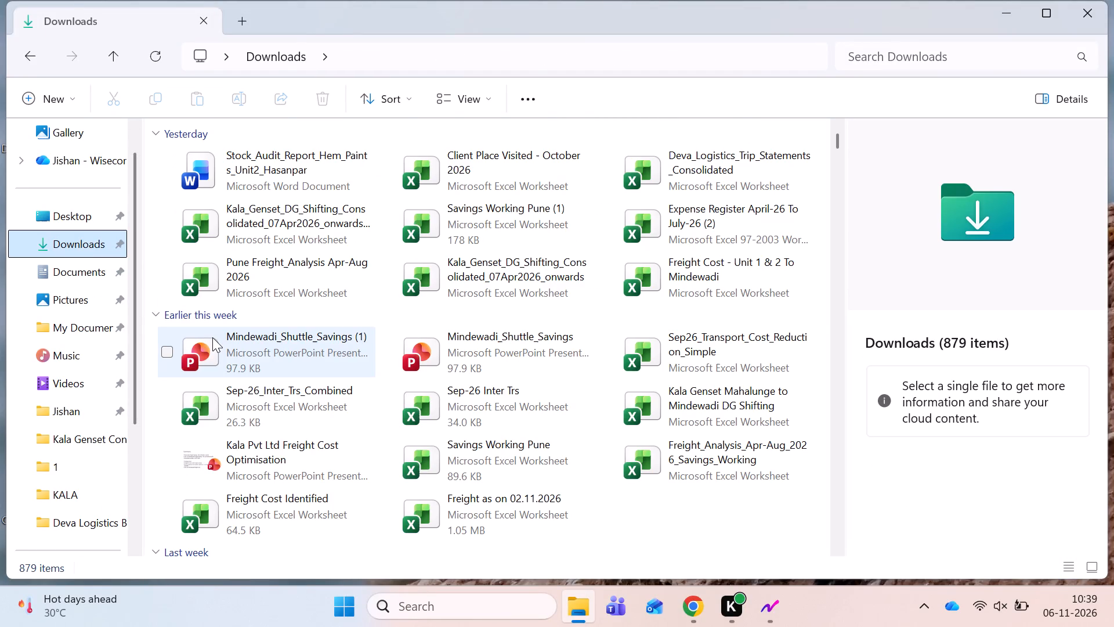
{"action": "left_click", "coordinate": [348, 175]}
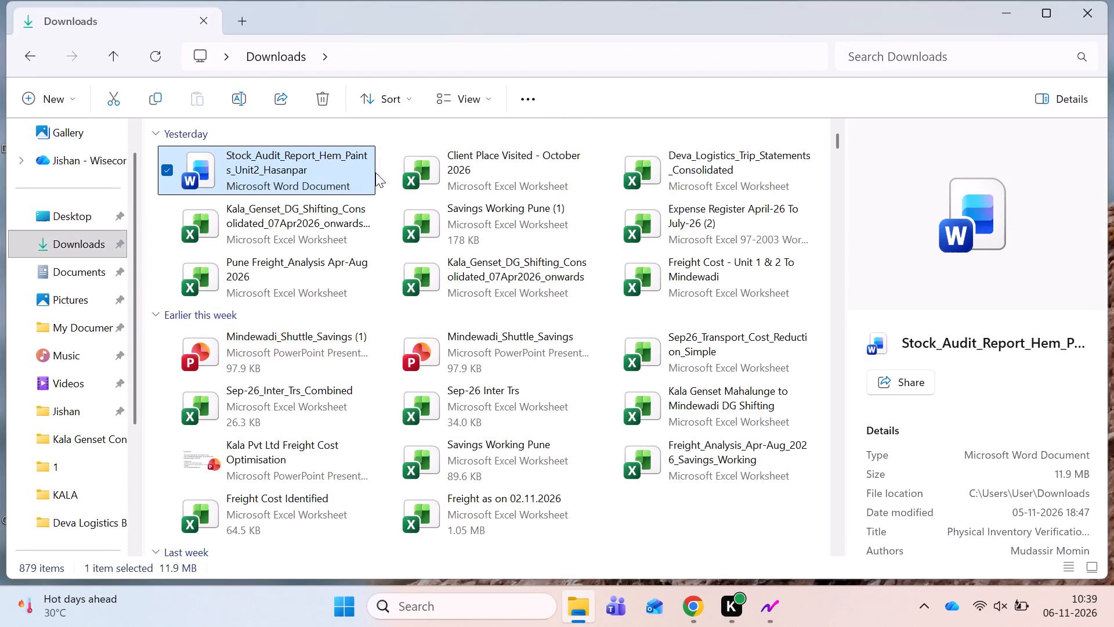
{"action": "left_click", "coordinate": [467, 173]}
{"action": "left_click", "coordinate": [683, 166]}
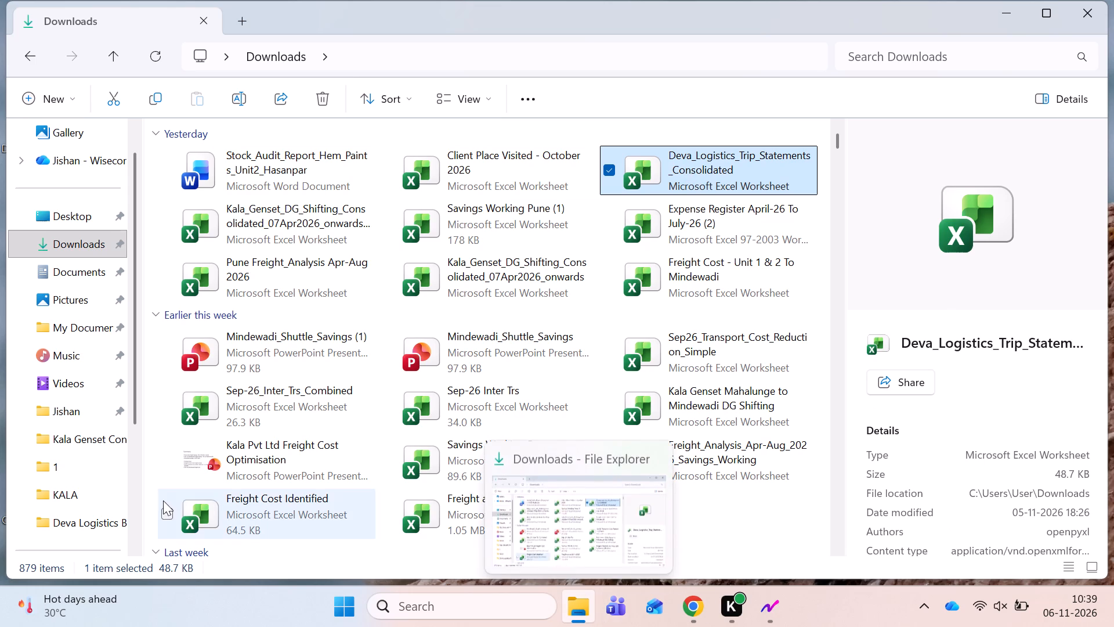
Open the Working workbook from the KALA folder in Excel and review its Mindewadi Cost Working sheet.
{"action": "left_click", "coordinate": [63, 511]}
{"action": "left_click", "coordinate": [56, 472]}
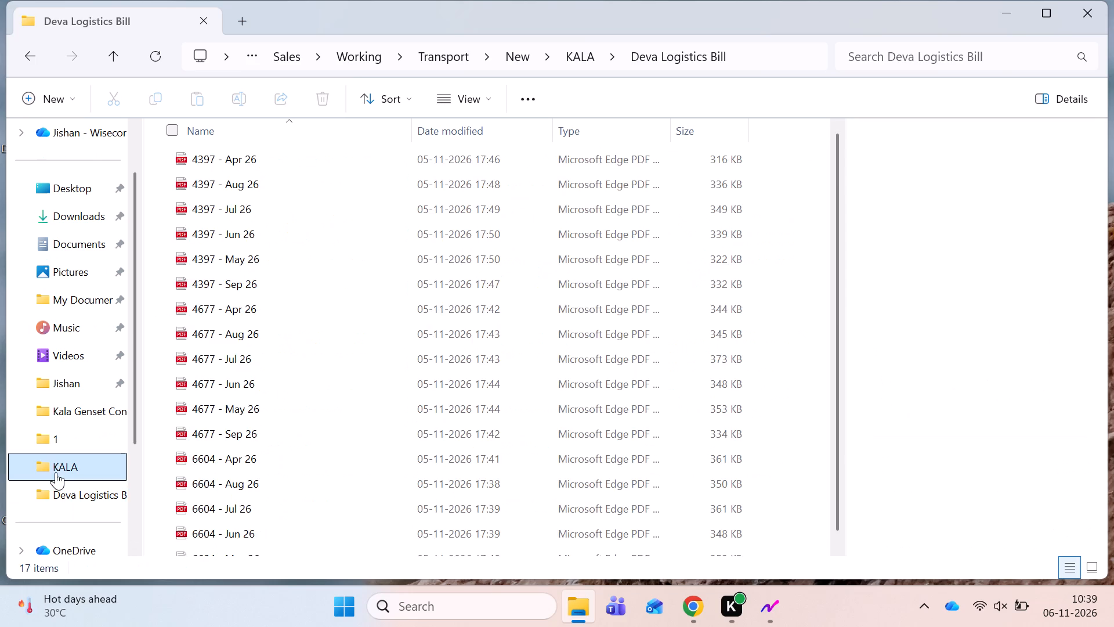
{"action": "double_click", "coordinate": [245, 307]}
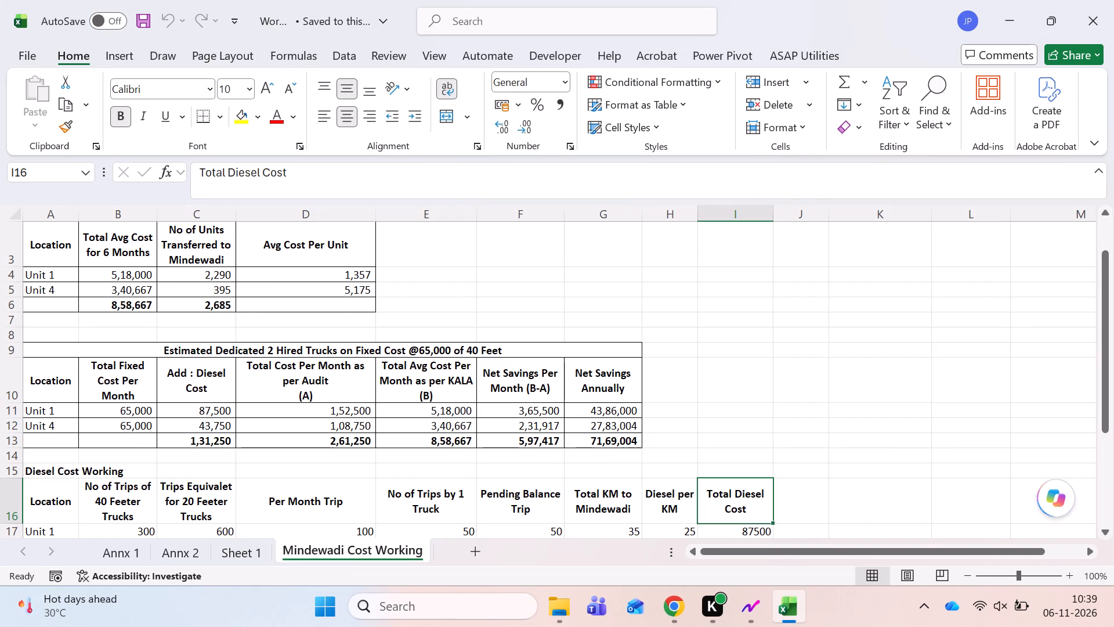
{"action": "scroll", "coordinate": [324, 465], "scroll_direction": "down", "scroll_amount": 1}
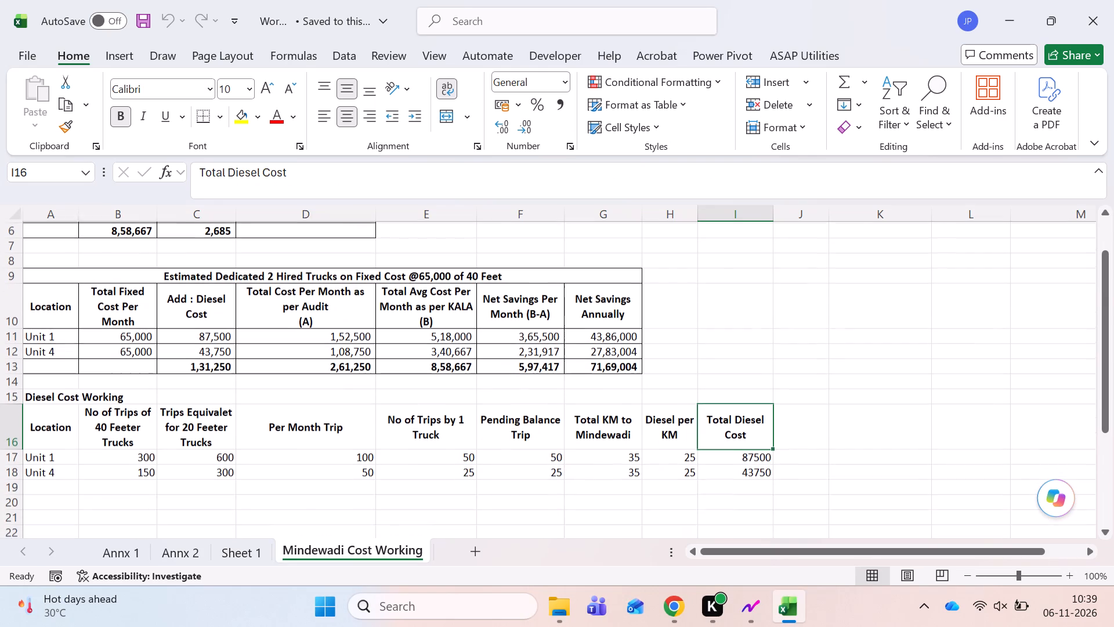
{"action": "scroll", "coordinate": [324, 465], "scroll_direction": "down", "scroll_amount": 1}
Add a new worksheet after Mindewadi Cost Working and name it RM Inter Unit.
{"action": "left_click", "coordinate": [470, 550]}
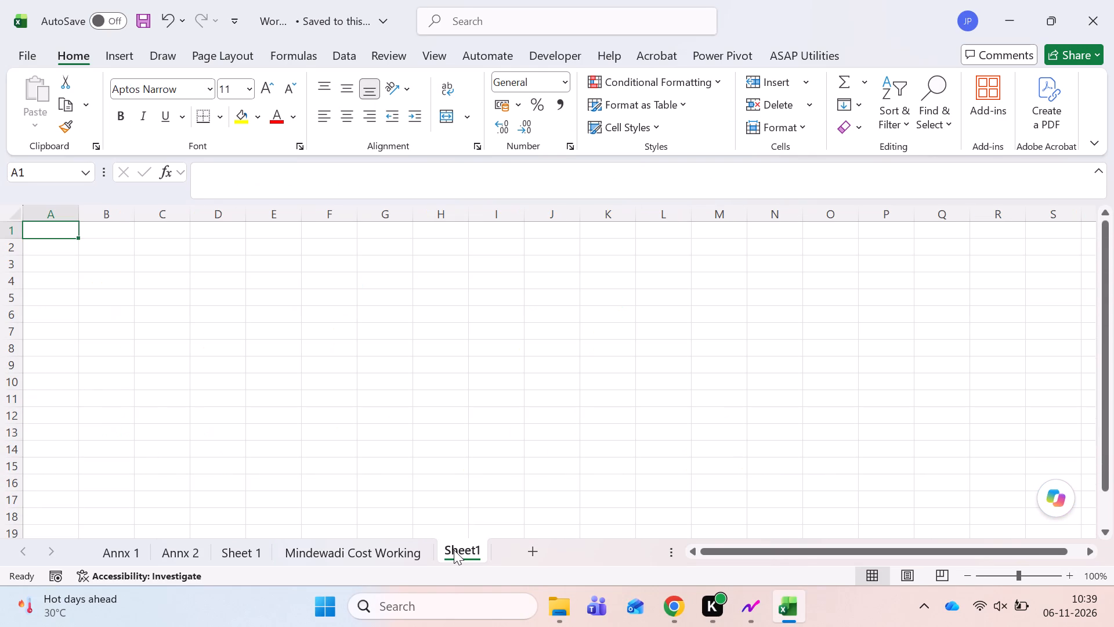
{"action": "right_click", "coordinate": [454, 550]}
{"action": "left_click", "coordinate": [483, 296]}
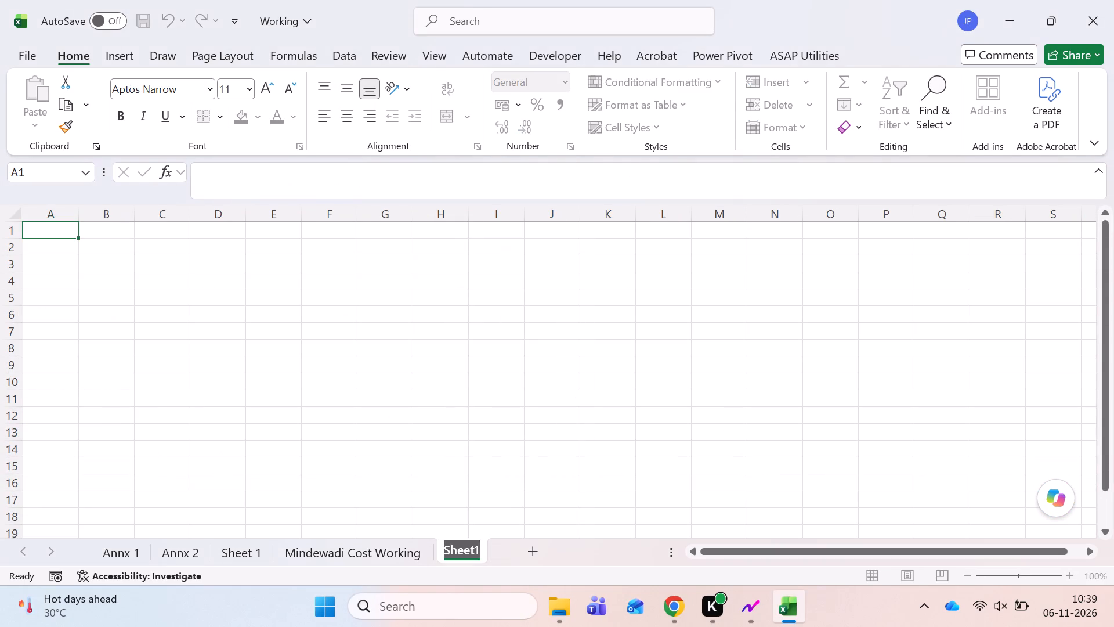
{"action": "type", "text": "RM Transfereed"}
{"action": "key", "text": "space"}
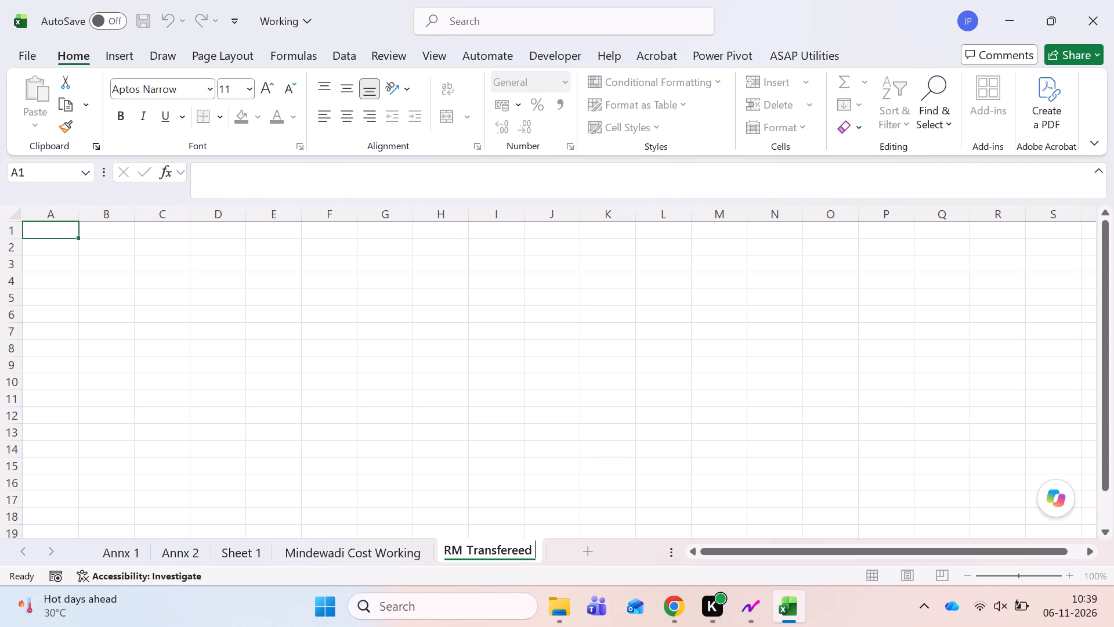
{"action": "key", "text": "BackSpace"}
{"action": "key", "text": "BackSpace"}
{"action": "key", "text": "BackSpace"}
{"action": "key", "text": "BackSpace"}
{"action": "key", "text": "BackSpace"}
{"action": "key", "text": "BackSpace"}
{"action": "key", "text": "BackSpace"}
{"action": "key", "text": "BackSpace"}
{"action": "key", "text": "BackSpace"}
{"action": "key", "text": "BackSpace"}
{"action": "key", "text": "BackSpace"}
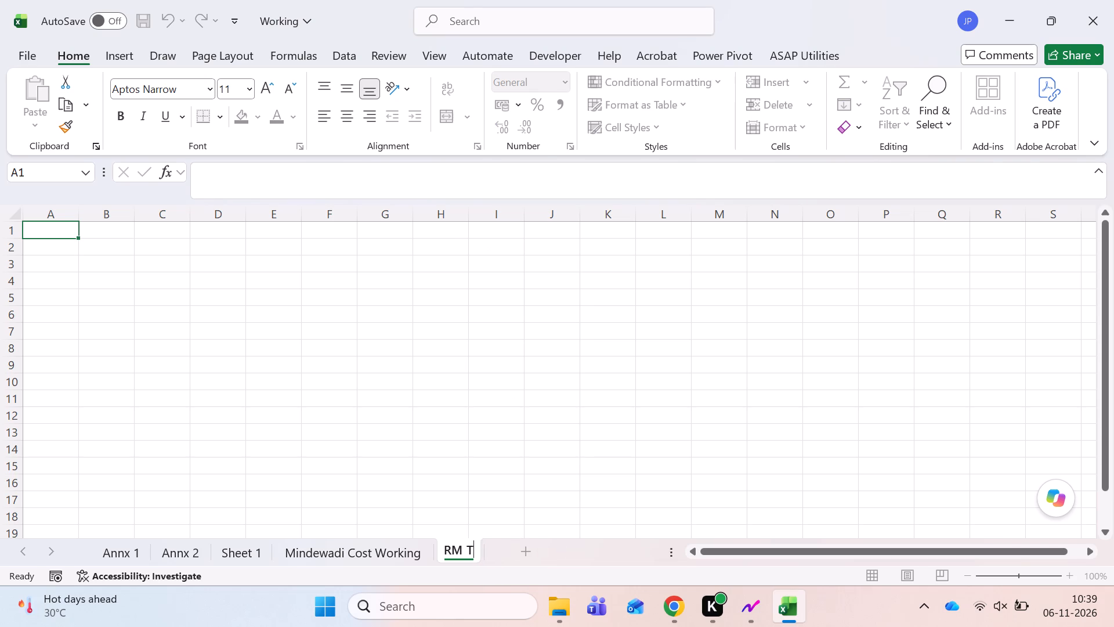
{"action": "key", "text": "BackSpace"}
{"action": "type", "text": "Inter Unit"}
{"action": "key", "text": "Return"}
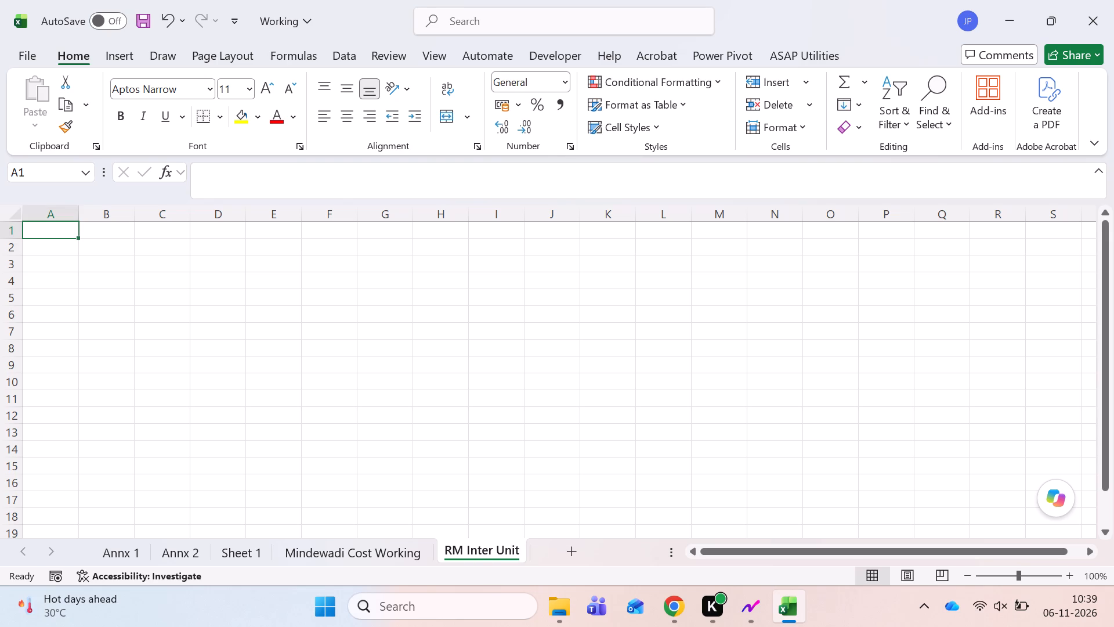
Extend the new worksheet's name to RM Inter Unit Trs.
{"action": "right_click", "coordinate": [476, 545]}
{"action": "left_click", "coordinate": [528, 291]}
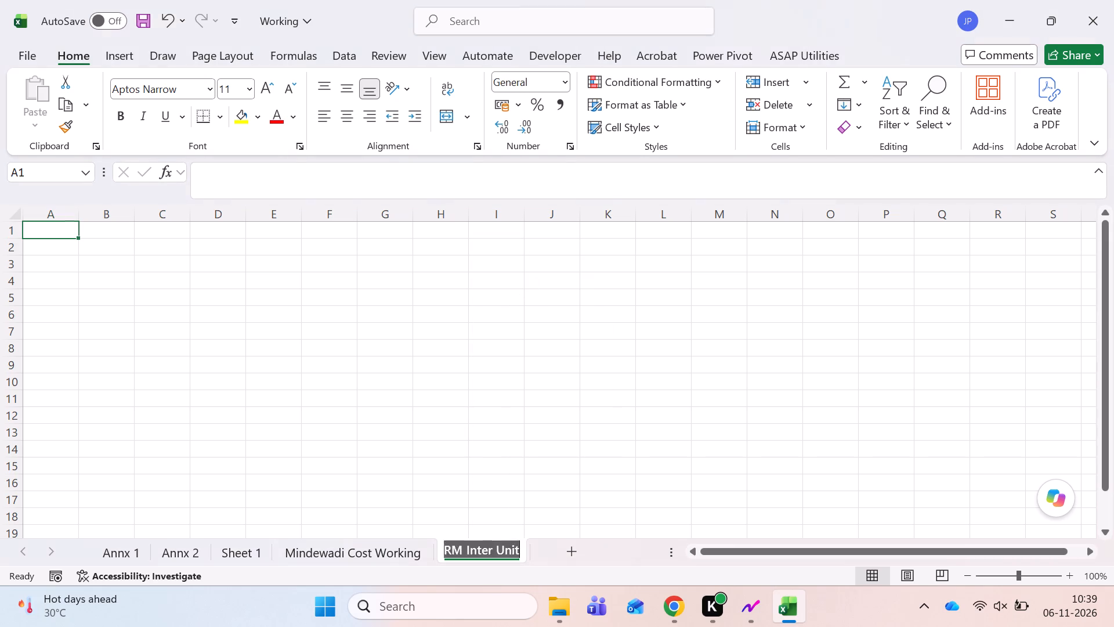
{"action": "key", "text": "Right"}
{"action": "key", "text": "space"}
{"action": "type", "text": "Trs"}
{"action": "key", "text": "Return"}
Enter the headers Vehicle No, Month, No of Trips and Total Diesel Issued across cells A3 to D3.
{"action": "key", "text": "Down"}
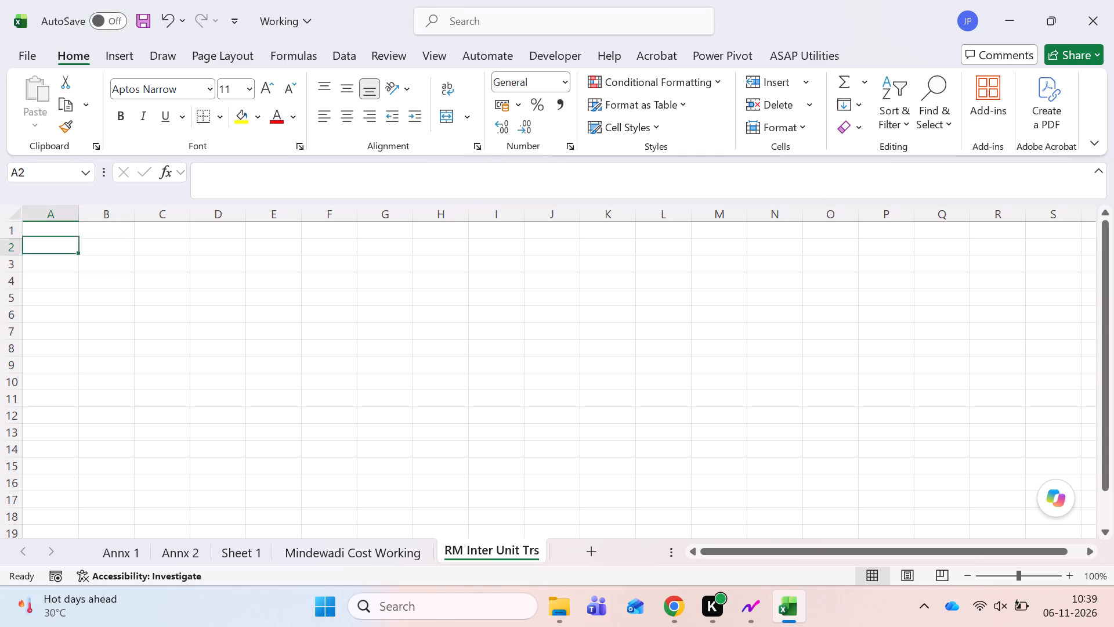
{"action": "key", "text": "Down"}
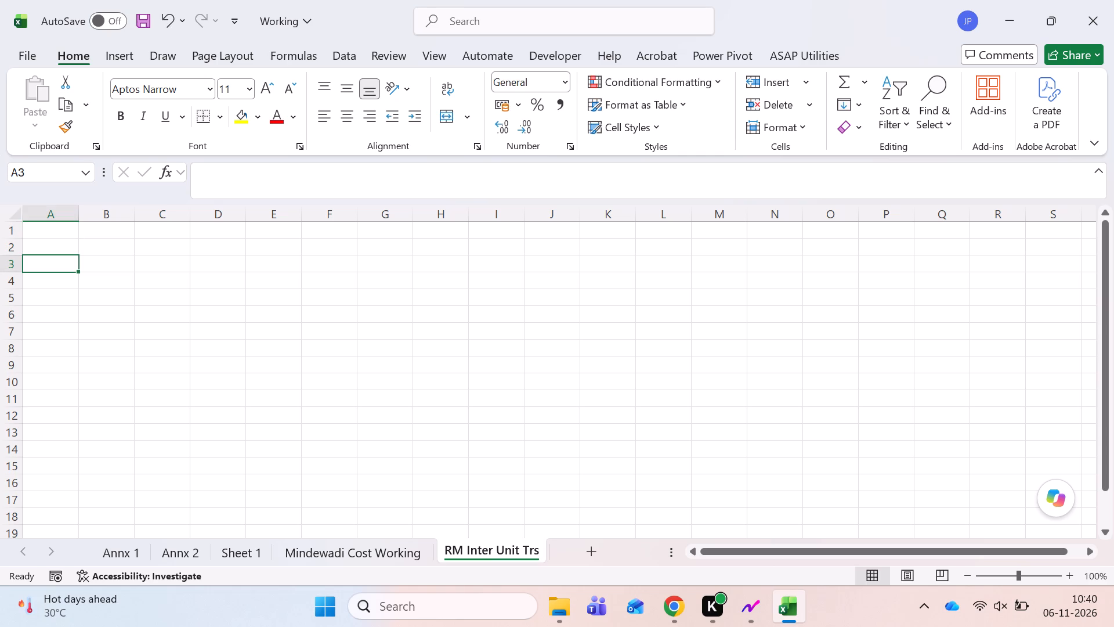
{"action": "type", "text": "Mo"}
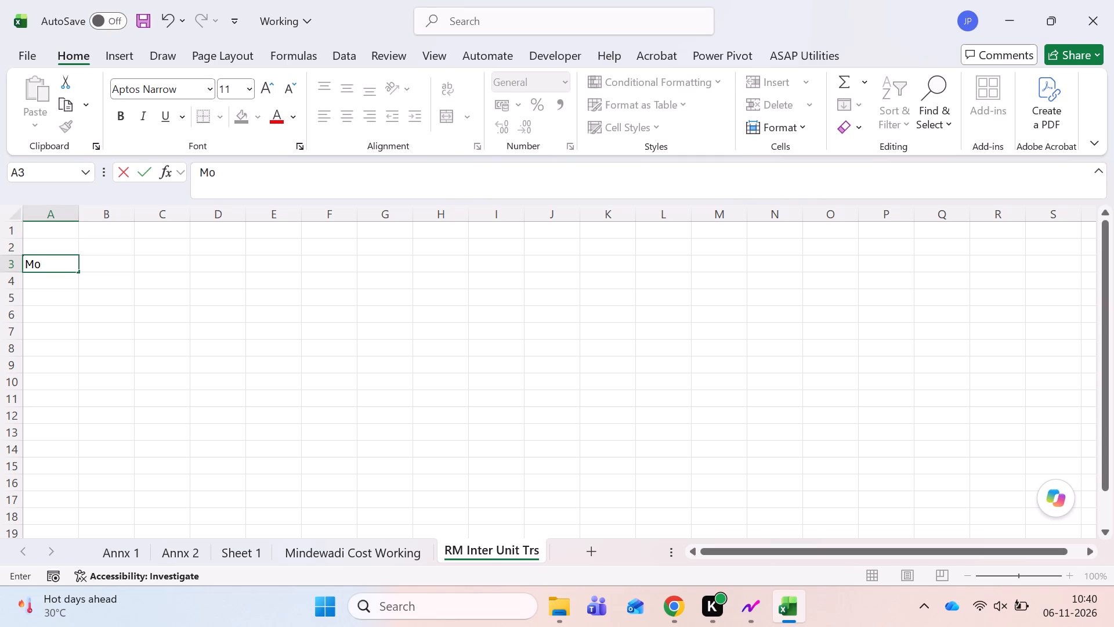
{"action": "key", "text": "Escape"}
{"action": "type", "text": "Vehicle No"}
{"action": "key", "text": "Tab"}
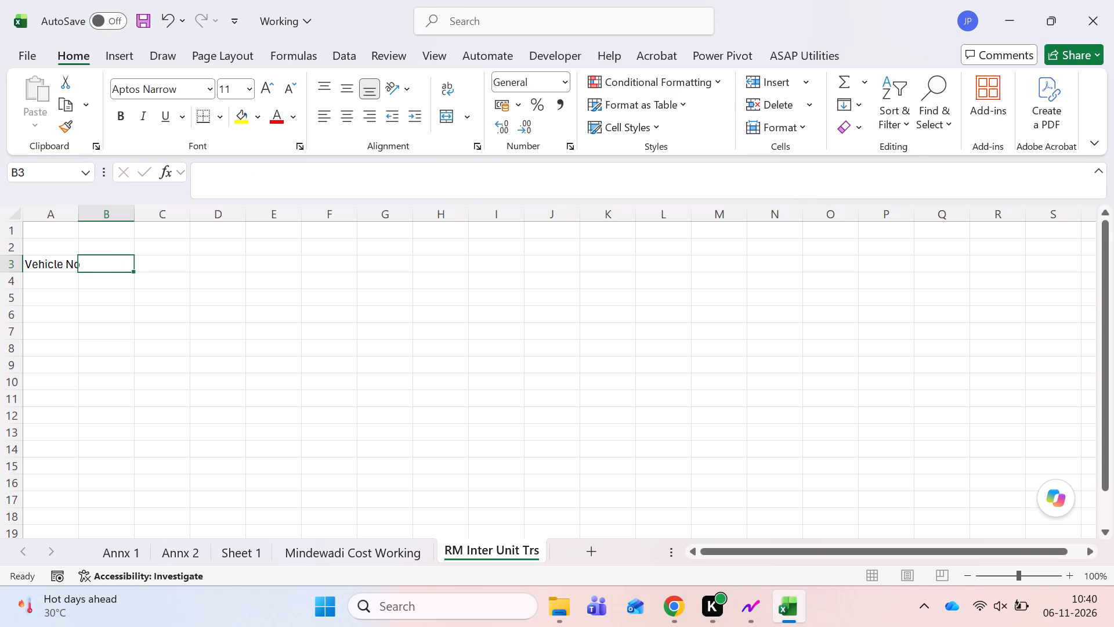
{"action": "type", "text": "Month"}
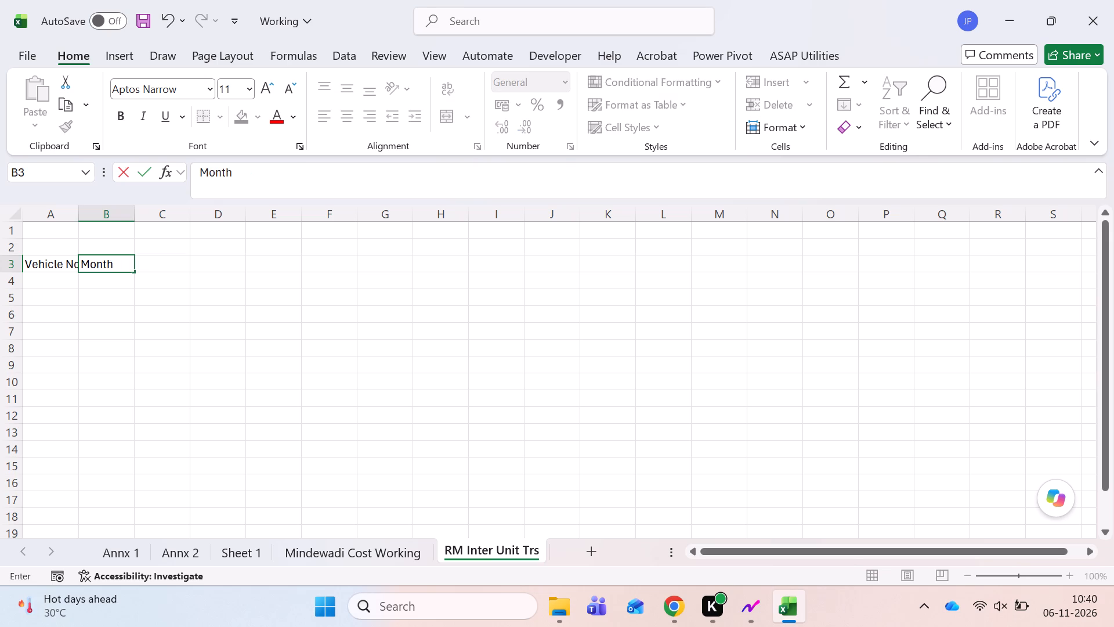
{"action": "key", "text": "Tab"}
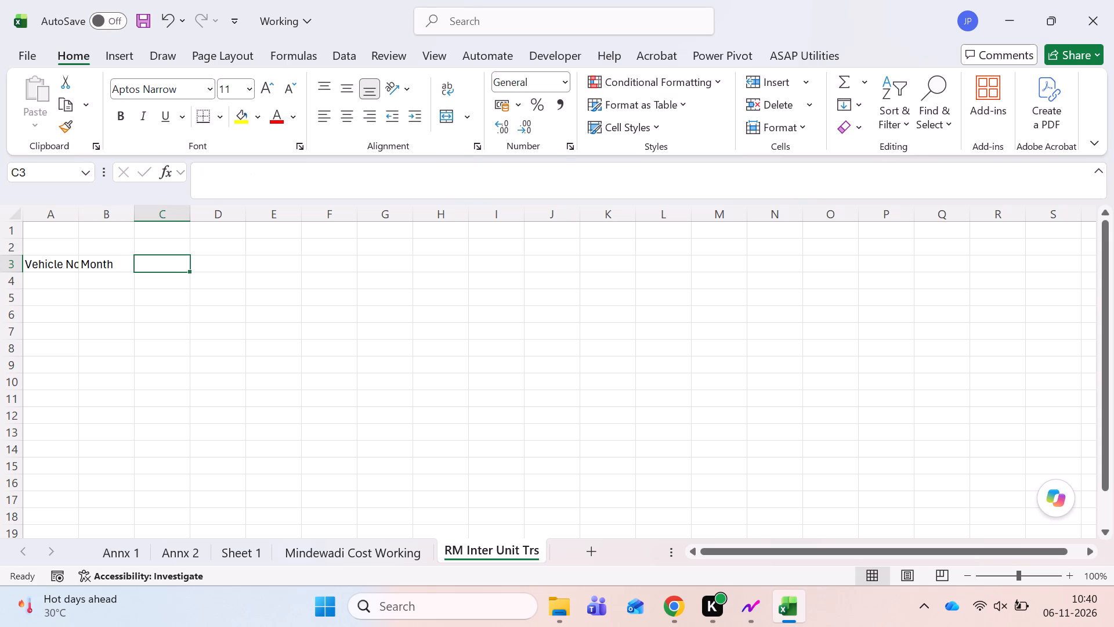
{"action": "type", "text": "No of"}
{"action": "key", "text": "space"}
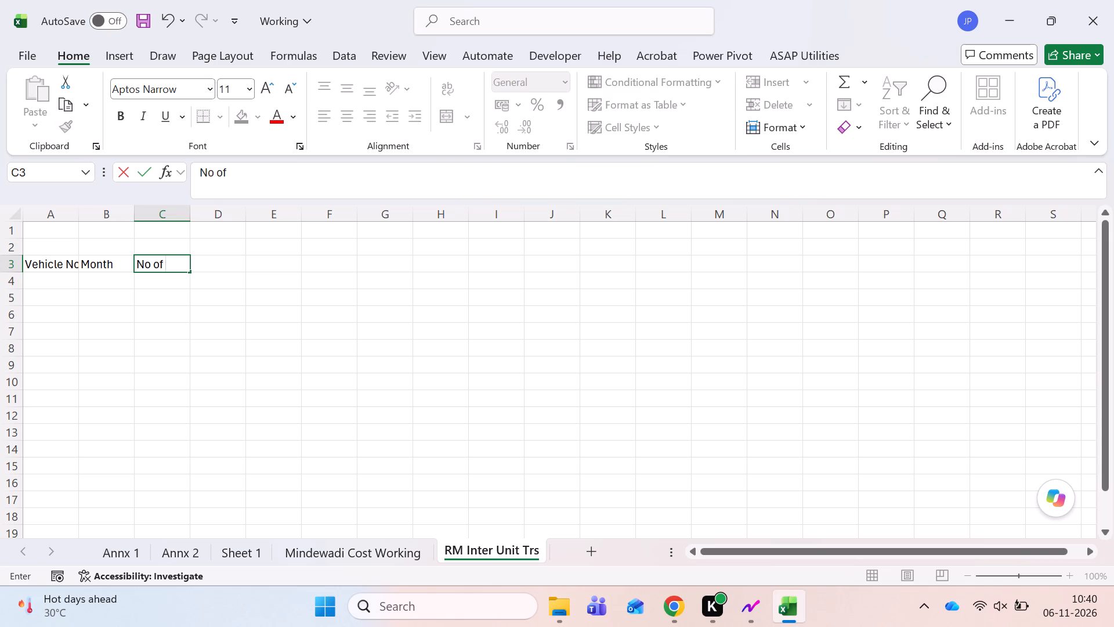
{"action": "type", "text": "Trips"}
{"action": "key", "text": "Tab"}
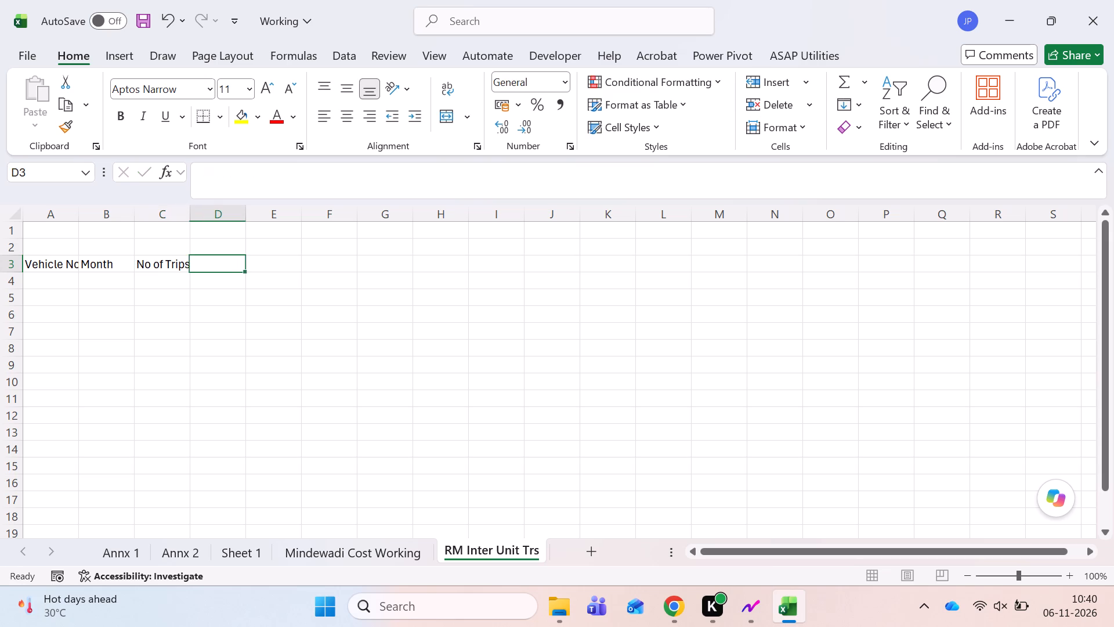
{"action": "type", "text": "TOtal DIesel Issued"}
{"action": "key", "text": "Return"}
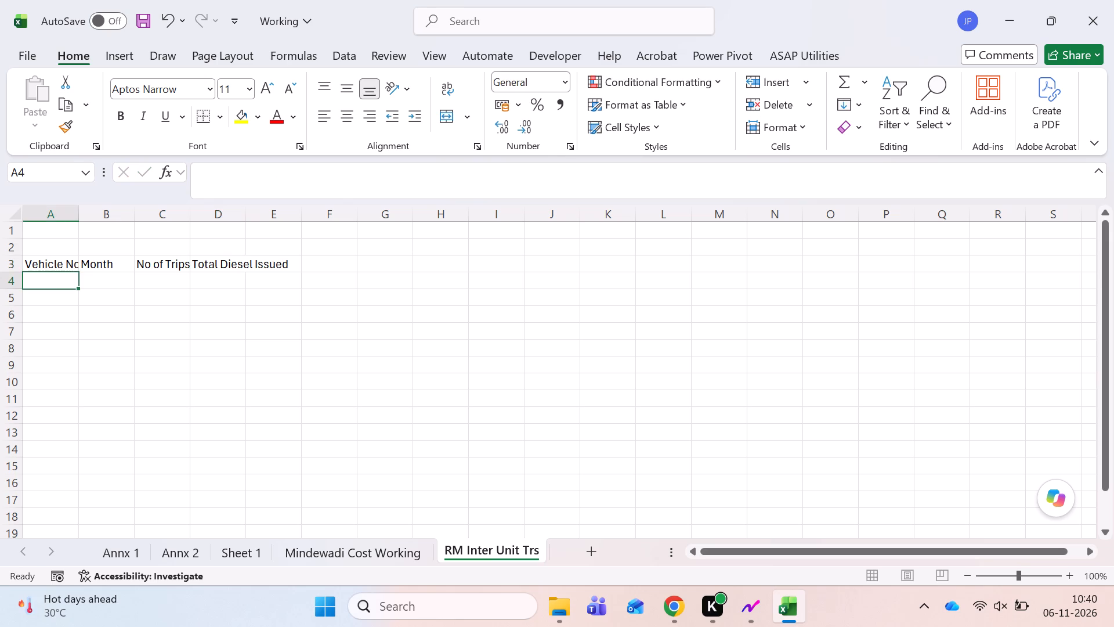
Widen columns A, C and D so the headers in row 3 fit with some spare room.
{"action": "double_click", "coordinate": [189, 218]}
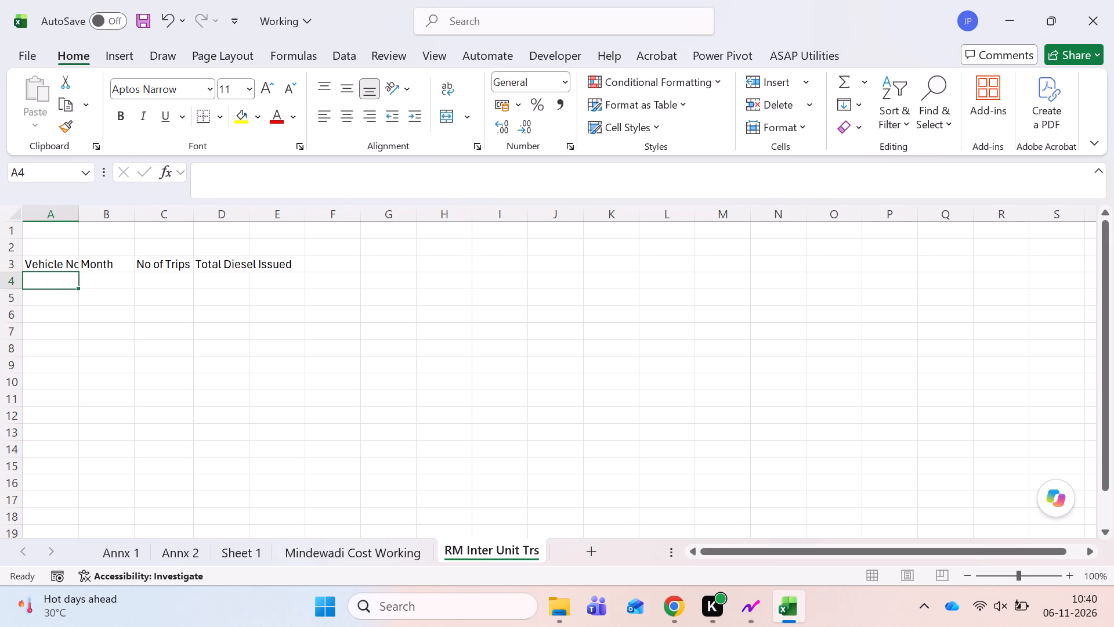
{"action": "double_click", "coordinate": [246, 215]}
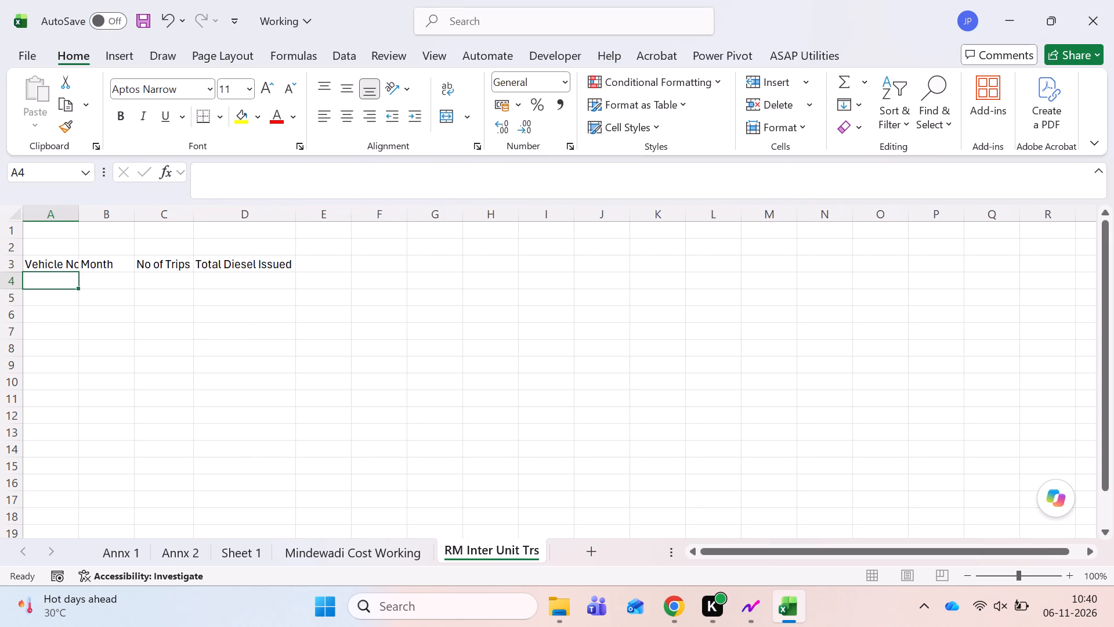
{"action": "left_click_drag", "start_coordinate": [80, 210], "coordinate": [102, 211]}
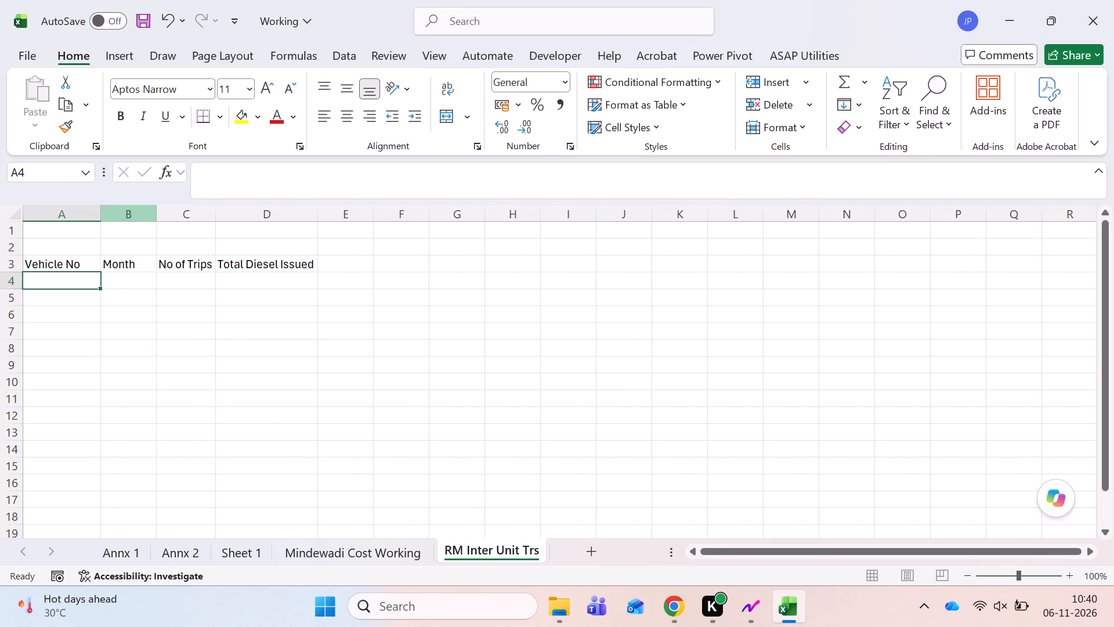
{"action": "left_click_drag", "start_coordinate": [214, 211], "coordinate": [226, 214]}
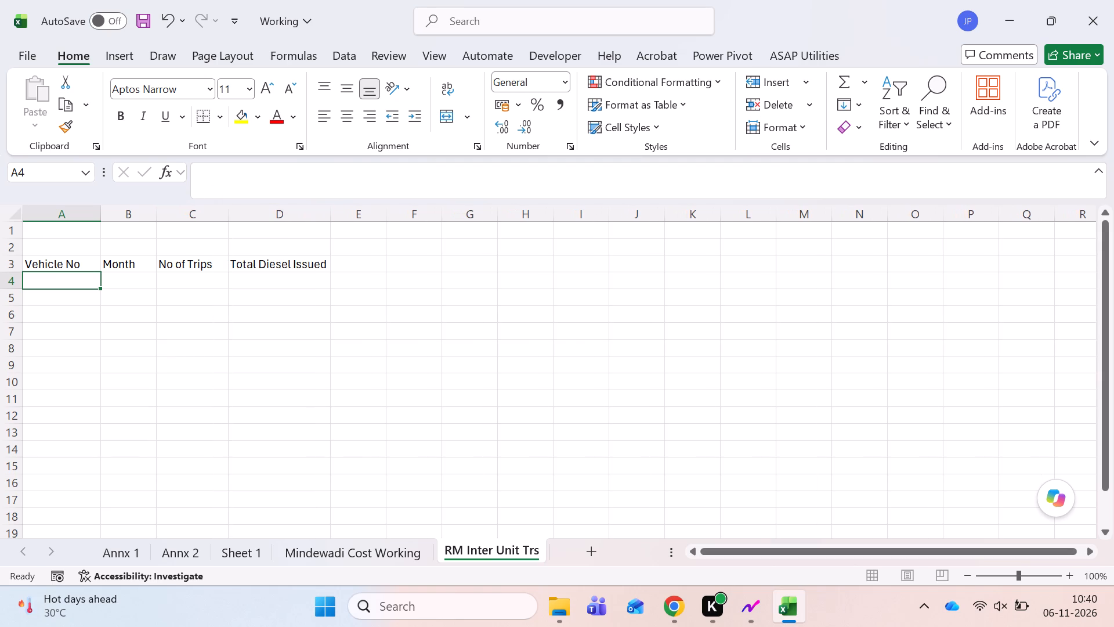
{"action": "left_click_drag", "start_coordinate": [332, 217], "coordinate": [344, 217]}
{"action": "left_click", "coordinate": [286, 296]}
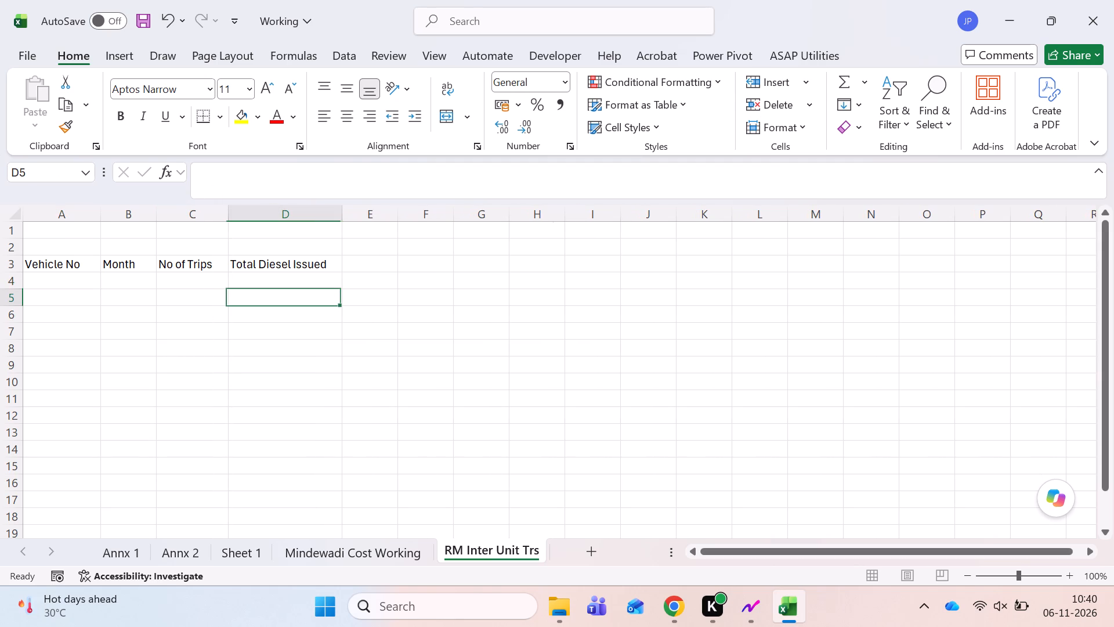
Centre the No of Trips header in cell C3 vertically and horizontally.
{"action": "left_click", "coordinate": [193, 264]}
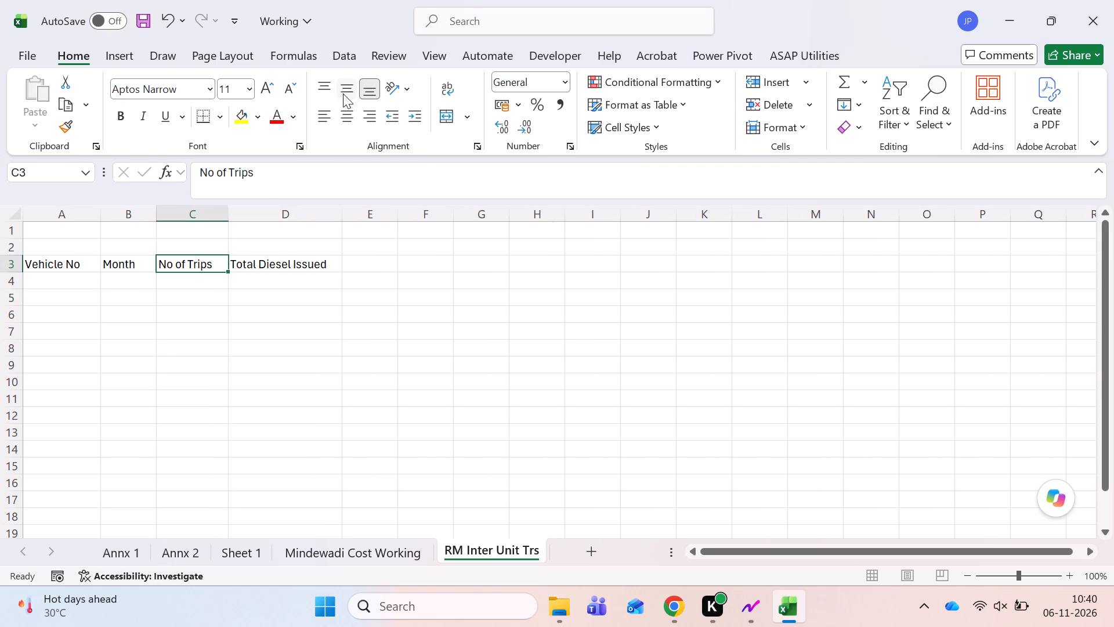
{"action": "left_click", "coordinate": [343, 93]}
{"action": "left_click", "coordinate": [346, 116]}
{"action": "key", "text": "Left"}
{"action": "key", "text": "Left"}
{"action": "key", "text": "Left"}
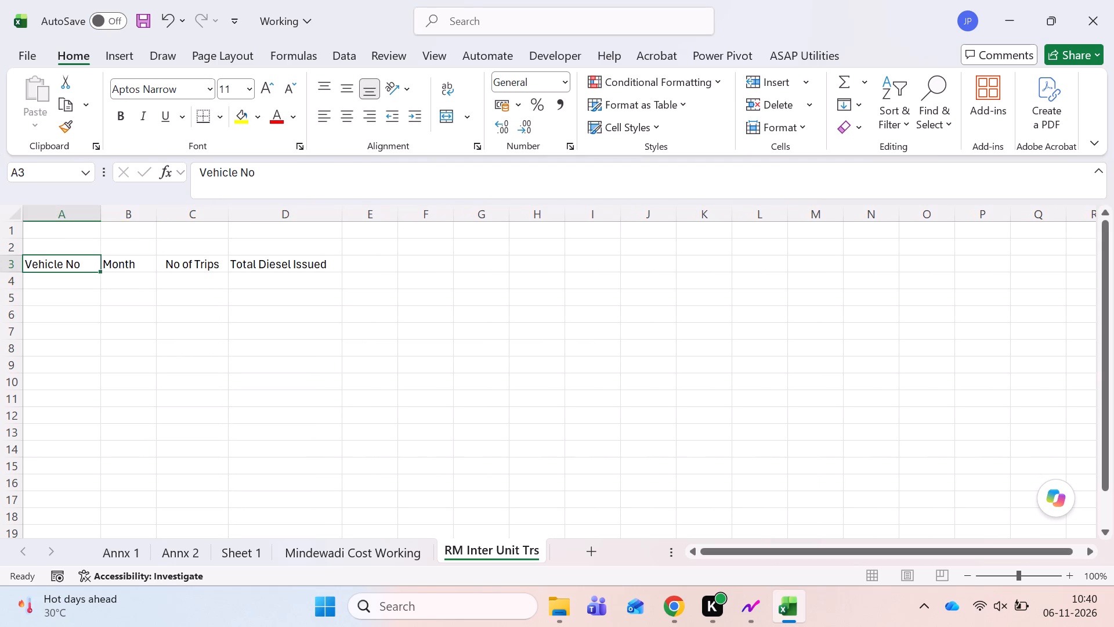
{"action": "key", "text": "shift+Right"}
{"action": "key", "text": "shift+Right"}
{"action": "key", "text": "Down"}
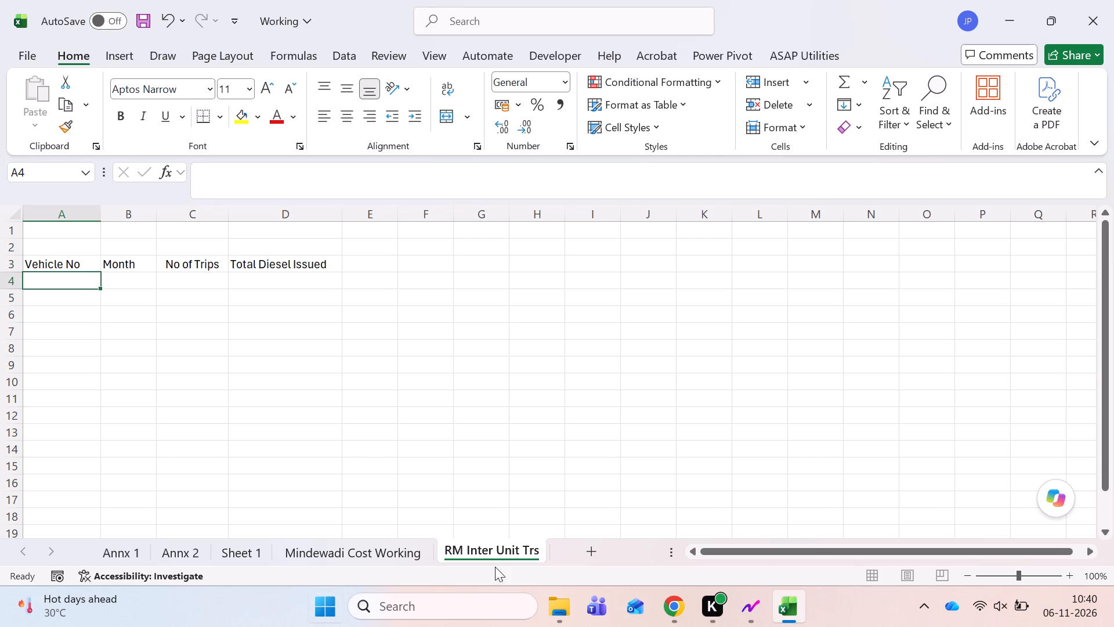
Copy all of Sheet3 from the Dispatch from Mindewadi Apr - Aug'26 workbook over the RM Inter Unit Trs sheet and save the Working workbook.
{"action": "left_click", "coordinate": [554, 604]}
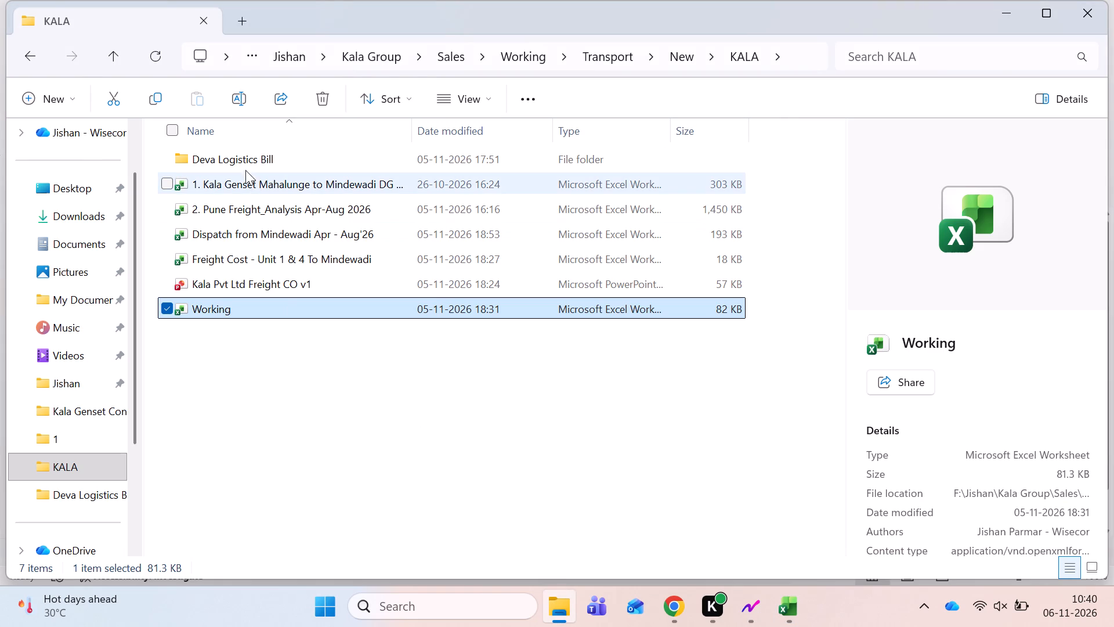
{"action": "double_click", "coordinate": [282, 240]}
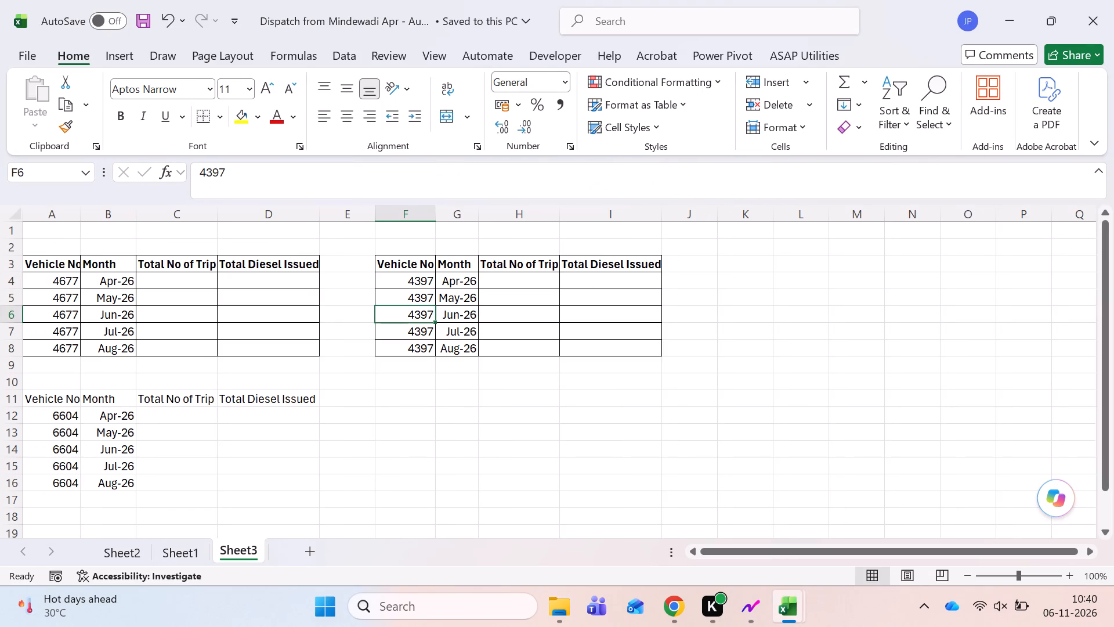
{"action": "left_click", "coordinate": [21, 215]}
{"action": "key", "text": "ctrl+c"}
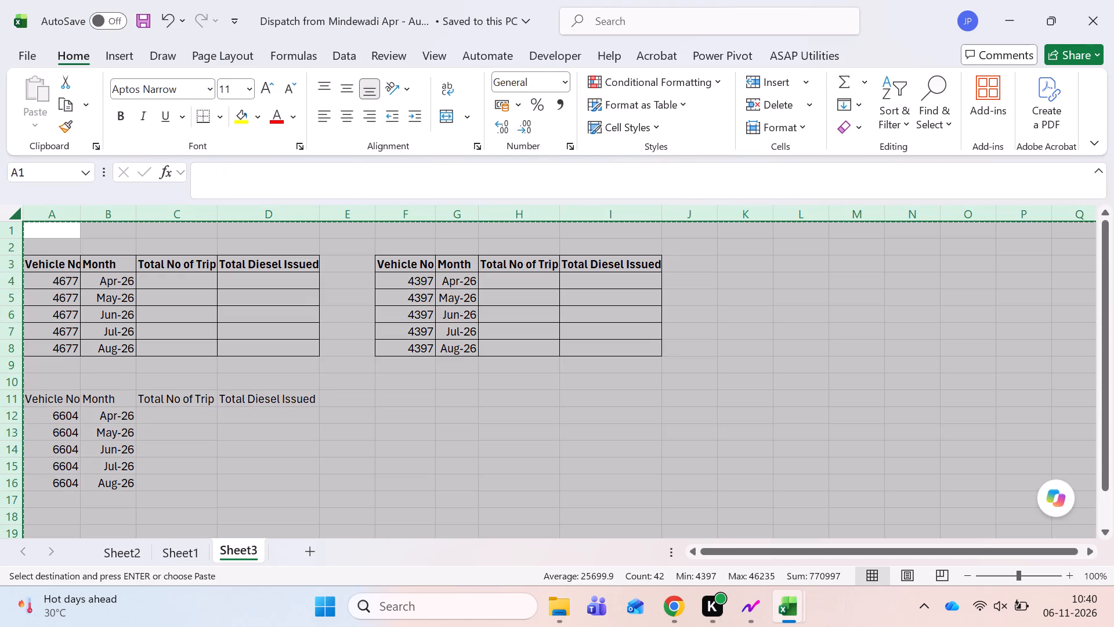
{"action": "left_click", "coordinate": [786, 607]}
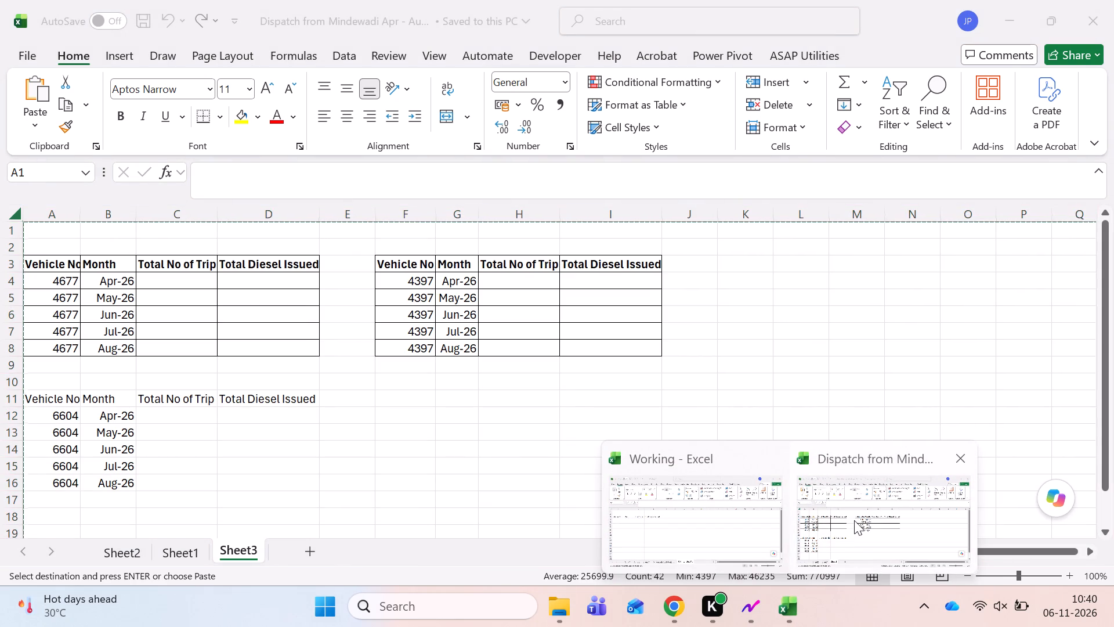
{"action": "left_click", "coordinate": [713, 528]}
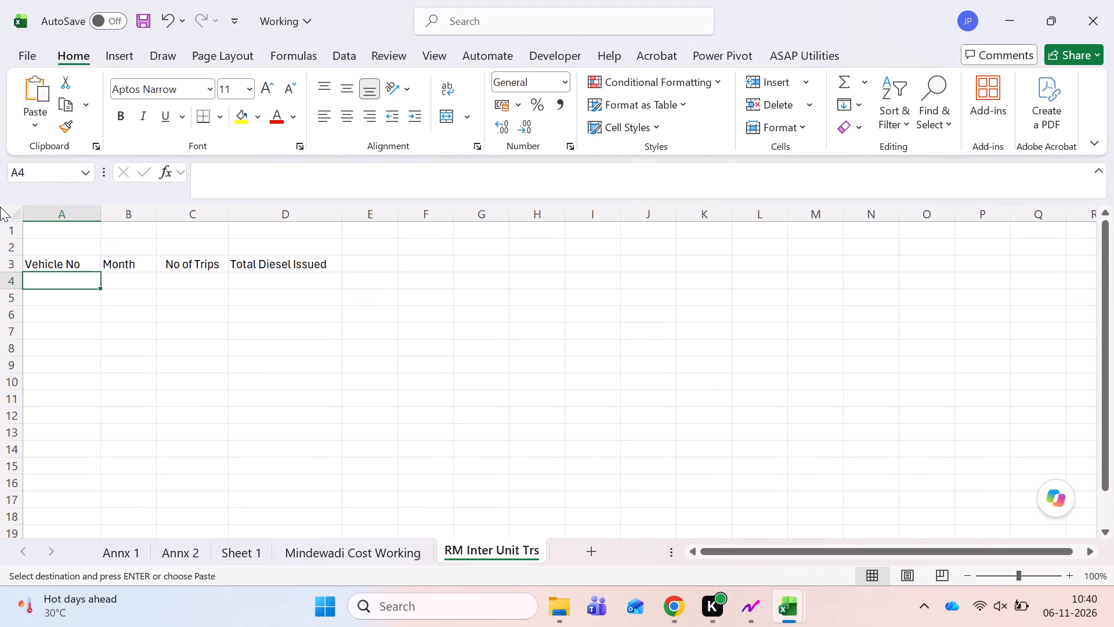
{"action": "left_click", "coordinate": [9, 207]}
{"action": "key", "text": "ctrl+v"}
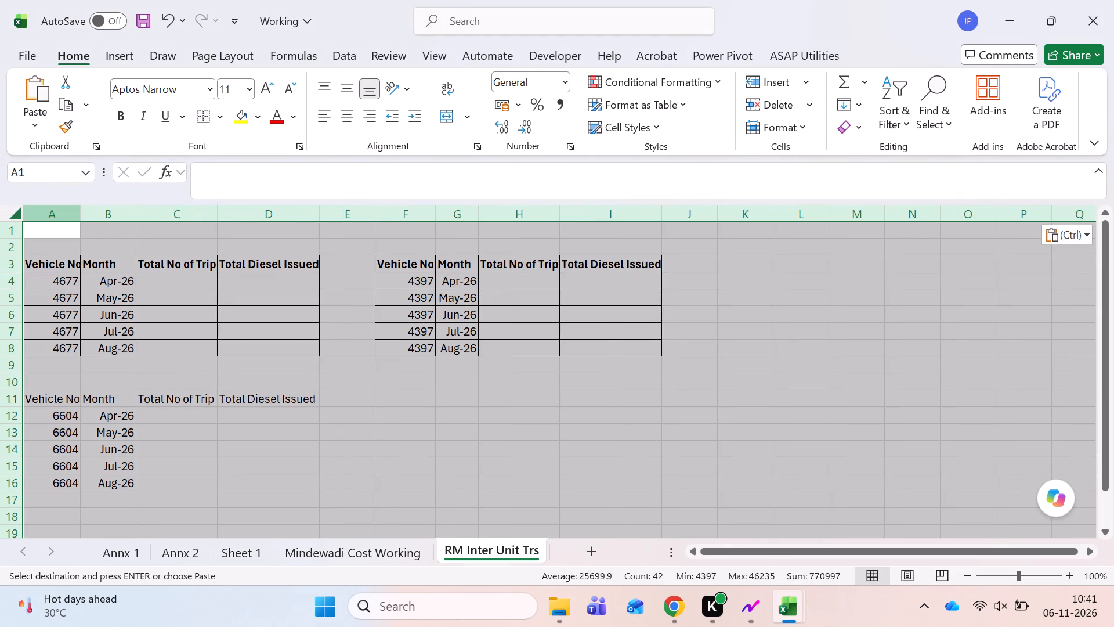
{"action": "left_click", "coordinate": [279, 386]}
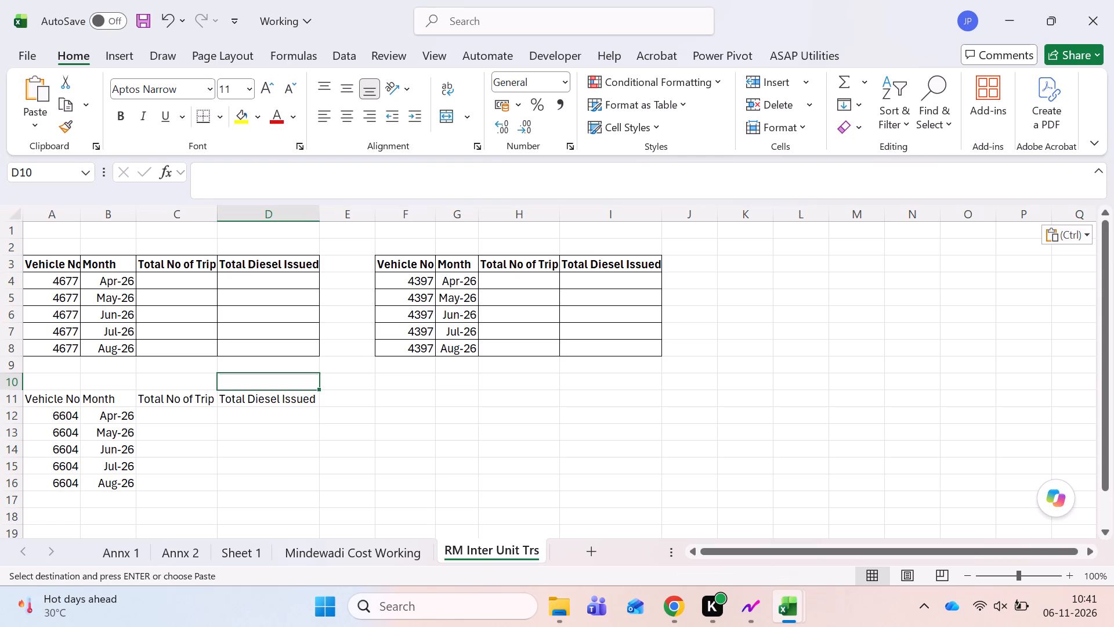
{"action": "key", "text": "ctrl+s"}
Apply all borders to the vehicle 6604 table in cells A11 to D16.
{"action": "key", "text": "ctrl+Left"}
{"action": "key", "text": "Down"}
{"action": "key", "text": "shift+Right"}
{"action": "key", "text": "shift+Right"}
{"action": "key", "text": "shift+Right"}
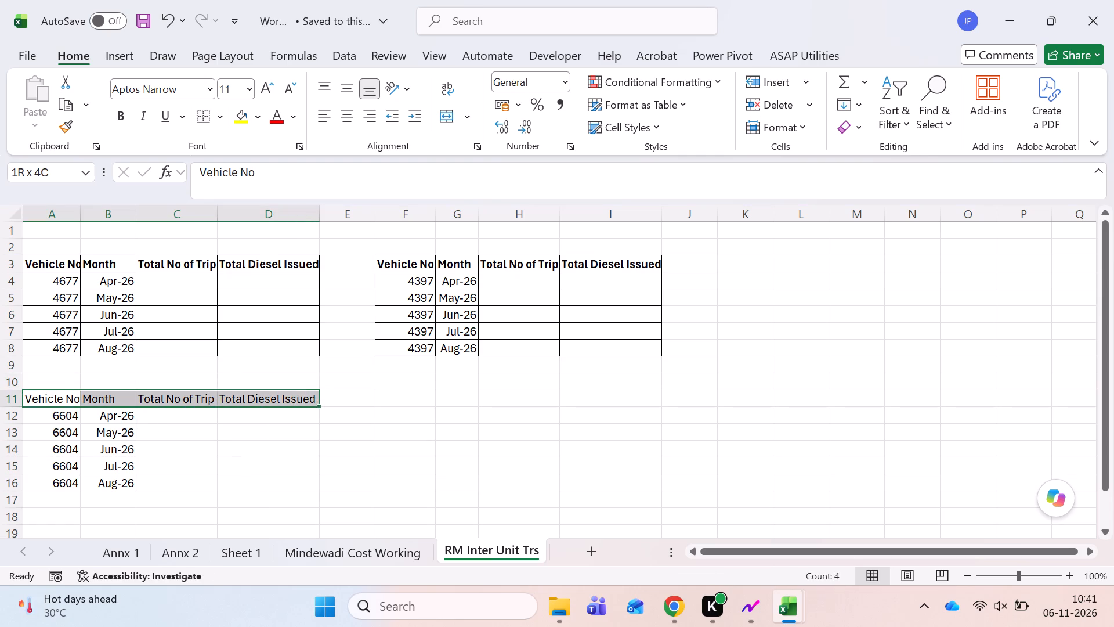
{"action": "key", "text": "shift+Down"}
{"action": "key", "text": "shift+Down"}
{"action": "key", "text": "shift+Down"}
{"action": "key", "text": "shift+Down"}
{"action": "key", "text": "shift+Down"}
{"action": "key", "text": "alt+h"}
{"action": "type", "text": "ba"}
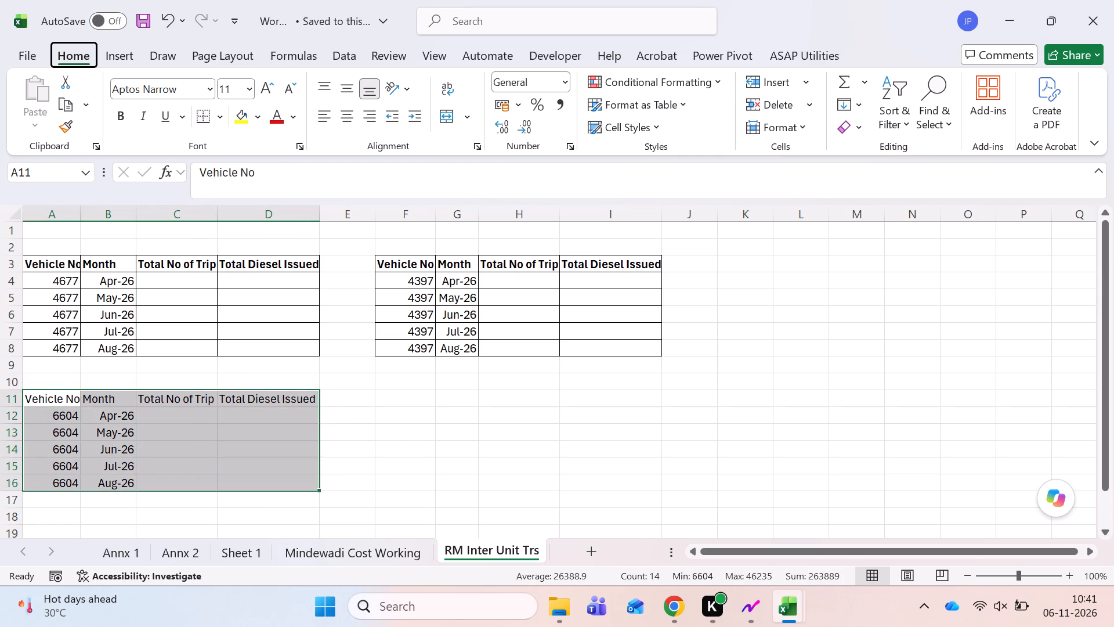
Autofit columns A and F so the Vehicle No headers fit, and save the Working workbook.
{"action": "double_click", "coordinate": [78, 210]}
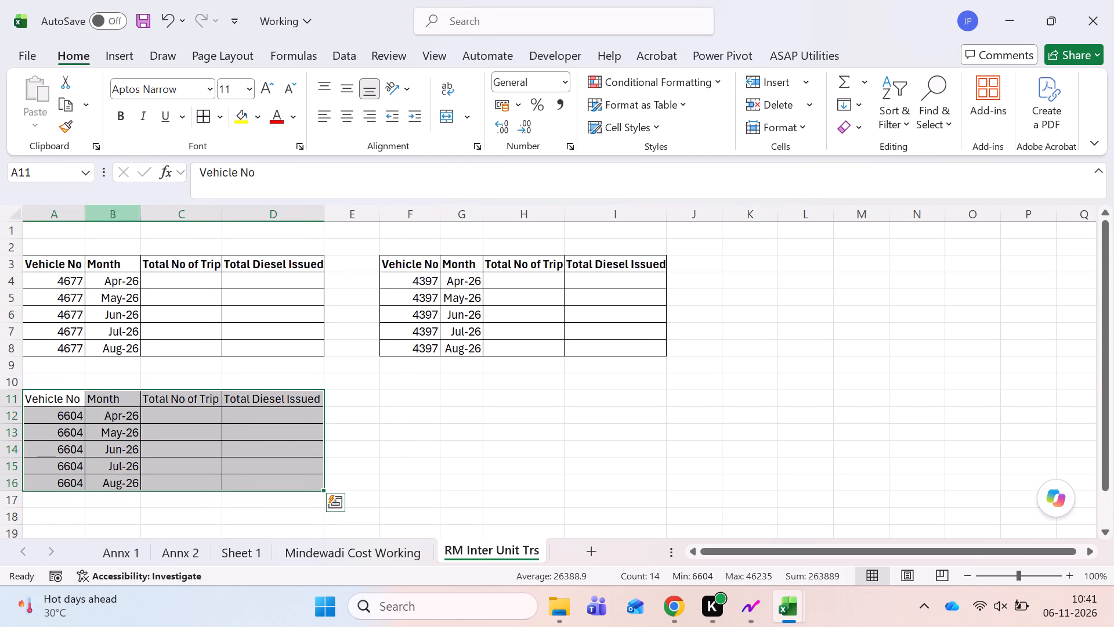
{"action": "double_click", "coordinate": [441, 214]}
{"action": "left_click", "coordinate": [410, 326]}
{"action": "left_click", "coordinate": [409, 291]}
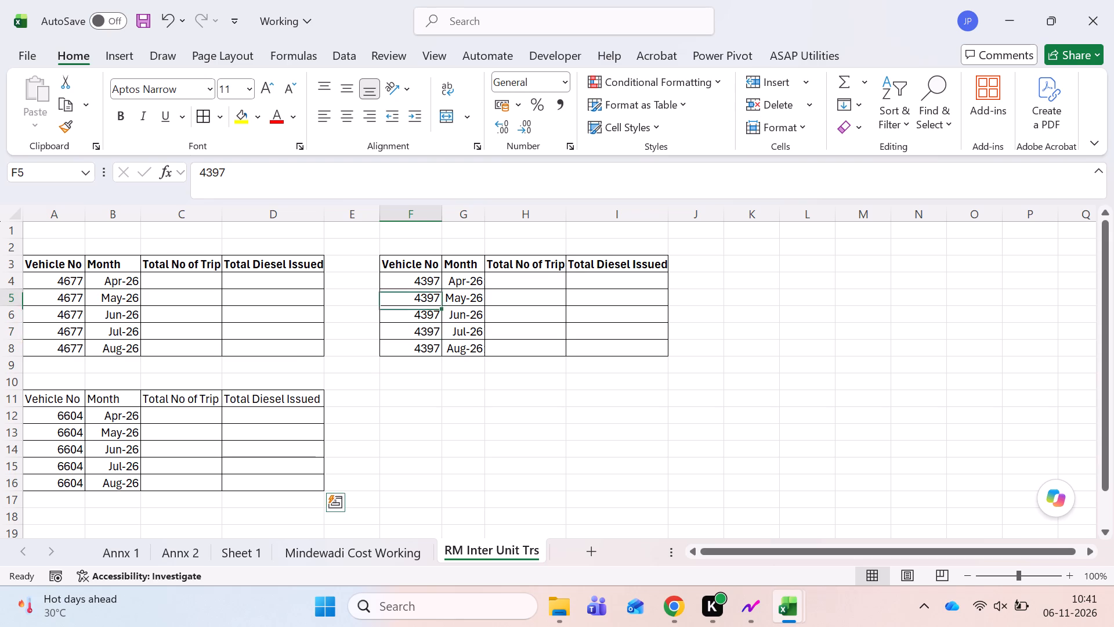
{"action": "key", "text": "ctrl+Left"}
{"action": "key", "text": "ctrl+Left"}
{"action": "key", "text": "ctrl+Left"}
{"action": "key", "text": "ctrl+s"}
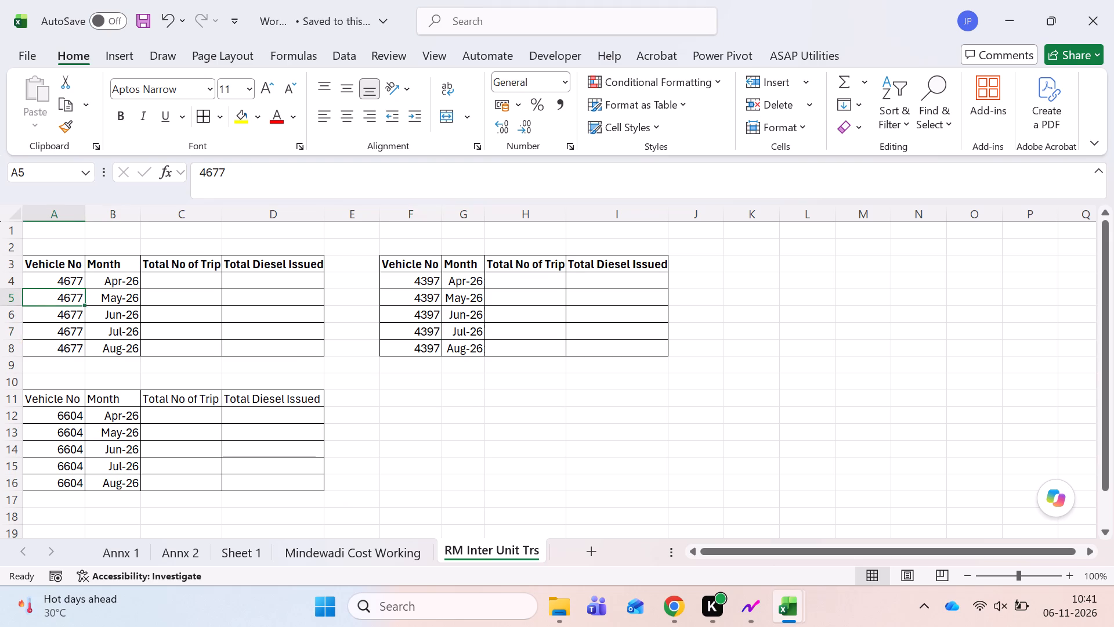
Switch to the Dispatch from Mindewadi Apr - Aug'26 workbook and close it.
{"action": "key", "text": "alt+Tab"}
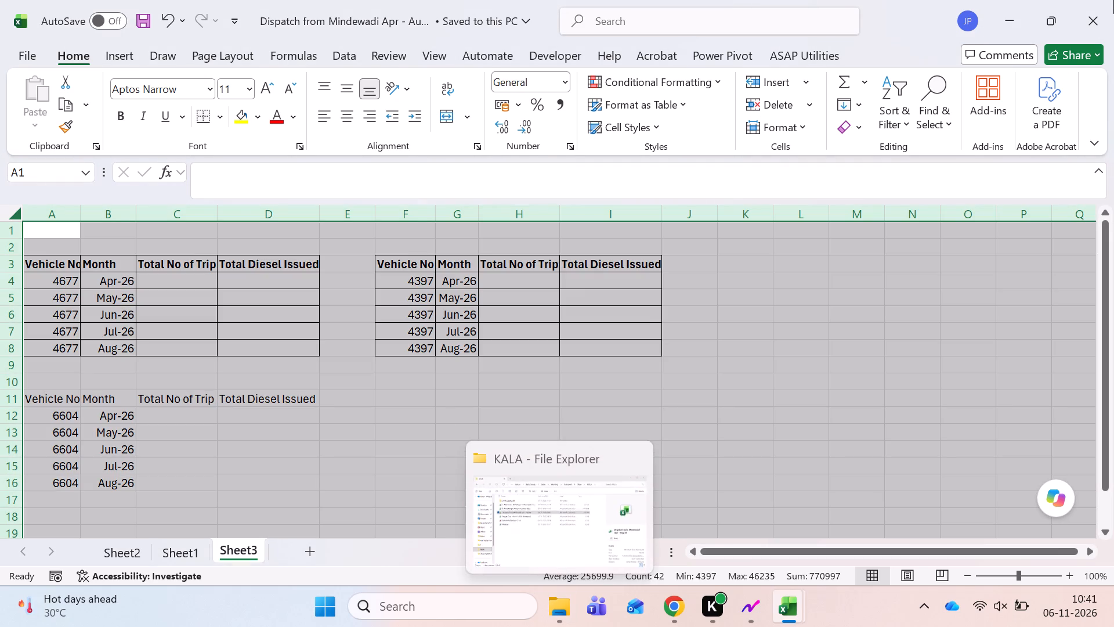
{"action": "left_click", "coordinate": [1113, 0]}
In File Explorer, rename the Dispatch from Mindewadi workbook as RM Transferred from Mindewadi Apr - Aug'26.
{"action": "left_click", "coordinate": [562, 603]}
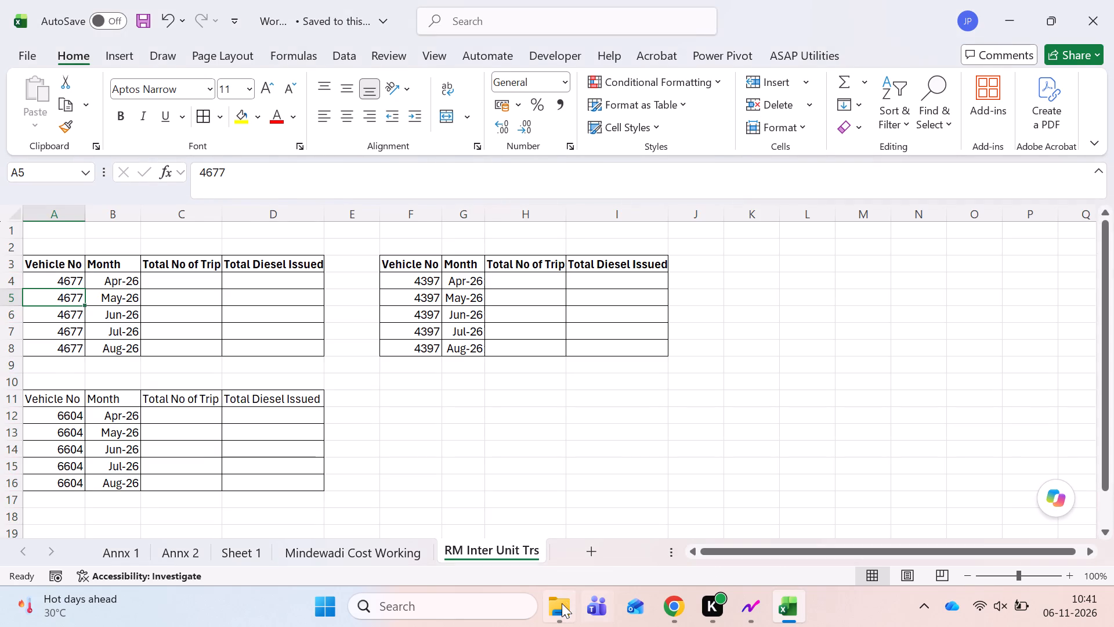
{"action": "key", "text": "F2"}
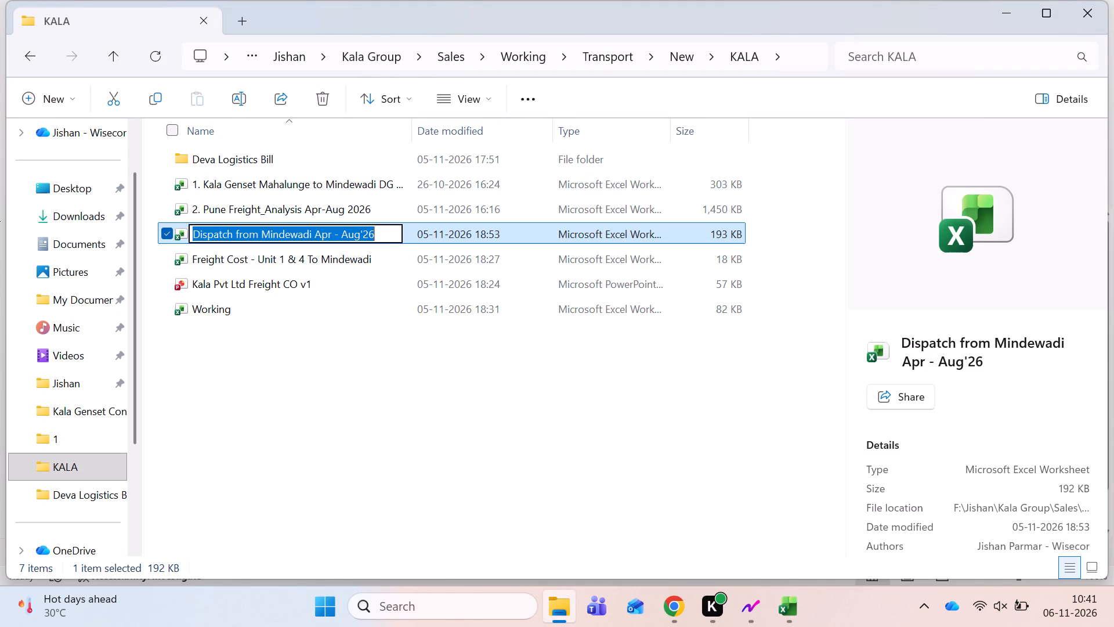
{"action": "key", "text": "ctrl+Left"}
{"action": "key", "text": "ctrl+Left"}
{"action": "key", "text": "ctrl+Left"}
{"action": "key", "text": "ctrl+Left"}
{"action": "key", "text": "ctrl+Left"}
{"action": "key", "text": "ctrl+Left"}
{"action": "key", "text": "ctrl+Right"}
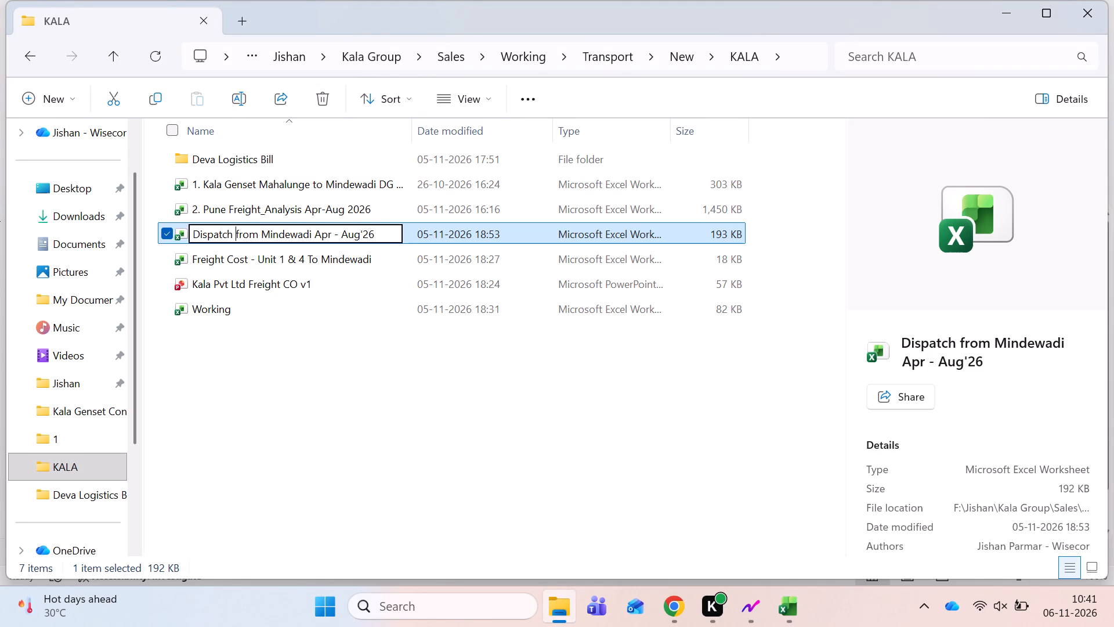
{"action": "key", "text": "ctrl+shift+Left"}
{"action": "type", "text": "RM"}
{"action": "key", "text": "space"}
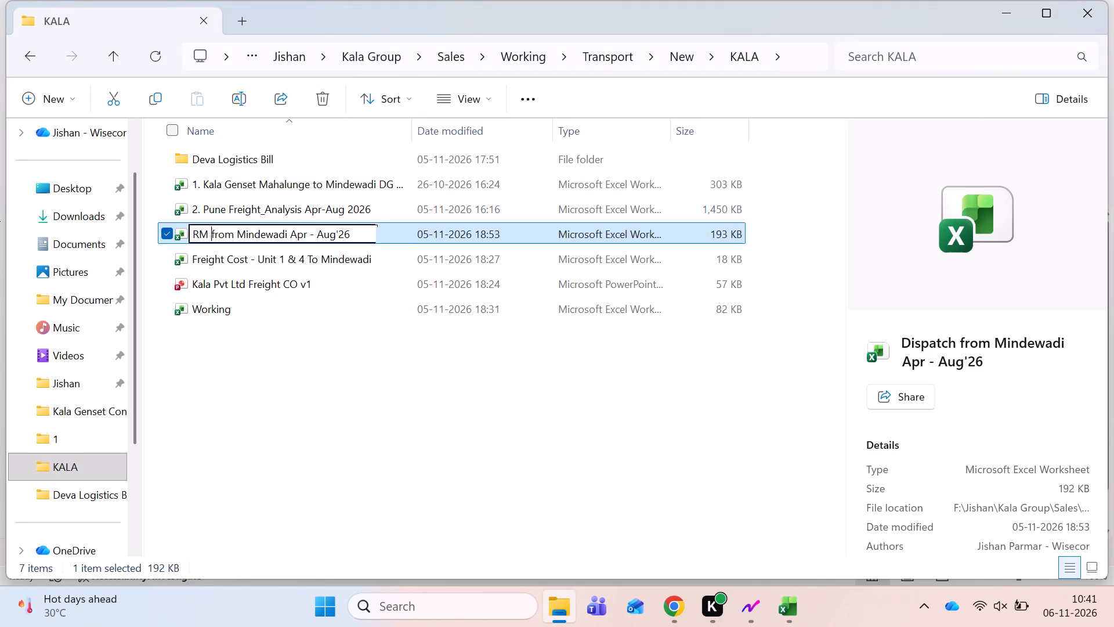
{"action": "type", "text": "Trams"}
{"action": "key", "text": "BackSpace"}
{"action": "key", "text": "BackSpace"}
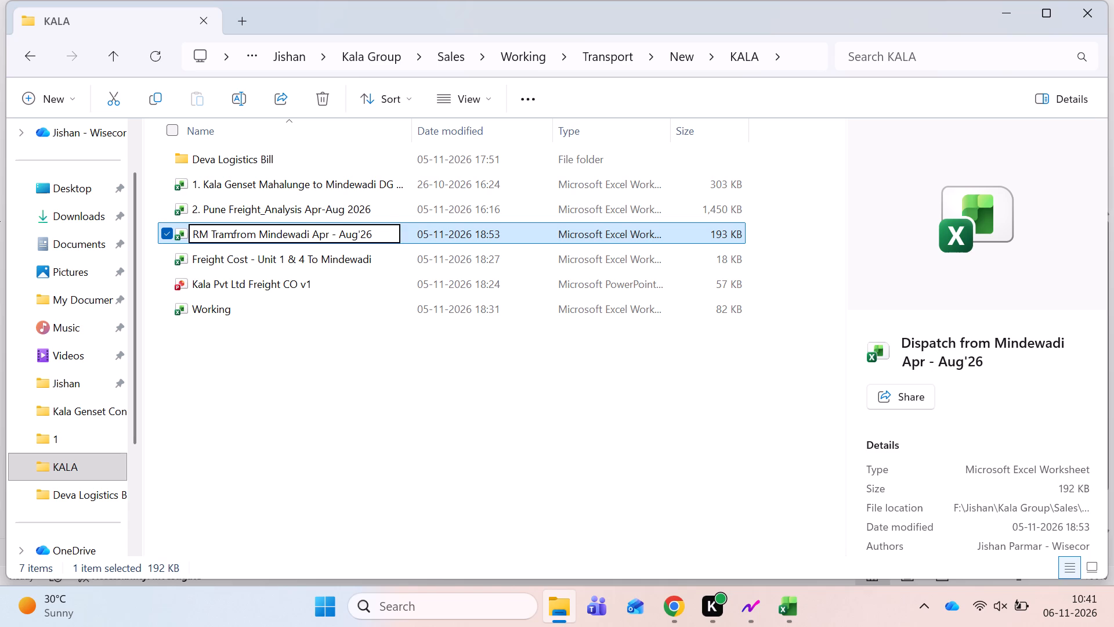
{"action": "type", "text": "nsferred"}
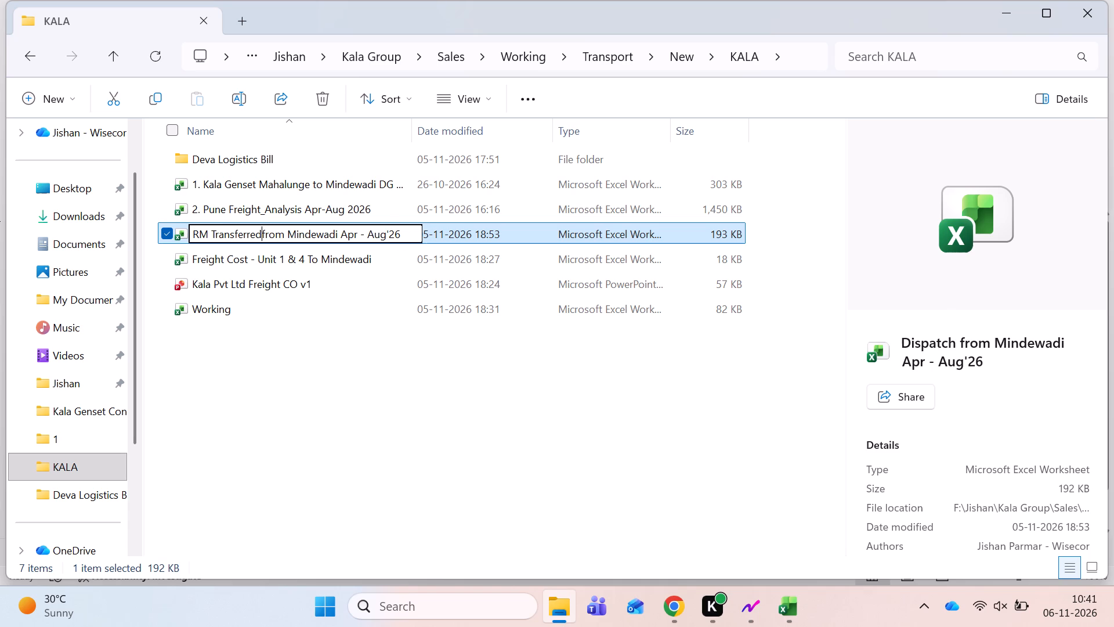
{"action": "key", "text": "space"}
{"action": "key", "text": "Return"}
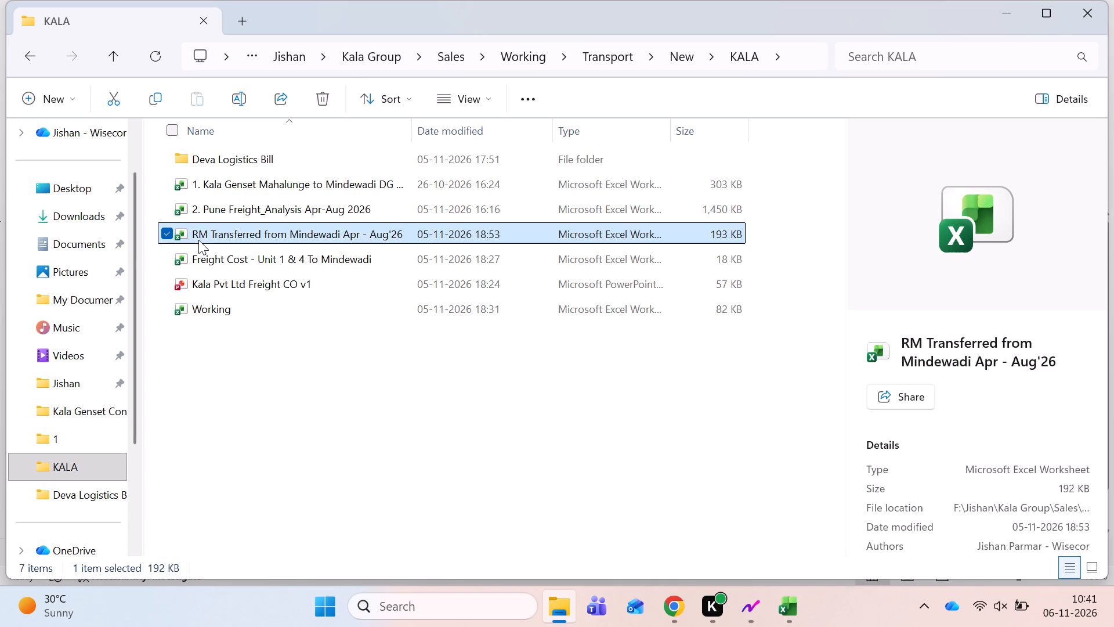
Look over the 4677 and 6604 tables in the Working workbook, ending on vehicle 4677's Apr-26 trip count cell C4.
{"action": "key", "text": "alt+Tab"}
{"action": "key", "text": "Down"}
{"action": "key", "text": "Down"}
{"action": "key", "text": "Down"}
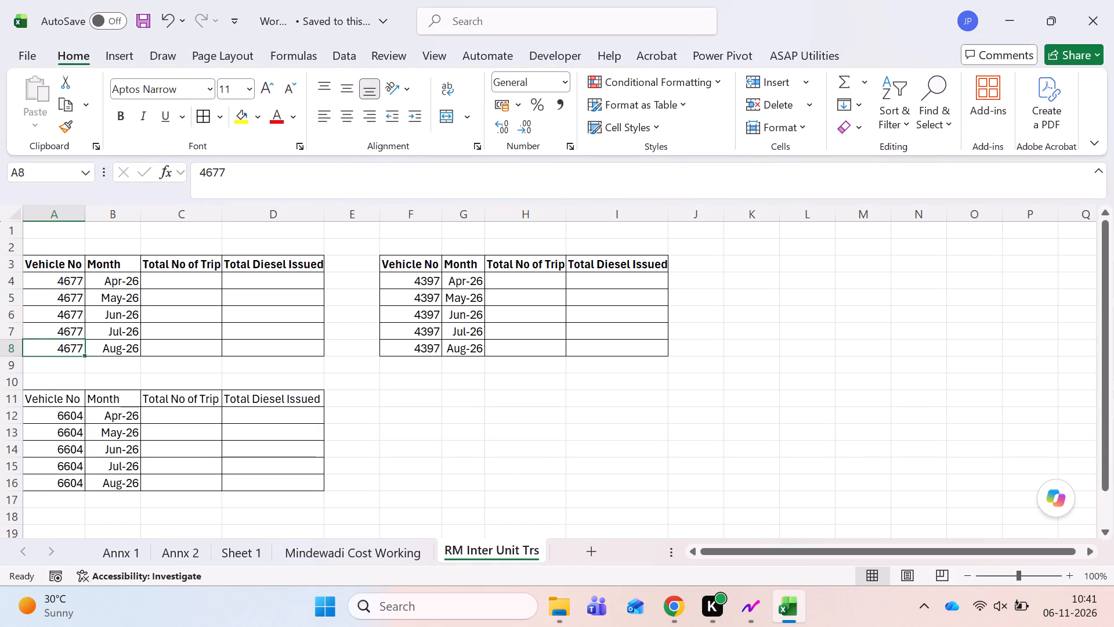
{"action": "key", "text": "Down"}
{"action": "key", "text": "ctrl+Down"}
{"action": "key", "text": "ctrl+Down"}
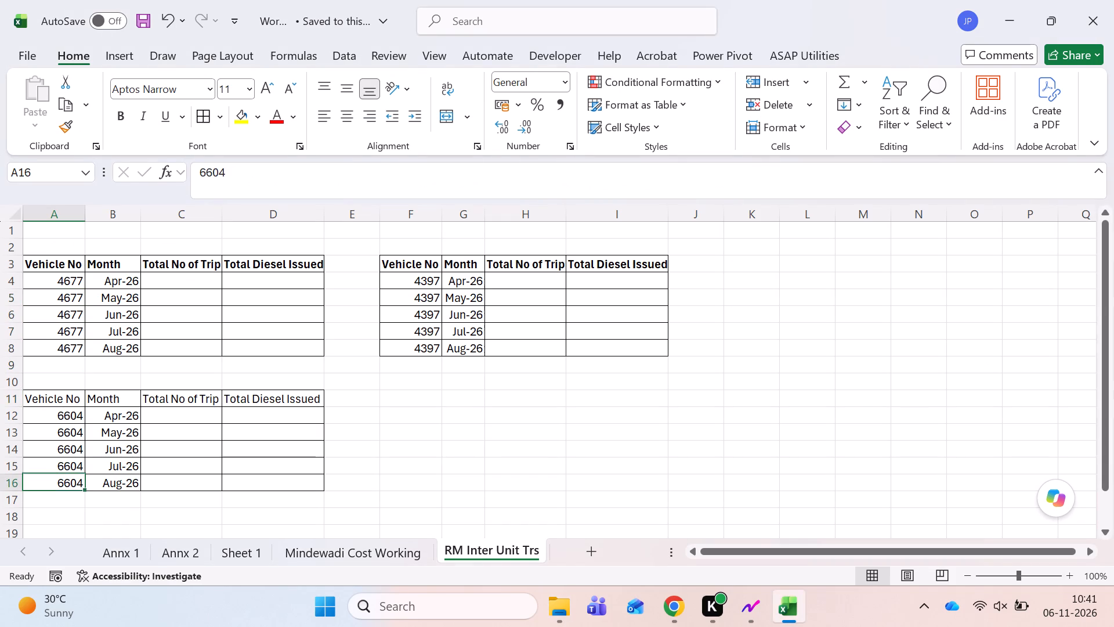
{"action": "key", "text": "ctrl+Up"}
{"action": "key", "text": "ctrl+Up"}
{"action": "key", "text": "ctrl+Up"}
{"action": "key", "text": "ctrl+Up"}
{"action": "key", "text": "Down"}
{"action": "key", "text": "Down"}
{"action": "key", "text": "Down"}
{"action": "key", "text": "Right"}
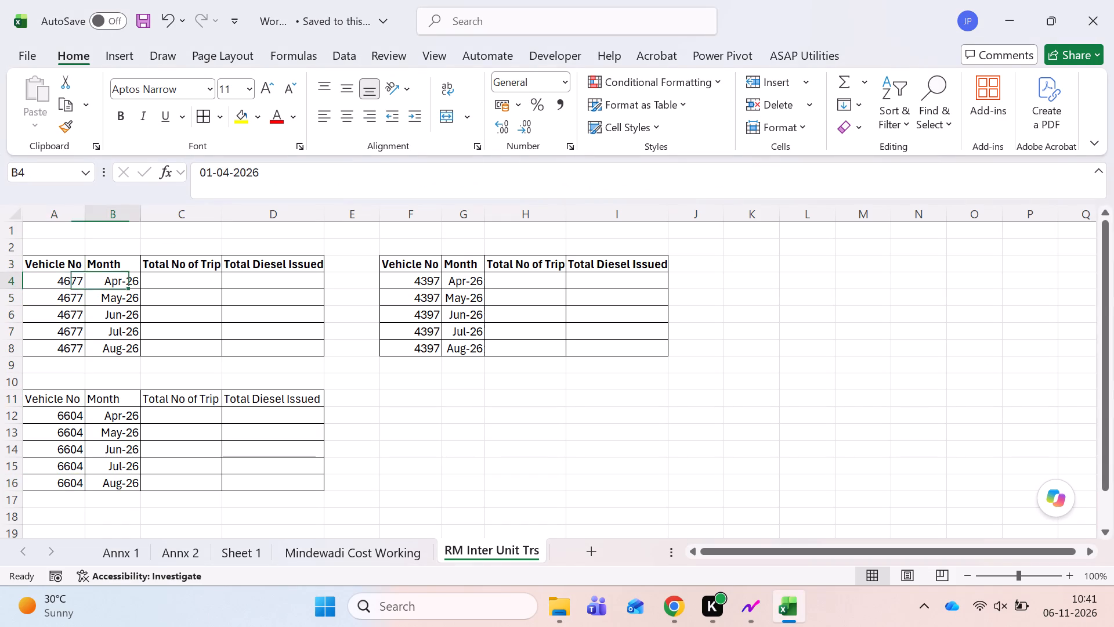
{"action": "key", "text": "Right"}
Open the 4397 - Apr 26 PDF from the Deva Logistics Bill folder in File Explorer.
{"action": "key", "text": "alt+Tab"}
{"action": "key", "text": "Up"}
{"action": "key", "text": "Up"}
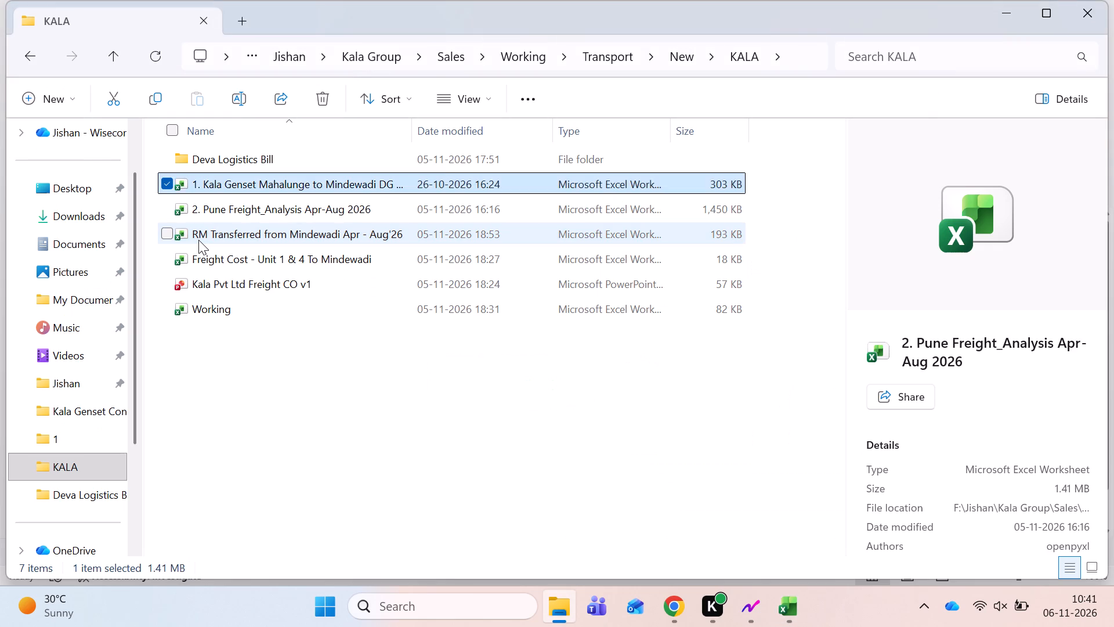
{"action": "key", "text": "Up"}
{"action": "key", "text": "Up"}
{"action": "key", "text": "Return"}
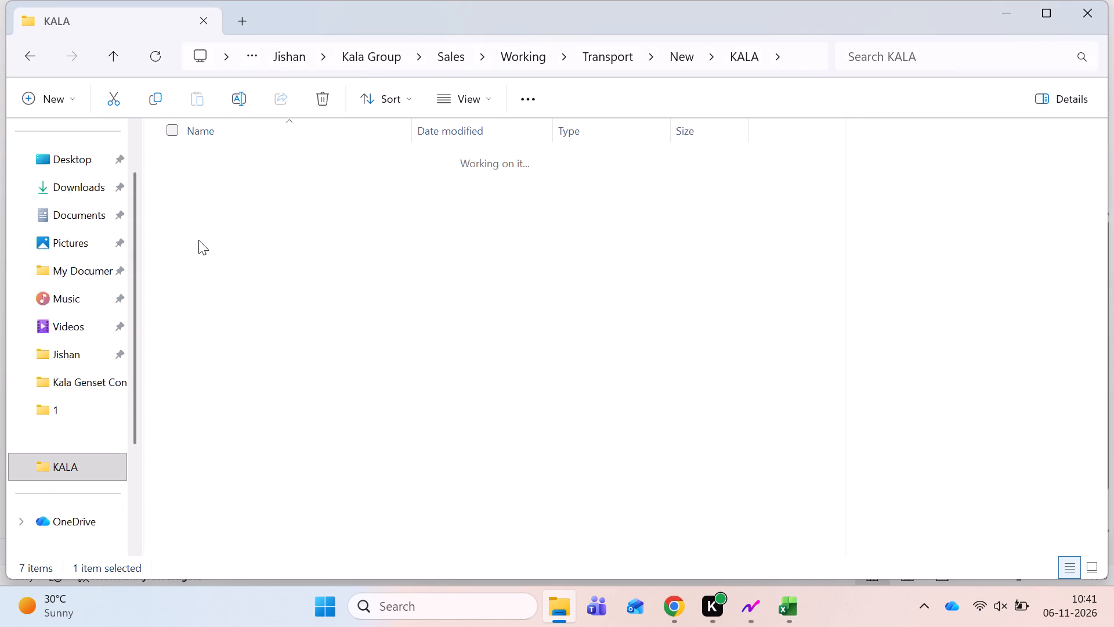
{"action": "key", "text": "Down"}
{"action": "key", "text": "Up"}
{"action": "key", "text": "Return"}
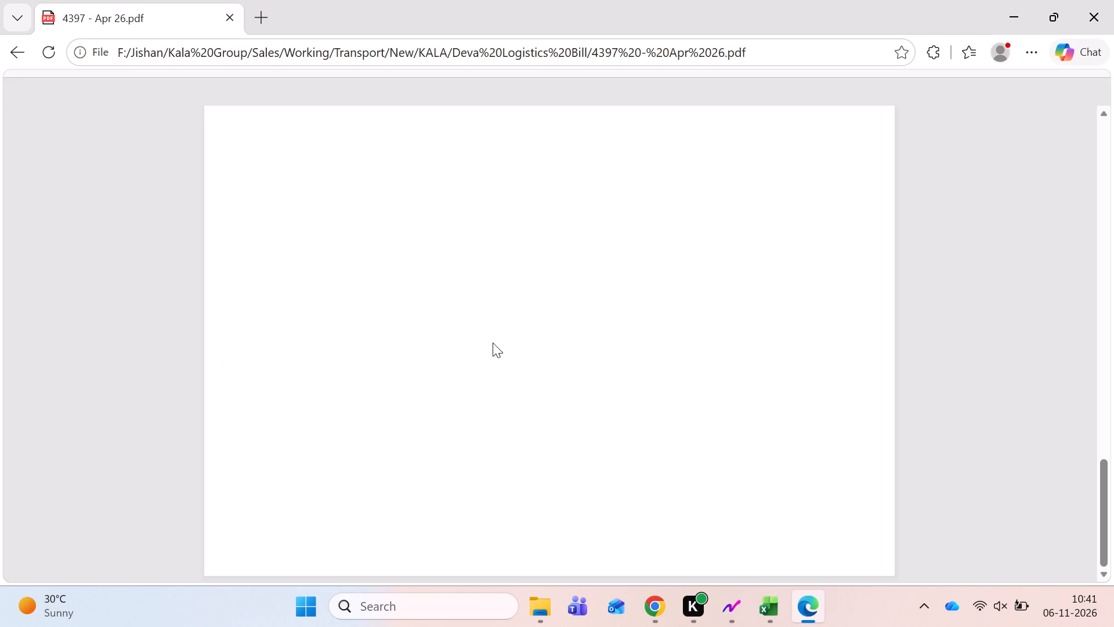
Examine the trip log and its totals on page 2 of the 4397 bill, checking back against the Working sheet.
{"action": "scroll", "coordinate": [493, 343], "scroll_direction": "down", "scroll_amount": 3}
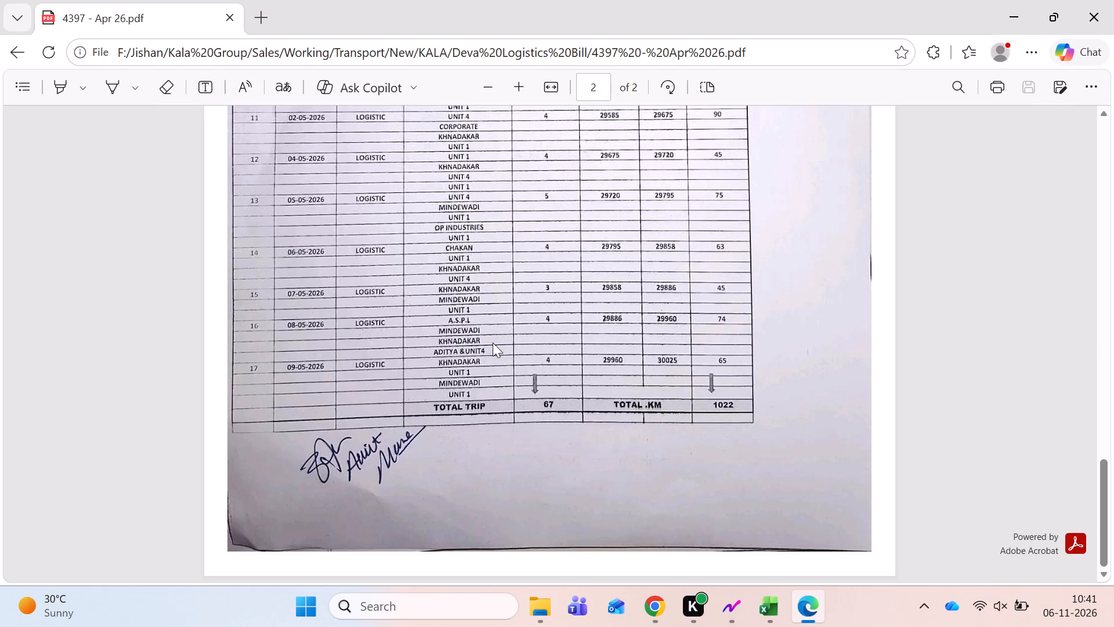
{"action": "scroll", "coordinate": [493, 343], "scroll_direction": "up", "scroll_amount": 8}
{"action": "scroll", "coordinate": [493, 343], "scroll_direction": "down", "scroll_amount": 4}
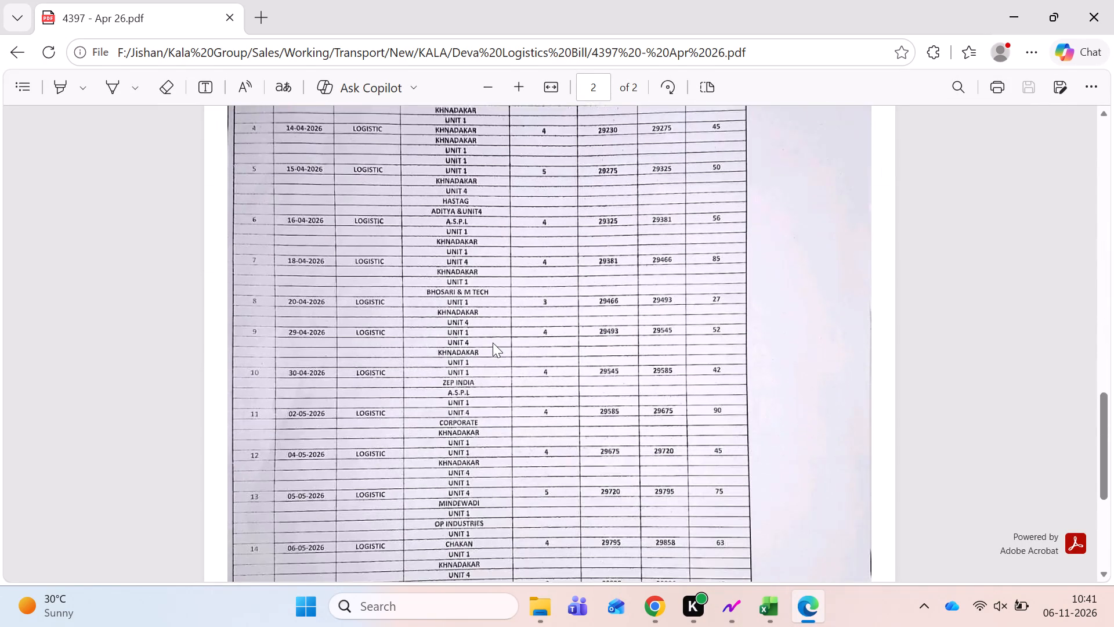
{"action": "scroll", "coordinate": [493, 343], "scroll_direction": "down", "scroll_amount": 5}
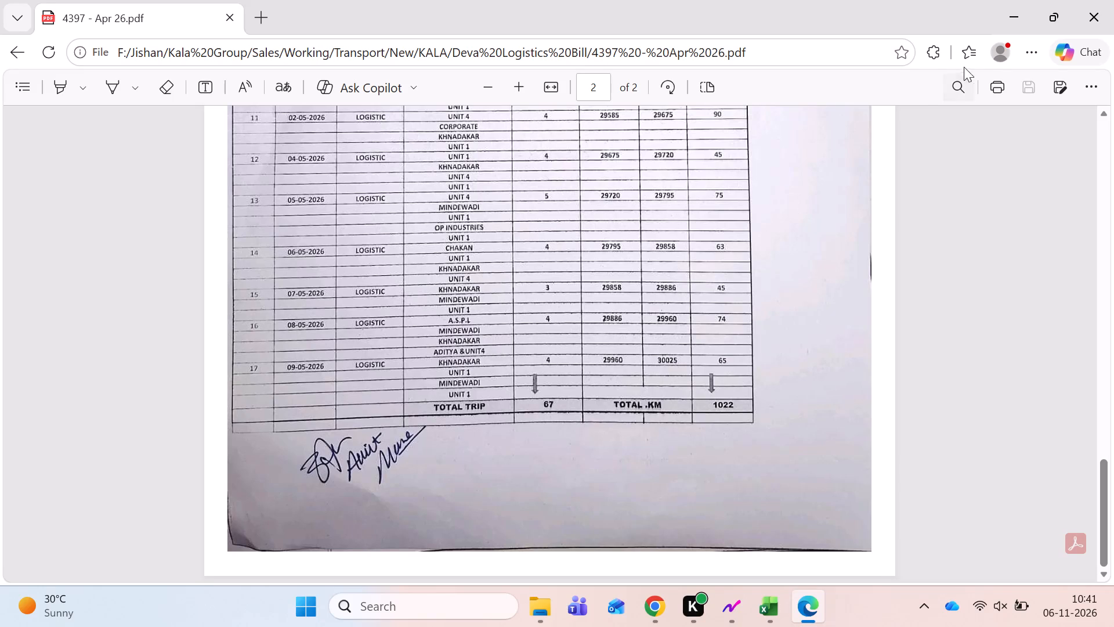
{"action": "key", "text": "alt+Tab"}
{"action": "key", "text": "alt+Tab"}
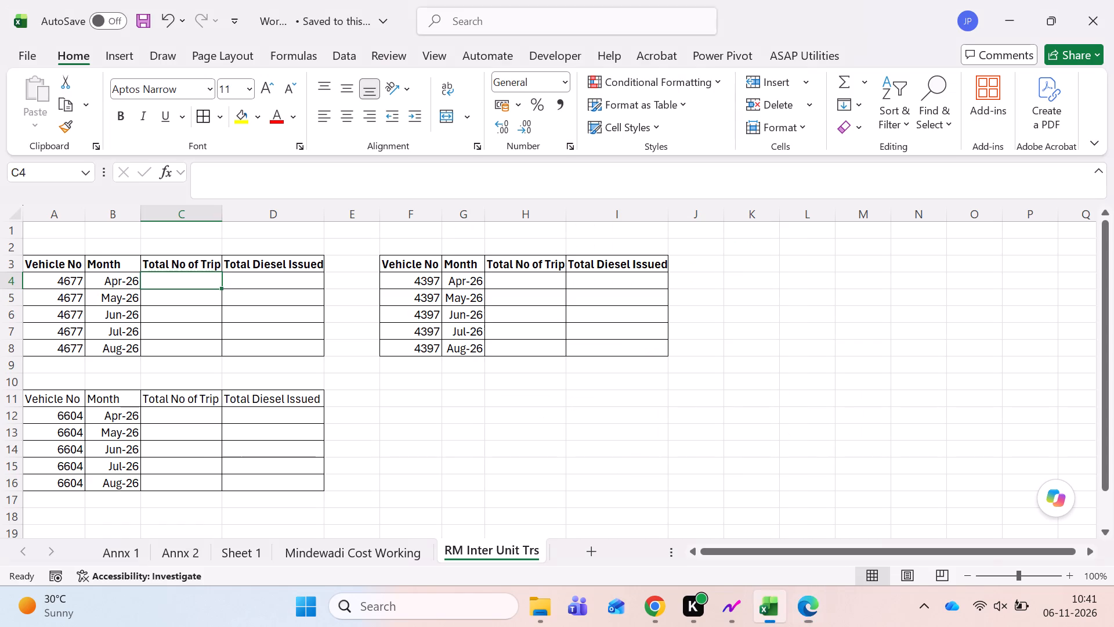
{"action": "key", "text": "alt+Tab"}
Read the 4397 bill from its invoice page through the dated trip log to the TOTAL TRIP row.
{"action": "scroll", "coordinate": [617, 472], "scroll_direction": "up", "scroll_amount": 9}
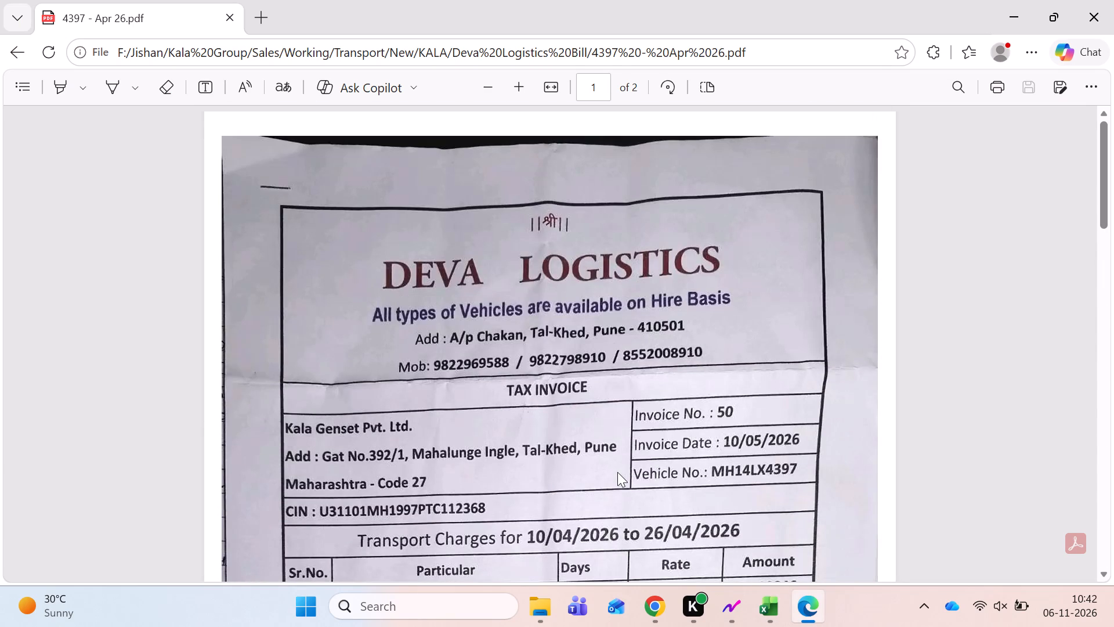
{"action": "scroll", "coordinate": [617, 472], "scroll_direction": "down", "scroll_amount": 1}
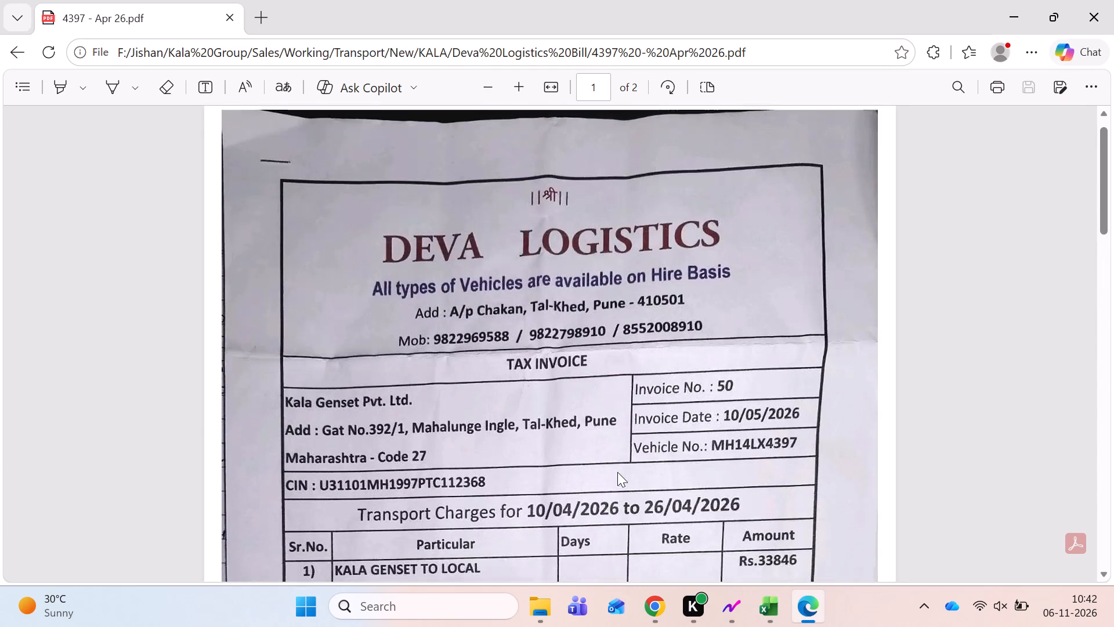
{"action": "scroll", "coordinate": [617, 472], "scroll_direction": "down", "scroll_amount": 2}
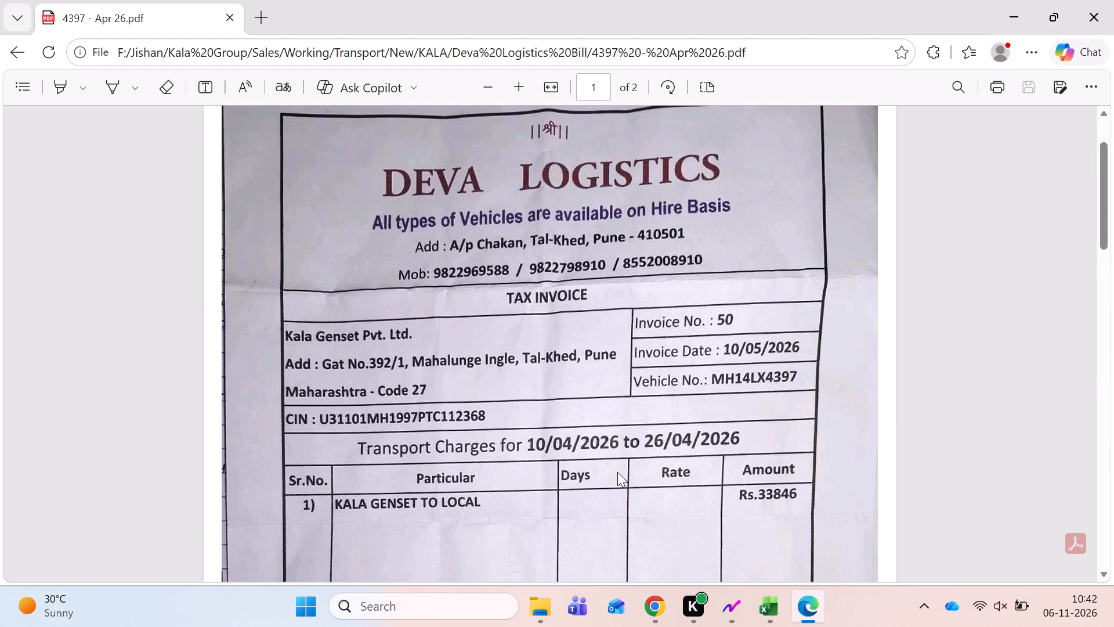
{"action": "scroll", "coordinate": [617, 472], "scroll_direction": "down", "scroll_amount": 5}
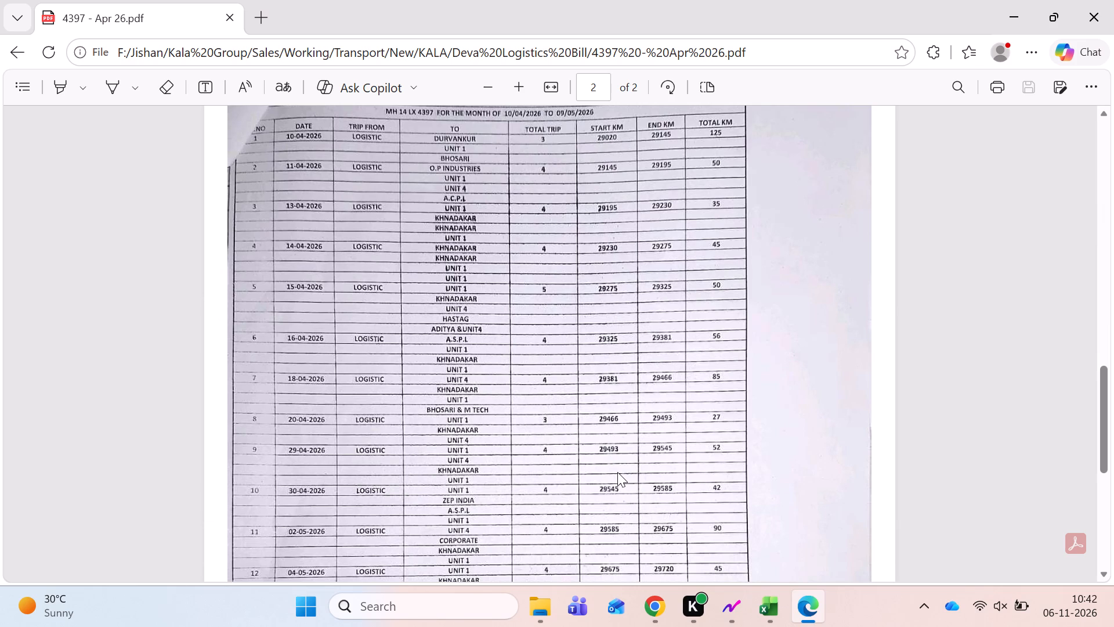
{"action": "scroll", "coordinate": [617, 472], "scroll_direction": "down", "scroll_amount": 5}
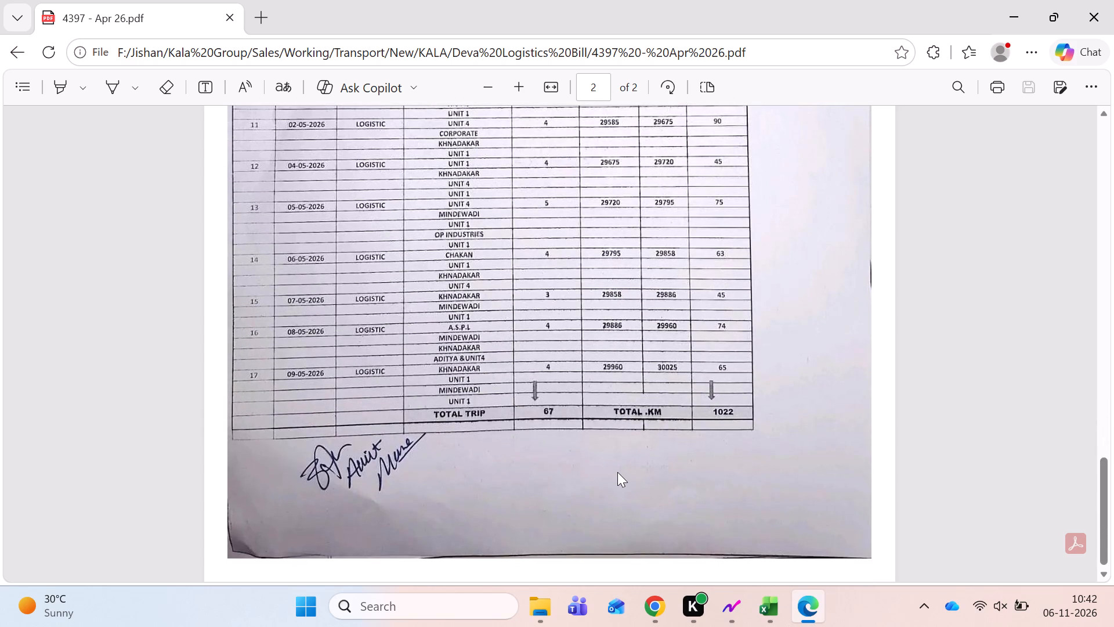
Close the 4397 April bill and fill vehicle 4397's Apr-26 row in the Working workbook with 67 trips and 1022 under Total Diesel Issued.
{"action": "scroll", "coordinate": [617, 472], "scroll_direction": "up", "scroll_amount": 7}
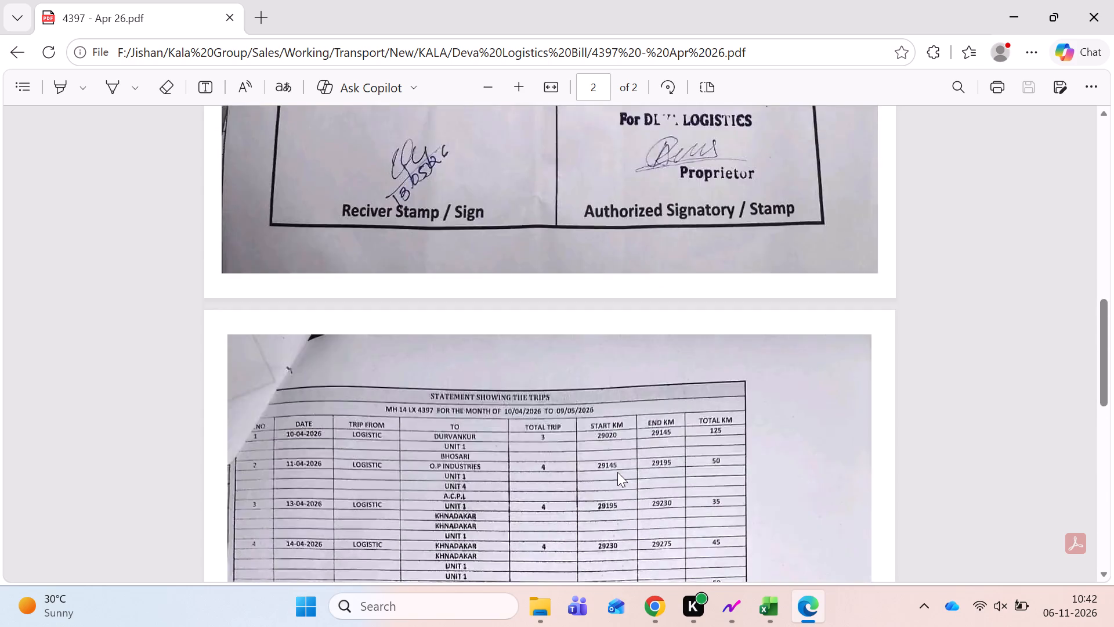
{"action": "left_click", "coordinate": [1087, 20]}
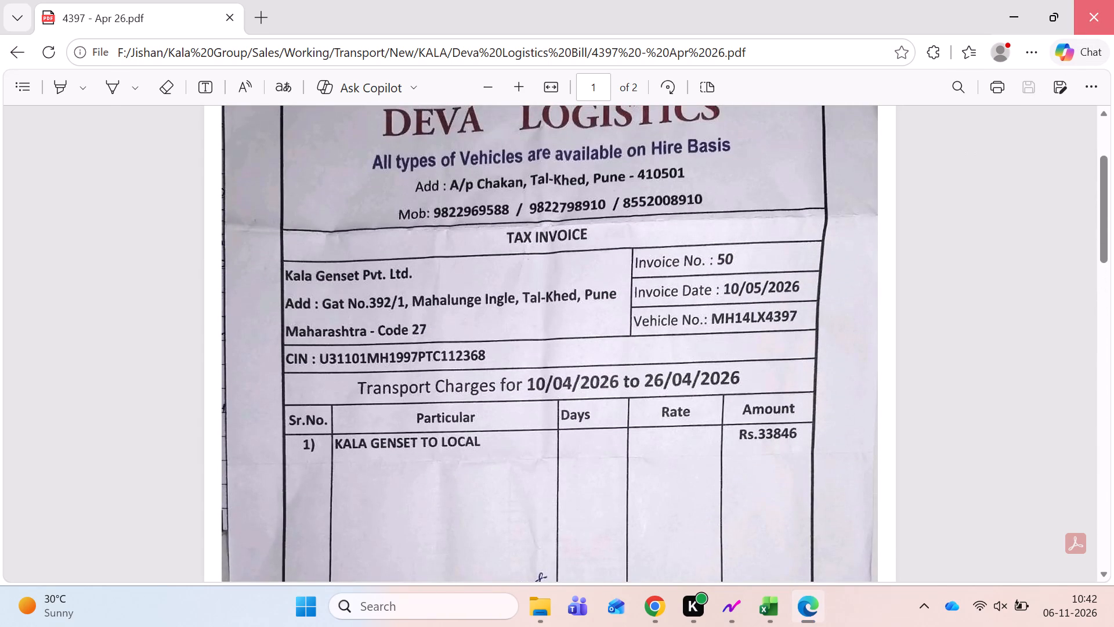
{"action": "key", "text": "Down"}
{"action": "key", "text": "Right"}
{"action": "key", "text": "Right"}
{"action": "key", "text": "Right"}
{"action": "key", "text": "Right"}
{"action": "key", "text": "Right"}
{"action": "key", "text": "Up"}
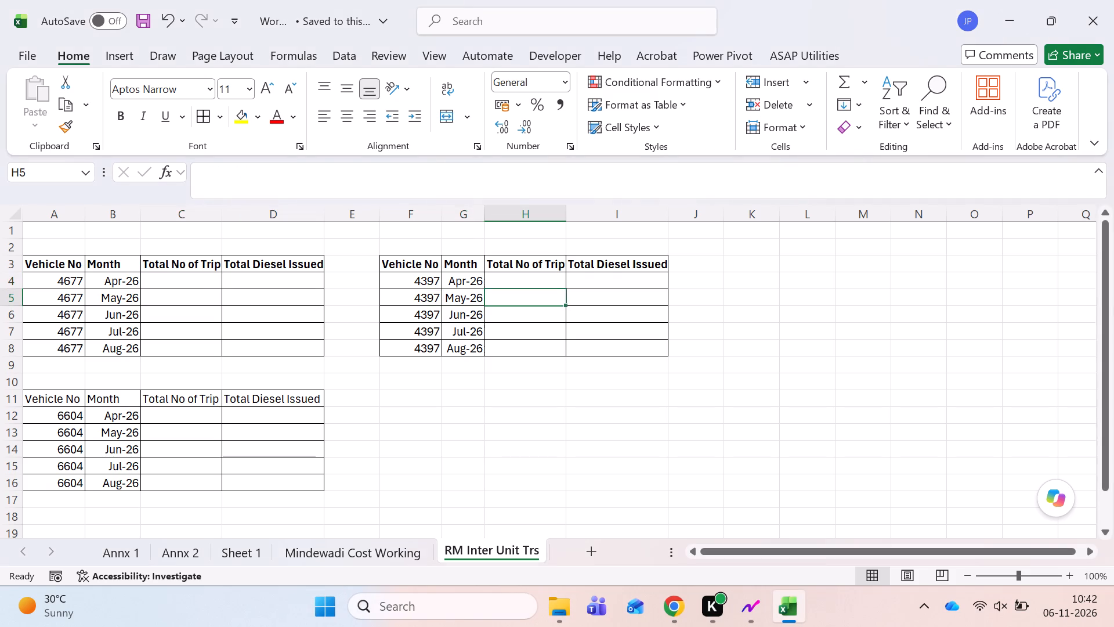
{"action": "key", "text": "6"}
{"action": "key", "text": "Right"}
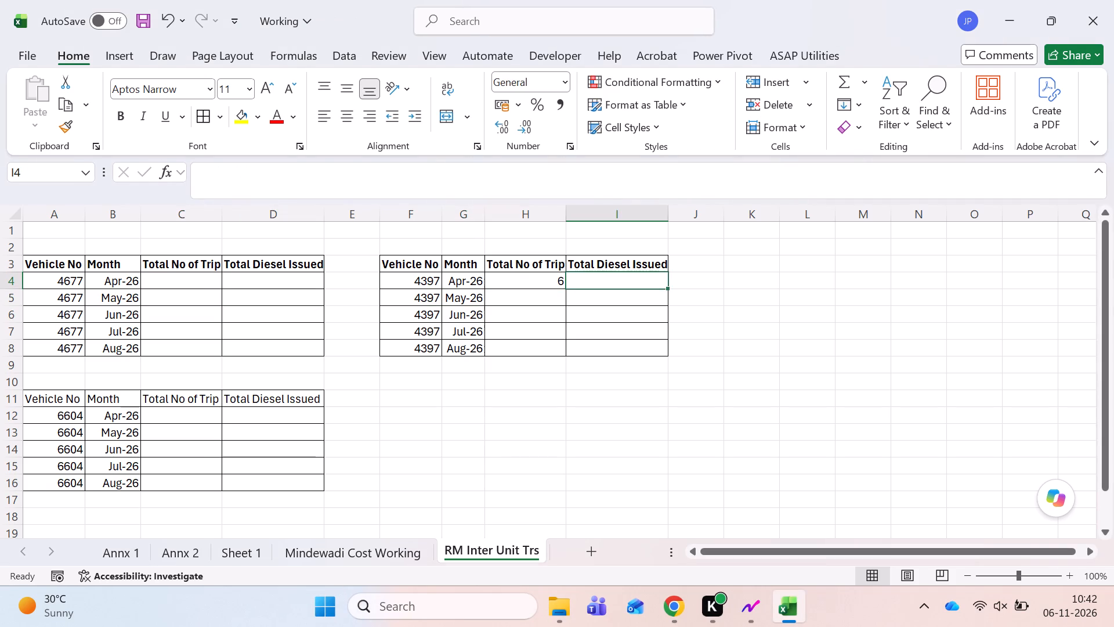
{"action": "key", "text": "Left"}
{"action": "type", "text": "67"}
{"action": "key", "text": "Right"}
{"action": "type", "text": "1022"}
{"action": "key", "text": "Return"}
{"action": "key", "text": "Left"}
Open the 4397 - Aug 26 bill from the Deva Logistics Bill folder, read its Total row on page 3, and close it.
{"action": "key", "text": "alt+Tab"}
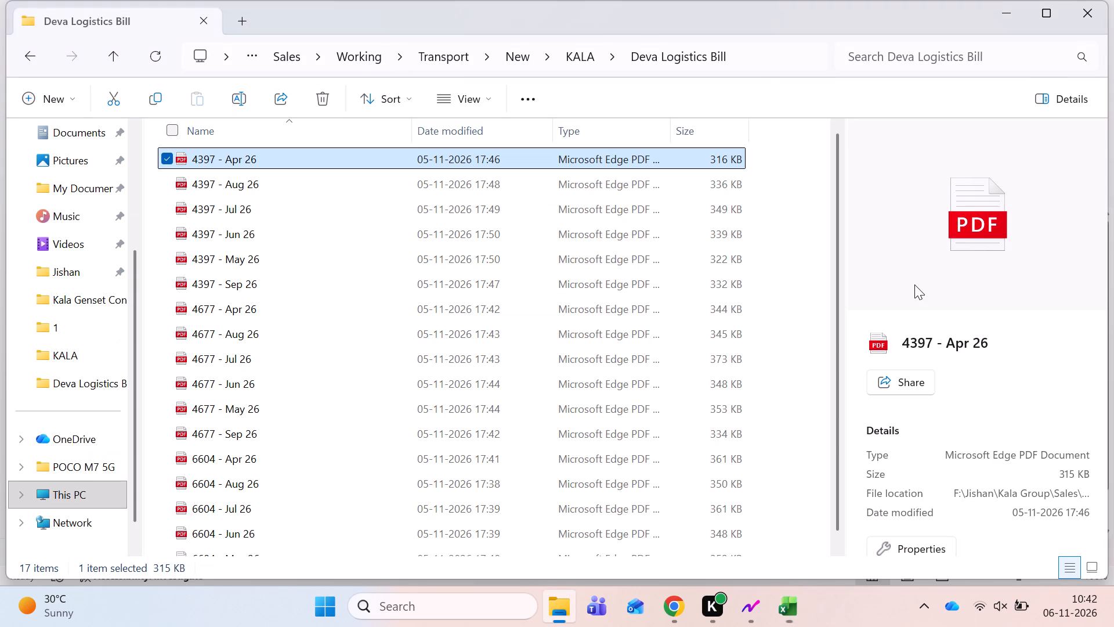
{"action": "key", "text": "Down"}
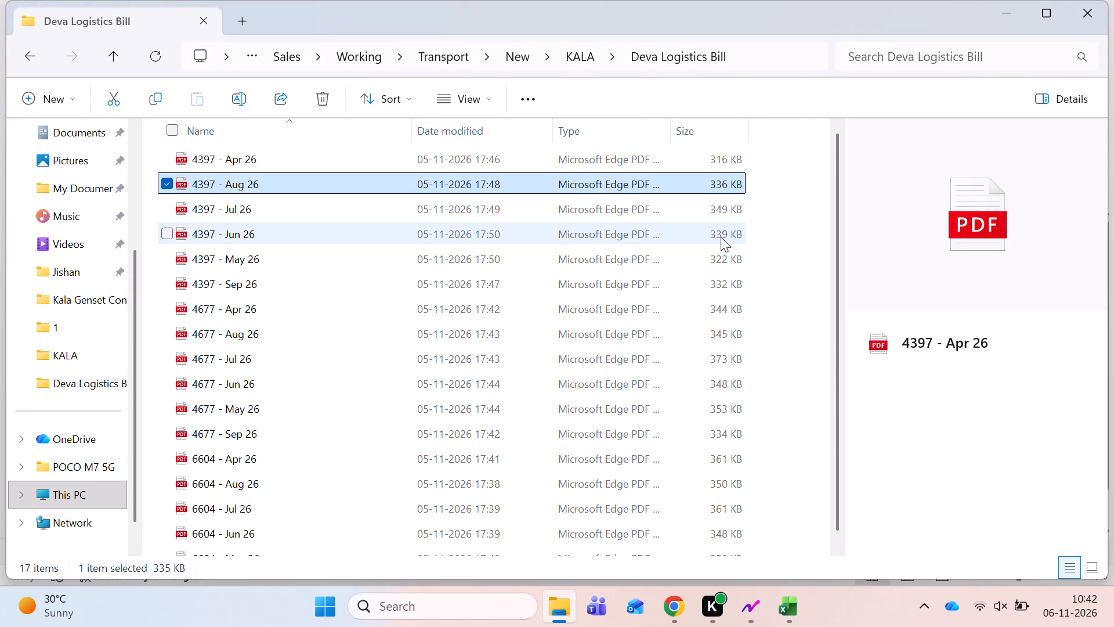
{"action": "key", "text": "Return"}
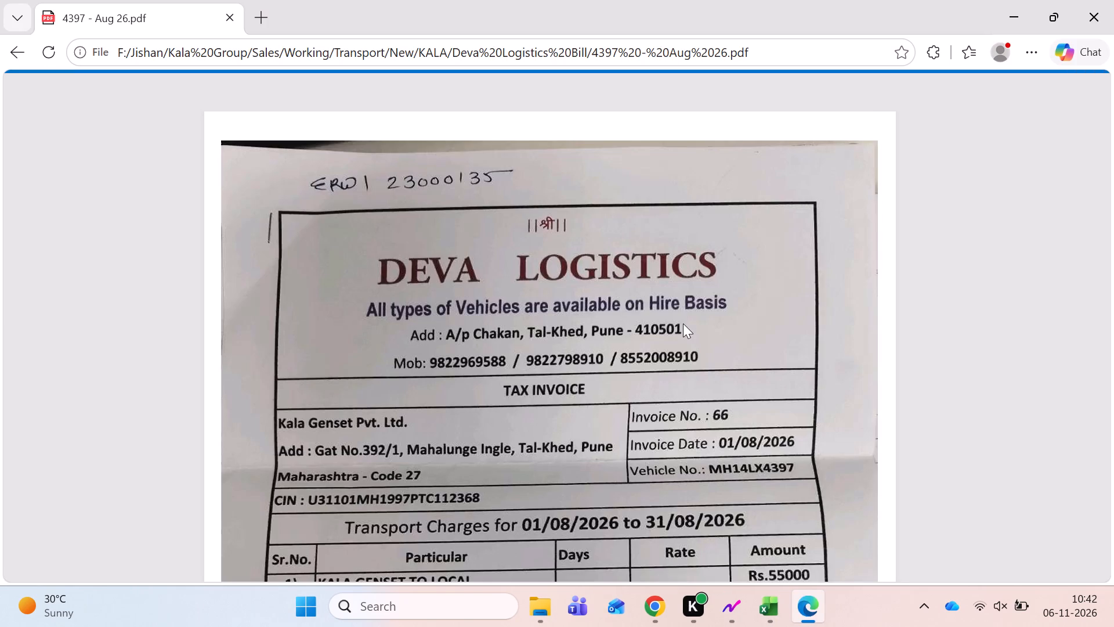
{"action": "scroll", "coordinate": [683, 323], "scroll_direction": "down", "scroll_amount": 4}
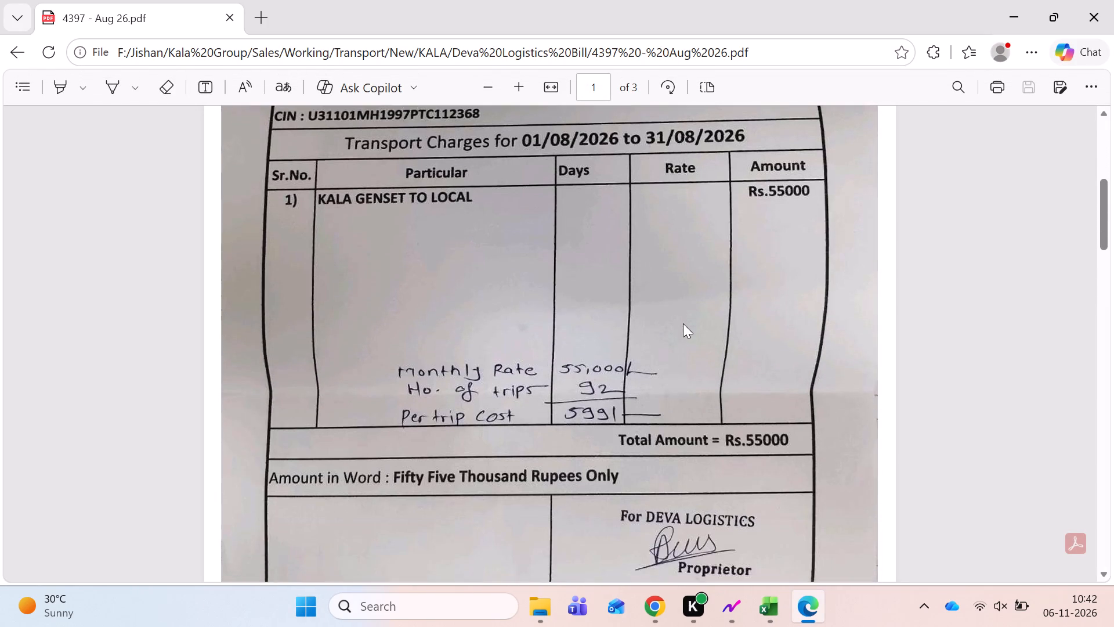
{"action": "scroll", "coordinate": [683, 323], "scroll_direction": "down", "scroll_amount": 6}
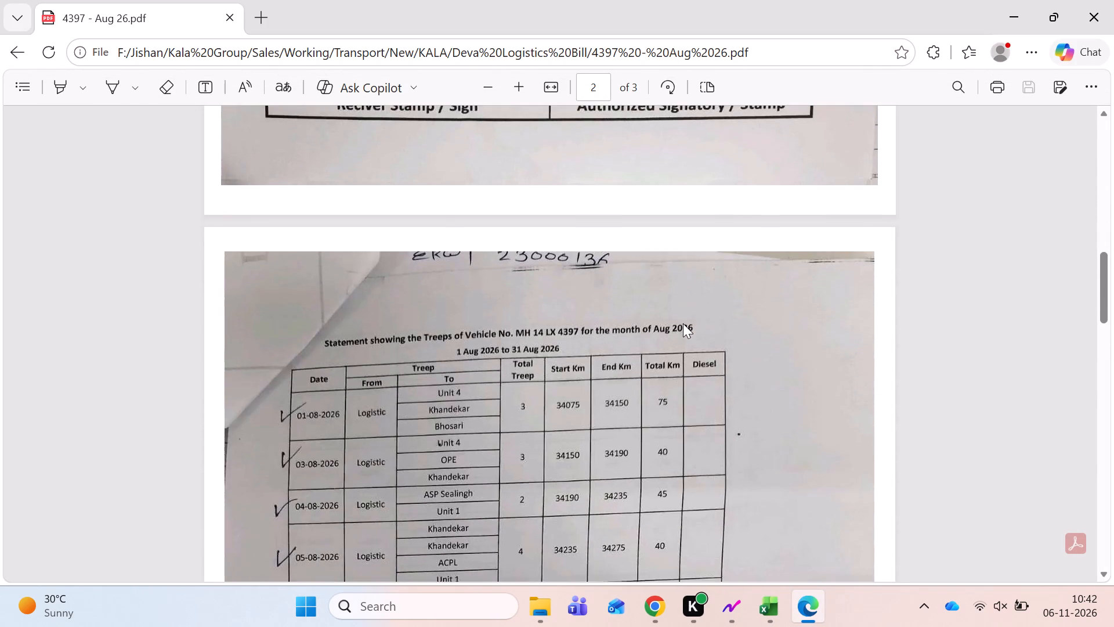
{"action": "scroll", "coordinate": [683, 323], "scroll_direction": "down", "scroll_amount": 11}
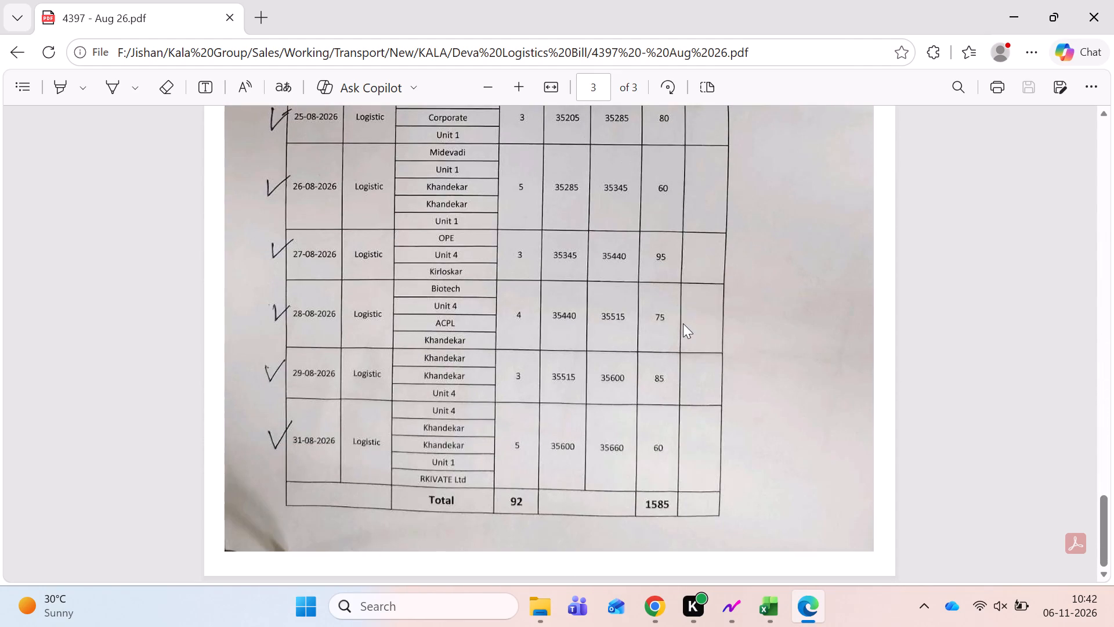
{"action": "left_click", "coordinate": [1113, 0]}
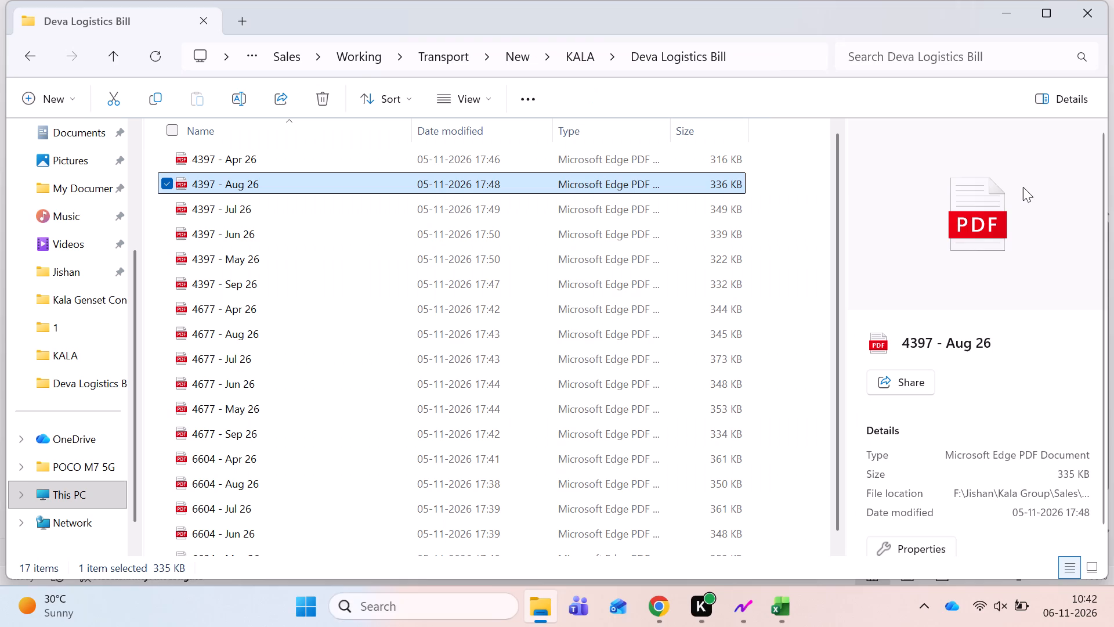
Fill vehicle 4397's Aug-26 row in the Working workbook with 92 trips and 1585 under Total Diesel Issued.
{"action": "key", "text": "alt+Tab"}
{"action": "key", "text": "Down"}
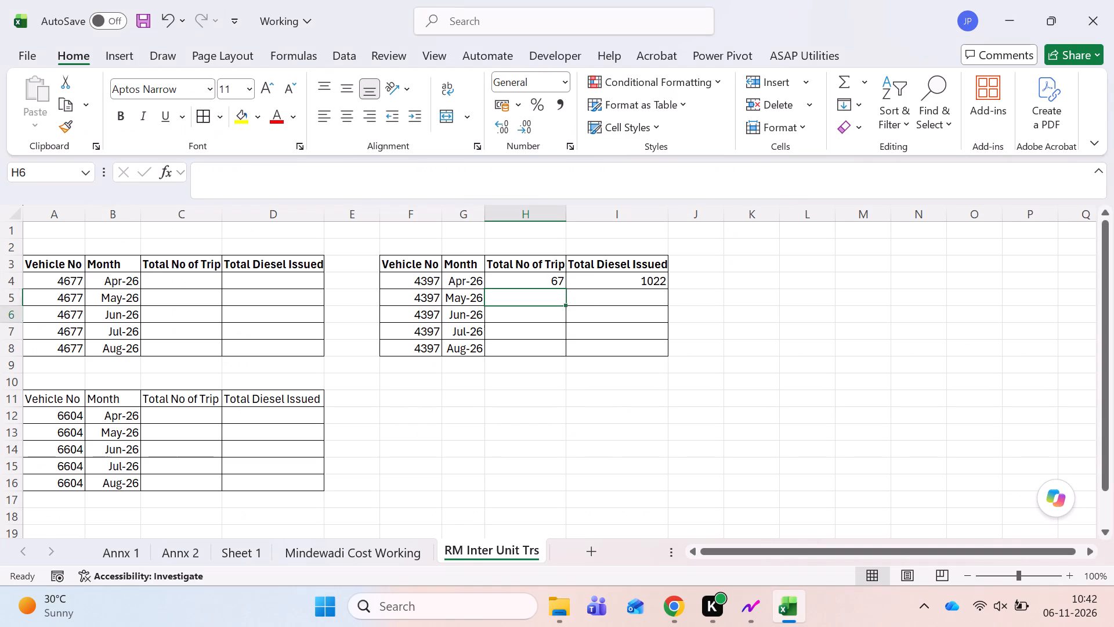
{"action": "key", "text": "Down"}
{"action": "key", "text": "Down"}
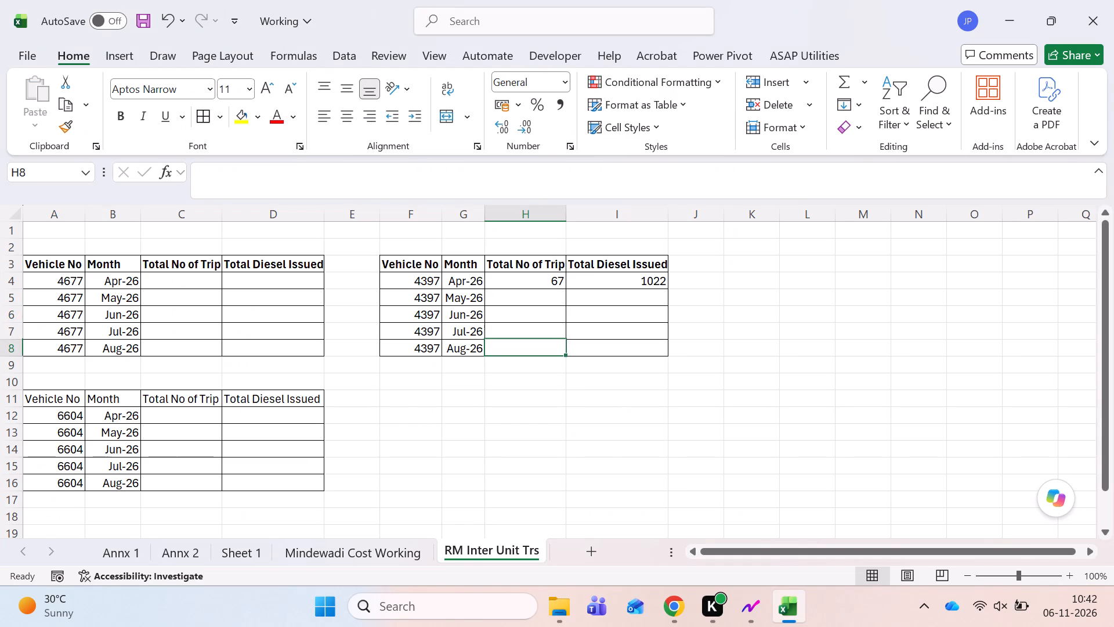
{"action": "type", "text": "92"}
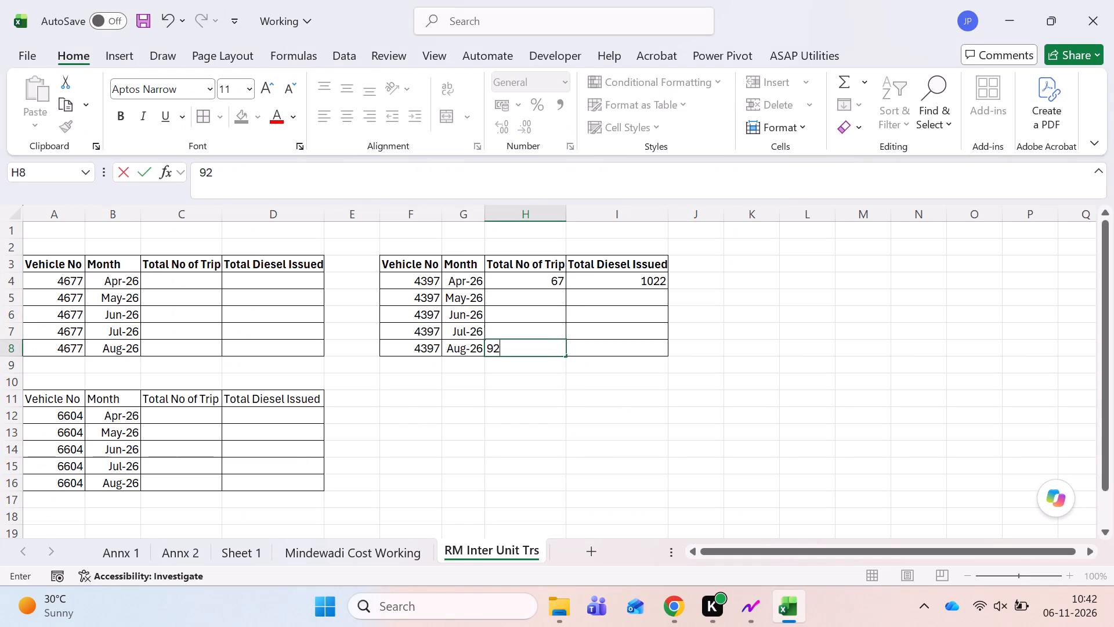
{"action": "key", "text": "Tab"}
{"action": "type", "text": "1585"}
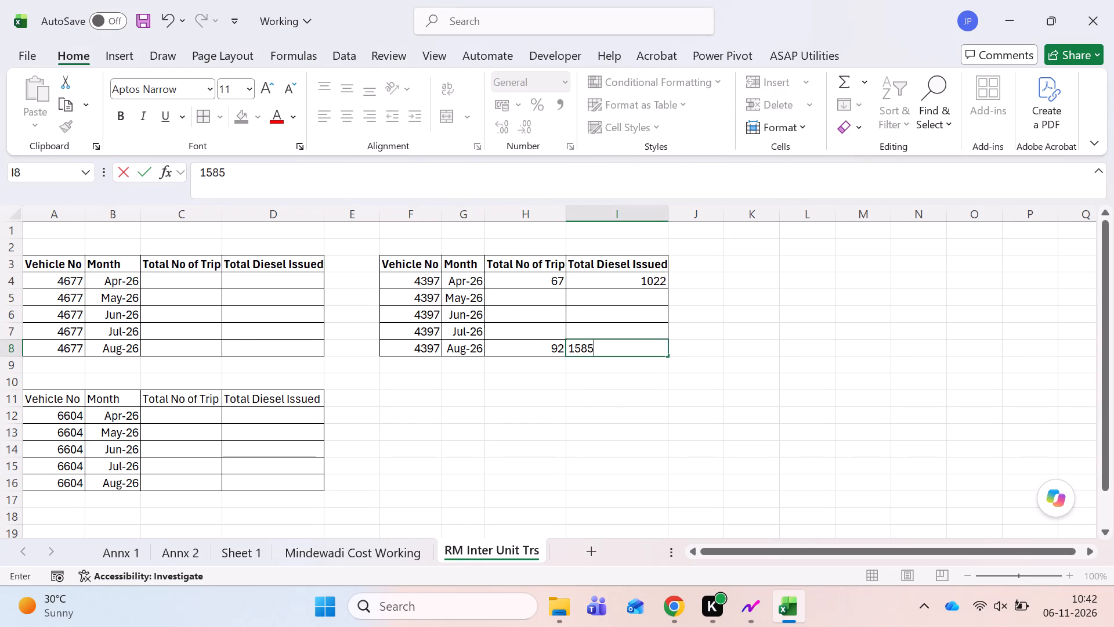
{"action": "key", "text": "Left"}
Open the 4397 - Jul 26 bill from the Deva Logistics Bill folder, read through to its final Total row, and close it.
{"action": "key", "text": "alt+Tab"}
{"action": "key", "text": "Down"}
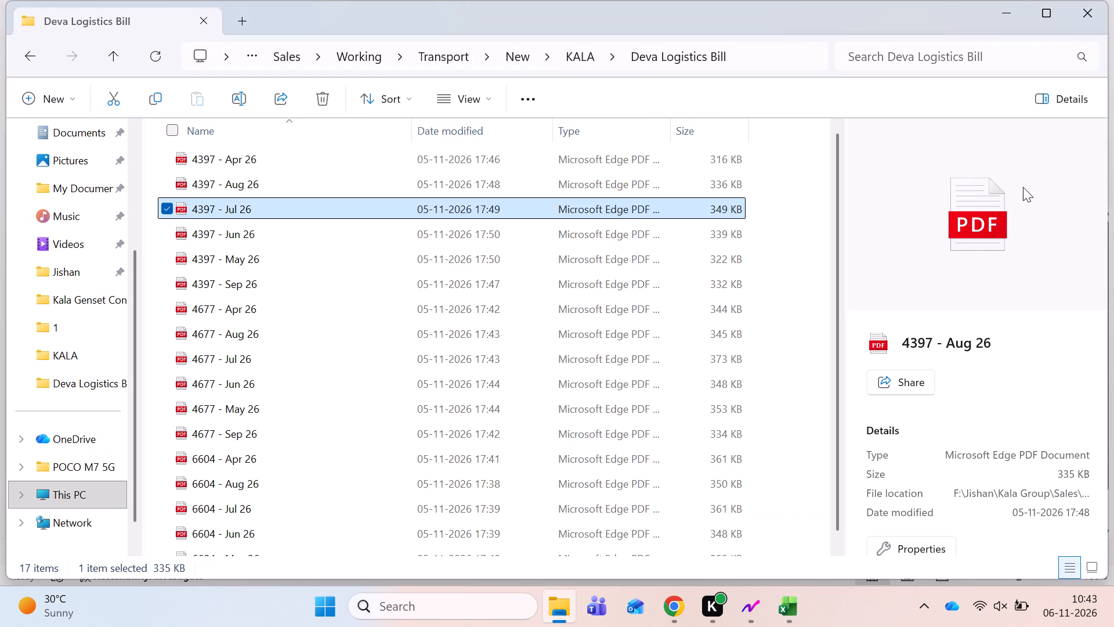
{"action": "key", "text": "Return"}
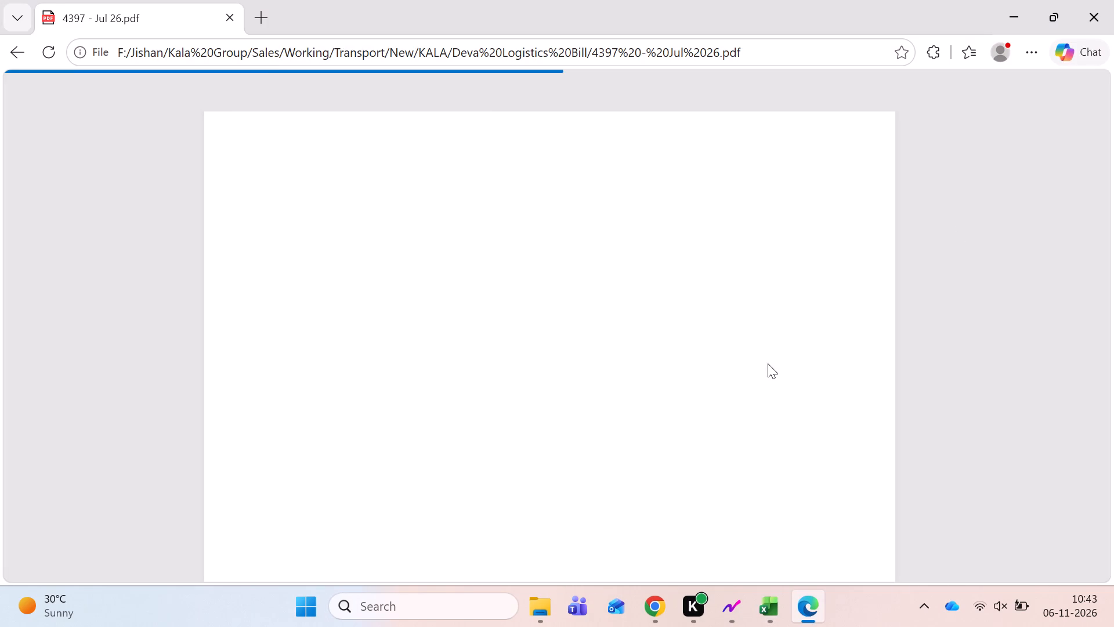
{"action": "scroll", "coordinate": [657, 361], "scroll_direction": "down", "scroll_amount": 2}
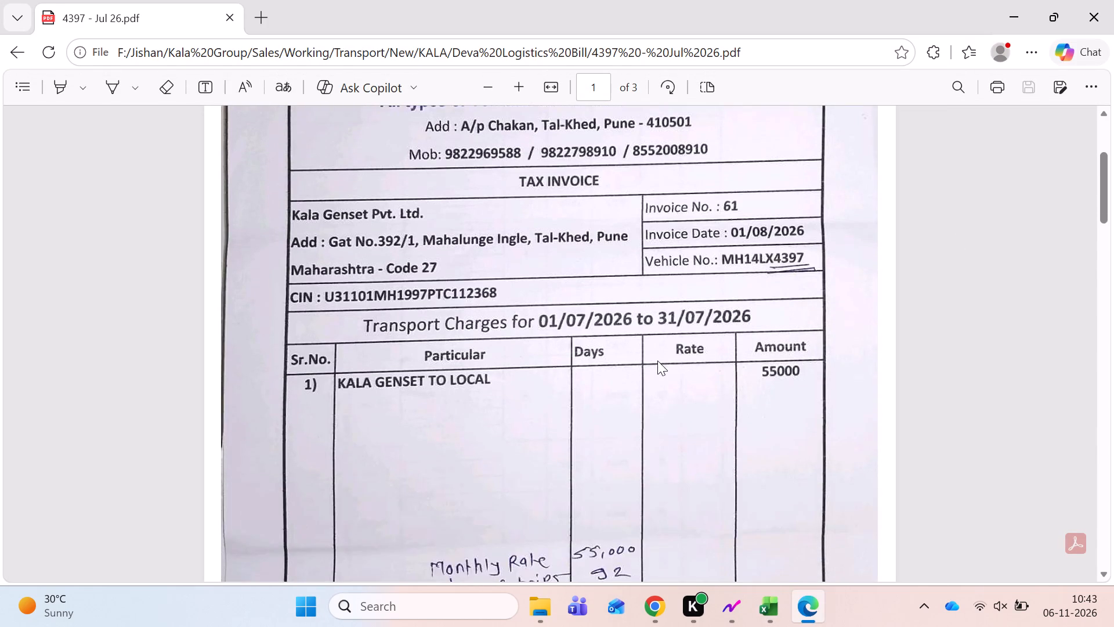
{"action": "scroll", "coordinate": [657, 361], "scroll_direction": "down", "scroll_amount": 15}
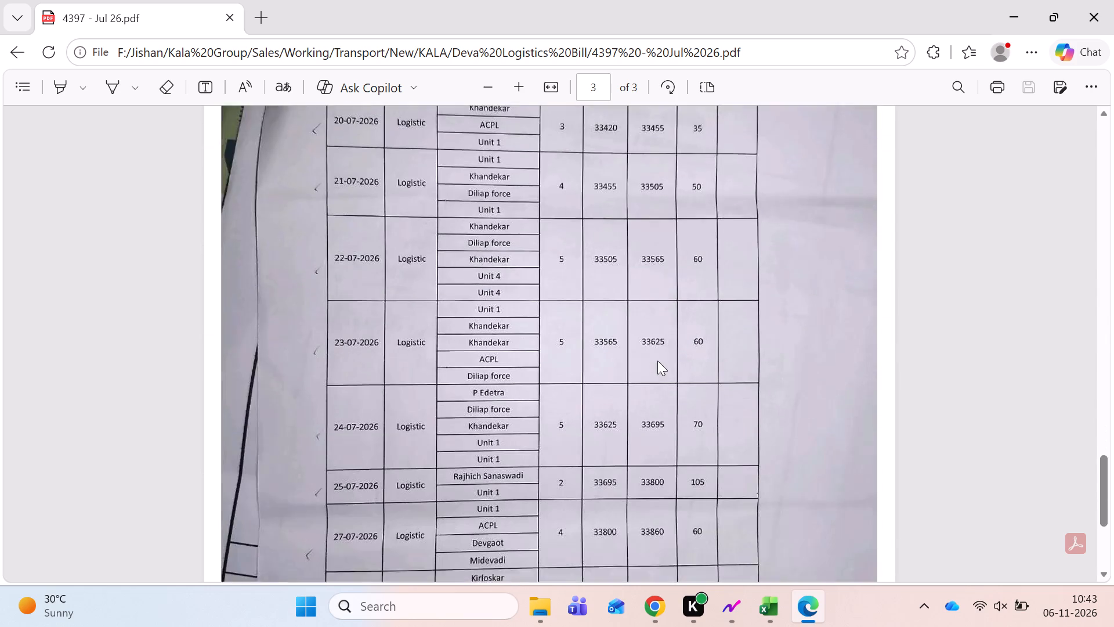
{"action": "scroll", "coordinate": [657, 361], "scroll_direction": "down", "scroll_amount": 3}
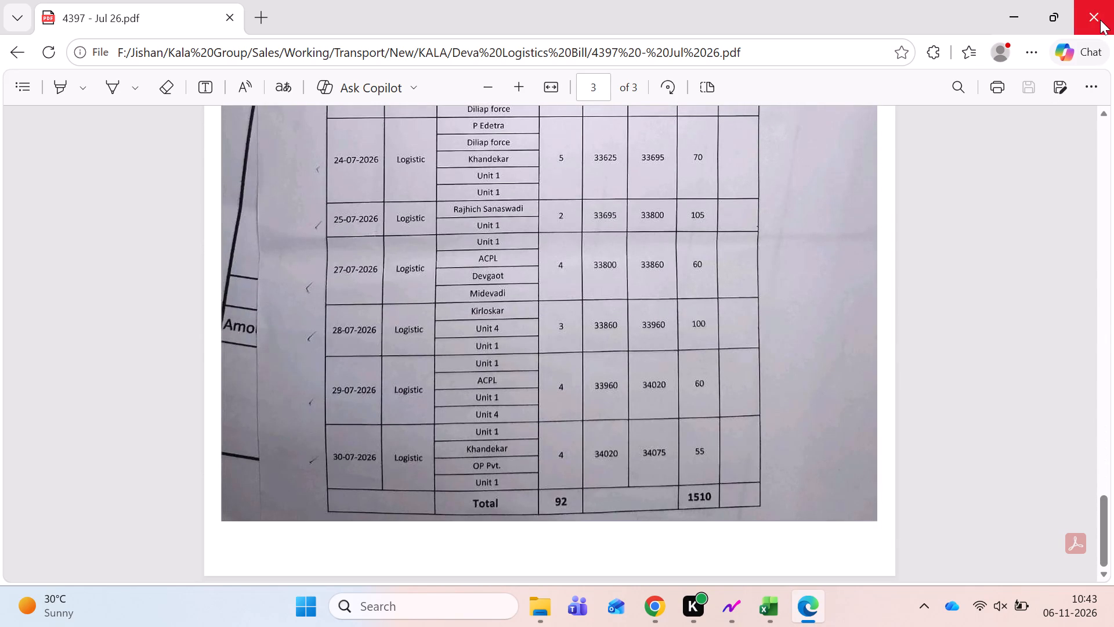
{"action": "left_click", "coordinate": [1100, 20]}
Fill vehicle 4397's Jul-26 row in the Working workbook with 92 trips and 1510 under Total Diesel Issued.
{"action": "key", "text": "alt+Tab"}
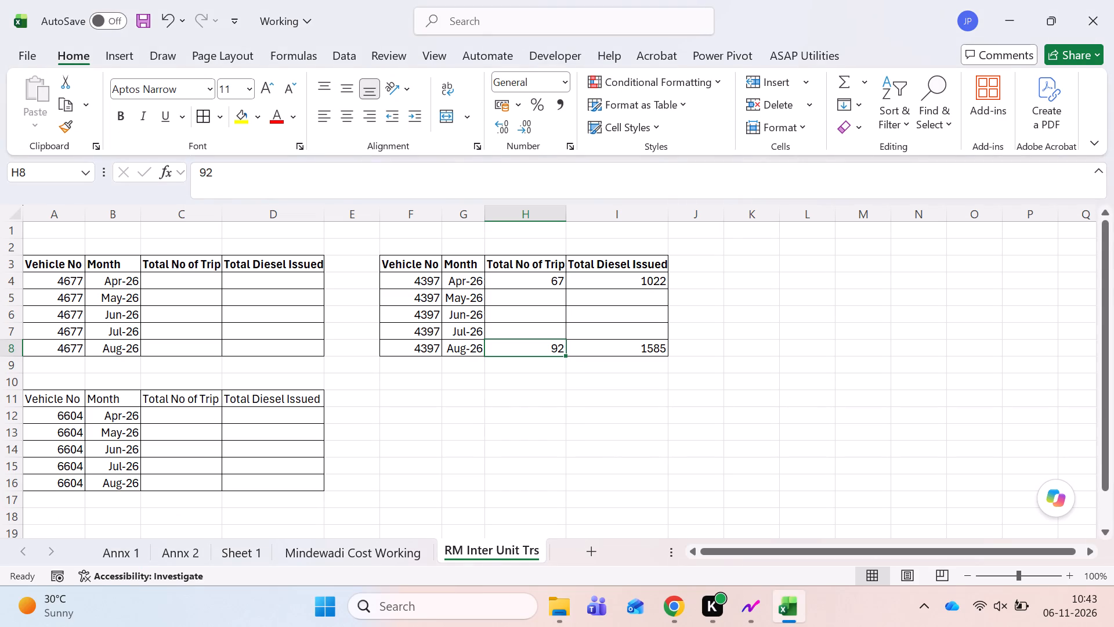
{"action": "key", "text": "alt+Tab"}
{"action": "key", "text": "alt+Tab"}
{"action": "key", "text": "Up"}
{"action": "type", "text": "92"}
{"action": "key", "text": "Tab"}
{"action": "type", "text": "1510"}
{"action": "key", "text": "Left"}
{"action": "key", "text": "Down"}
{"action": "key", "text": "Up"}
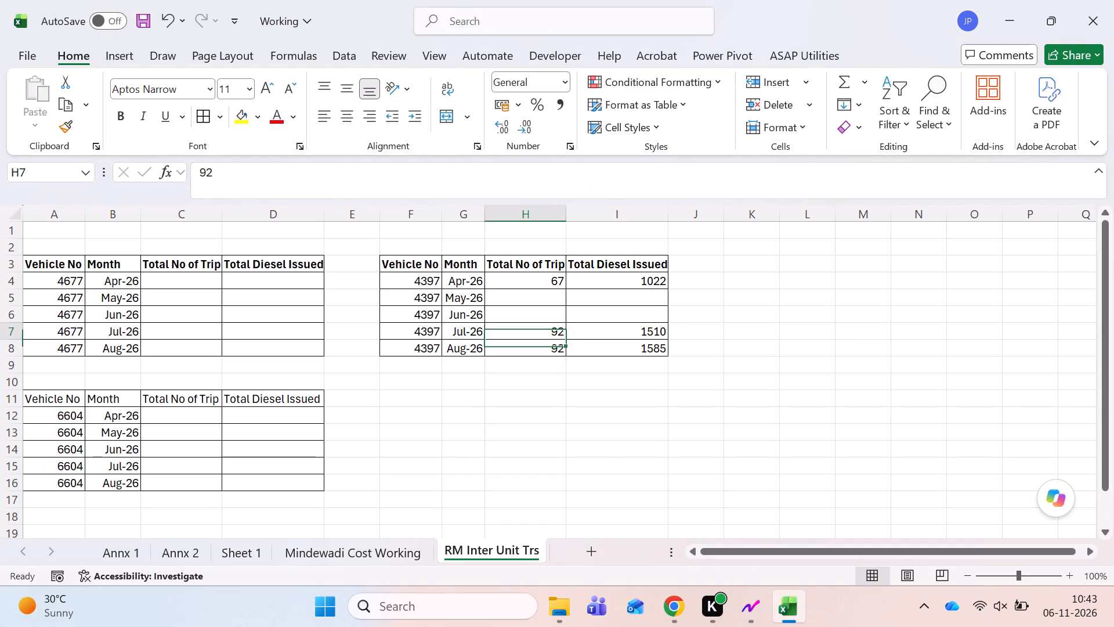
{"action": "key", "text": "Up"}
{"action": "key", "text": "Down"}
{"action": "key", "text": "Up"}
Reopen the 4397 - Jul 26 bill to recheck its Total row against the Jul-26 entries, then close it.
{"action": "key", "text": "alt+Tab"}
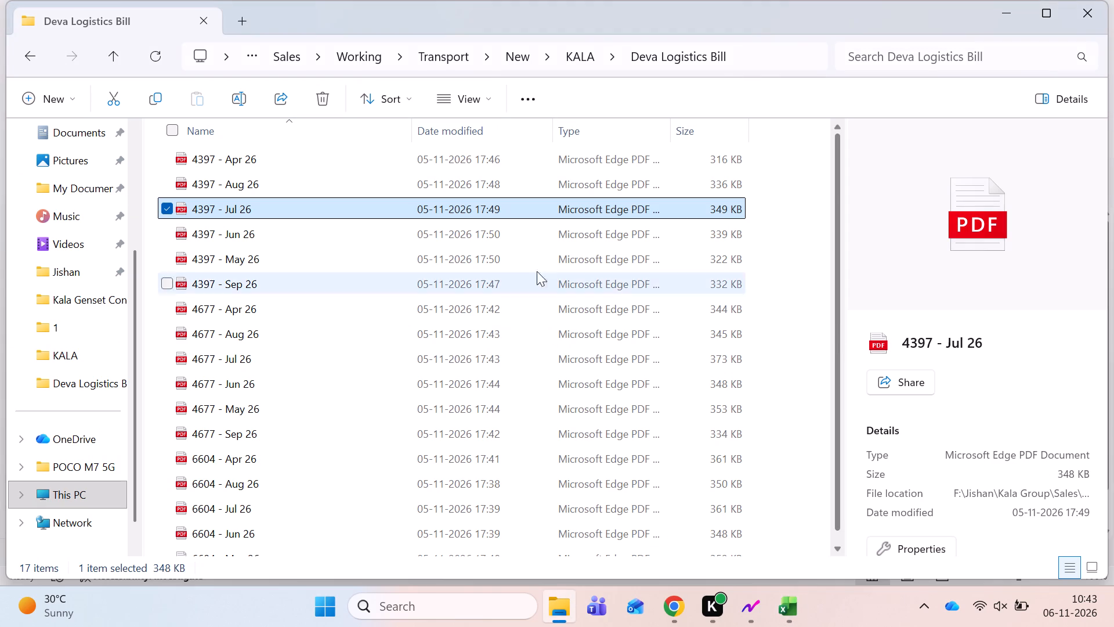
{"action": "key", "text": "Return"}
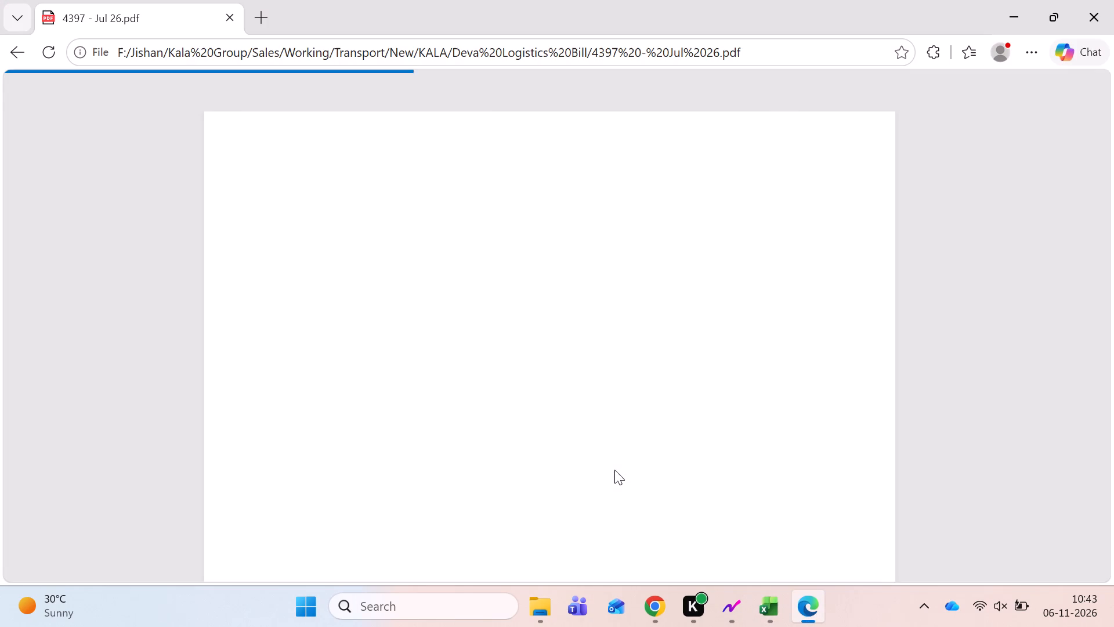
{"action": "scroll", "coordinate": [614, 470], "scroll_direction": "down", "scroll_amount": 10}
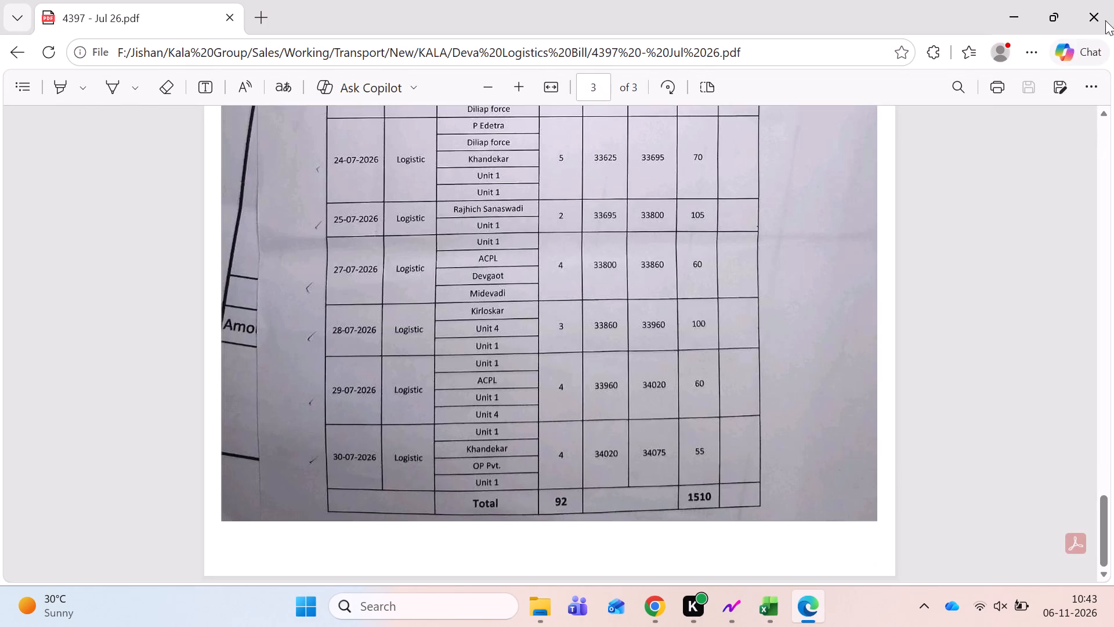
{"action": "left_click", "coordinate": [1104, 0]}
Open the 4397 - Jun 26 bill, read the Total line of its sideways trip statement on page 3, and close it.
{"action": "key", "text": "Down"}
{"action": "key", "text": "Return"}
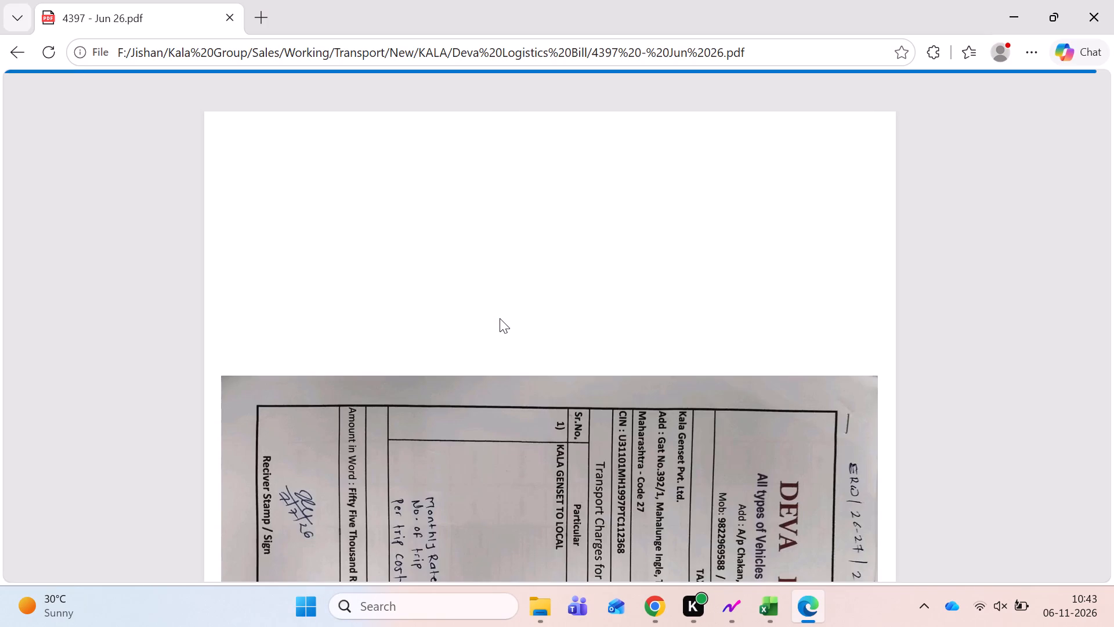
{"action": "scroll", "coordinate": [500, 318], "scroll_direction": "down", "scroll_amount": 10}
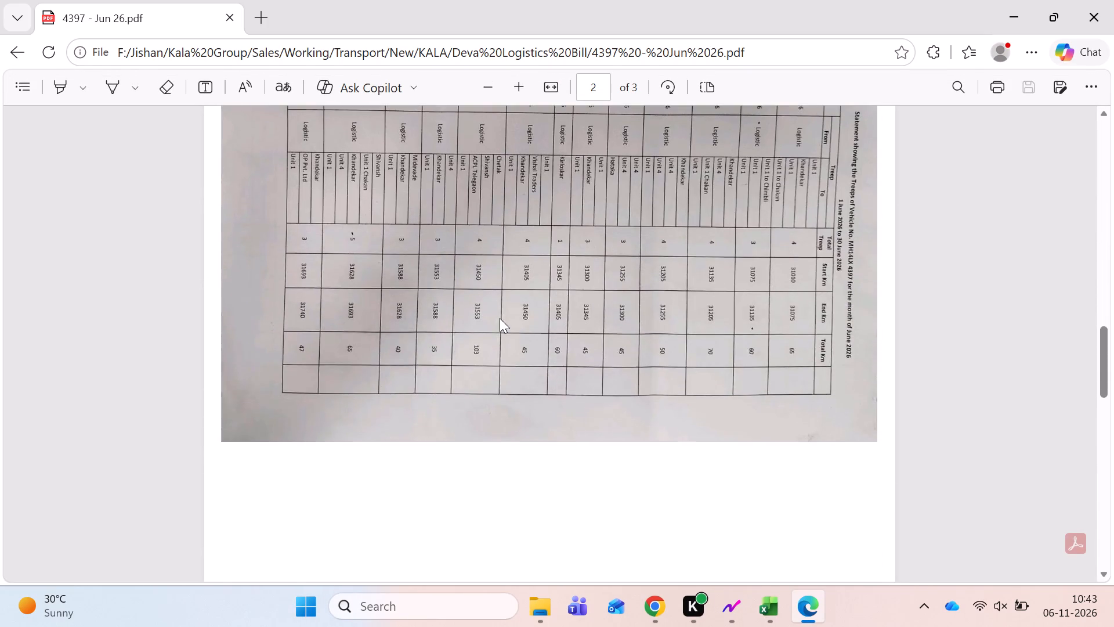
{"action": "scroll", "coordinate": [500, 318], "scroll_direction": "down", "scroll_amount": 2}
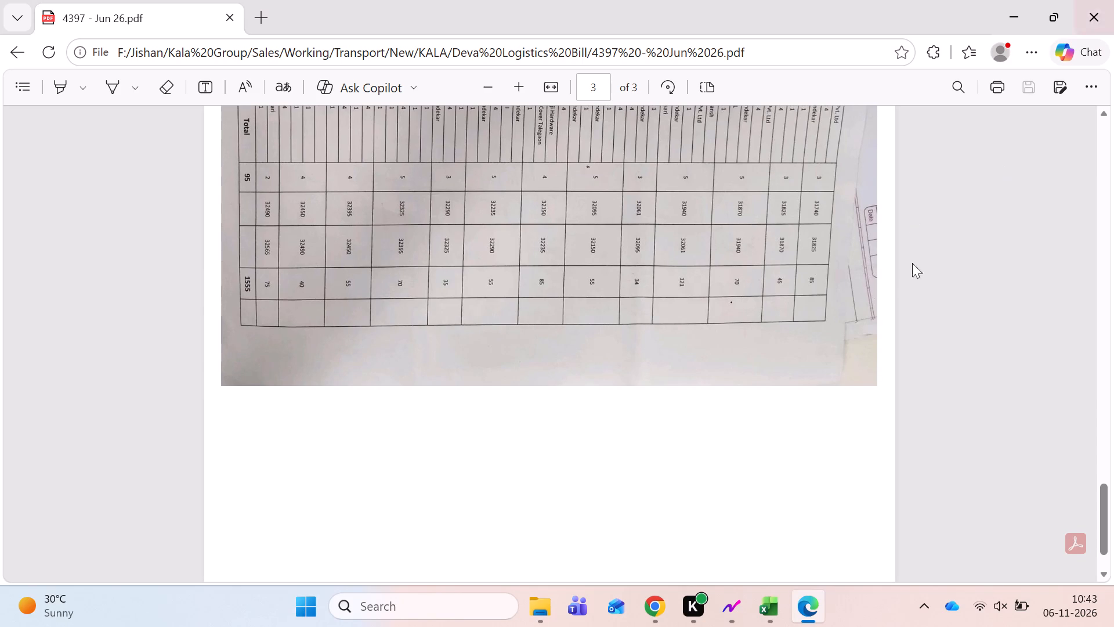
{"action": "left_click", "coordinate": [1104, 15]}
Fill vehicle 4397's Jun-26 row in the Working workbook with 95 trips and 1555 under Total Diesel Issued.
{"action": "key", "text": "alt+Tab"}
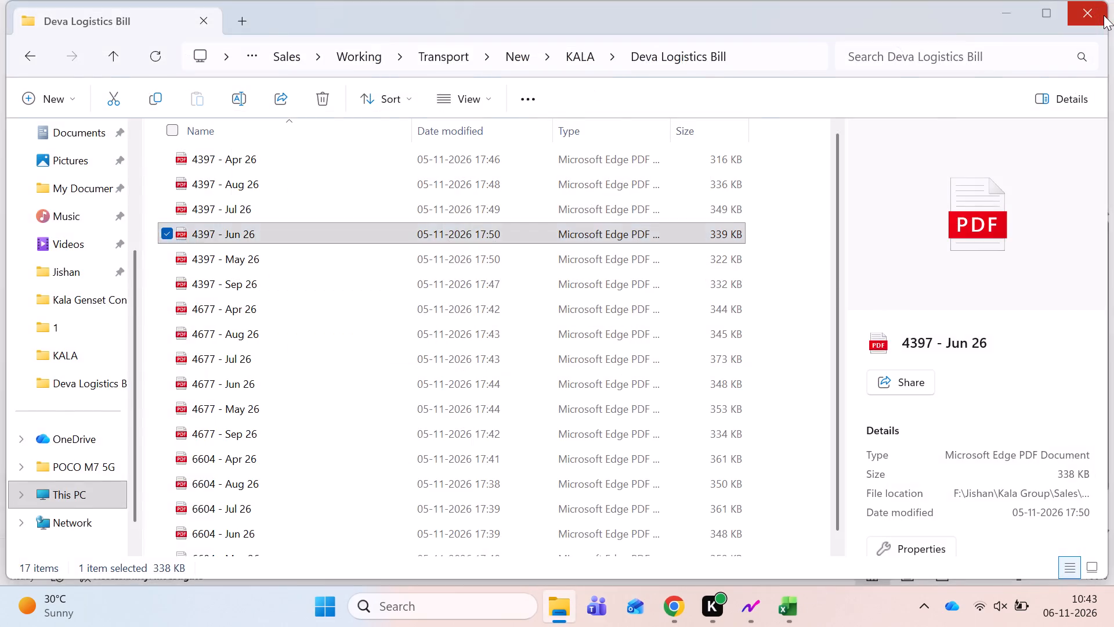
{"action": "type", "text": "95"}
{"action": "key", "text": "Tab"}
{"action": "type", "text": "1555"}
{"action": "key", "text": "Return"}
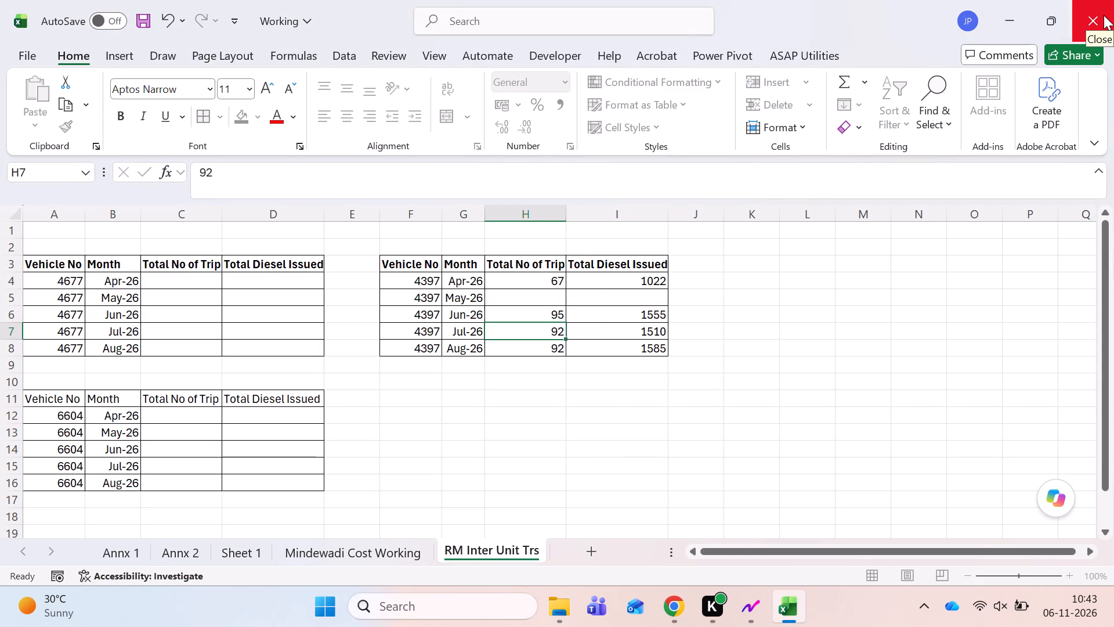
Autofit the widths of the 4397 table's Total Diesel Issued and Total No of Trip columns.
{"action": "key", "text": "Left"}
{"action": "key", "text": "Up"}
{"action": "key", "text": "Up"}
{"action": "key", "text": "Right"}
{"action": "key", "text": "Right"}
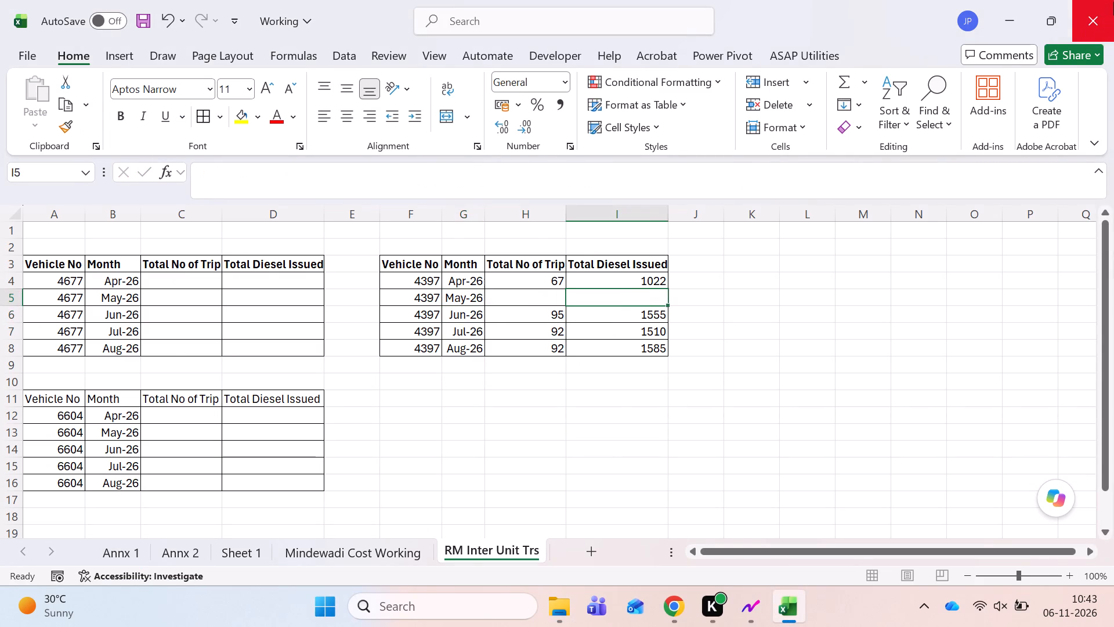
{"action": "double_click", "coordinate": [672, 210]}
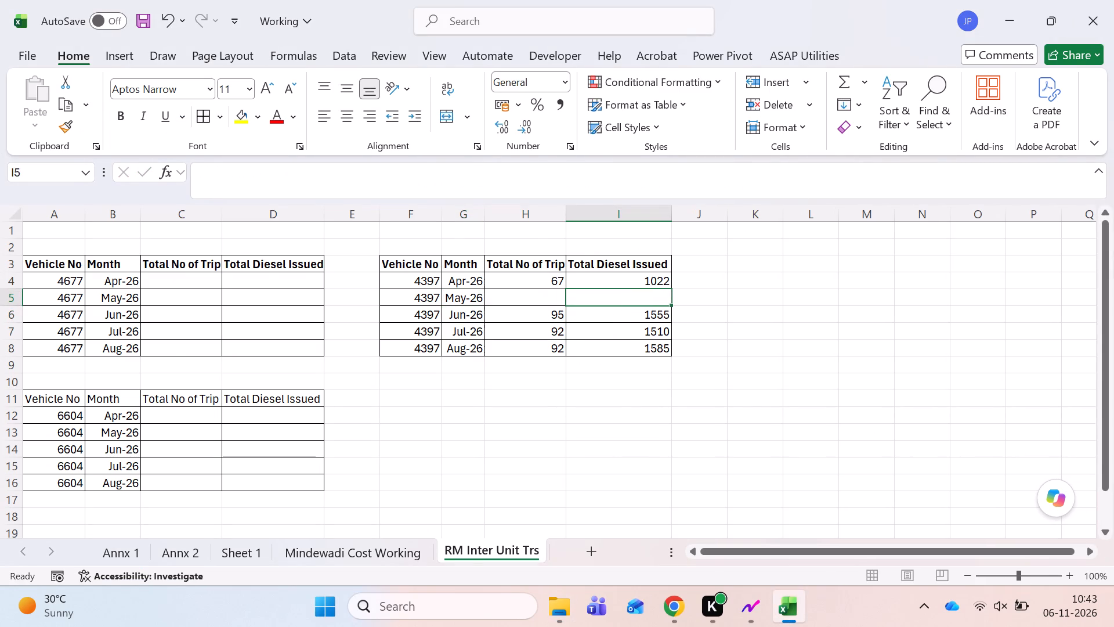
{"action": "key", "text": "Left"}
{"action": "double_click", "coordinate": [565, 210]}
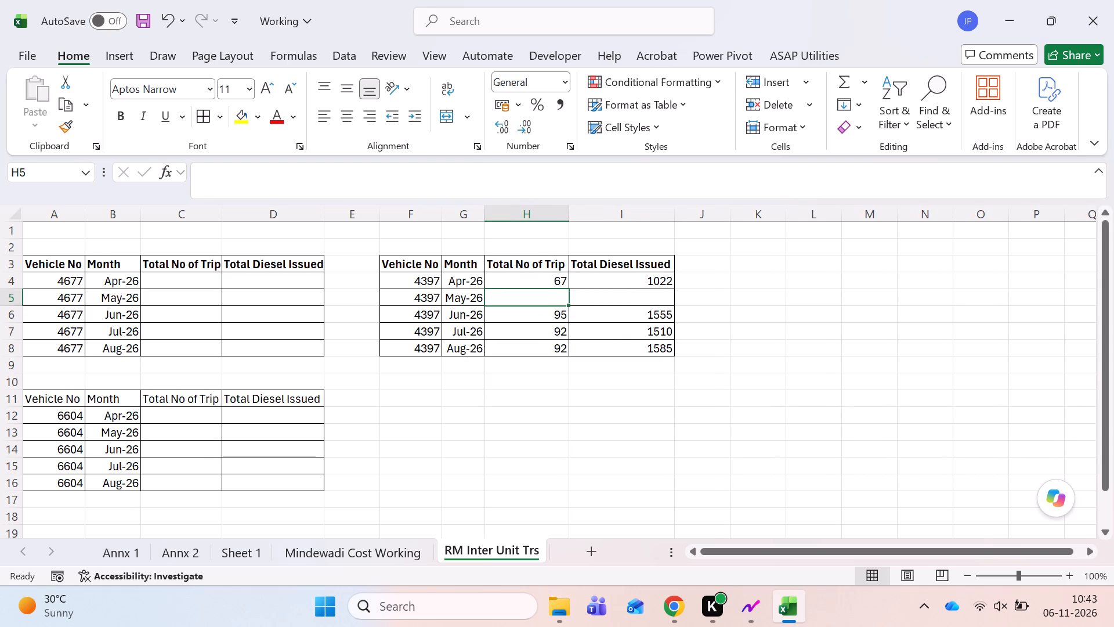
{"action": "key", "text": "Left"}
Open the 4397 - May 26 bill, read the Total row of its trip statement on page 3, and close it.
{"action": "key", "text": "alt+Tab"}
{"action": "key", "text": "Down"}
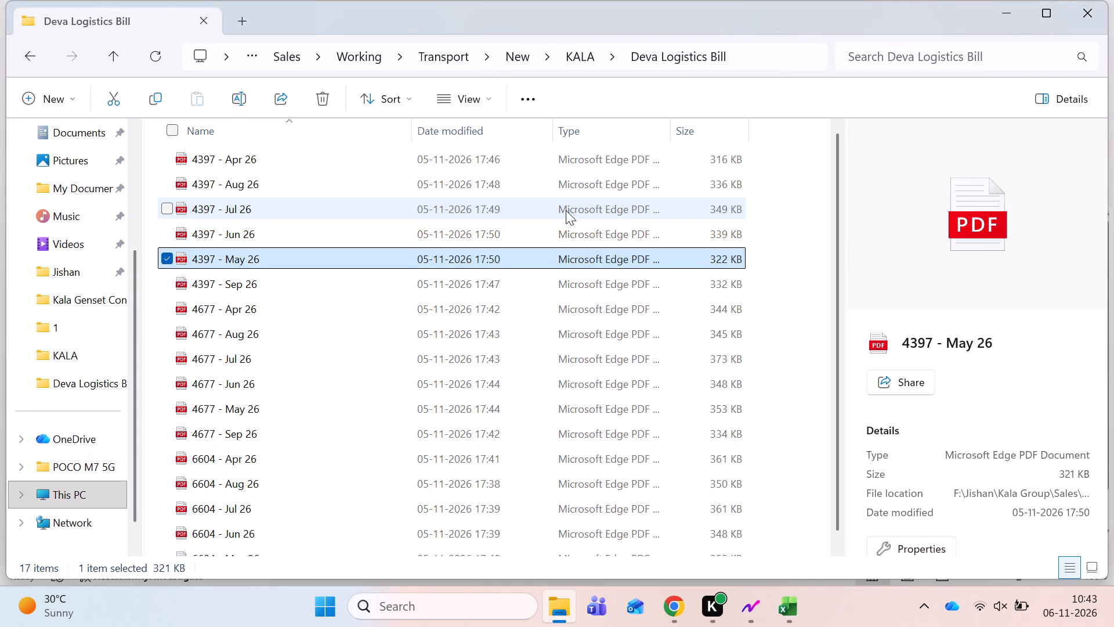
{"action": "key", "text": "Return"}
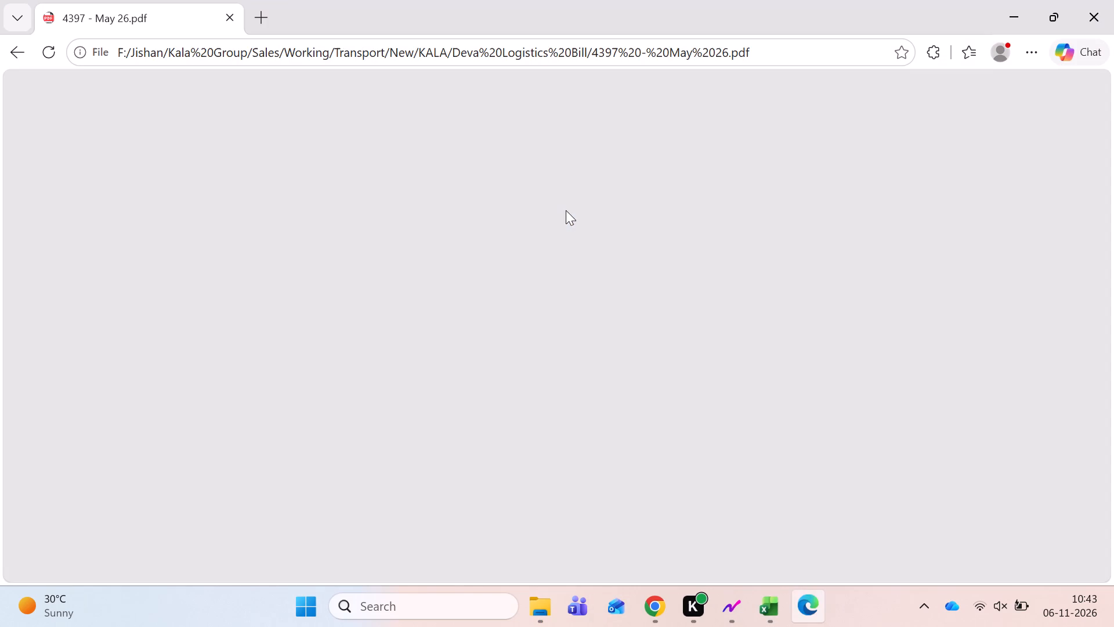
{"action": "scroll", "coordinate": [589, 358], "scroll_direction": "down", "scroll_amount": 5}
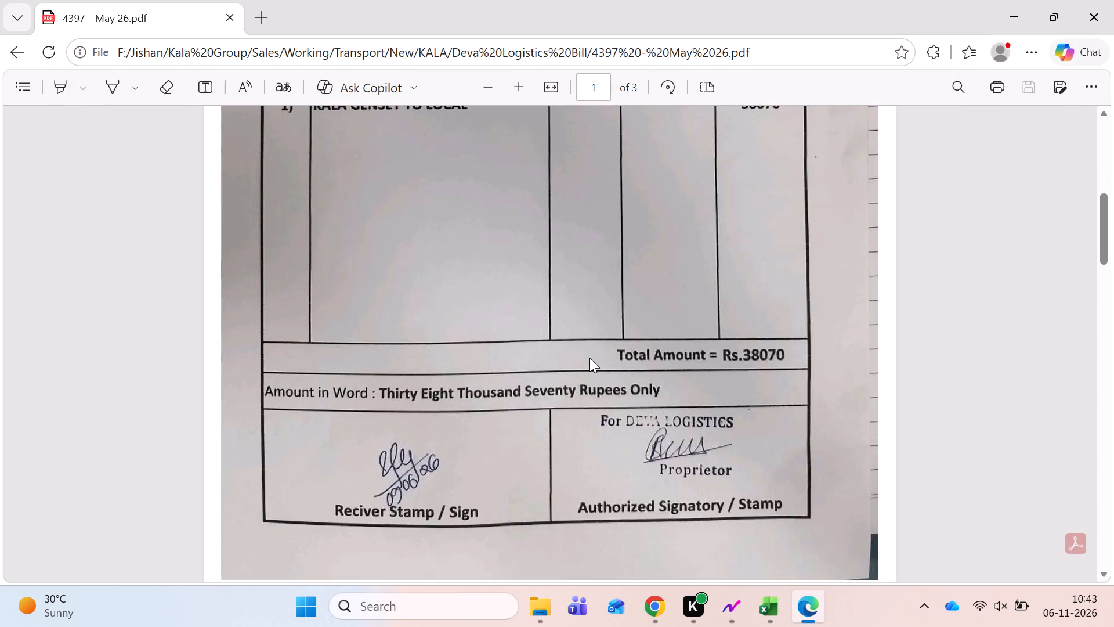
{"action": "scroll", "coordinate": [589, 358], "scroll_direction": "up", "scroll_amount": 3}
{"action": "scroll", "coordinate": [589, 358], "scroll_direction": "down", "scroll_amount": 7}
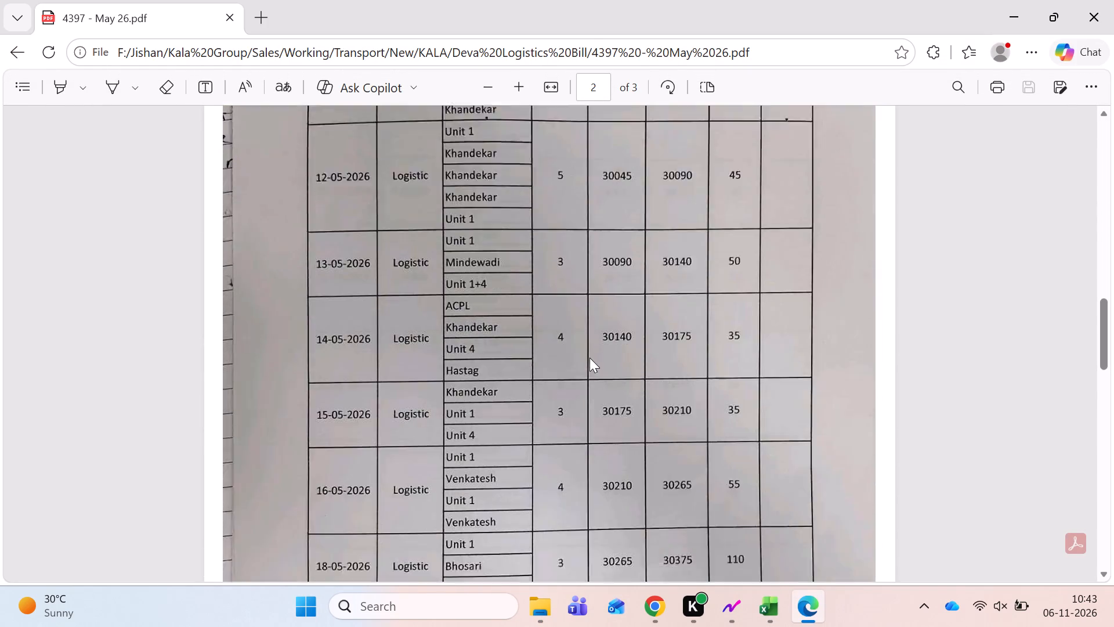
{"action": "scroll", "coordinate": [589, 358], "scroll_direction": "up", "scroll_amount": 3}
{"action": "scroll", "coordinate": [589, 358], "scroll_direction": "down", "scroll_amount": 6}
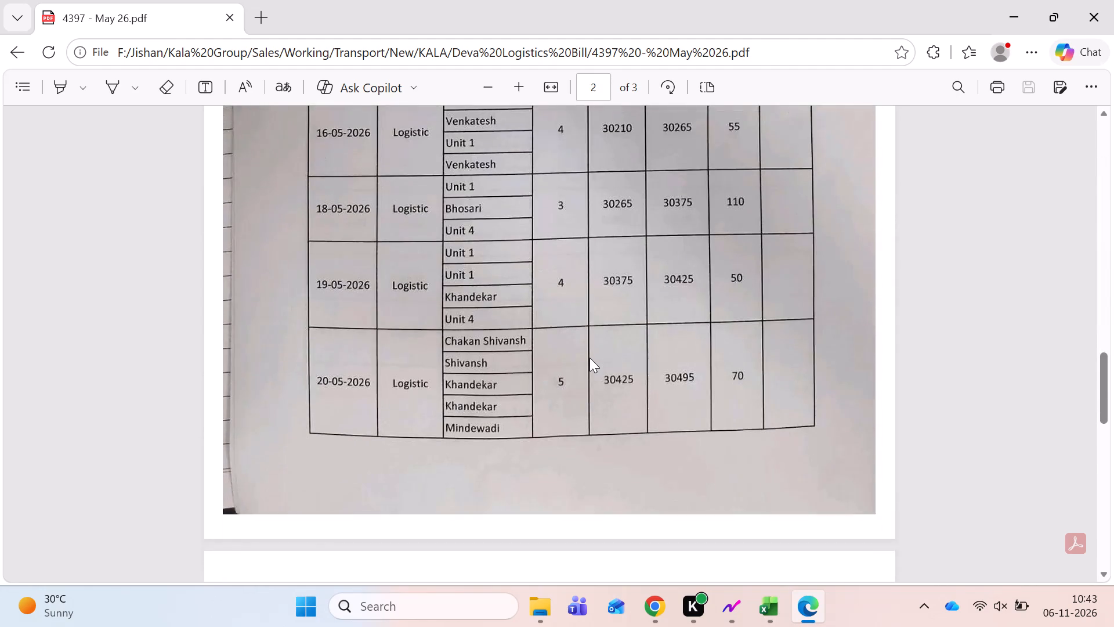
{"action": "scroll", "coordinate": [589, 358], "scroll_direction": "down", "scroll_amount": 6}
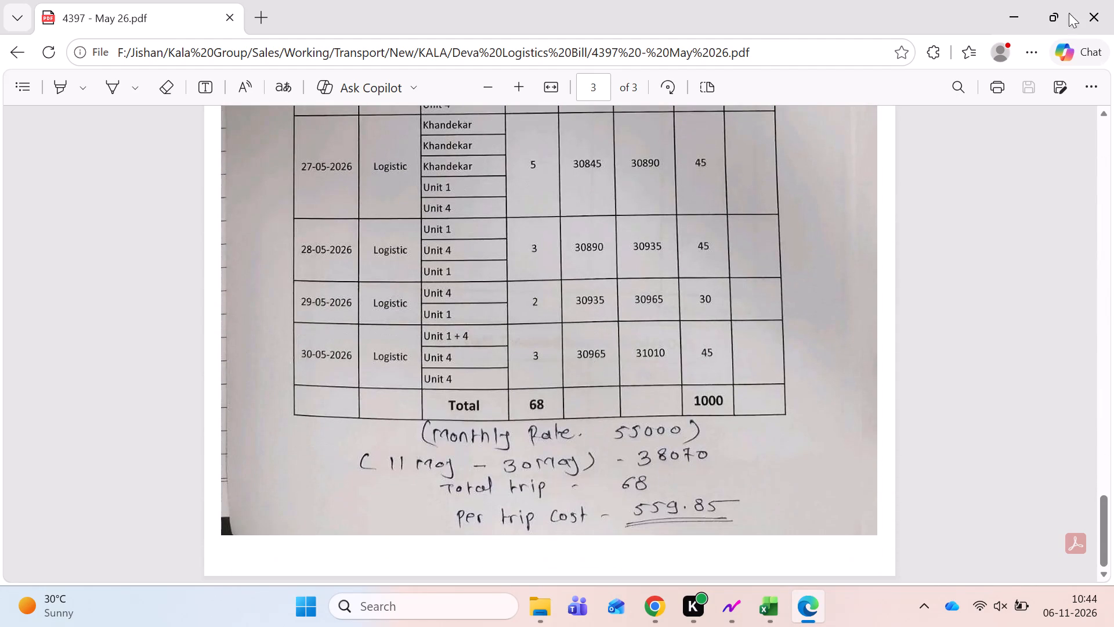
{"action": "left_click", "coordinate": [1108, 4]}
Fill vehicle 4397's May-26 row in the Working workbook with 68 trips and 1000 under Total Diesel Issued.
{"action": "key", "text": "alt+Tab"}
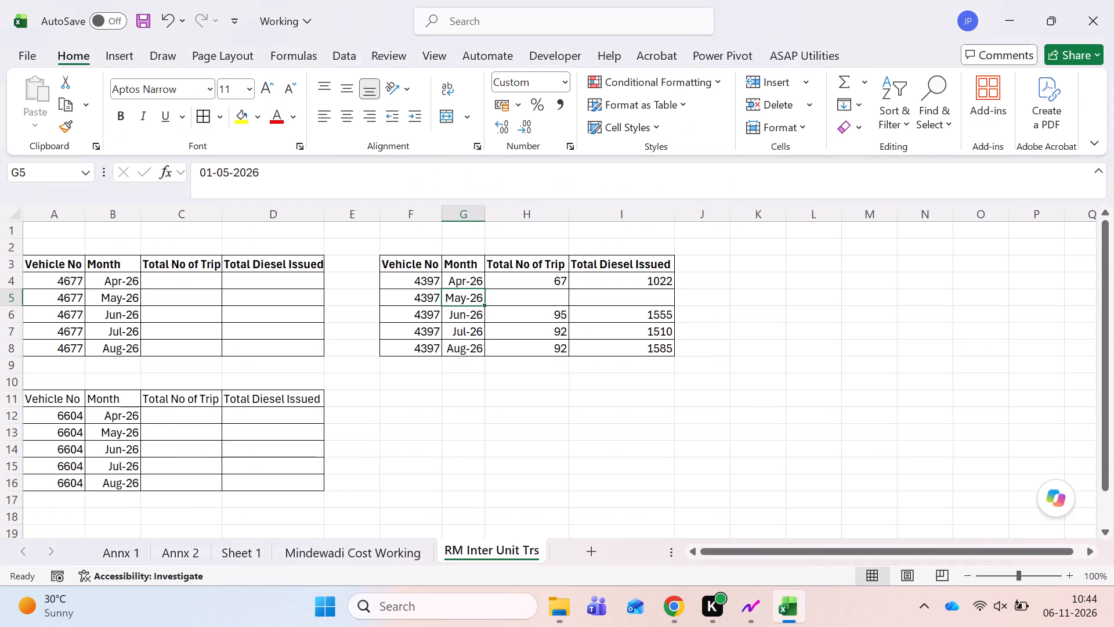
{"action": "key", "text": "Right"}
{"action": "key", "text": "Right"}
{"action": "key", "text": "Left"}
{"action": "type", "text": "68"}
{"action": "key", "text": "Right"}
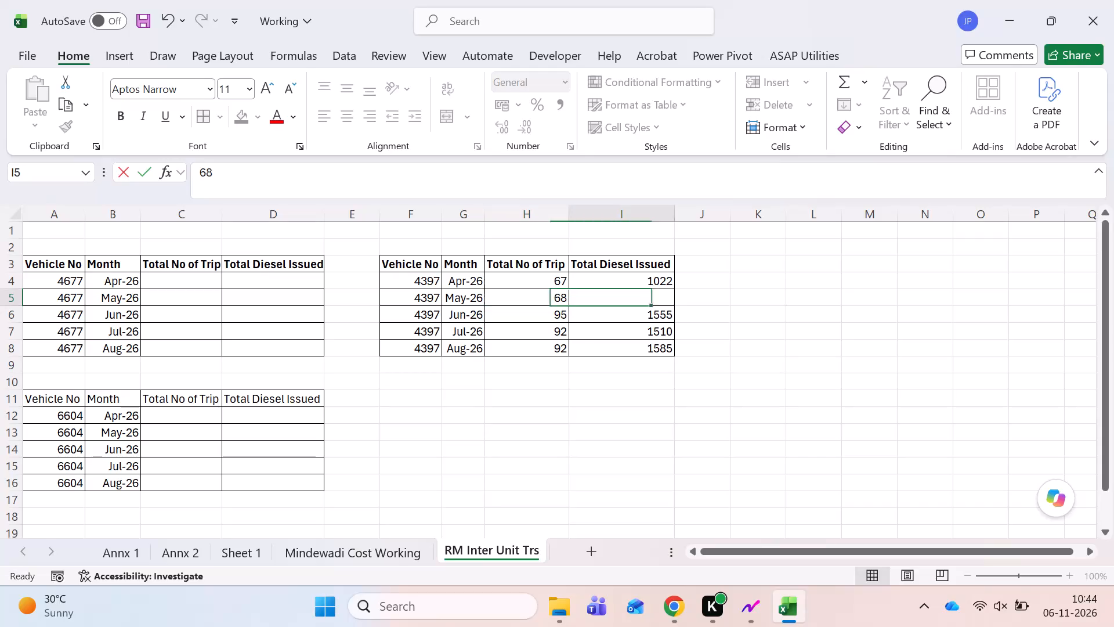
{"action": "key", "text": "Right"}
{"action": "key", "text": "Left"}
{"action": "type", "text": "1000"}
{"action": "key", "text": "Tab"}
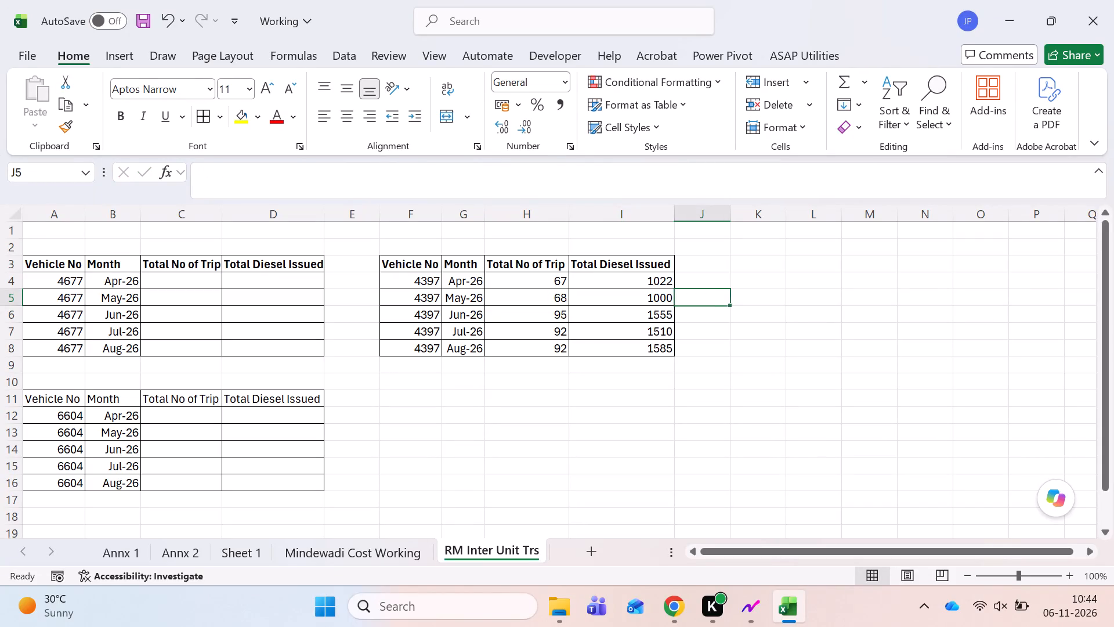
Autofit the widths of the 4677 table's Total Diesel Issued and Total No of Trip columns.
{"action": "key", "text": "Left"}
{"action": "key", "text": "Left"}
{"action": "key", "text": "Left"}
{"action": "key", "text": "Left"}
{"action": "key", "text": "ctrl+Left"}
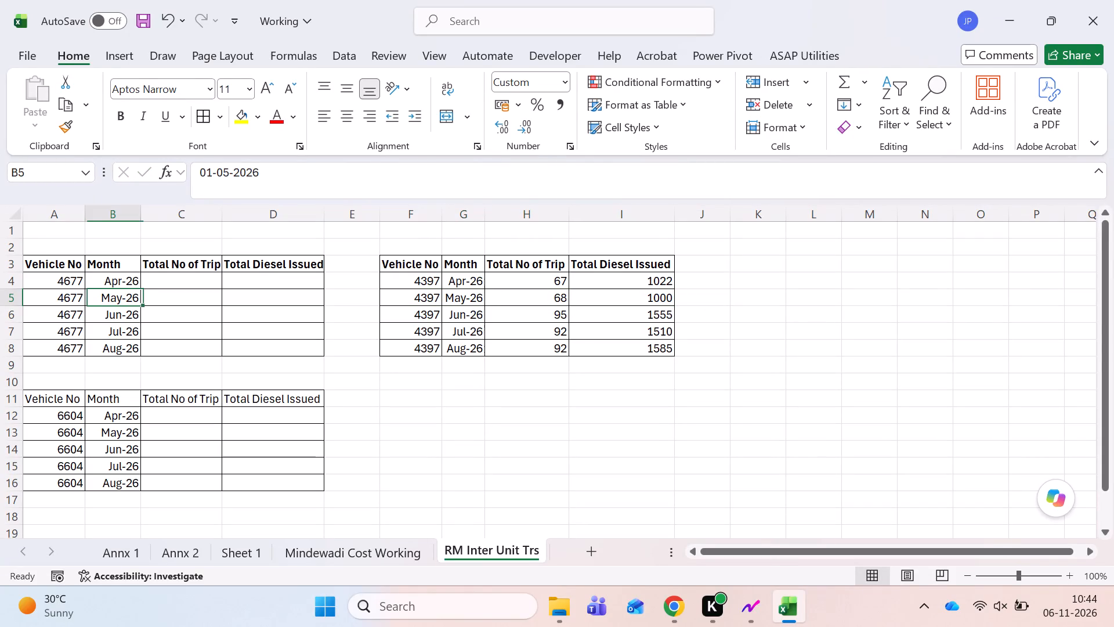
{"action": "double_click", "coordinate": [323, 208]}
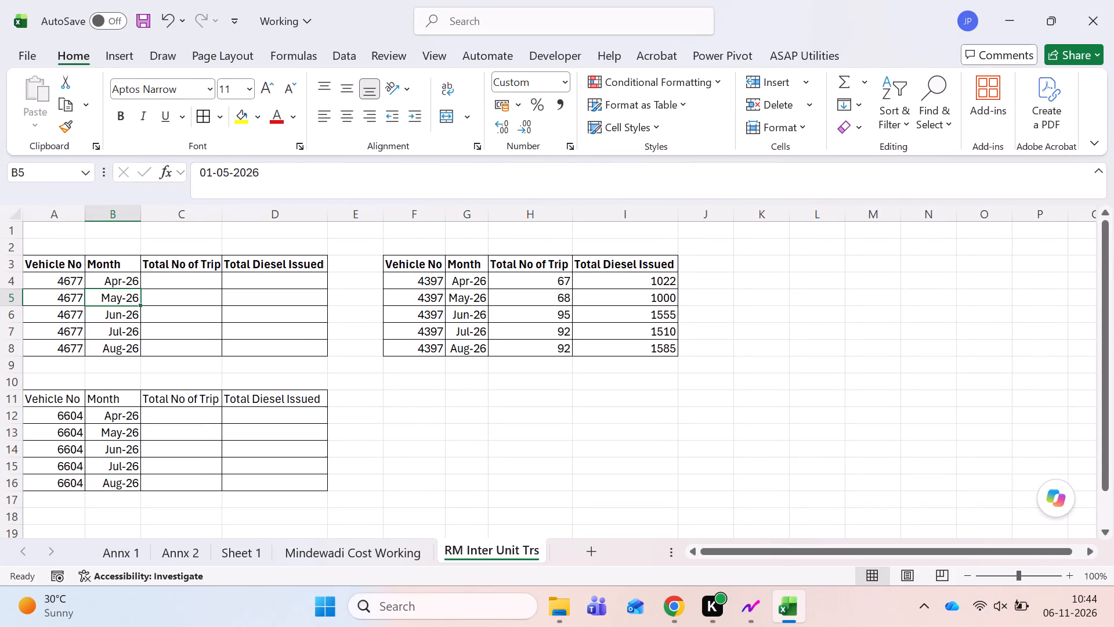
{"action": "double_click", "coordinate": [217, 208]}
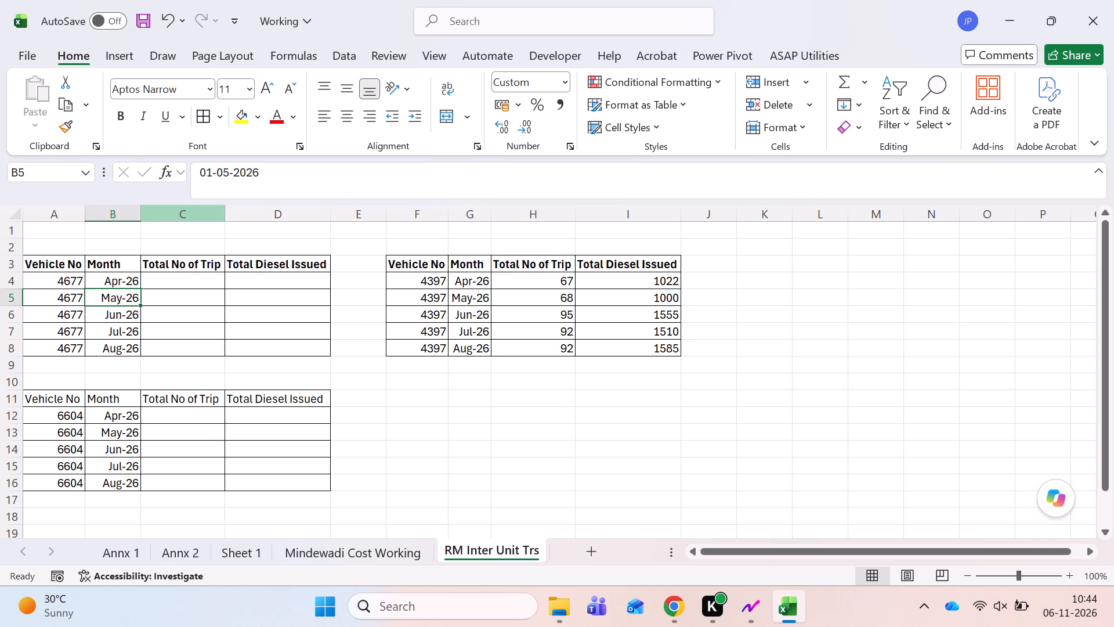
Make the 6604 table's header row bold and save the workbook.
{"action": "left_click", "coordinate": [49, 401]}
{"action": "key", "text": "ctrl+shift+Right"}
{"action": "key", "text": "ctrl+b"}
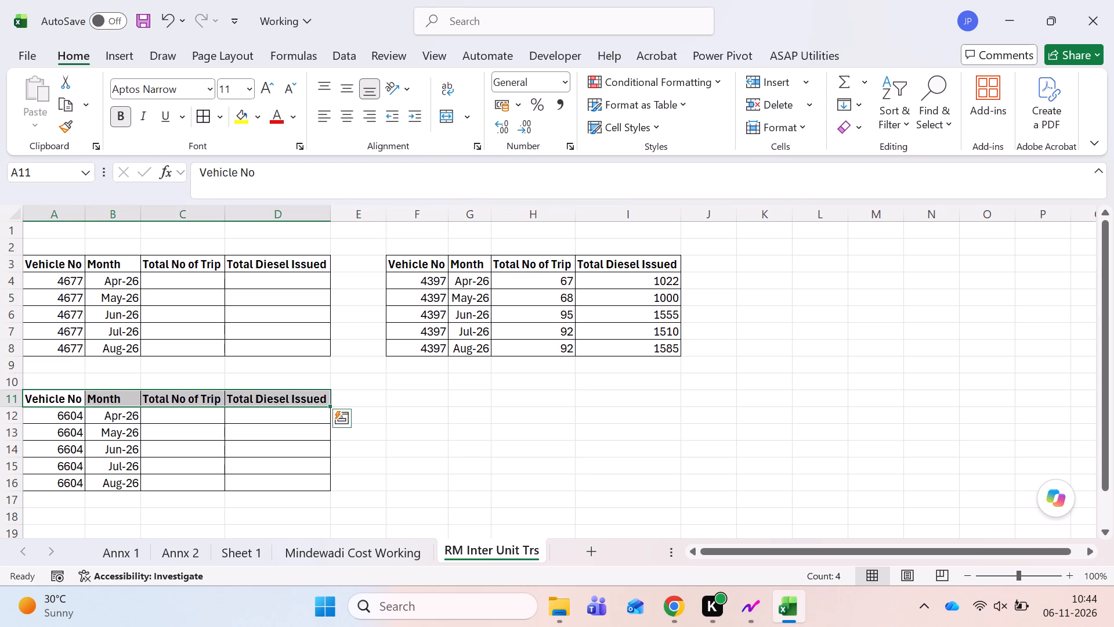
{"action": "key", "text": "ctrl+Up"}
{"action": "key", "text": "ctrl+Up"}
{"action": "key", "text": "ctrl+s"}
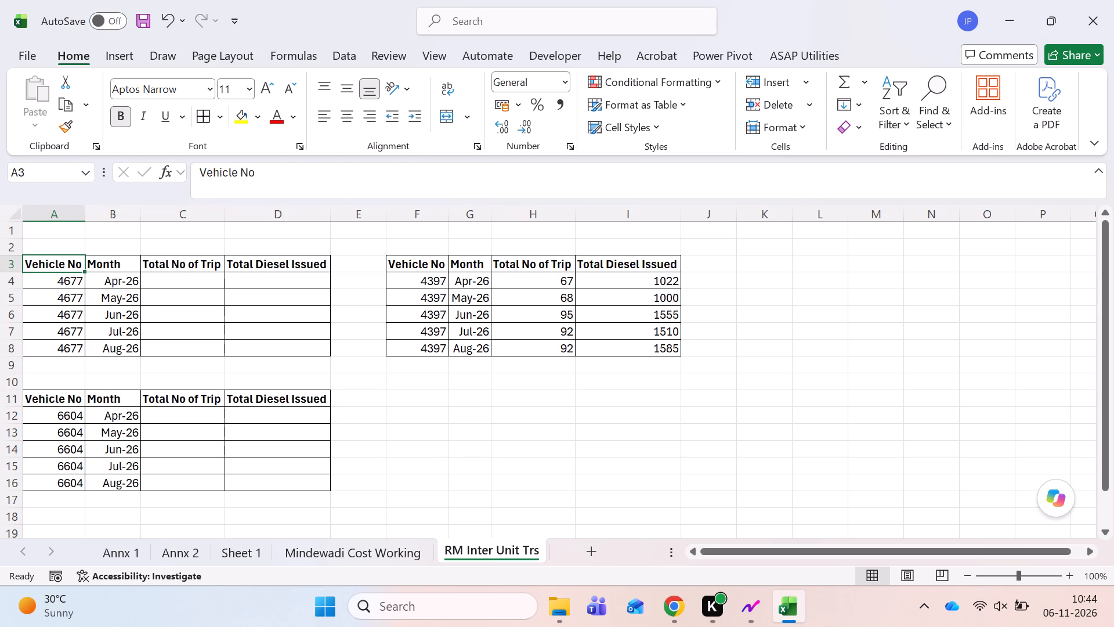
Centre the 4677 table's Vehicle No and Month entries for Apr-26 to Aug-26 both vertically and horizontally.
{"action": "key", "text": "Right"}
{"action": "key", "text": "Right"}
{"action": "key", "text": "Right"}
{"action": "key", "text": "Right"}
{"action": "key", "text": "Left"}
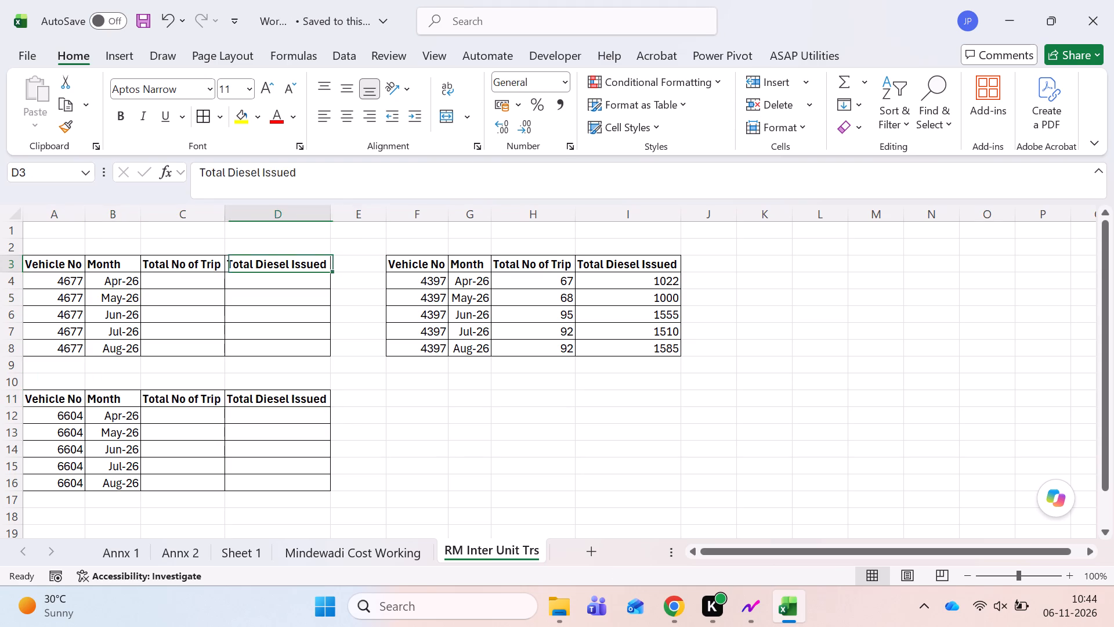
{"action": "key", "text": "Left"}
{"action": "key", "text": "Left"}
{"action": "key", "text": "Left"}
{"action": "key", "text": "Down"}
{"action": "key", "text": "shift+Right"}
{"action": "key", "text": "shift+Down"}
{"action": "key", "text": "shift+Down"}
{"action": "key", "text": "shift+Down"}
{"action": "key", "text": "shift+Down"}
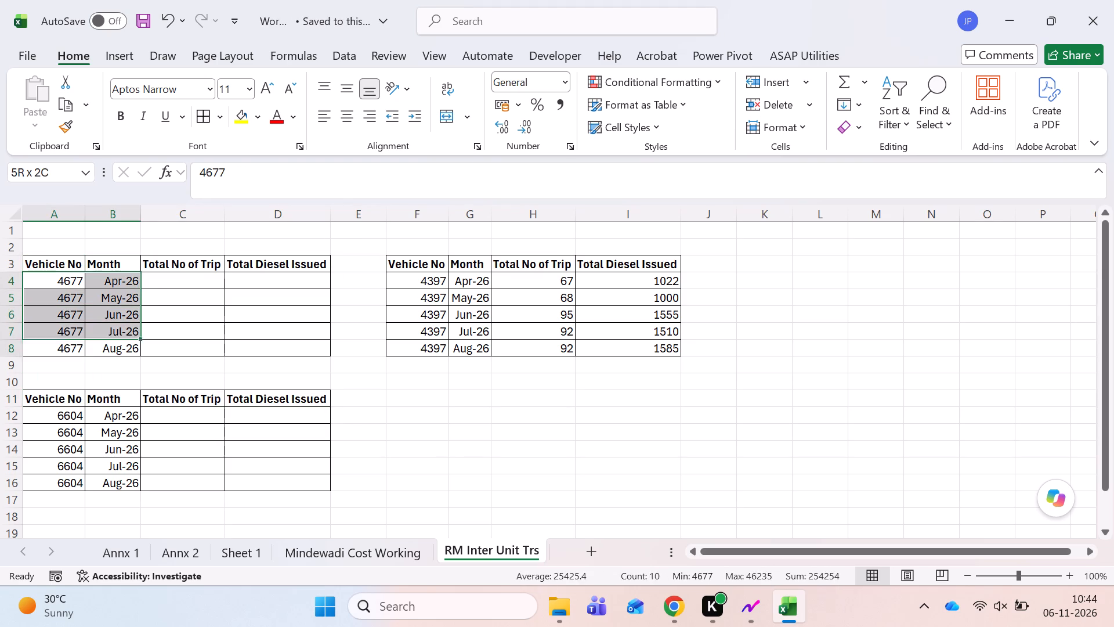
{"action": "left_click", "coordinate": [350, 96]}
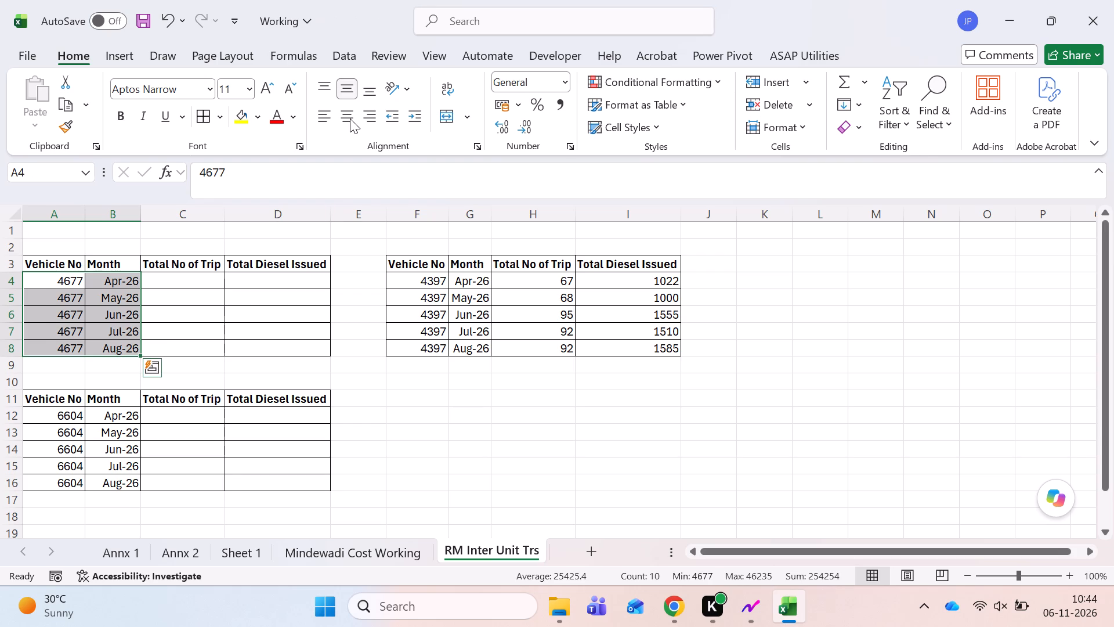
{"action": "left_click", "coordinate": [350, 118]}
Centre the 6604 table's Vehicle No and Month entries for Apr-26 to Aug-26 both vertically and horizontally.
{"action": "key", "text": "Down"}
{"action": "key", "text": "ctrl+Down"}
{"action": "key", "text": "ctrl+Down"}
{"action": "key", "text": "Down"}
{"action": "key", "text": "shift+Right"}
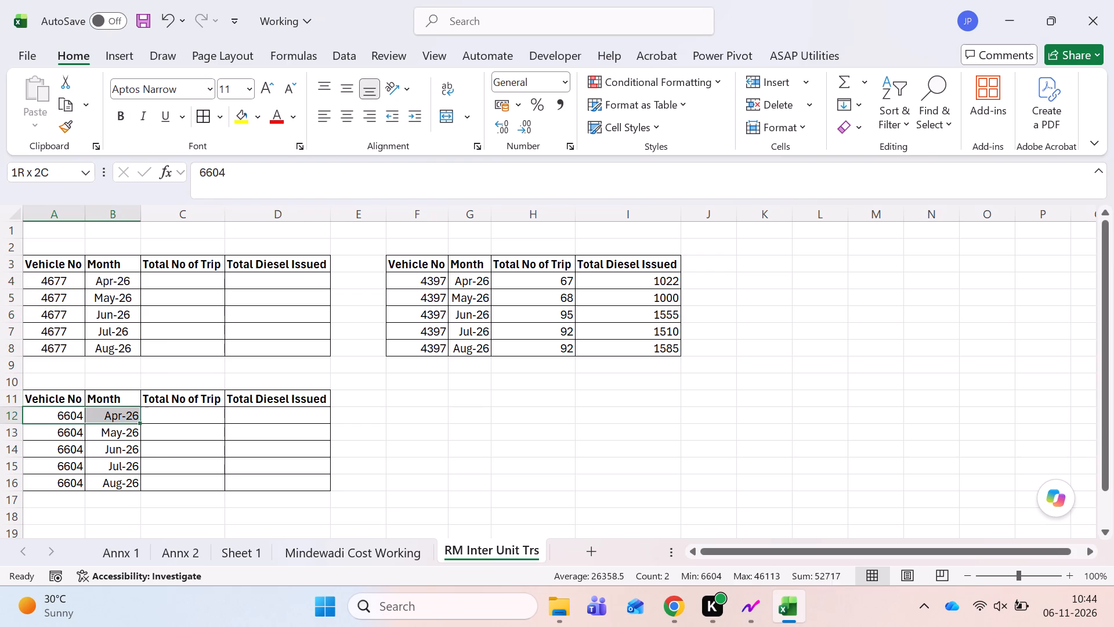
{"action": "key", "text": "shift+Down"}
{"action": "key", "text": "shift+Down"}
{"action": "key", "text": "shift+Down"}
{"action": "key", "text": "shift+Down"}
{"action": "left_click", "coordinate": [348, 88]}
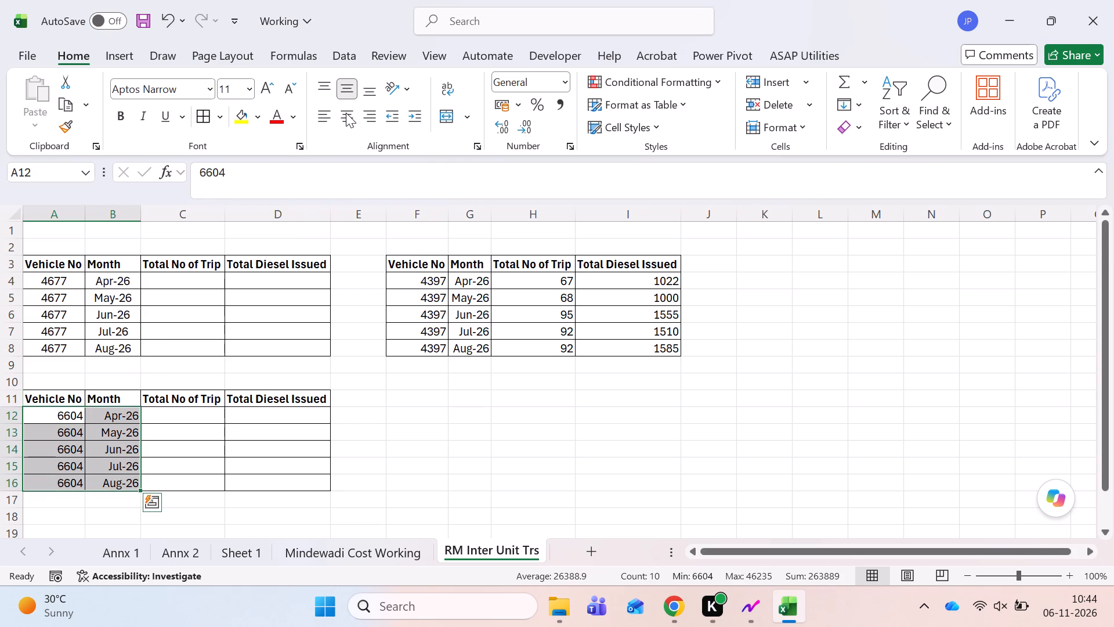
{"action": "left_click", "coordinate": [346, 113]}
Centre all data cells of the 4397 table below its header both vertically and horizontally.
{"action": "key", "text": "Right"}
{"action": "key", "text": "ctrl+Up"}
{"action": "key", "text": "ctrl+Up"}
{"action": "key", "text": "ctrl+Up"}
{"action": "key", "text": "ctrl+Right"}
{"action": "key", "text": "ctrl+Right"}
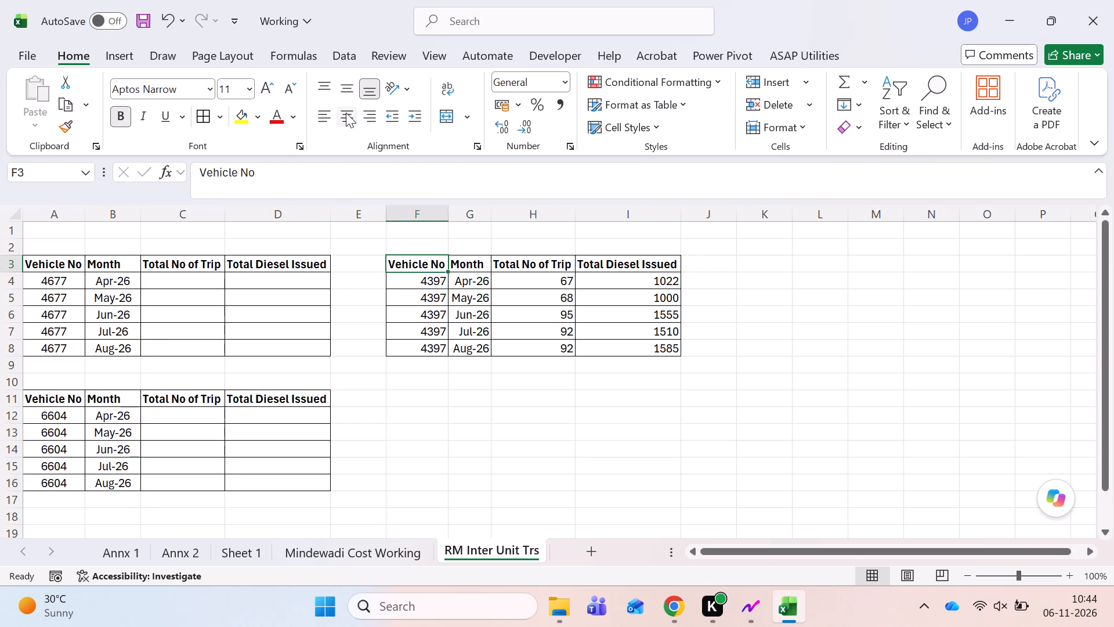
{"action": "key", "text": "Down"}
{"action": "key", "text": "ctrl+shift+Right"}
{"action": "key", "text": "ctrl+shift+Down"}
{"action": "left_click", "coordinate": [350, 85]}
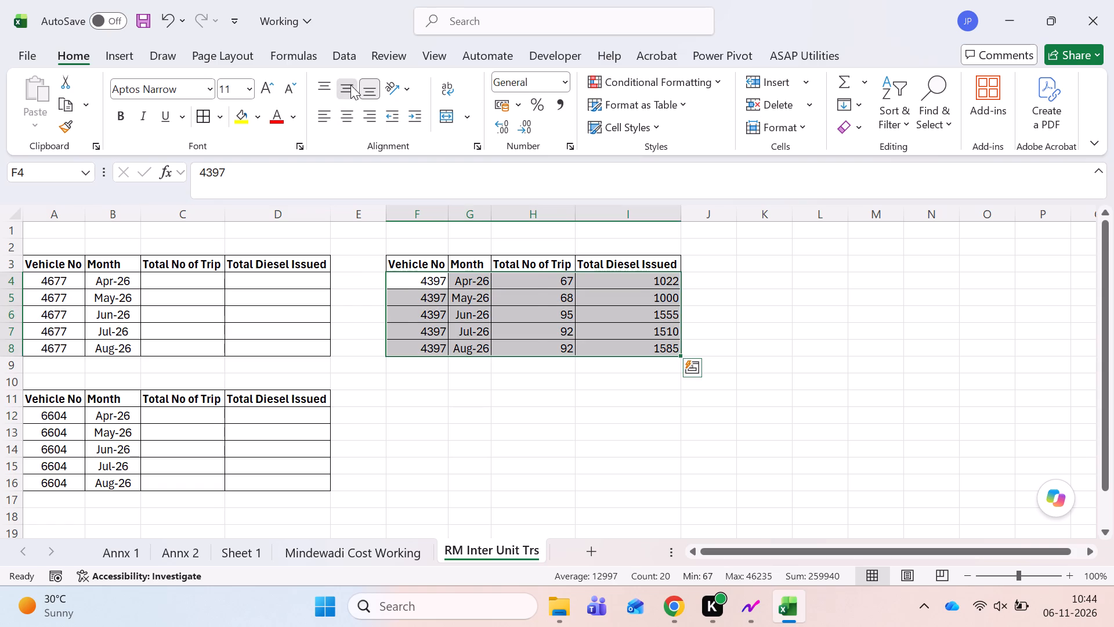
{"action": "left_click", "coordinate": [346, 118]}
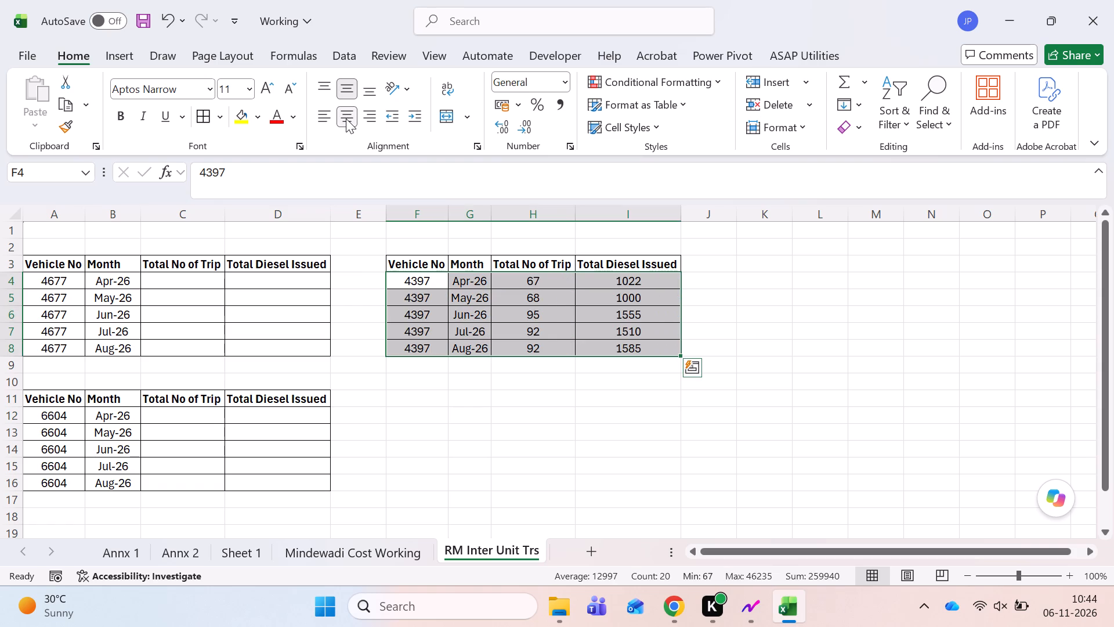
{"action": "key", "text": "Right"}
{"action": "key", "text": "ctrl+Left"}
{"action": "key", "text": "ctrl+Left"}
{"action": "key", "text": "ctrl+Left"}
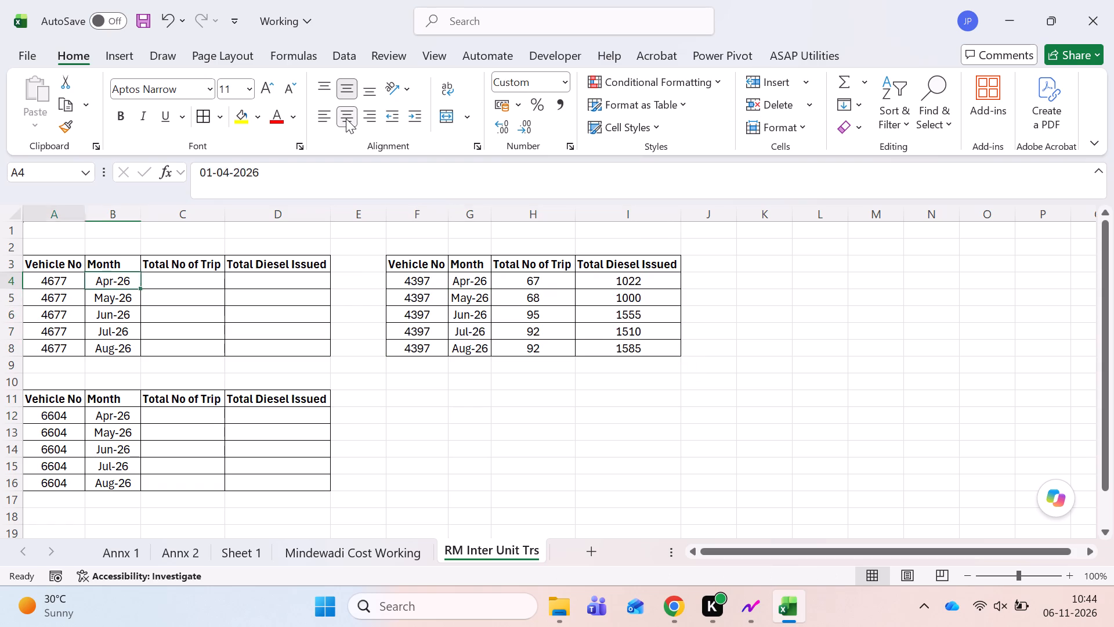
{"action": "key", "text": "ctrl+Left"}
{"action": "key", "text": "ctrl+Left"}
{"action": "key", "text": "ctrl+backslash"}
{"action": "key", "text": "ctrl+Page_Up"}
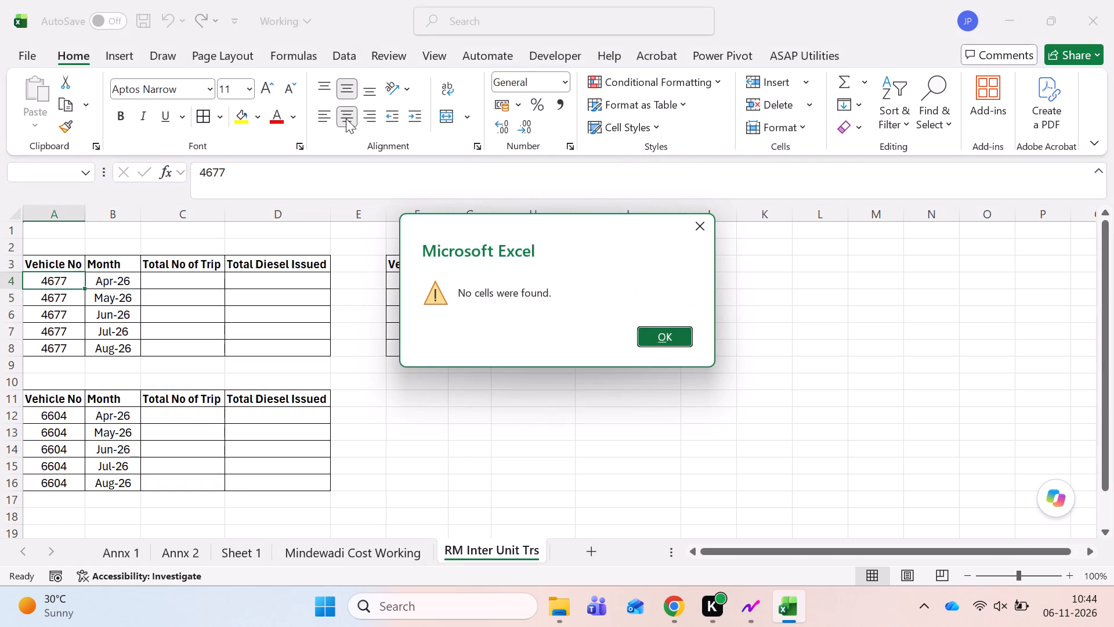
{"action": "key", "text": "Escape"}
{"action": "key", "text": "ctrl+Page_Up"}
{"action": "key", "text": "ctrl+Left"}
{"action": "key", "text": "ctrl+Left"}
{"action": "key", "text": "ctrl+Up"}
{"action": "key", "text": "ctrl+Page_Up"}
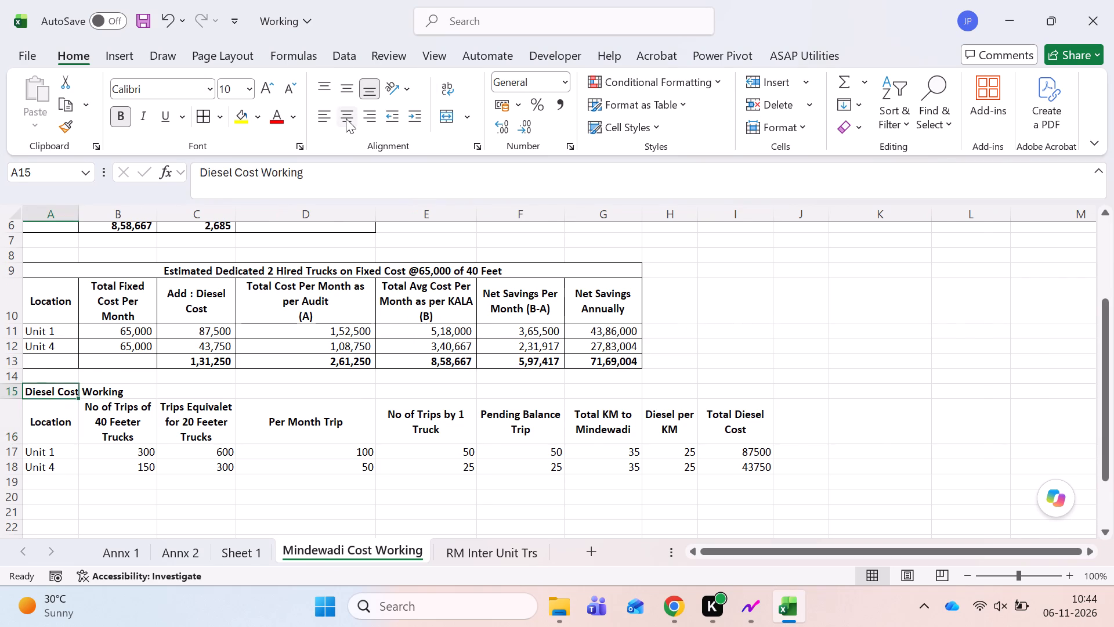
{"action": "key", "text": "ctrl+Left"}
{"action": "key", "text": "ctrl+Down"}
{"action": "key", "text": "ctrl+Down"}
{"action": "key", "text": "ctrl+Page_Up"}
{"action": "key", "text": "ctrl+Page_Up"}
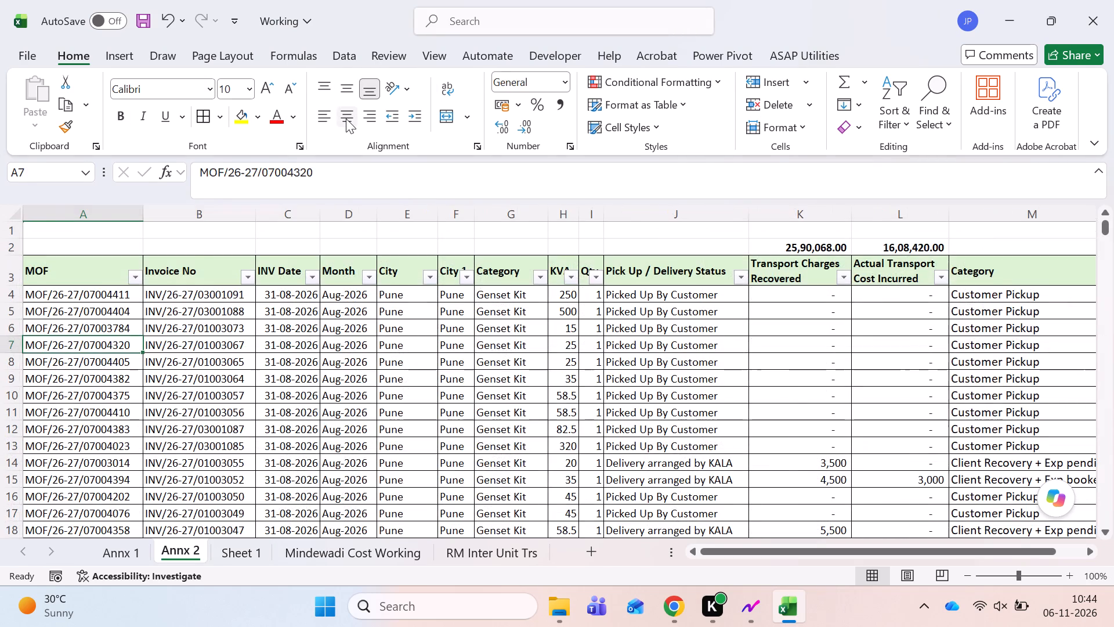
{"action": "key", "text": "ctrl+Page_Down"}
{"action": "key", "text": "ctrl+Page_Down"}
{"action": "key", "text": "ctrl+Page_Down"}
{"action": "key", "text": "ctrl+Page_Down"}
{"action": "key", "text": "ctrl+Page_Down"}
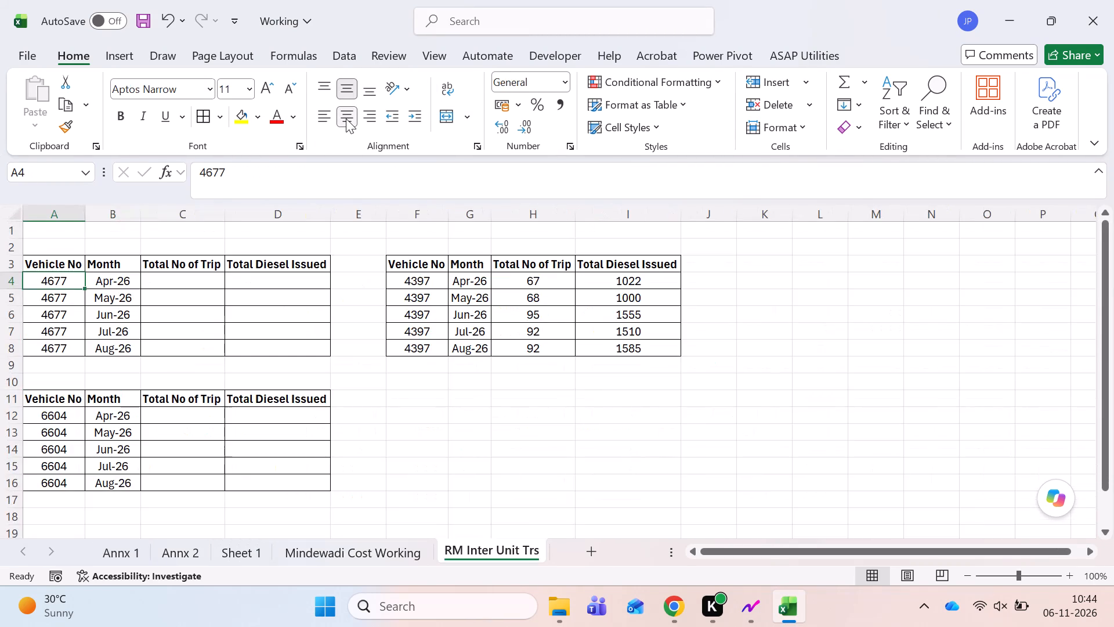
Save the Working workbook with the centred tables.
{"action": "key", "text": "ctrl+Left"}
{"action": "key", "text": "ctrl+s"}
Open the 4677 - Apr 26 bill, read the Total line of its sideways trip statement on page 3, and close it.
{"action": "key", "text": "alt+Tab"}
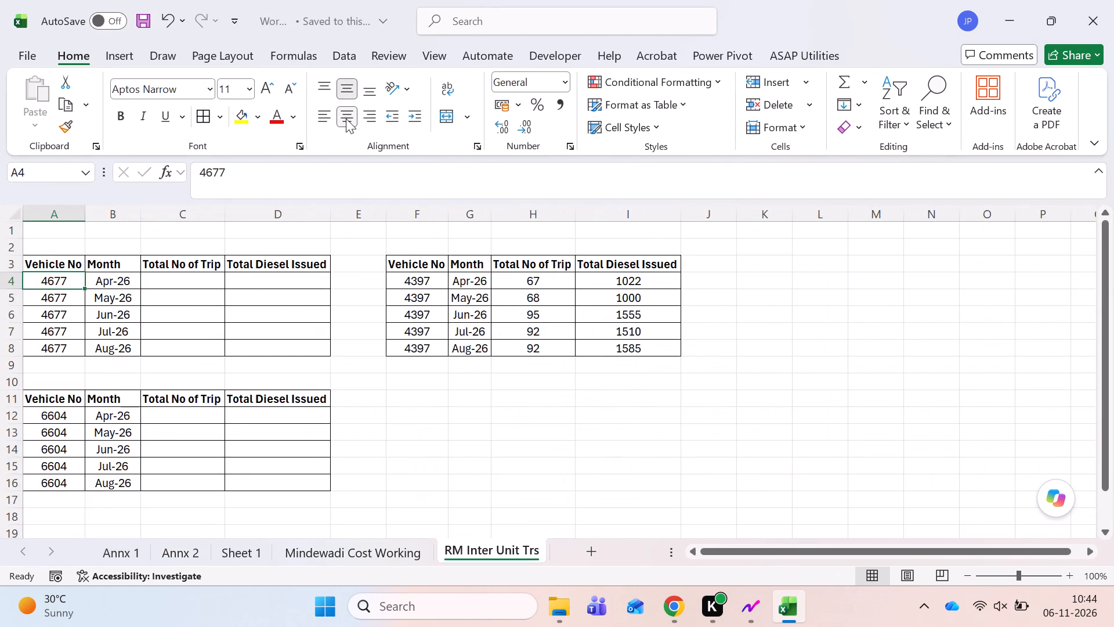
{"action": "key", "text": "Down"}
{"action": "key", "text": "Down"}
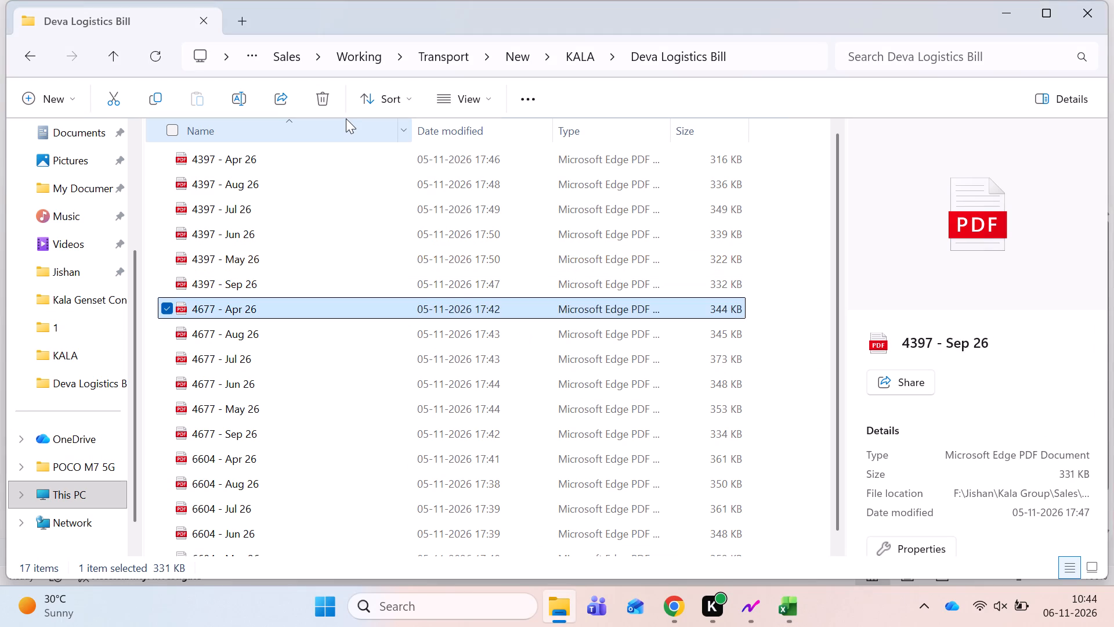
{"action": "key", "text": "Return"}
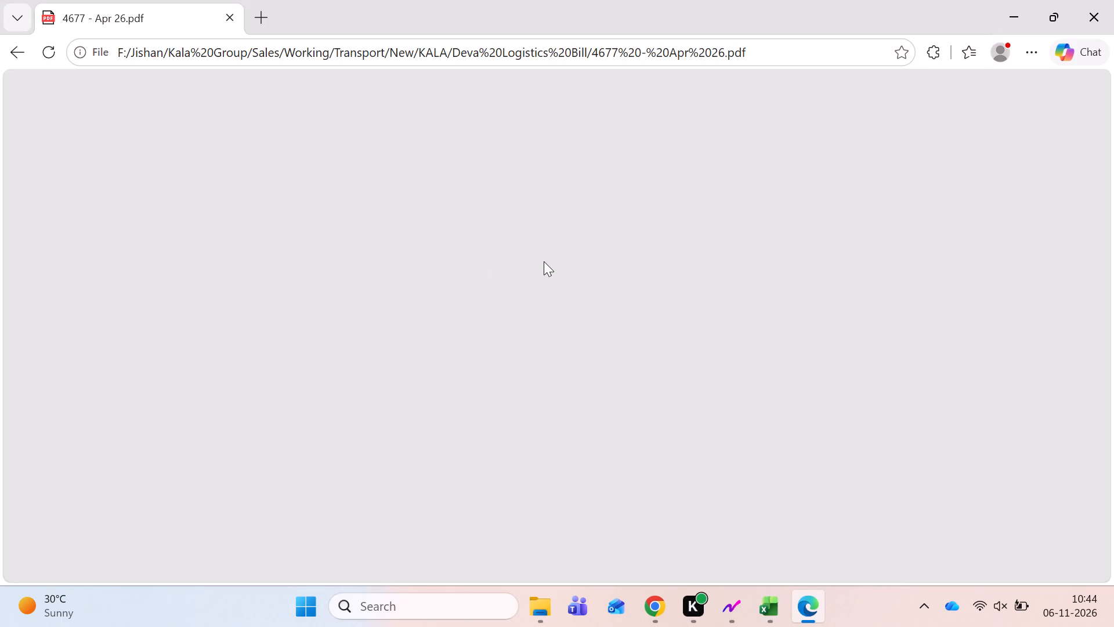
{"action": "scroll", "coordinate": [555, 325], "scroll_direction": "down", "scroll_amount": 1}
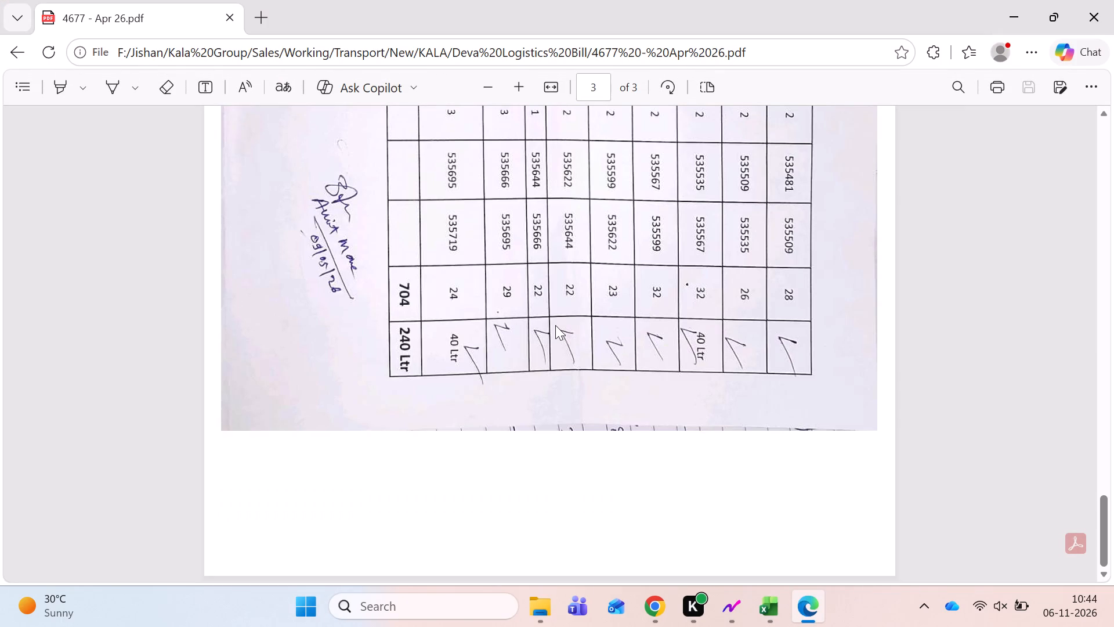
{"action": "scroll", "coordinate": [555, 325], "scroll_direction": "up", "scroll_amount": 1}
{"action": "scroll", "coordinate": [555, 325], "scroll_direction": "down", "scroll_amount": 1}
{"action": "scroll", "coordinate": [555, 325], "scroll_direction": "up", "scroll_amount": 3}
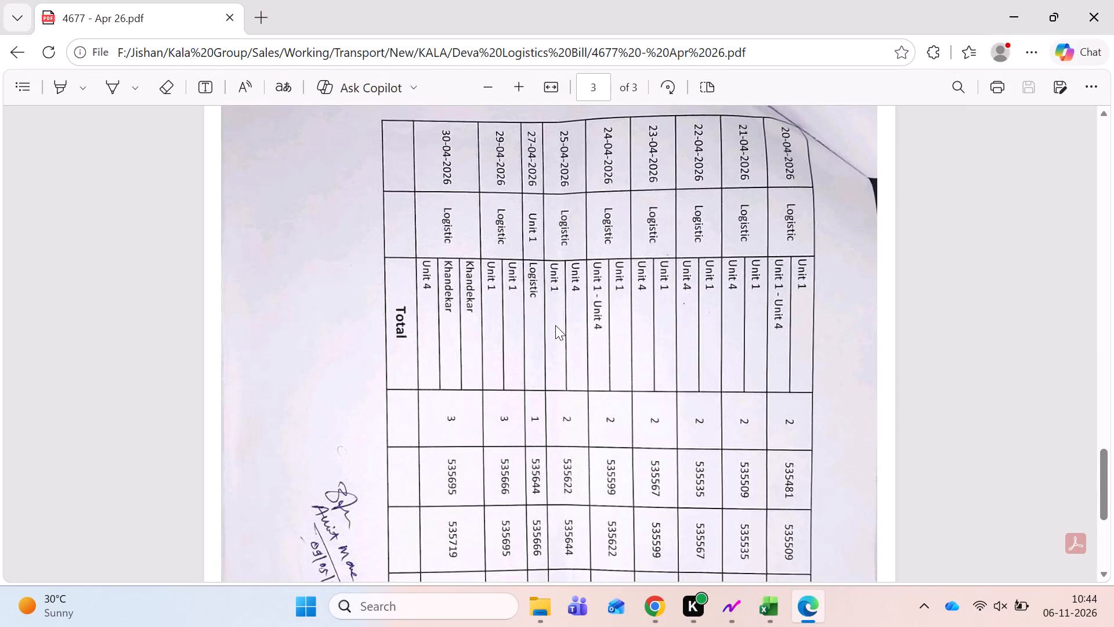
{"action": "scroll", "coordinate": [555, 325], "scroll_direction": "down", "scroll_amount": 2}
{"action": "left_click", "coordinate": [1108, 16]}
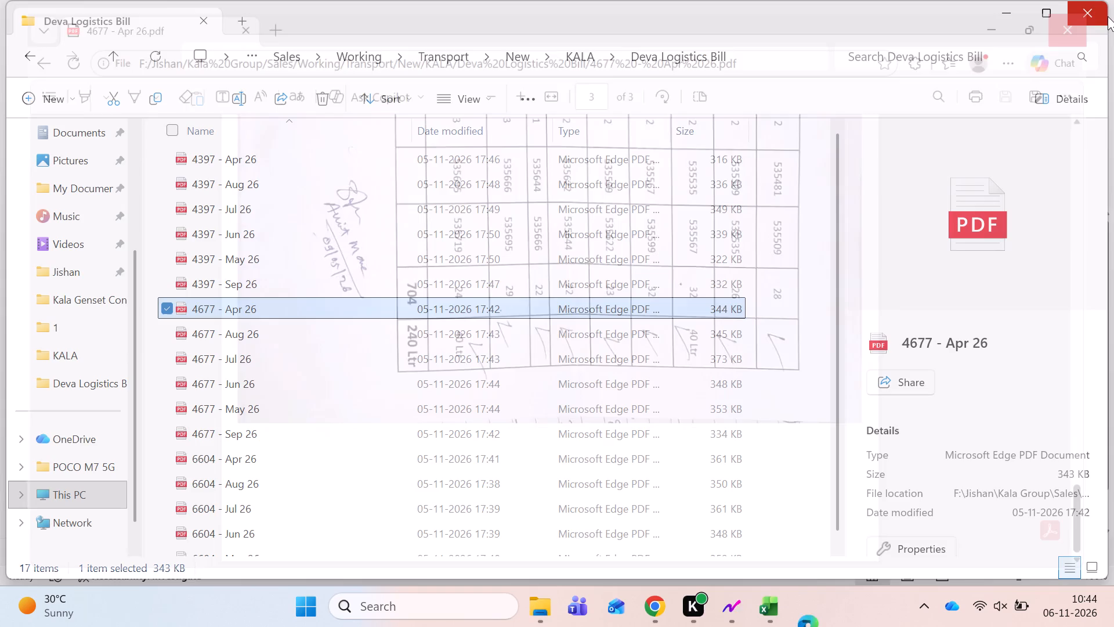
In the Working workbook's 4677 table, enter 704 as Total No of Trip and 240 as Total Diesel Issued for Apr-26.
{"action": "key", "text": "alt+Tab"}
{"action": "key", "text": "Right"}
{"action": "key", "text": "Right"}
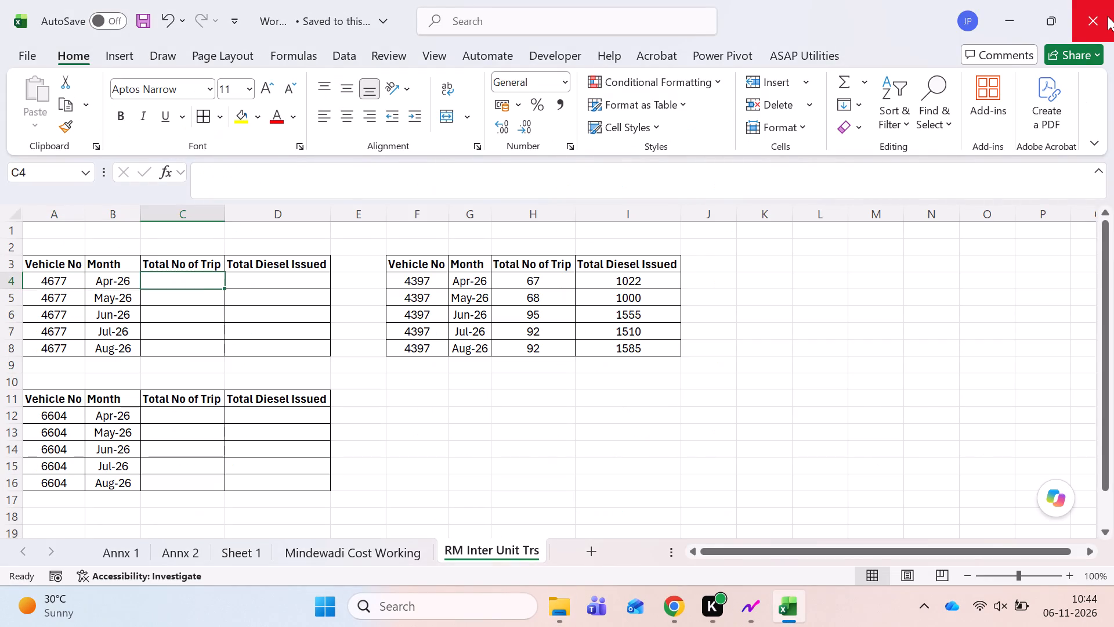
{"action": "type", "text": "704"}
{"action": "key", "text": "Tab"}
{"action": "type", "text": "240"}
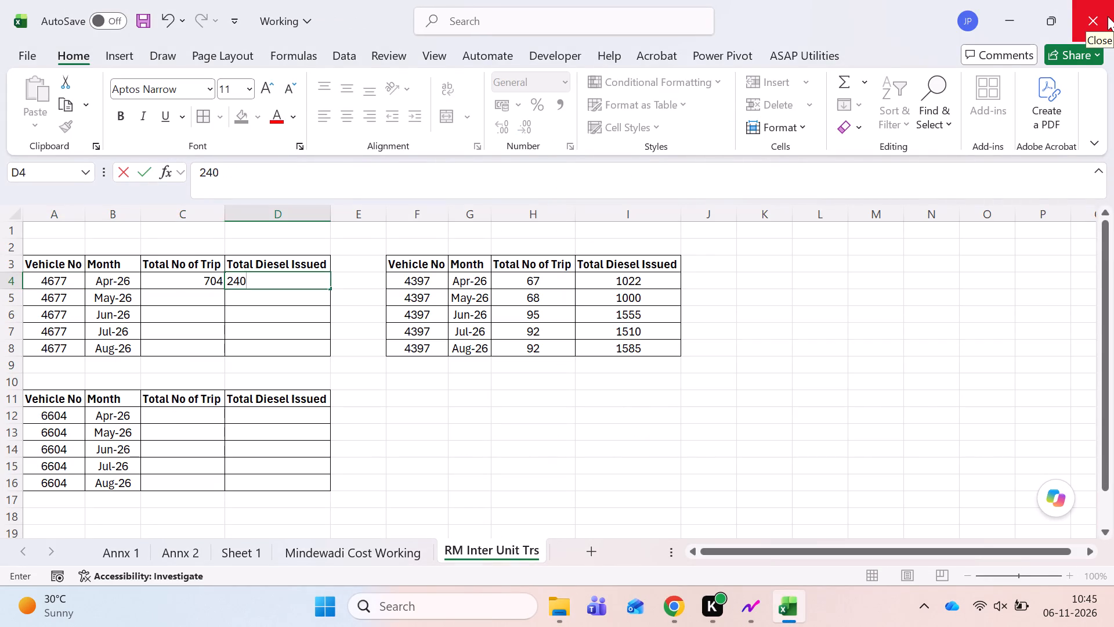
{"action": "key", "text": "Return"}
Open the 4677 - Aug 26 bill from the Deva Logistics Bill folder and read the Total line on page 3.
{"action": "key", "text": "alt+Tab"}
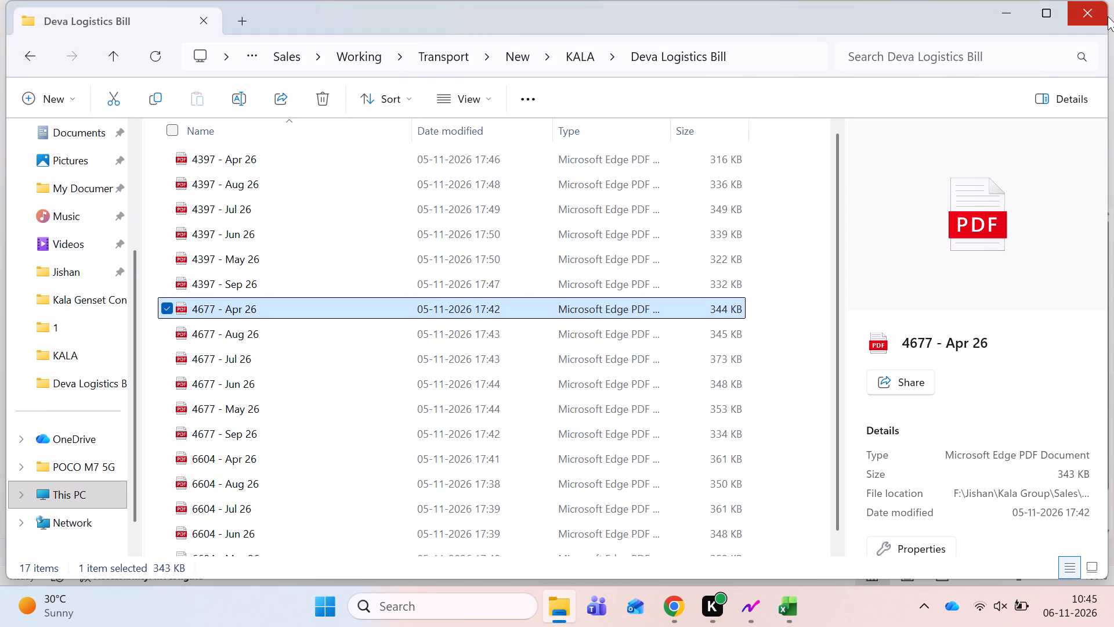
{"action": "key", "text": "Down"}
{"action": "key", "text": "Down"}
{"action": "key", "text": "Down"}
{"action": "key", "text": "Down"}
{"action": "key", "text": "Up"}
{"action": "key", "text": "Up"}
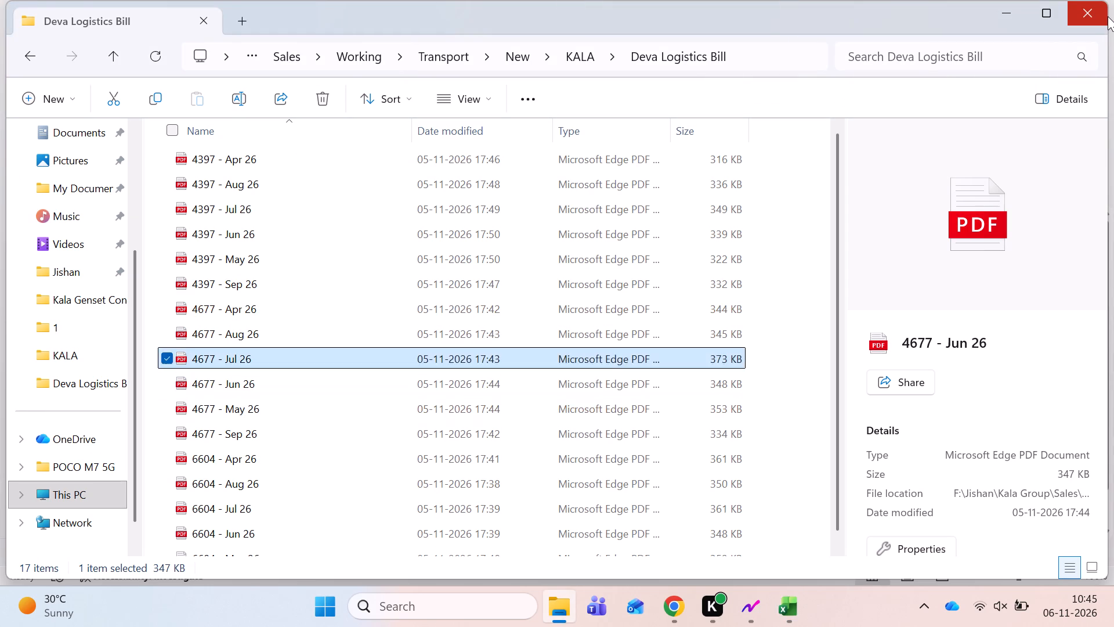
{"action": "key", "text": "Up"}
{"action": "key", "text": "Return"}
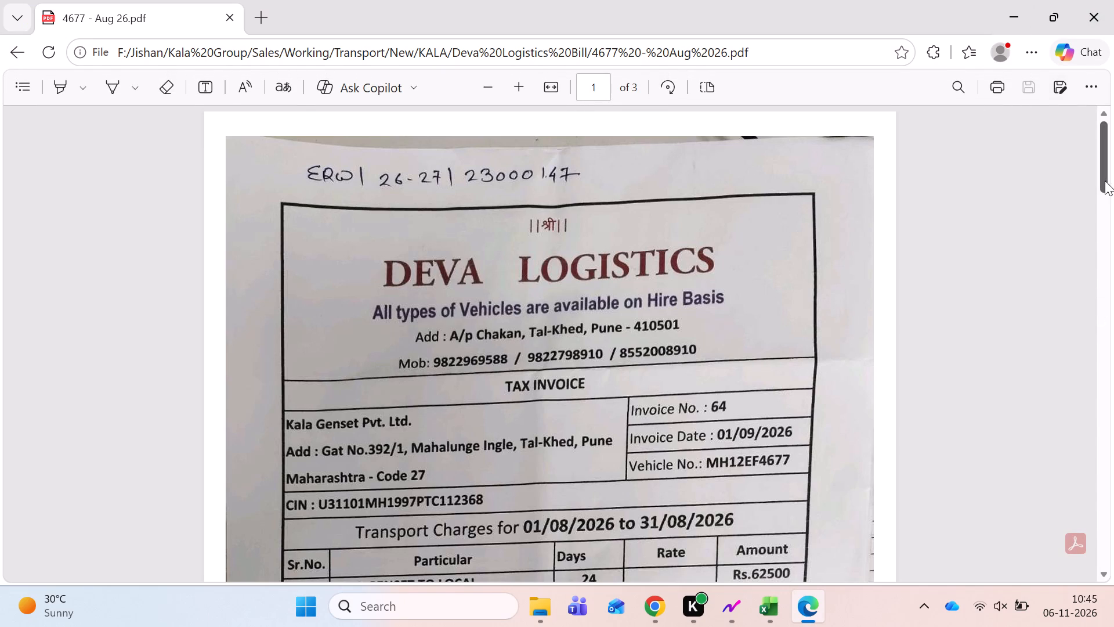
{"action": "scroll", "coordinate": [738, 350], "scroll_direction": "down", "scroll_amount": 11}
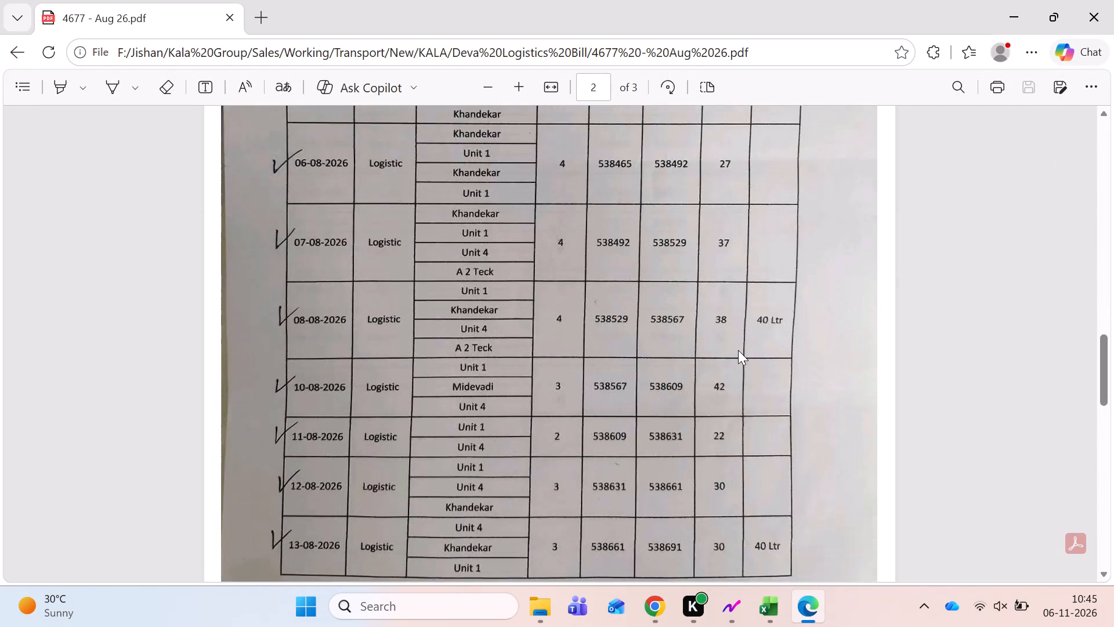
{"action": "scroll", "coordinate": [738, 350], "scroll_direction": "down", "scroll_amount": 7}
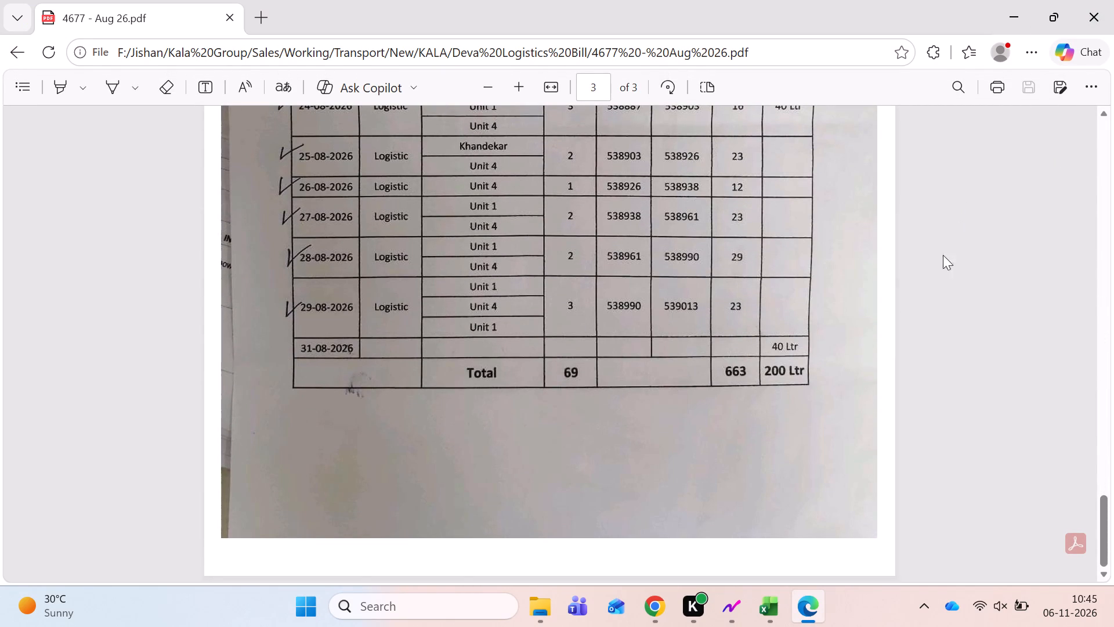
Recheck the 4677 - Aug 26 bill's invoice page and trip statement, ending at the Total line on page 3.
{"action": "scroll", "coordinate": [860, 295], "scroll_direction": "up", "scroll_amount": 17}
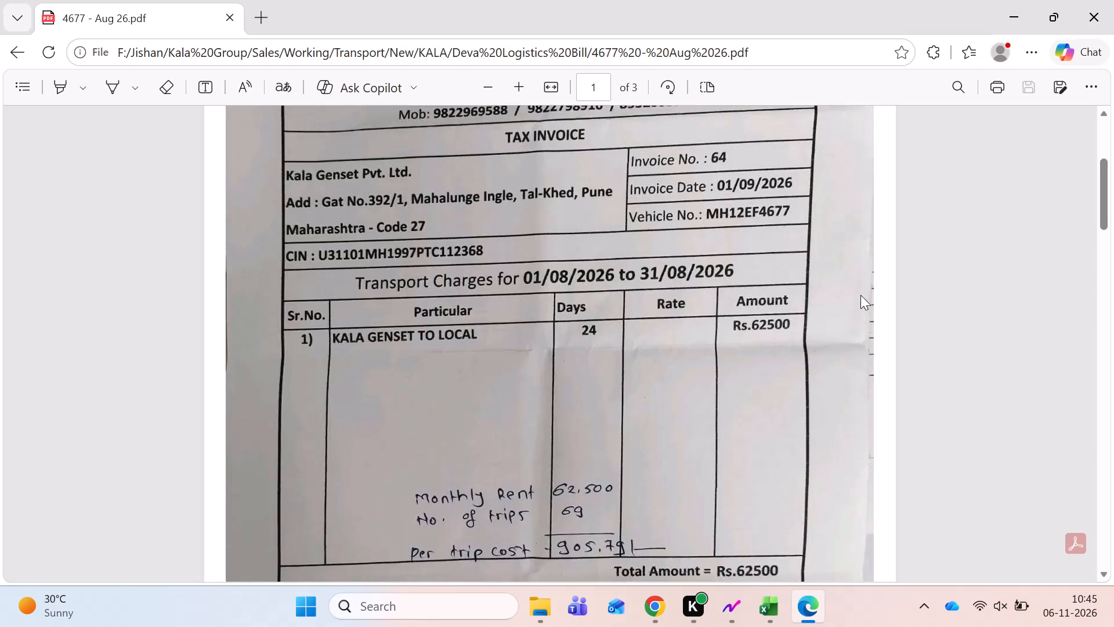
{"action": "scroll", "coordinate": [860, 295], "scroll_direction": "up", "scroll_amount": 5}
{"action": "scroll", "coordinate": [860, 295], "scroll_direction": "down", "scroll_amount": 5}
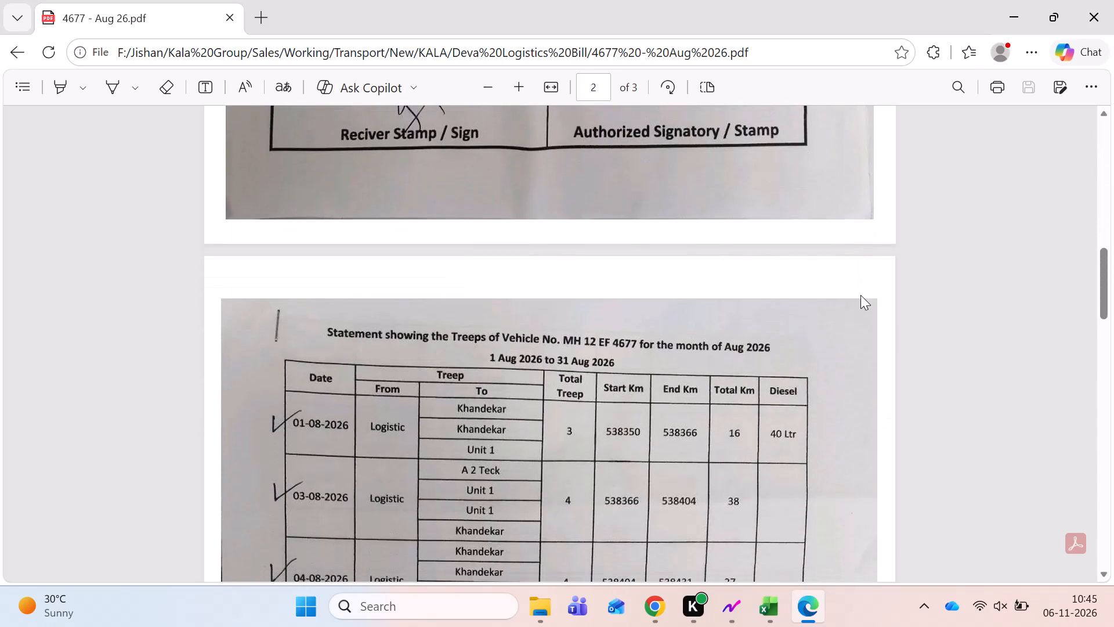
{"action": "scroll", "coordinate": [860, 295], "scroll_direction": "up", "scroll_amount": 5}
{"action": "scroll", "coordinate": [860, 295], "scroll_direction": "down", "scroll_amount": 2}
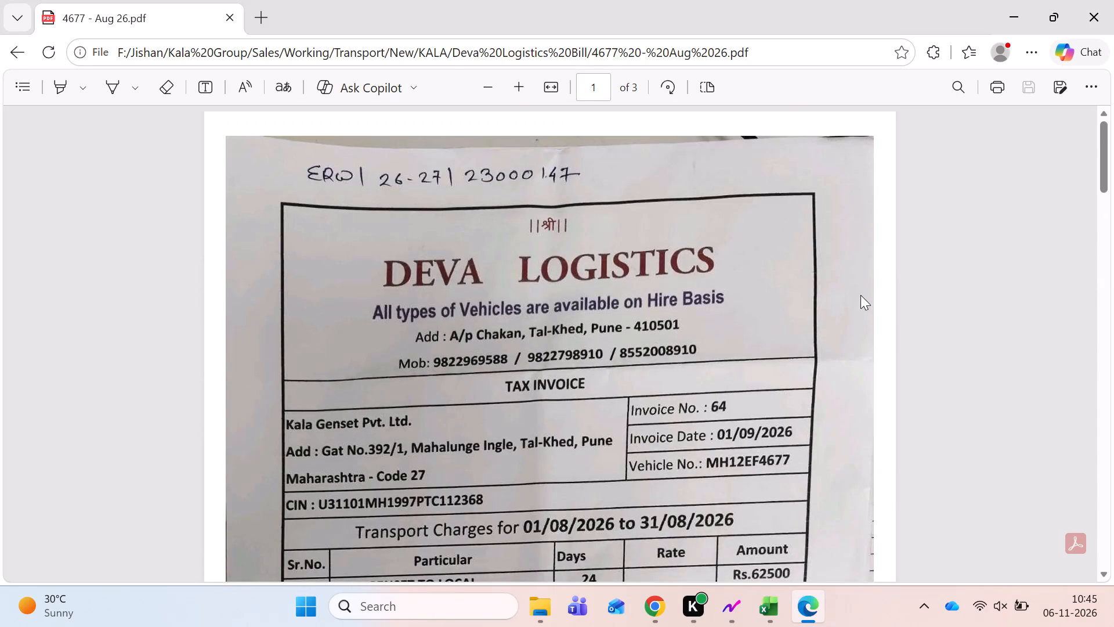
{"action": "scroll", "coordinate": [860, 295], "scroll_direction": "down", "scroll_amount": 5}
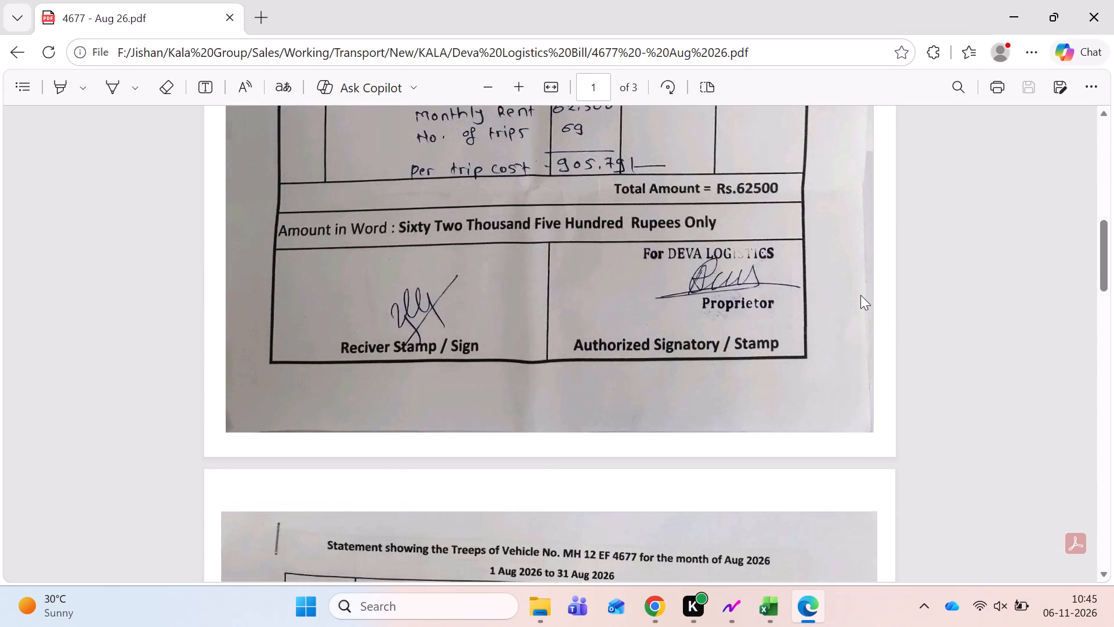
{"action": "scroll", "coordinate": [860, 295], "scroll_direction": "down", "scroll_amount": 13}
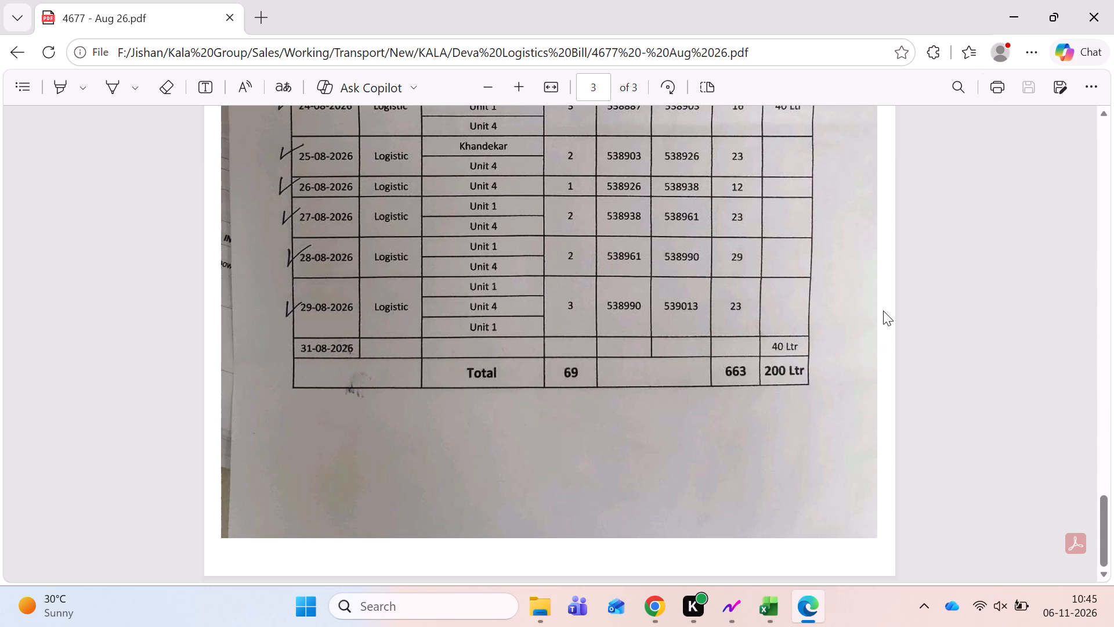
{"action": "scroll", "coordinate": [883, 311], "scroll_direction": "up", "scroll_amount": 10}
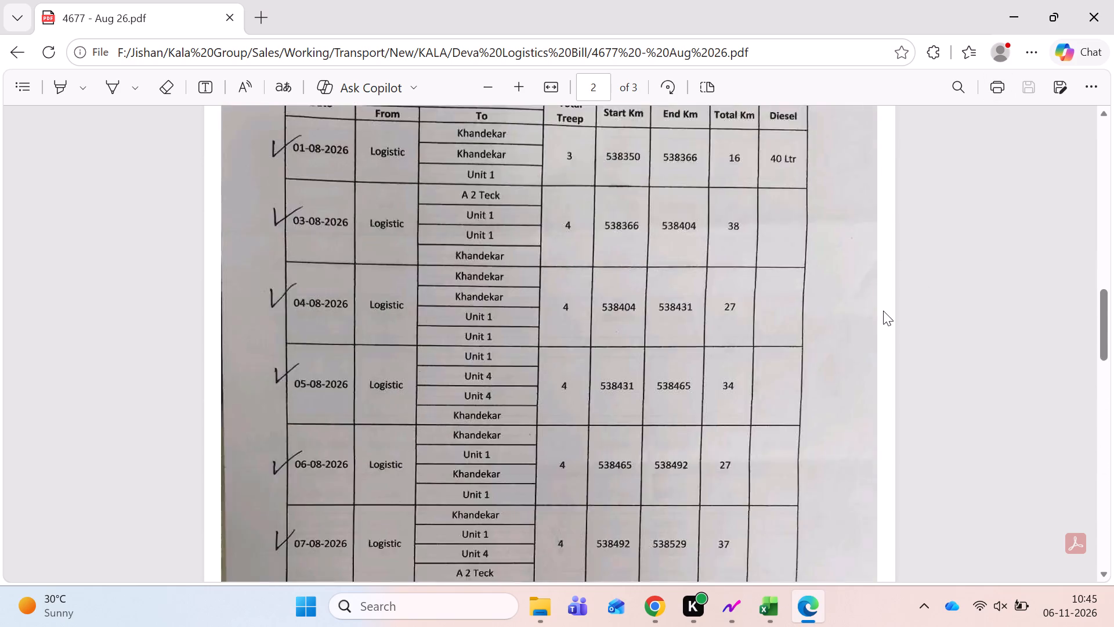
{"action": "scroll", "coordinate": [883, 311], "scroll_direction": "up", "scroll_amount": 2}
{"action": "scroll", "coordinate": [883, 311], "scroll_direction": "down", "scroll_amount": 2}
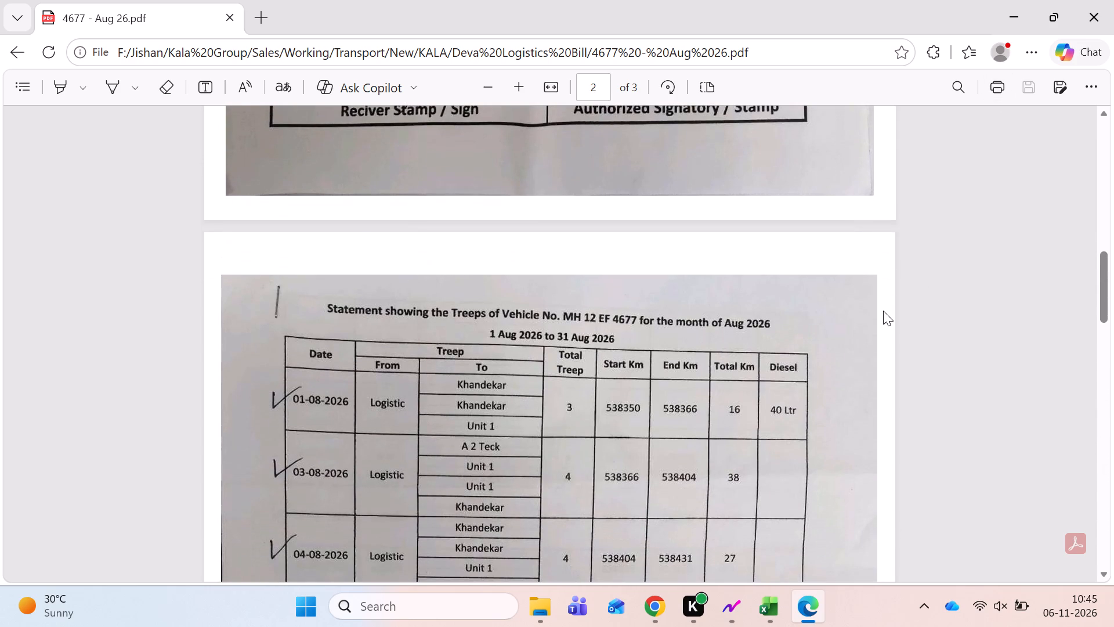
{"action": "scroll", "coordinate": [883, 311], "scroll_direction": "down", "scroll_amount": 2}
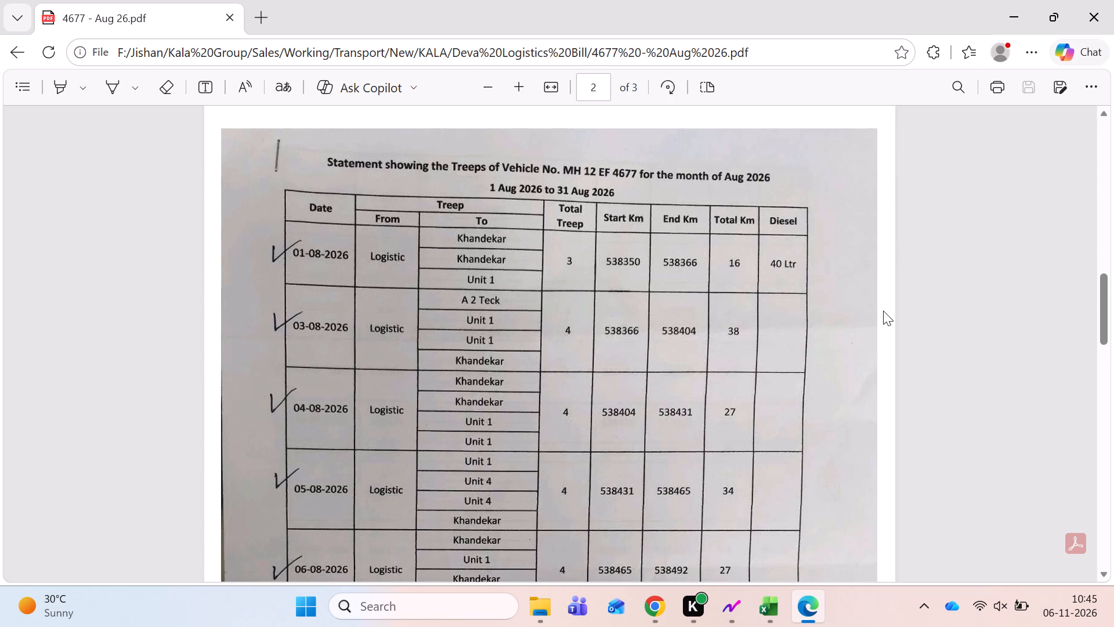
{"action": "scroll", "coordinate": [883, 311], "scroll_direction": "down", "scroll_amount": 8}
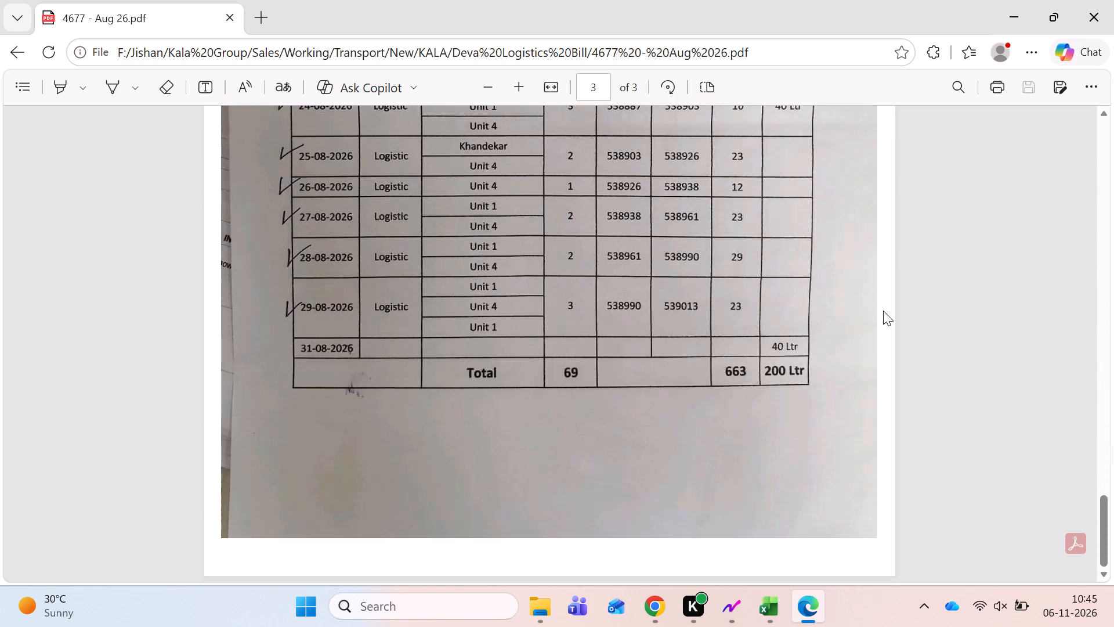
{"action": "scroll", "coordinate": [883, 311], "scroll_direction": "down", "scroll_amount": 2}
Back in the Working workbook, enter 69 trips and 200 diesel issued in the 4677 table's May-26 row.
{"action": "key", "text": "alt+Tab"}
{"action": "key", "text": "alt+Tab"}
{"action": "key", "text": "alt+Tab"}
{"action": "key", "text": "alt+Tab"}
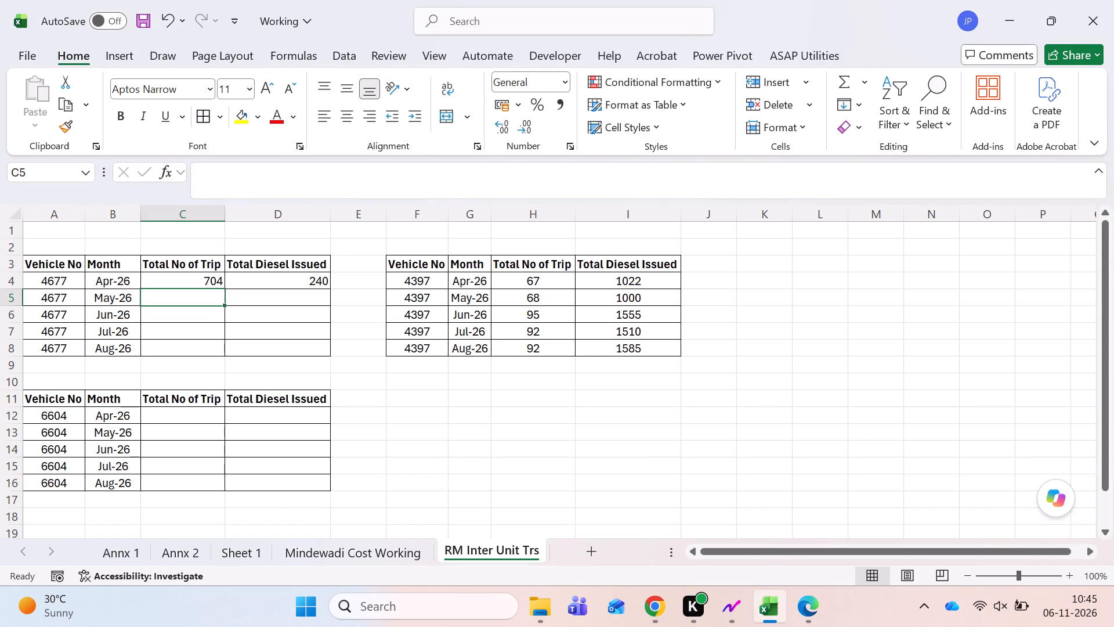
{"action": "type", "text": "69"}
{"action": "key", "text": "Right"}
{"action": "key", "text": "2"}
{"action": "type", "text": "00"}
{"action": "key", "text": "Right"}
{"action": "key", "text": "Left"}
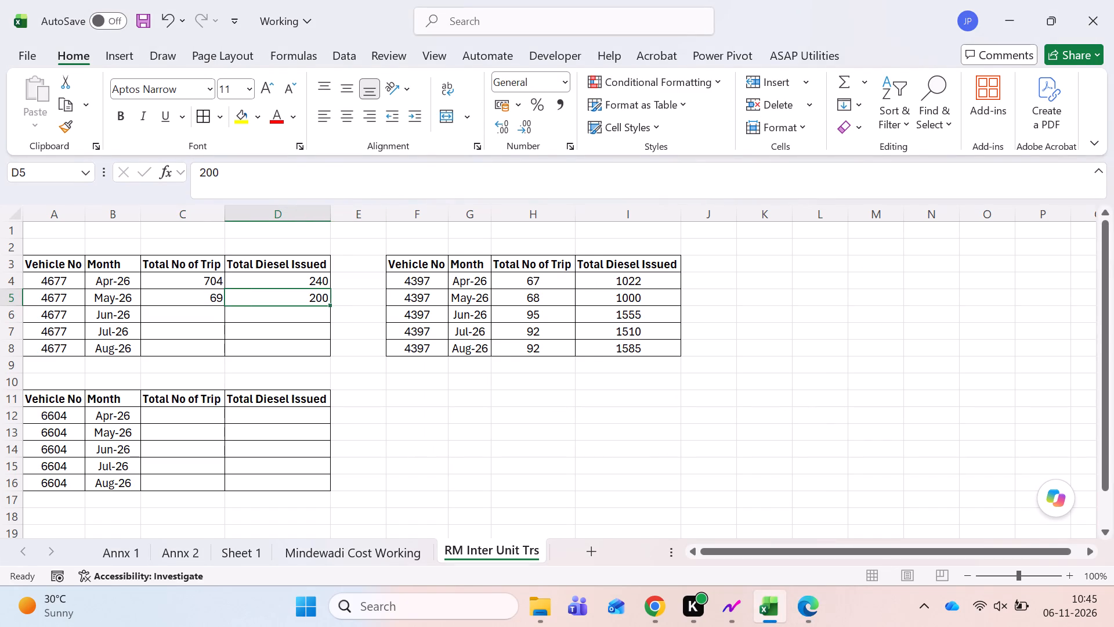
Insert a column before Total Diesel Issued and head it Total KM in the 4677 table.
{"action": "right_click", "coordinate": [294, 219]}
{"action": "left_click", "coordinate": [339, 393]}
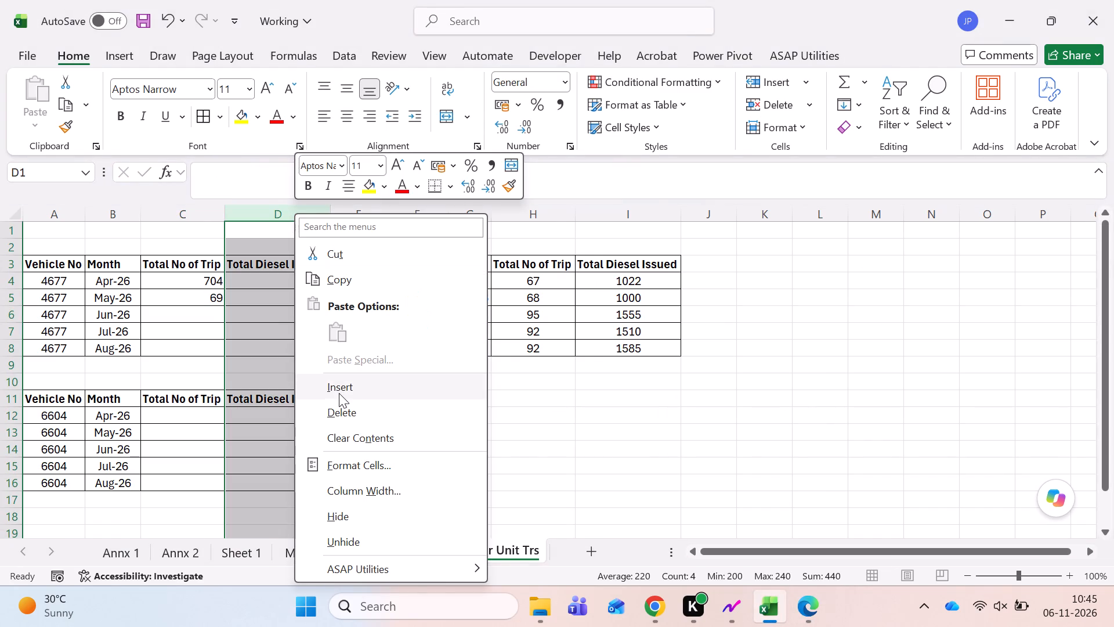
{"action": "left_click", "coordinate": [263, 268]}
{"action": "type", "text": "TOtal KM"}
{"action": "key", "text": "Return"}
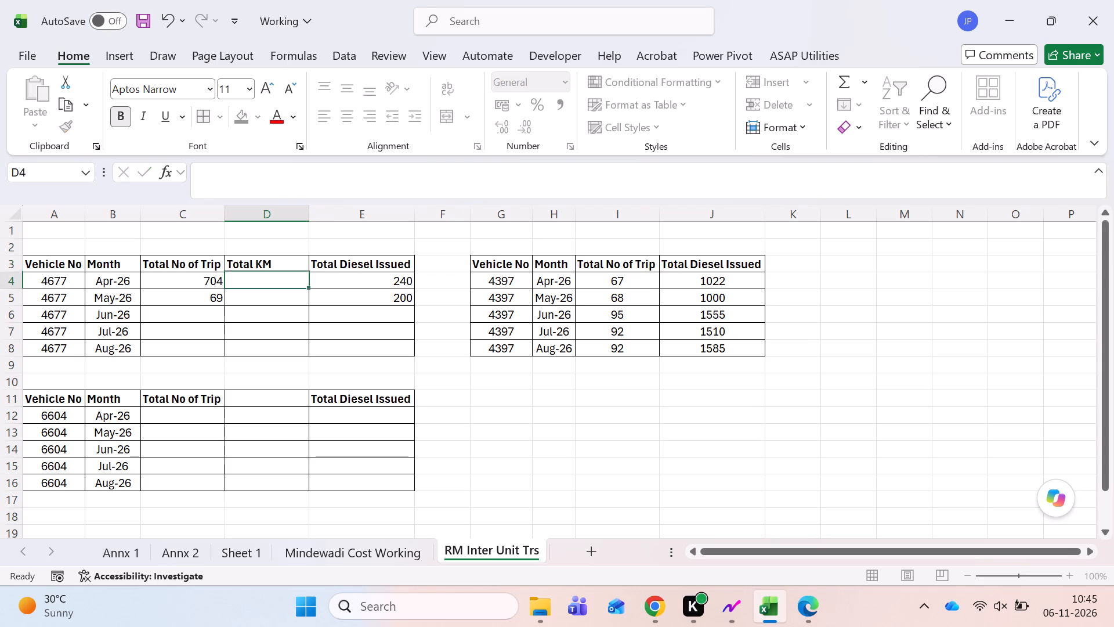
Enter 663 as Total KM in the 4677 table's May-26 row, checking it against the open bill.
{"action": "key", "text": "Return"}
{"action": "key", "text": "alt+Tab"}
{"action": "key", "text": "alt+Tab"}
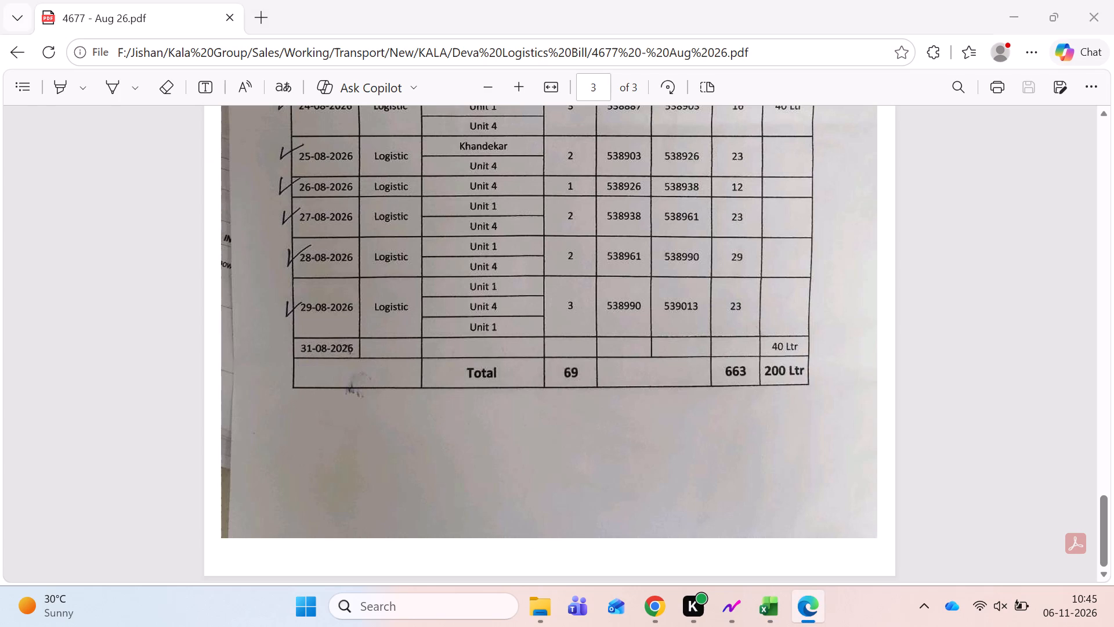
{"action": "type", "text": "663"}
{"action": "key", "text": "Return"}
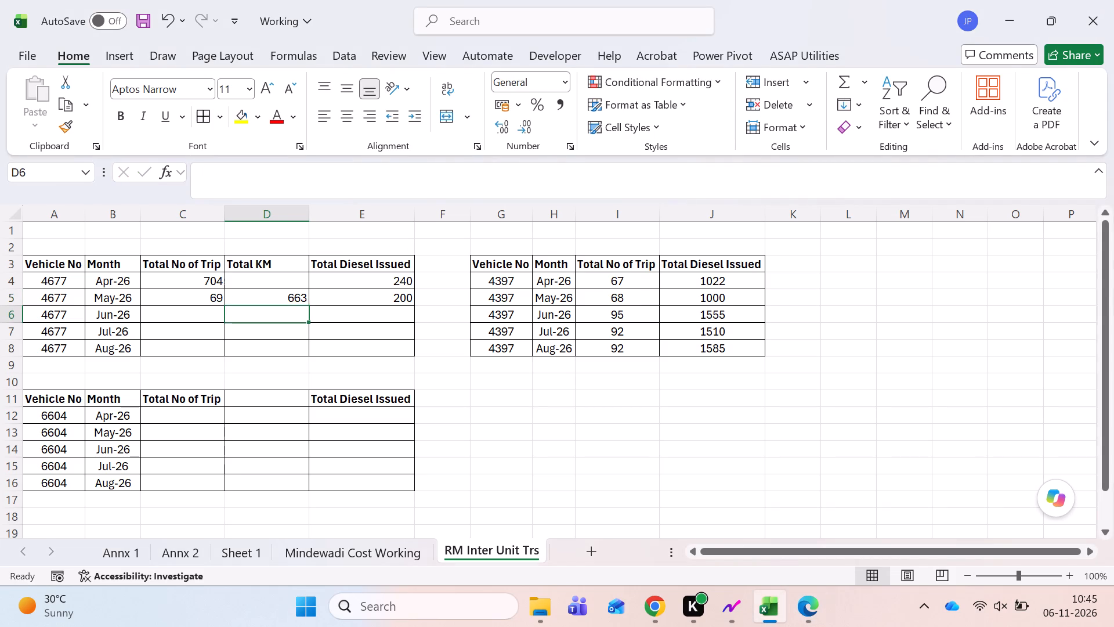
Save the Working workbook.
{"action": "key", "text": "ctrl+s"}
Close the 4677 - Aug 26 bill, open the 4677 - Jul 26 bill and read its Total line on page 3.
{"action": "key", "text": "alt+Tab"}
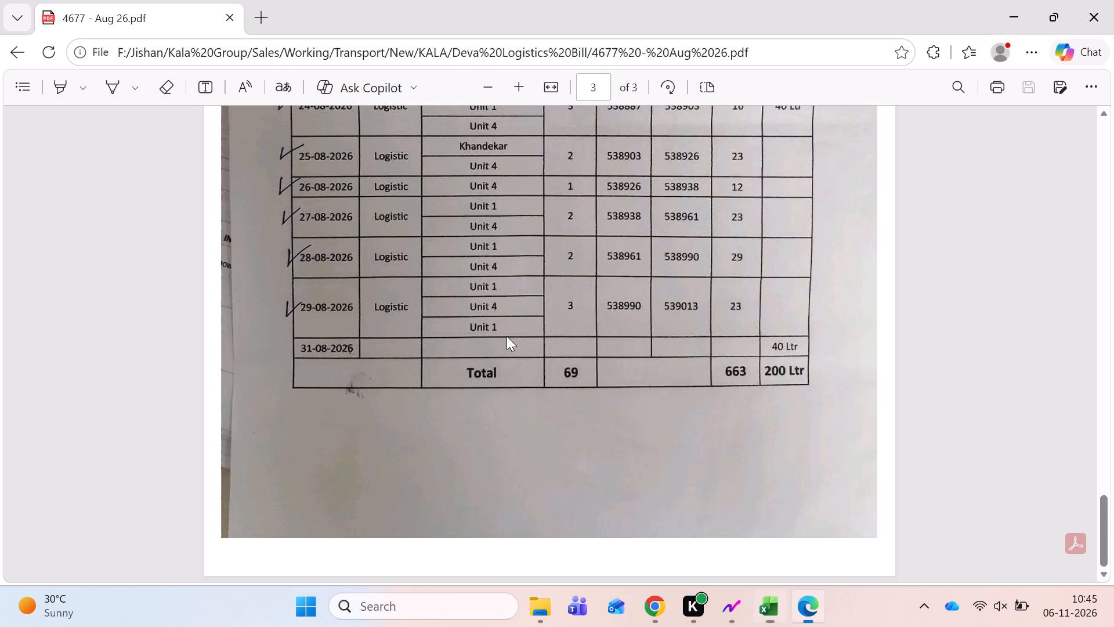
{"action": "left_click", "coordinate": [1105, 9]}
{"action": "key", "text": "alt+Tab"}
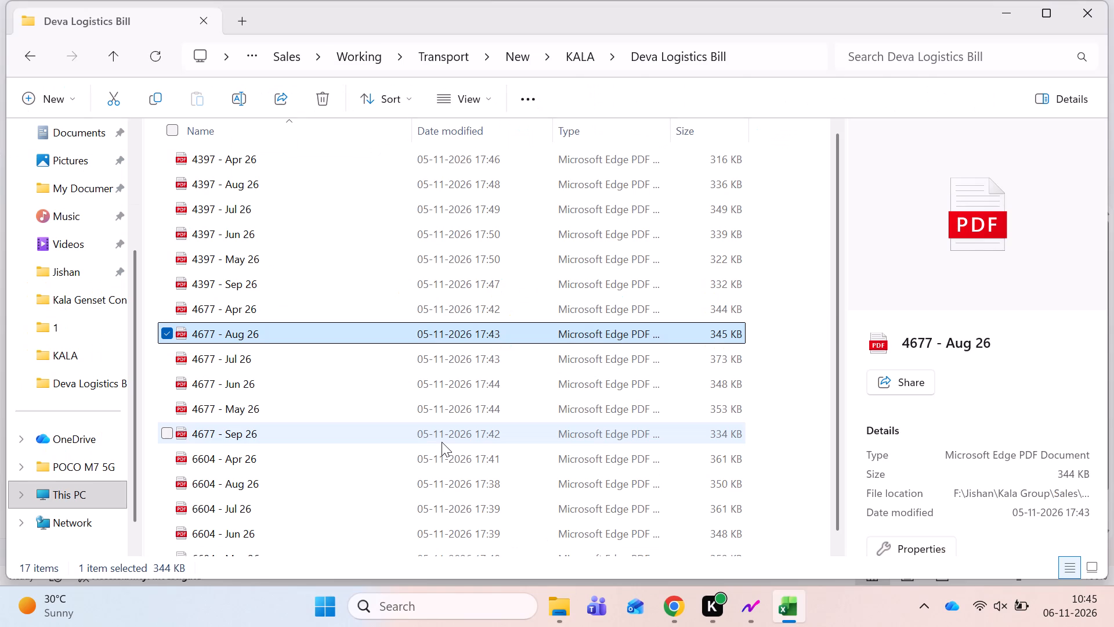
{"action": "key", "text": "Down"}
{"action": "key", "text": "Return"}
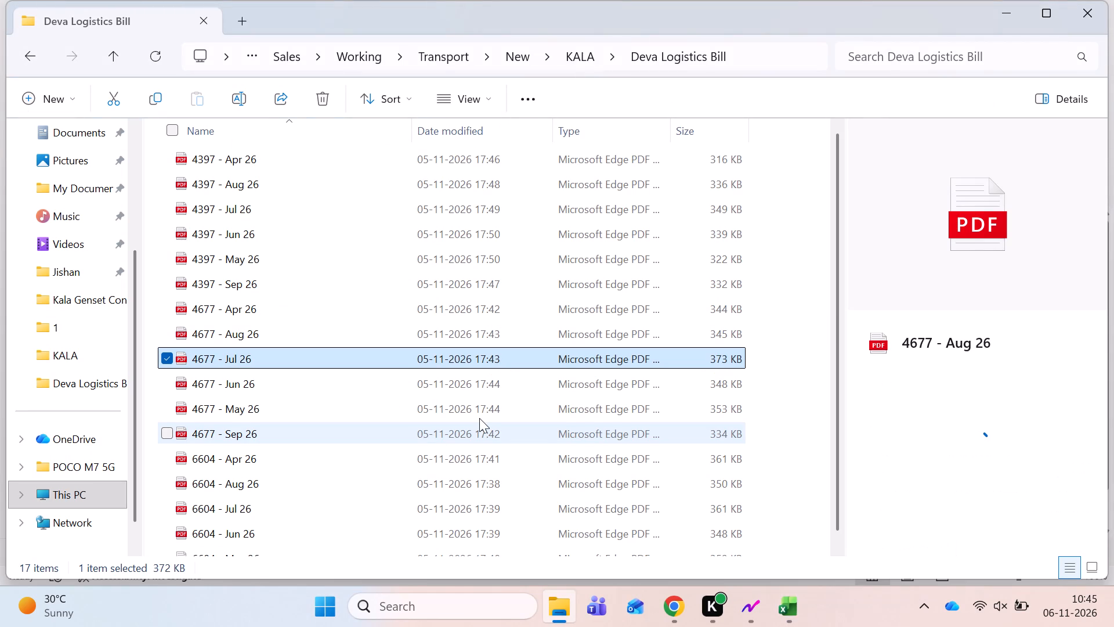
{"action": "scroll", "coordinate": [512, 355], "scroll_direction": "down", "scroll_amount": 3}
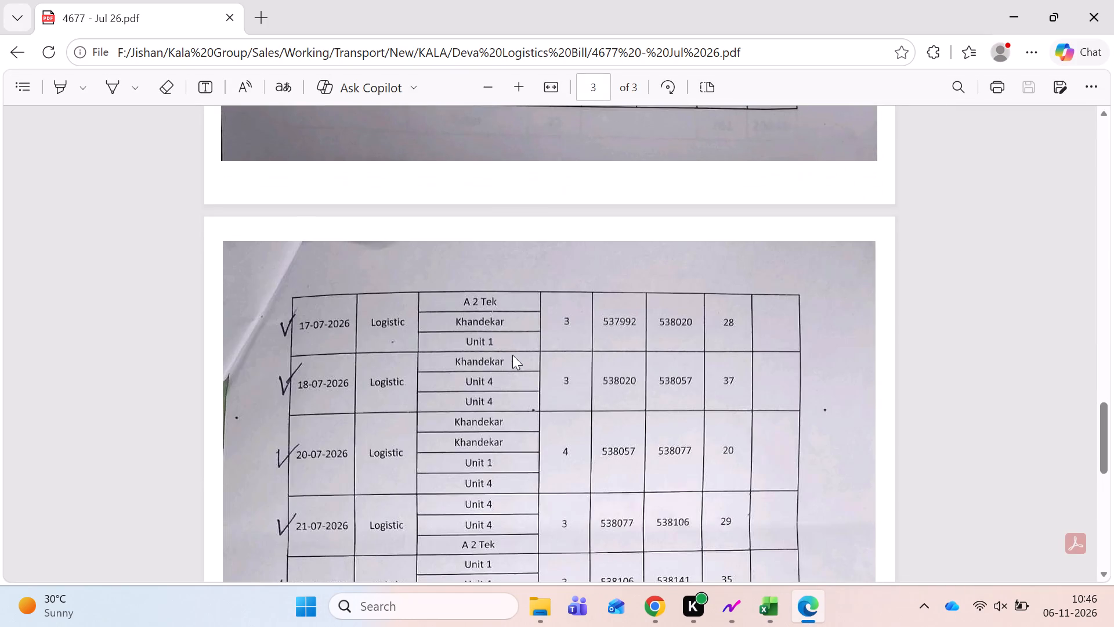
{"action": "scroll", "coordinate": [512, 355], "scroll_direction": "up", "scroll_amount": 7}
{"action": "scroll", "coordinate": [512, 355], "scroll_direction": "down", "scroll_amount": 3}
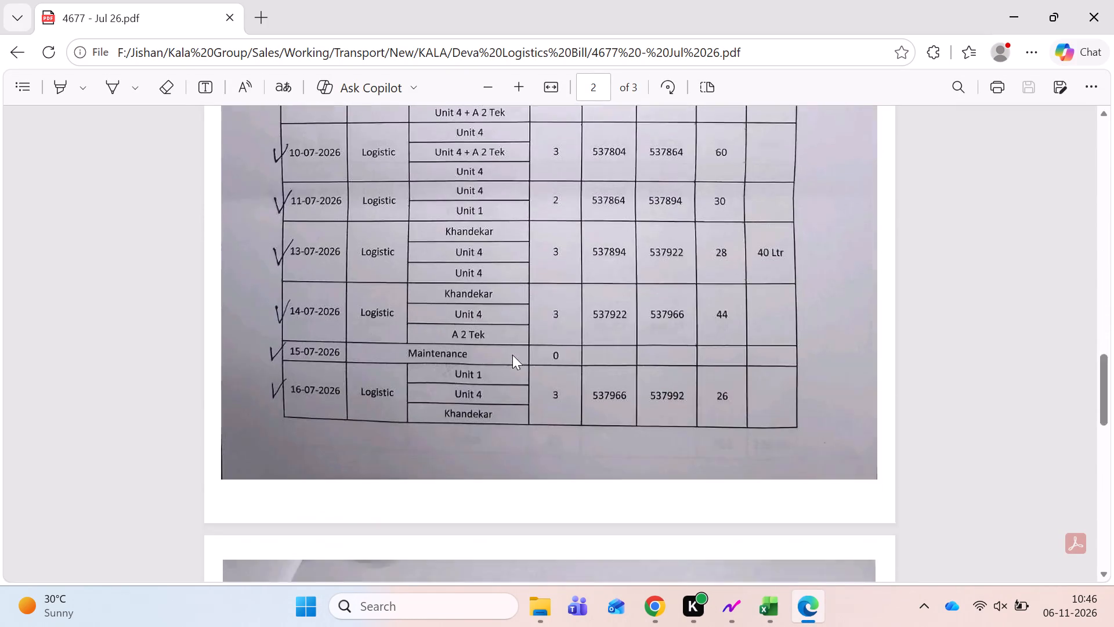
{"action": "scroll", "coordinate": [512, 355], "scroll_direction": "down", "scroll_amount": 7}
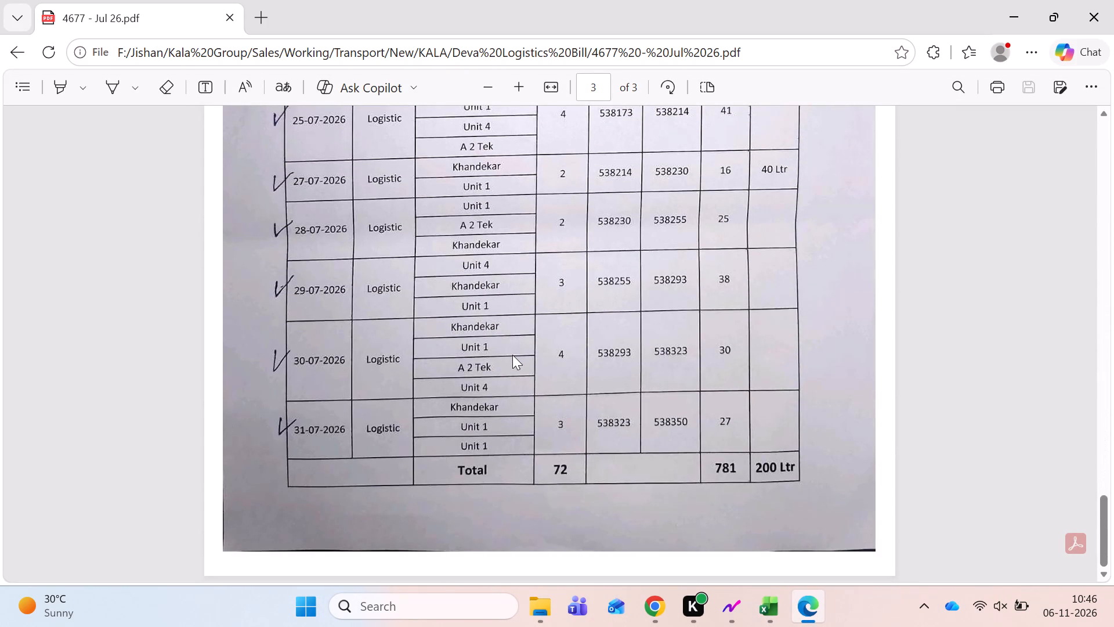
In the Working workbook's 4677 table, fill the Jul-26 row with 72 trips, 781 Total KM and 200 diesel issued.
{"action": "key", "text": "alt+Tab"}
{"action": "key", "text": "alt+Tab"}
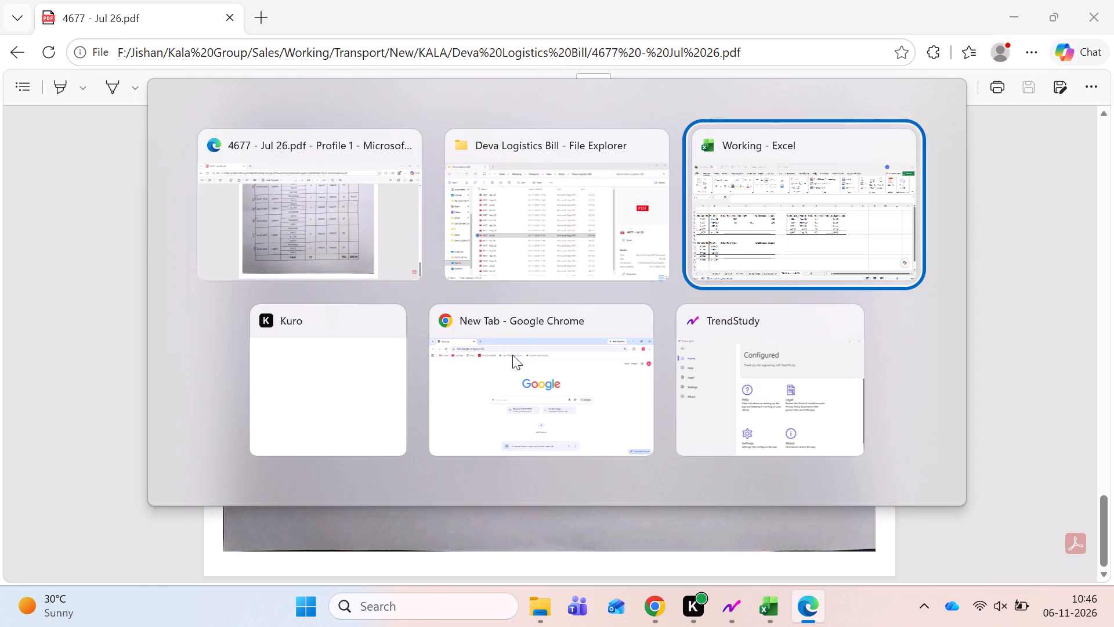
{"action": "key", "text": "alt+Tab"}
{"action": "key", "text": "alt+Tab"}
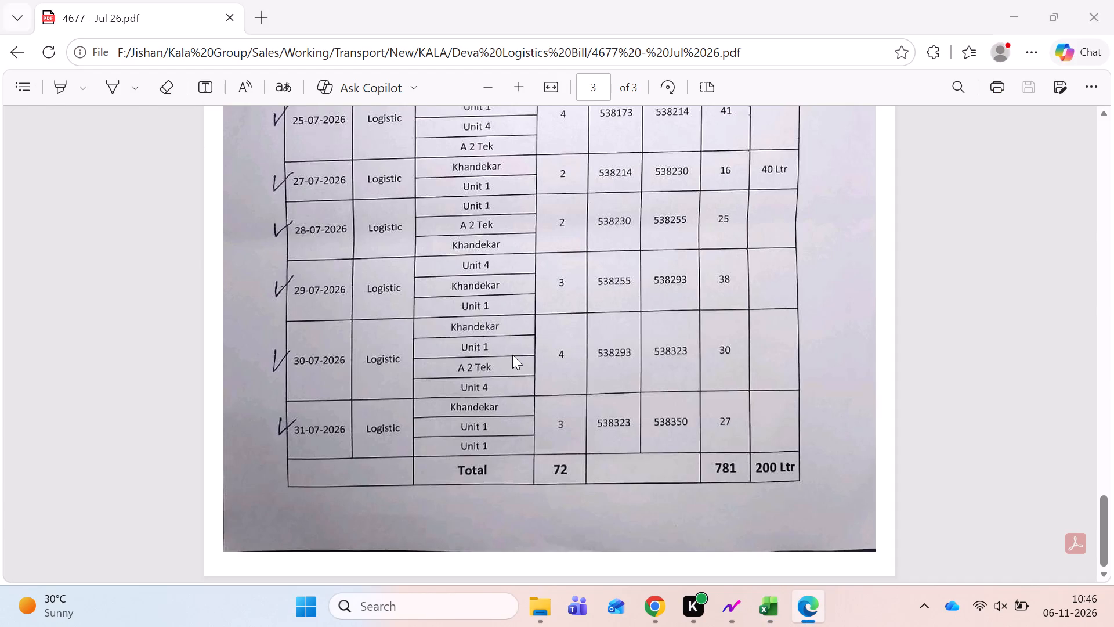
{"action": "key", "text": "Left"}
{"action": "key", "text": "Down"}
{"action": "type", "text": "72"}
{"action": "key", "text": "Tab"}
{"action": "type", "text": "781"}
{"action": "key", "text": "Tab"}
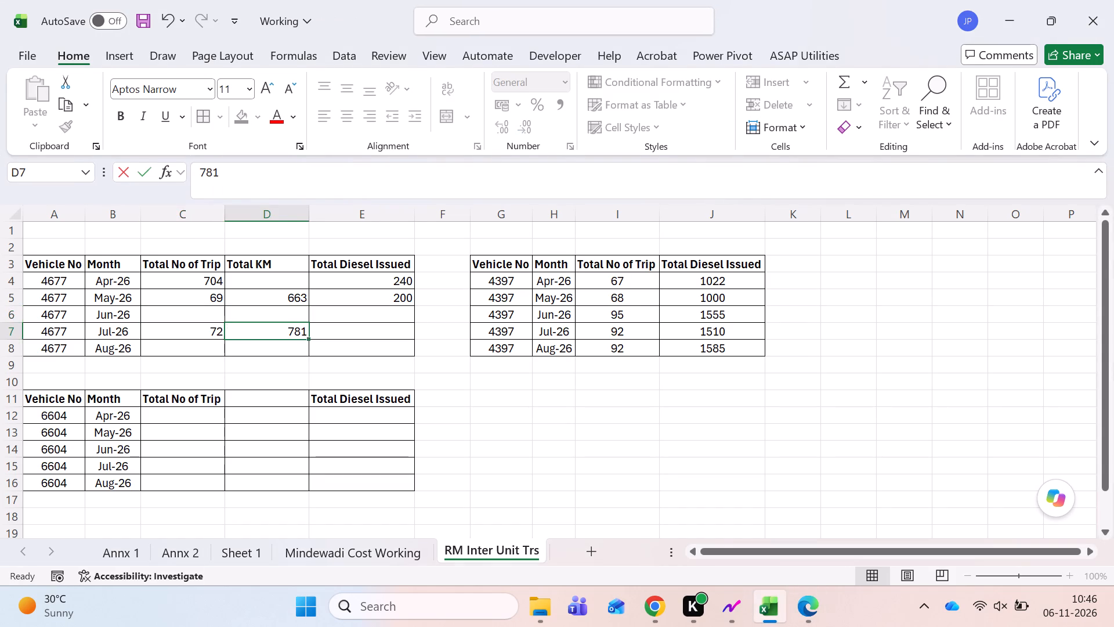
{"action": "key", "text": "alt+Tab"}
{"action": "key", "text": "alt+Tab"}
{"action": "type", "text": "200"}
{"action": "key", "text": "Right"}
{"action": "key", "text": "Left"}
{"action": "key", "text": "Left"}
{"action": "key", "text": "Left"}
{"action": "key", "text": "Left"}
{"action": "key", "text": "Right"}
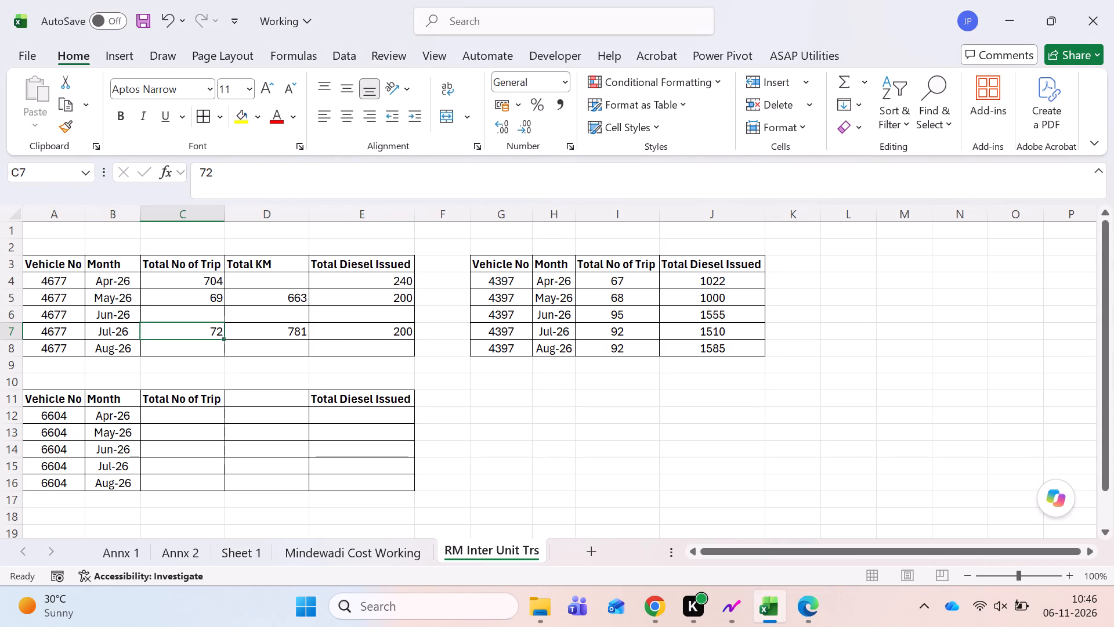
Close the 4677 - Jul 26 bill and return to the Deva Logistics Bill folder.
{"action": "key", "text": "alt+Tab"}
{"action": "key", "text": "alt+F4"}
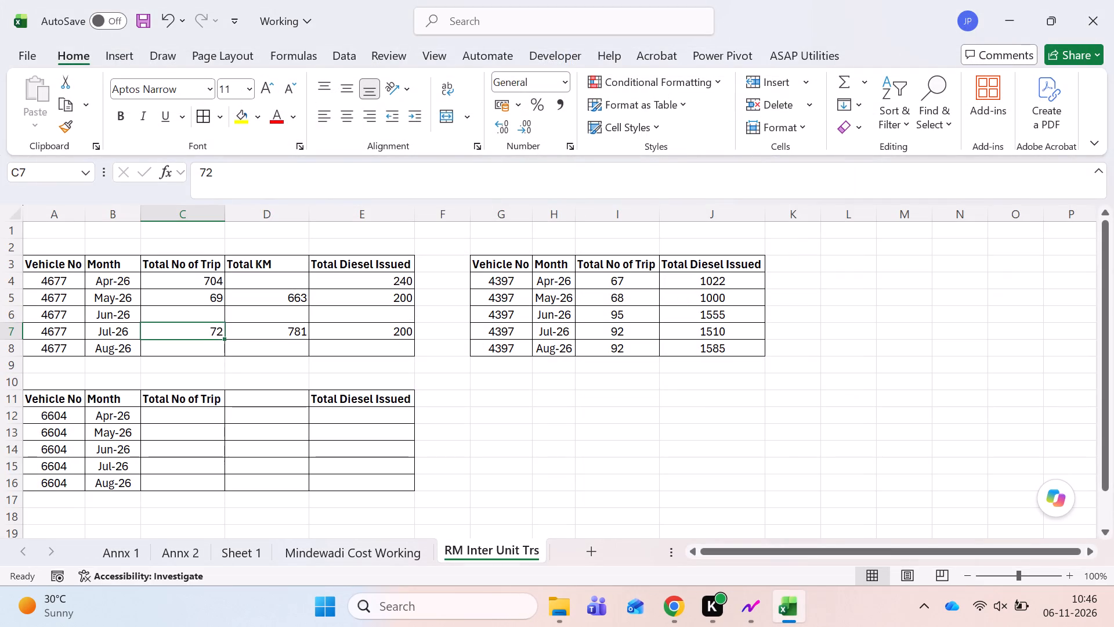
{"action": "key", "text": "alt+Tab"}
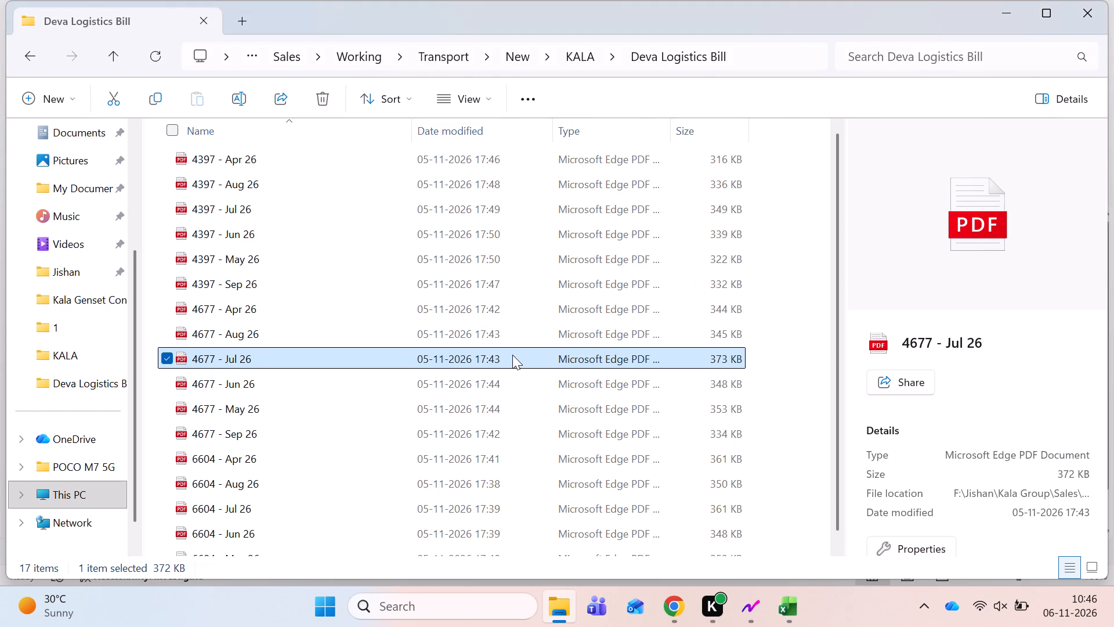
Open the 4677 - Jun 26 bill, read its Total line on page 3, and close the bill.
{"action": "key", "text": "Down"}
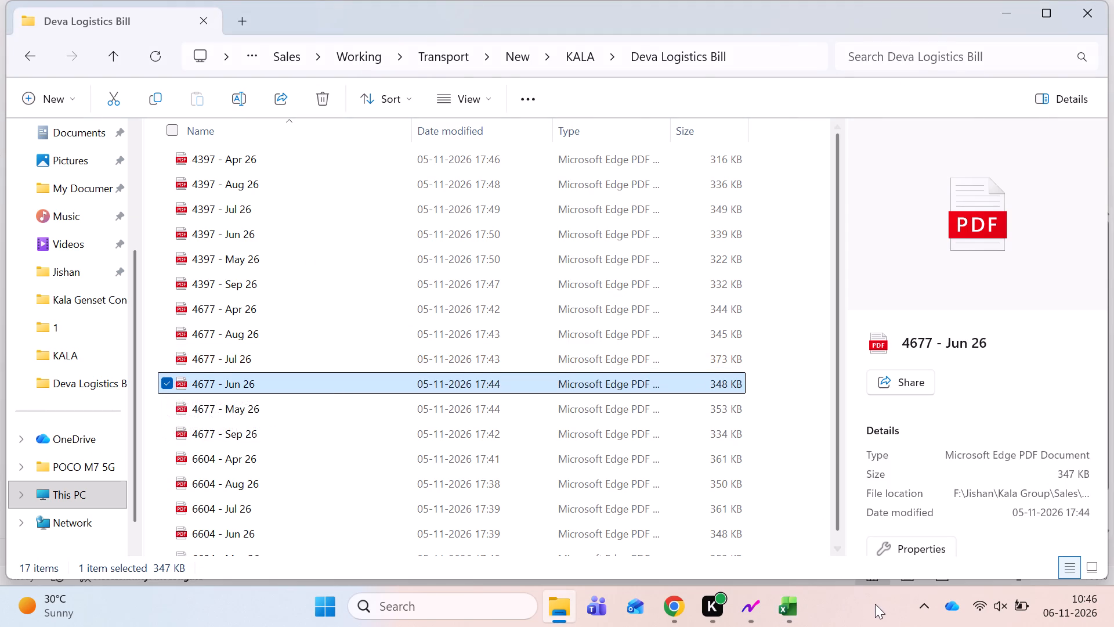
{"action": "key", "text": "Return"}
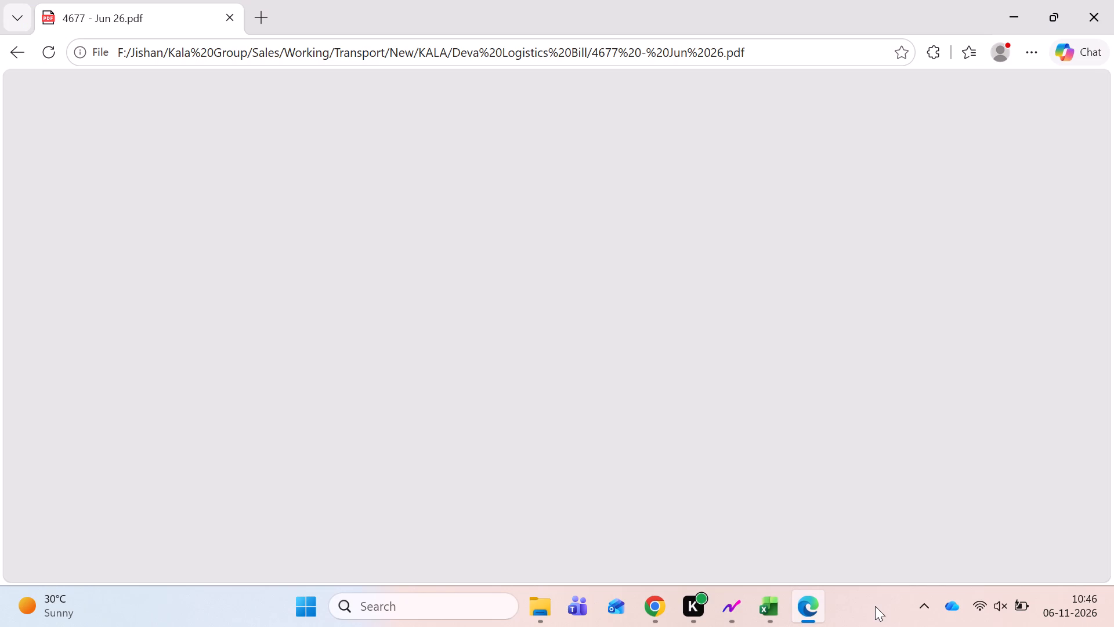
{"action": "scroll", "coordinate": [632, 426], "scroll_direction": "down", "scroll_amount": 9}
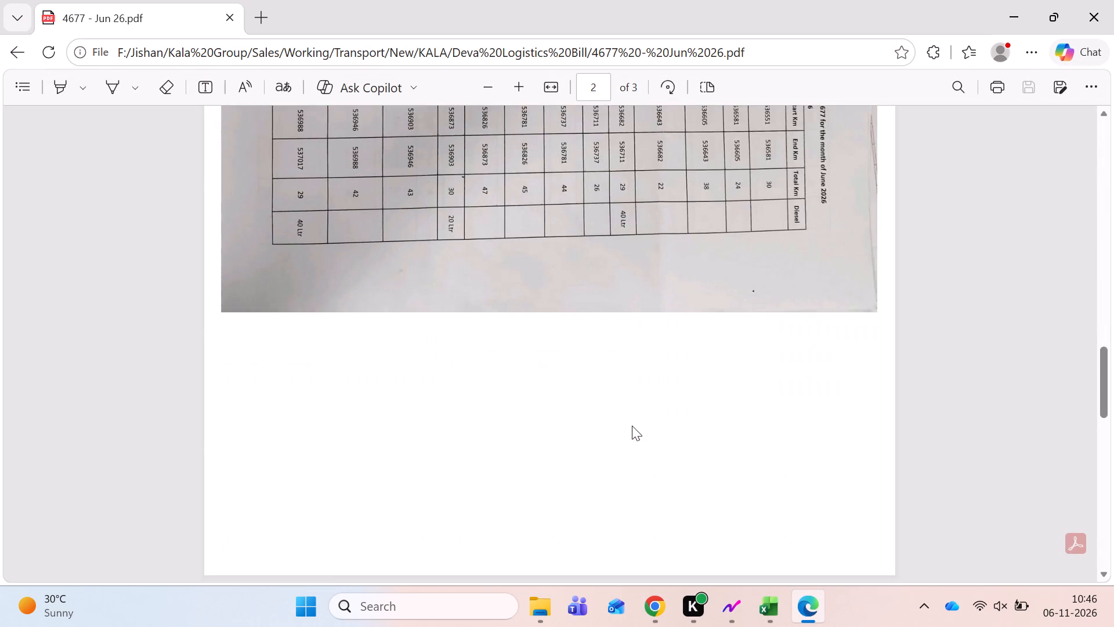
{"action": "scroll", "coordinate": [632, 426], "scroll_direction": "down", "scroll_amount": 3}
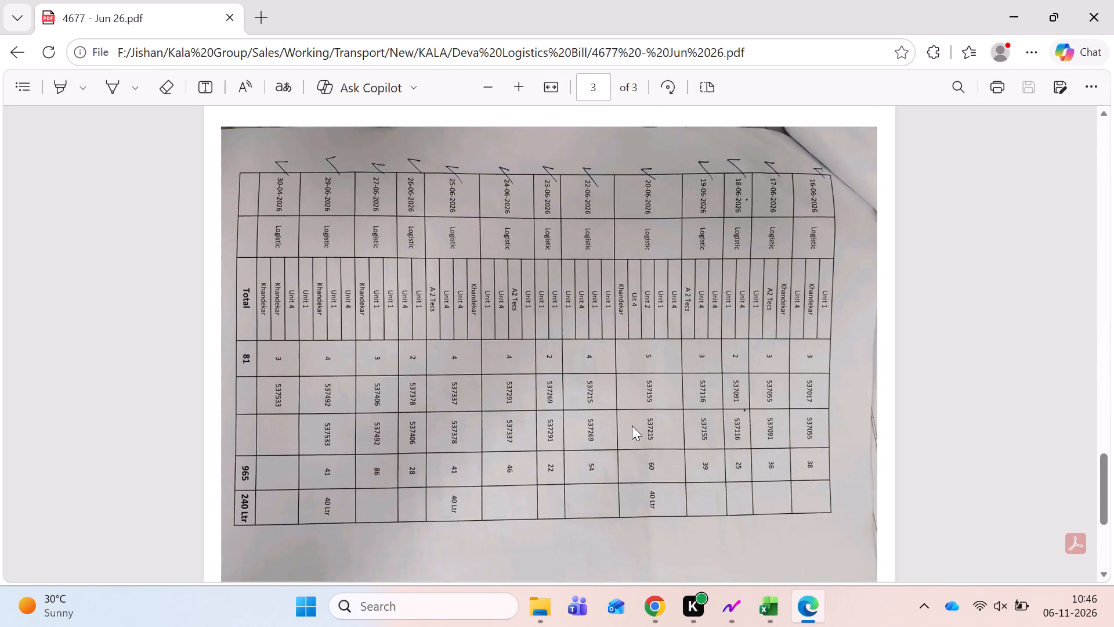
{"action": "scroll", "coordinate": [632, 426], "scroll_direction": "down", "scroll_amount": 2}
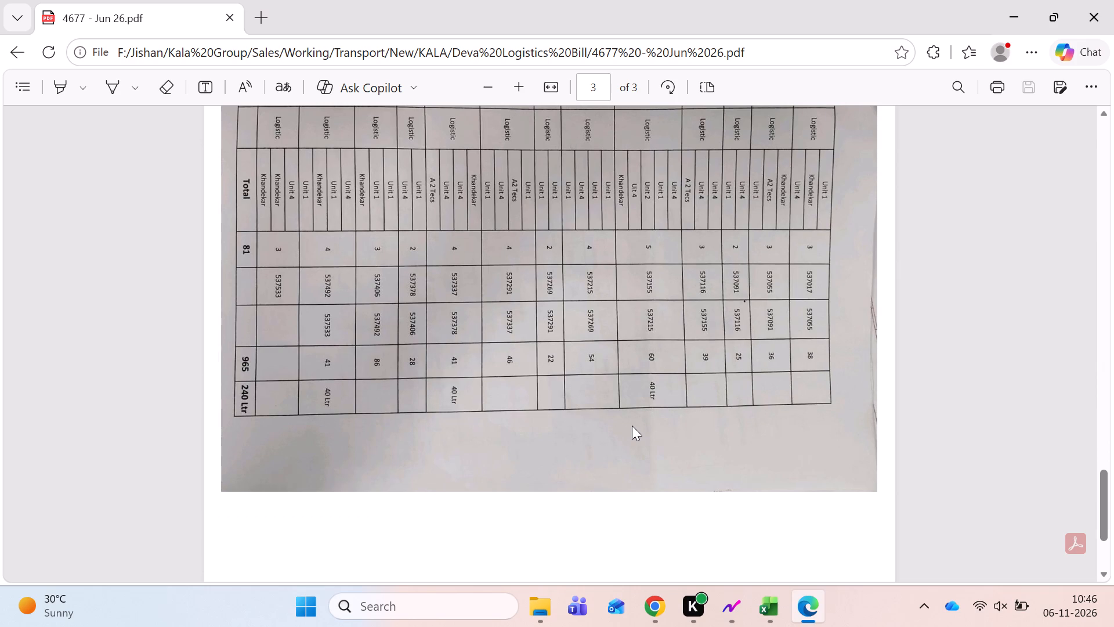
{"action": "left_click", "coordinate": [1100, 21]}
In the Working workbook's 4677 table, fill the Jun-26 row with 81 trips, 965 Total KM and 200 diesel issued.
{"action": "key", "text": "alt+Tab"}
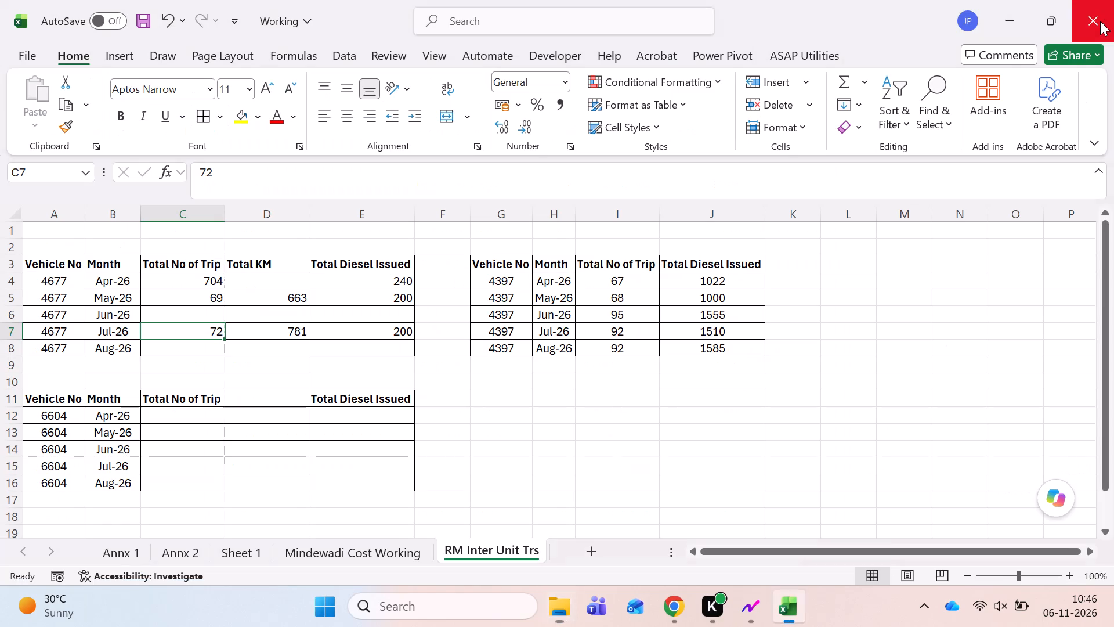
{"action": "key", "text": "alt+Tab"}
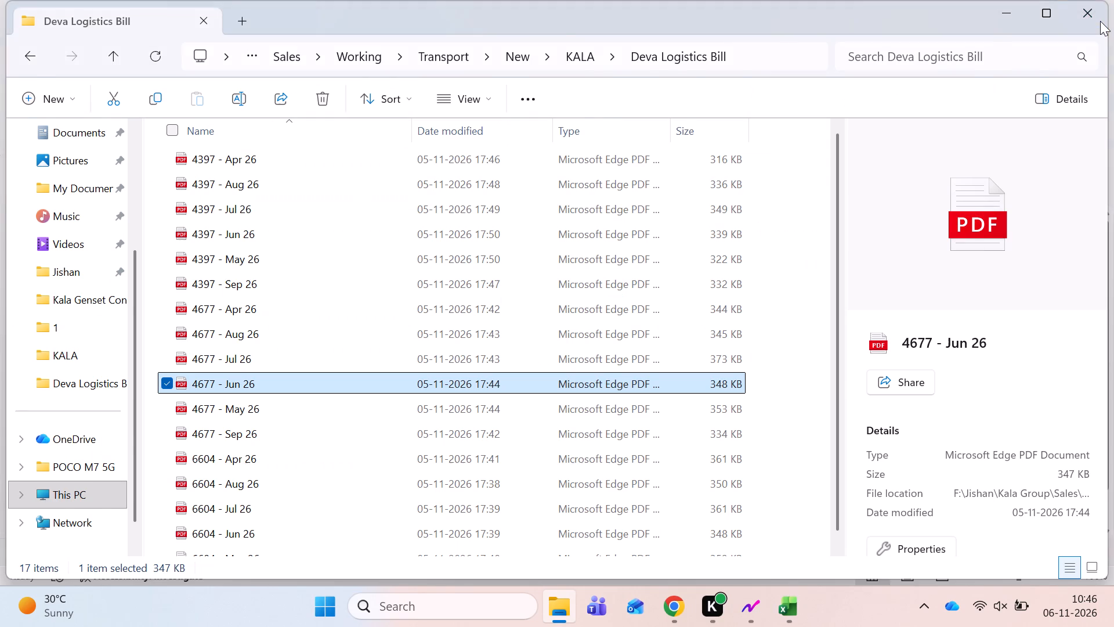
{"action": "key", "text": "alt+Tab"}
{"action": "key", "text": "Up"}
{"action": "type", "text": "81"}
{"action": "key", "text": "Tab"}
{"action": "type", "text": "965"}
{"action": "key", "text": "Tab"}
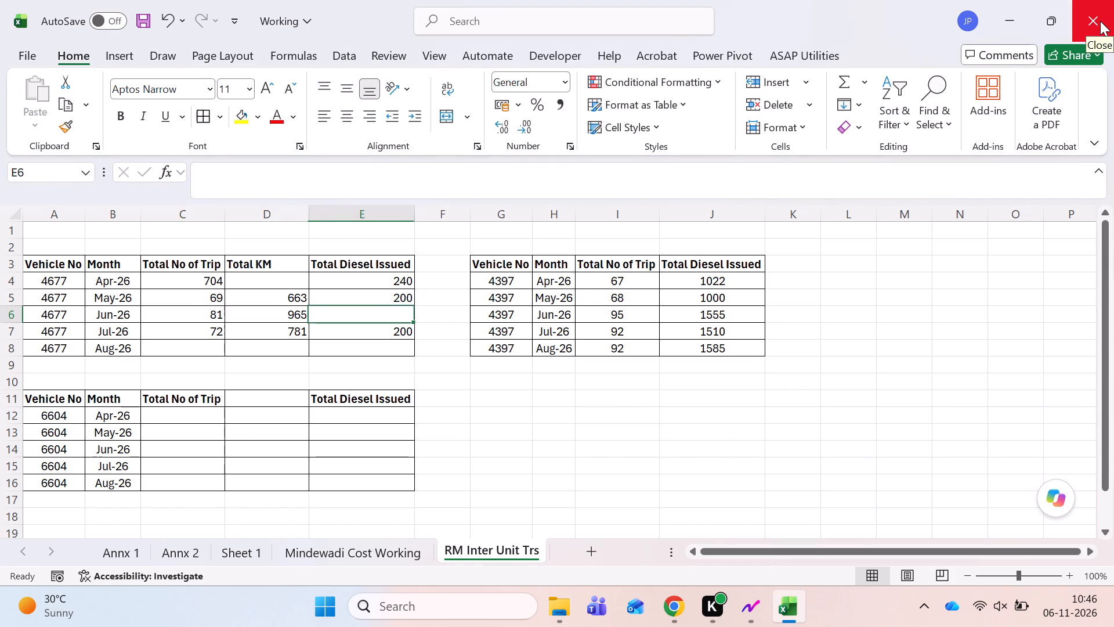
{"action": "type", "text": "200"}
{"action": "key", "text": "Return"}
{"action": "key", "text": "Down"}
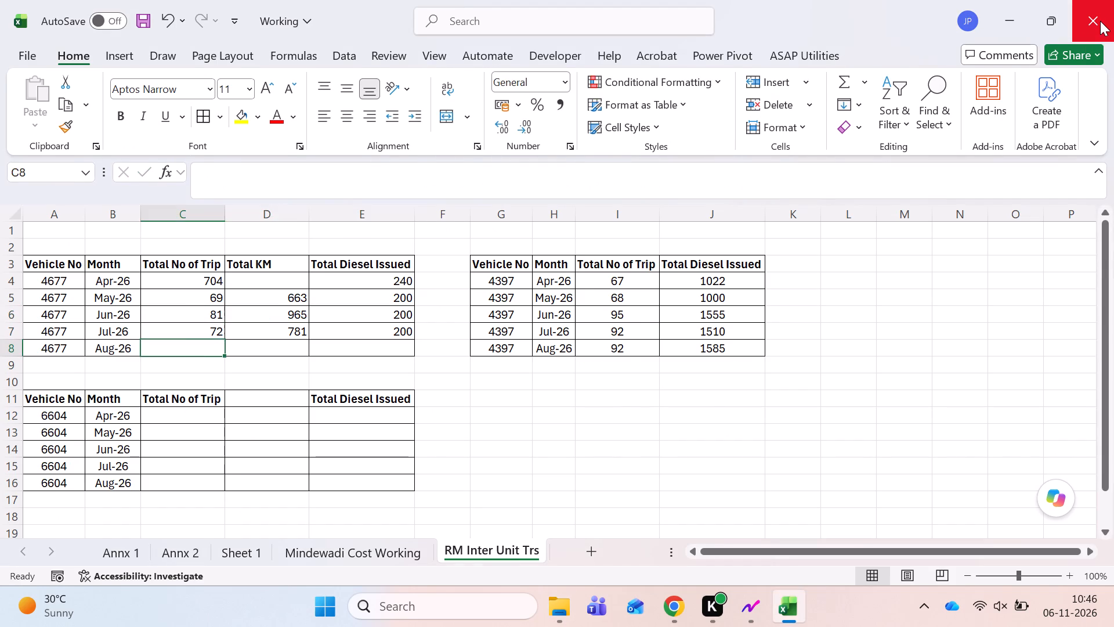
Reopen the 4677 - Aug 26 bill from the Deva Logistics Bill folder, read its Total line on page 3, and close it.
{"action": "key", "text": "alt+Tab"}
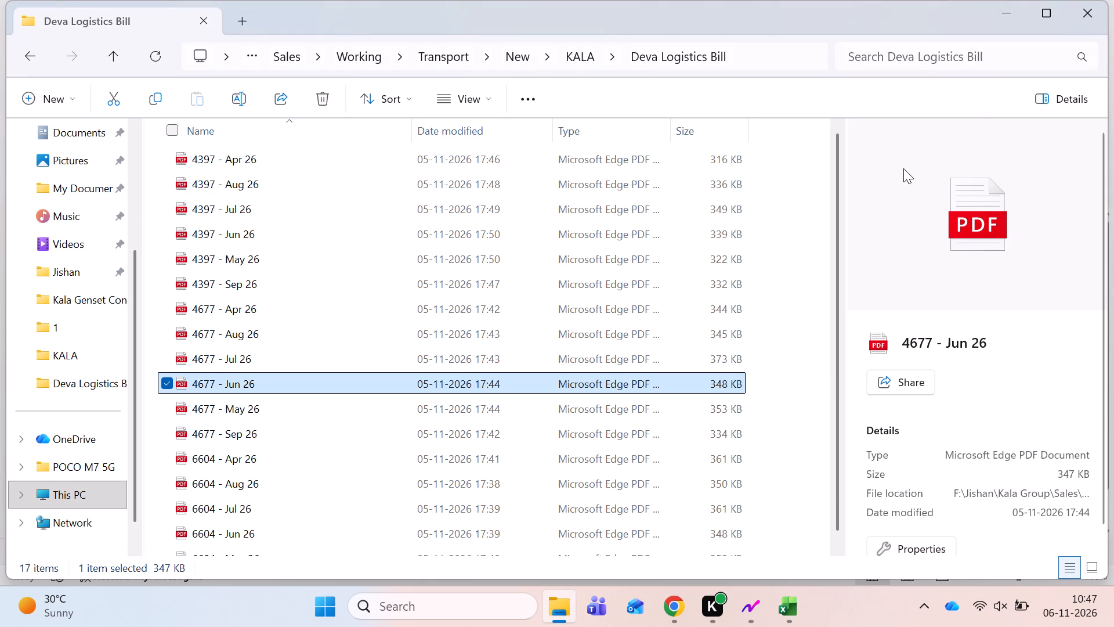
{"action": "key", "text": "alt+Tab"}
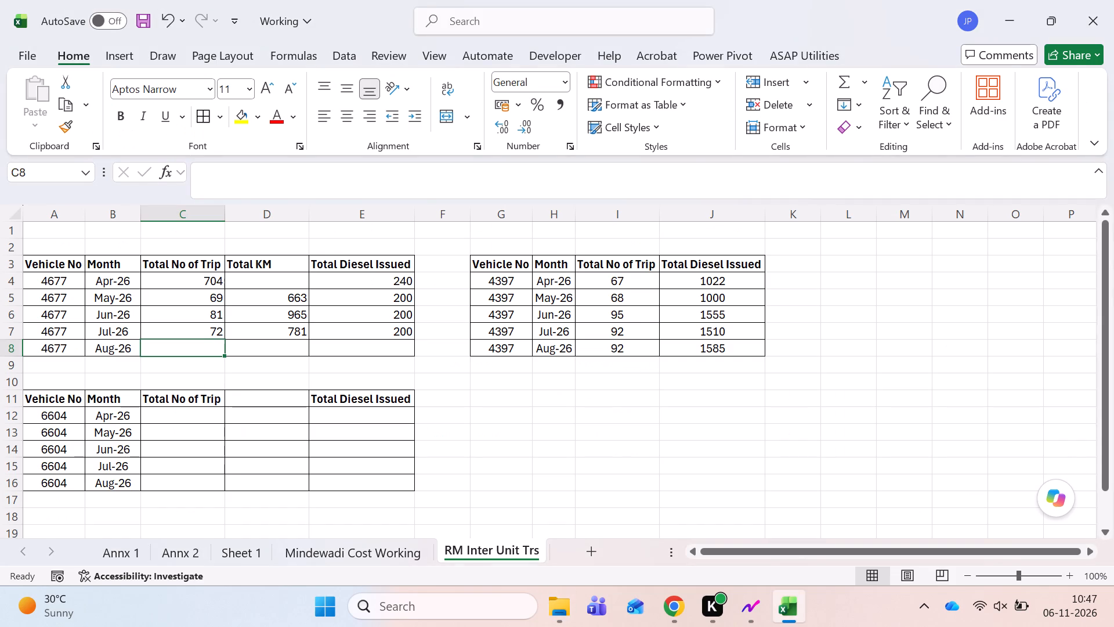
{"action": "key", "text": "alt+Tab"}
{"action": "key", "text": "Up"}
{"action": "key", "text": "Up"}
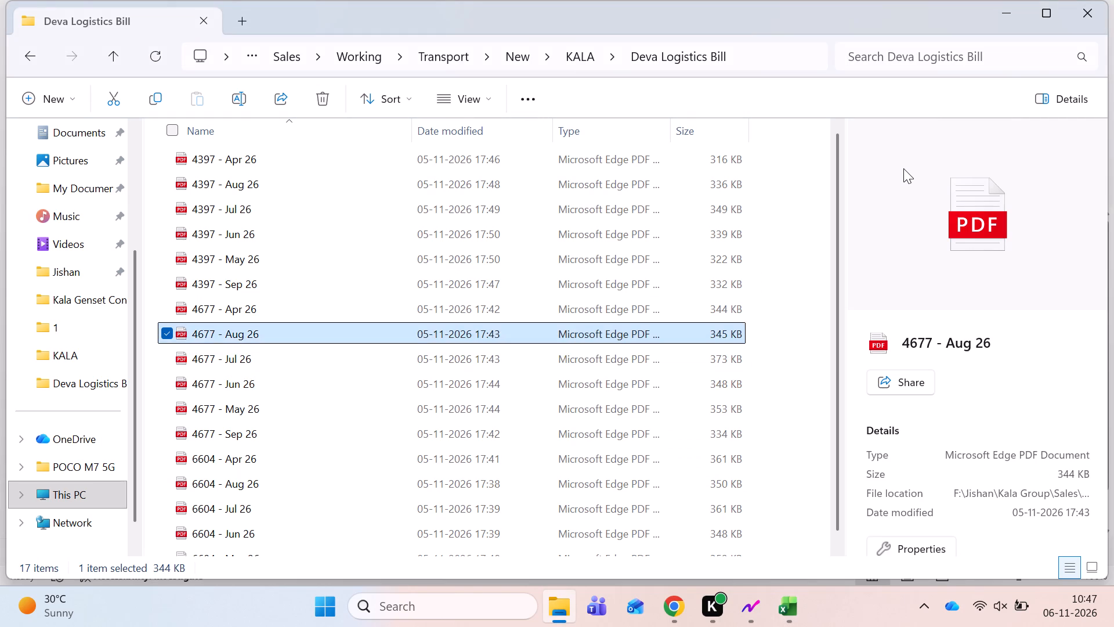
{"action": "key", "text": "Return"}
{"action": "scroll", "coordinate": [736, 397], "scroll_direction": "down", "scroll_amount": 5}
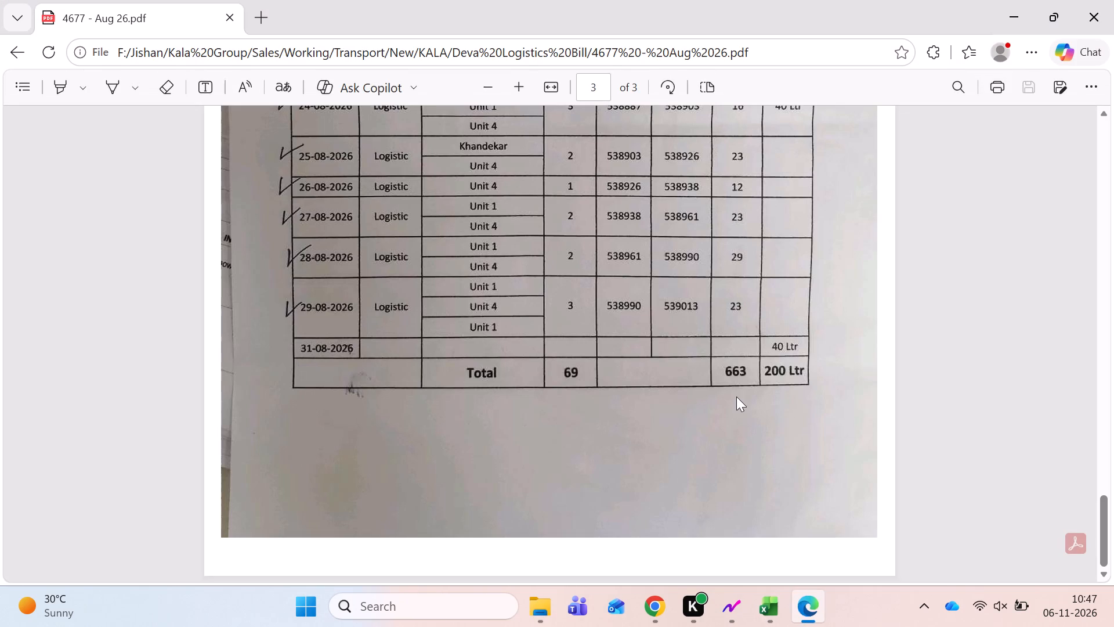
{"action": "left_click", "coordinate": [1113, 0]}
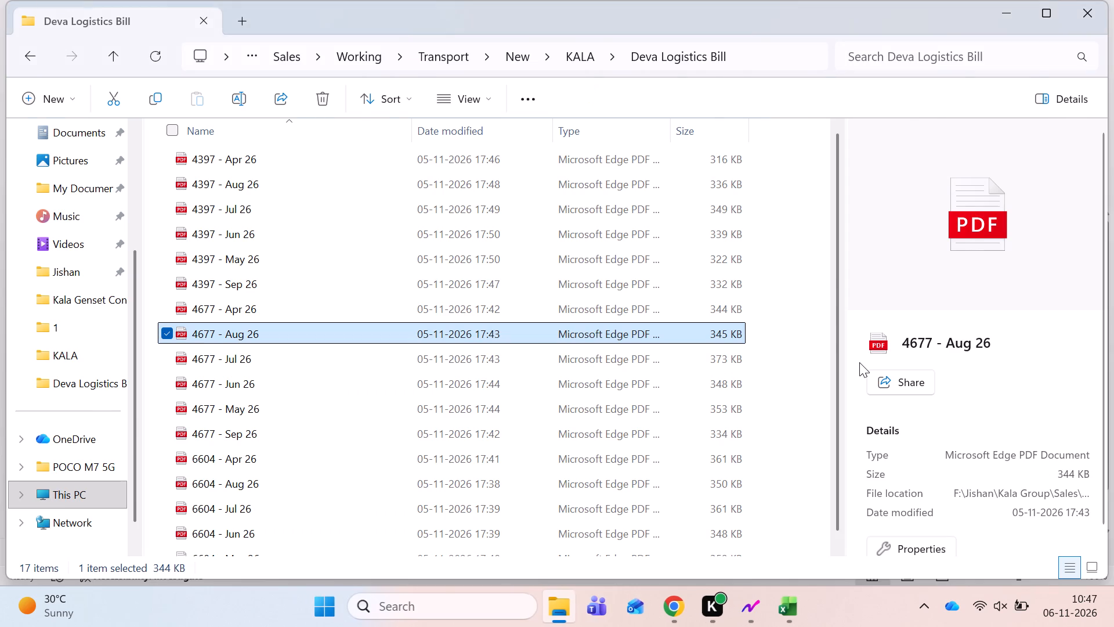
In the Working workbook's 4677 table, copy the May-26 trips, Total KM and diesel values (69, 663, 200) into the Aug-26 row.
{"action": "key", "text": "alt+Tab"}
{"action": "key", "text": "Up"}
{"action": "key", "text": "Up"}
{"action": "key", "text": "Up"}
{"action": "key", "text": "shift+Right"}
{"action": "key", "text": "shift+Right"}
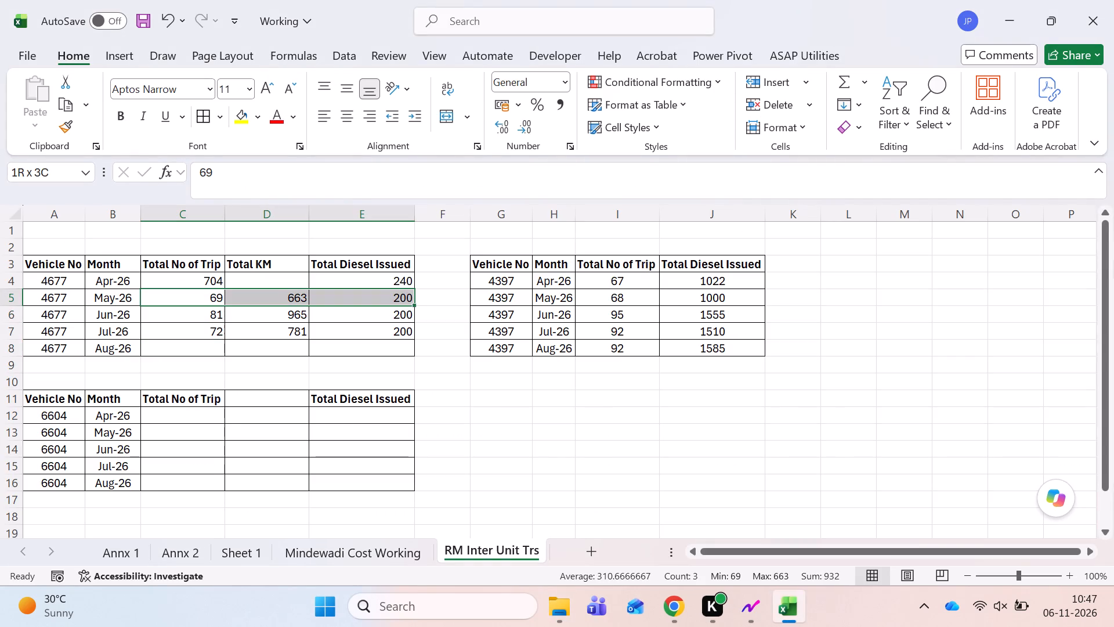
{"action": "key", "text": "ctrl+c"}
{"action": "key", "text": "Down"}
{"action": "key", "text": "Down"}
{"action": "key", "text": "Down"}
{"action": "key", "text": "Return"}
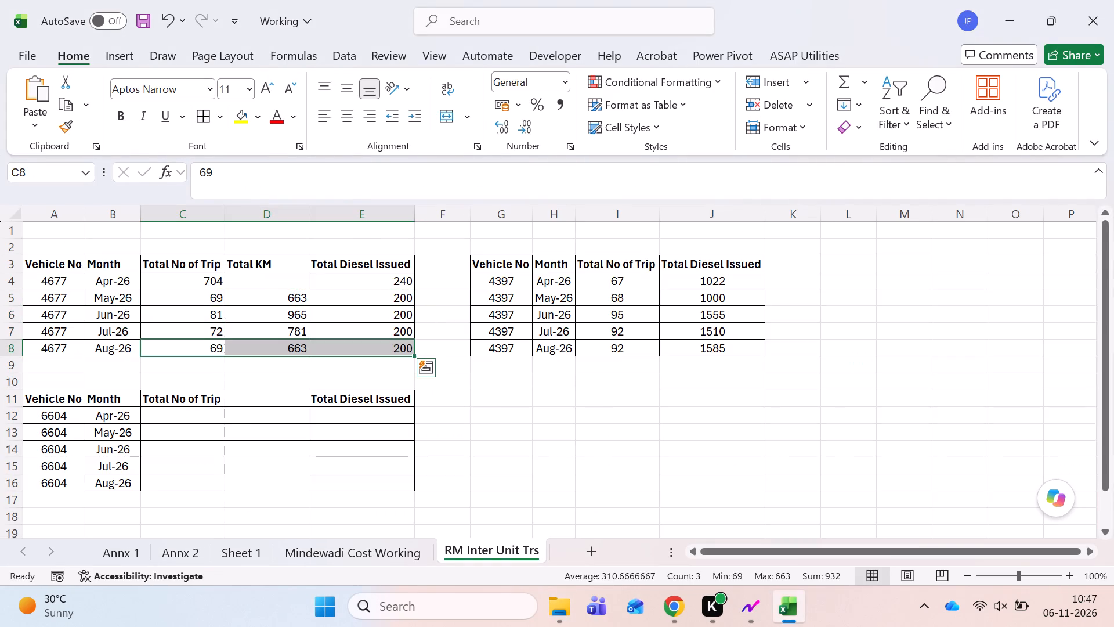
Clear the trips, Total KM and diesel values from the May-26 row of the 4677 table.
{"action": "key", "text": "Up"}
{"action": "key", "text": "Up"}
{"action": "key", "text": "Up"}
{"action": "key", "text": "shift+Right"}
{"action": "key", "text": "shift+Right"}
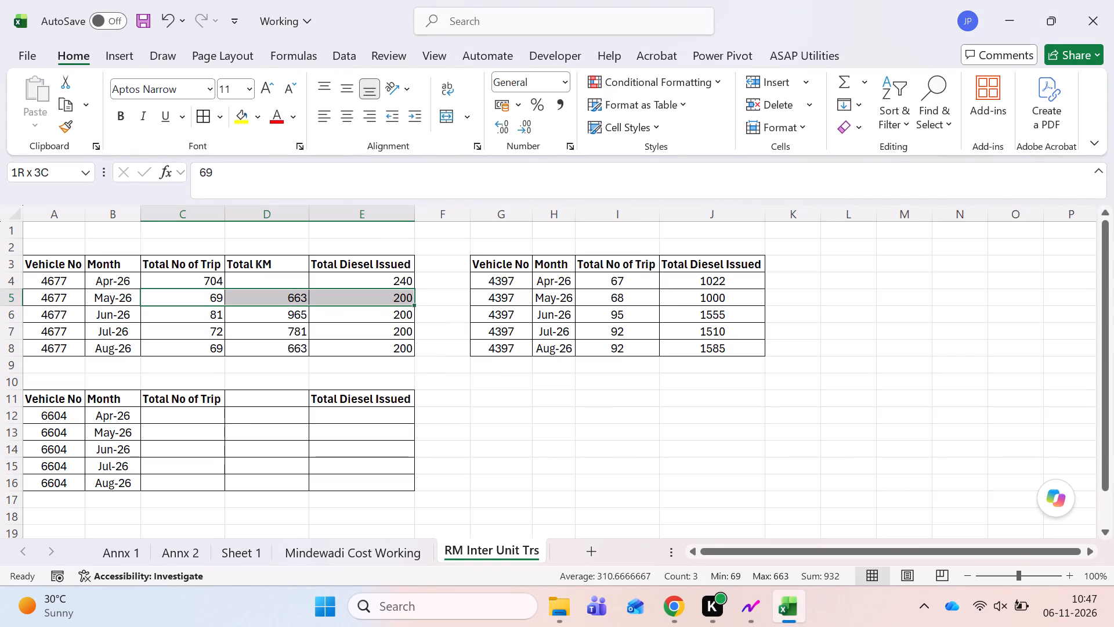
{"action": "key", "text": "Delete"}
{"action": "key", "text": "Left"}
Reopen the 4677 - Jul 26 bill and check its Total line on page 3 against the Jul-26 row in the Working workbook.
{"action": "key", "text": "alt+Tab"}
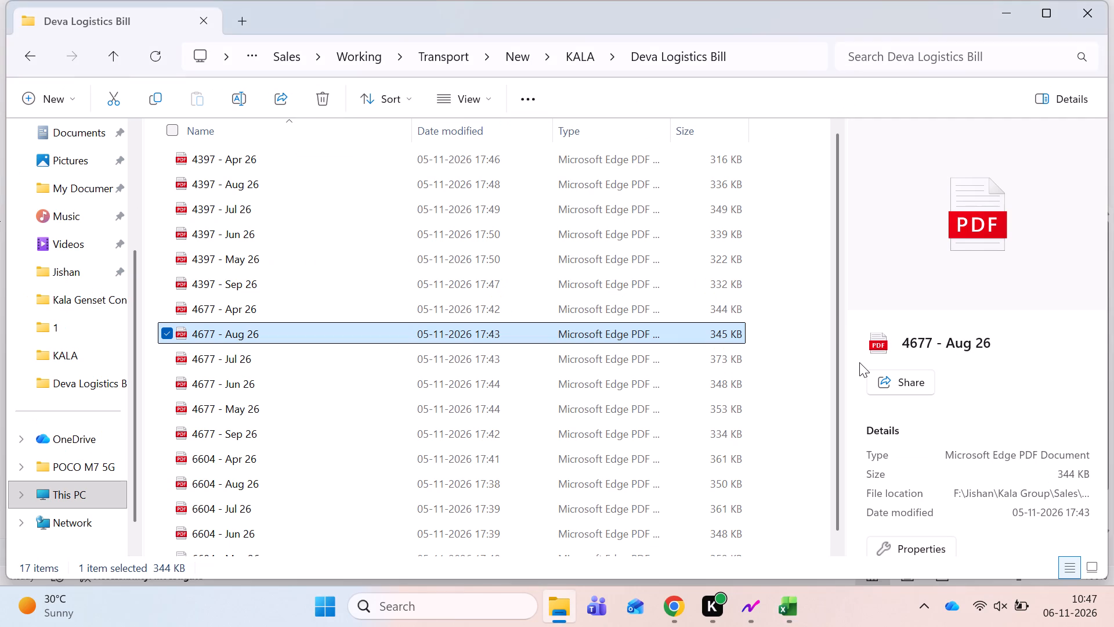
{"action": "key", "text": "alt+Tab"}
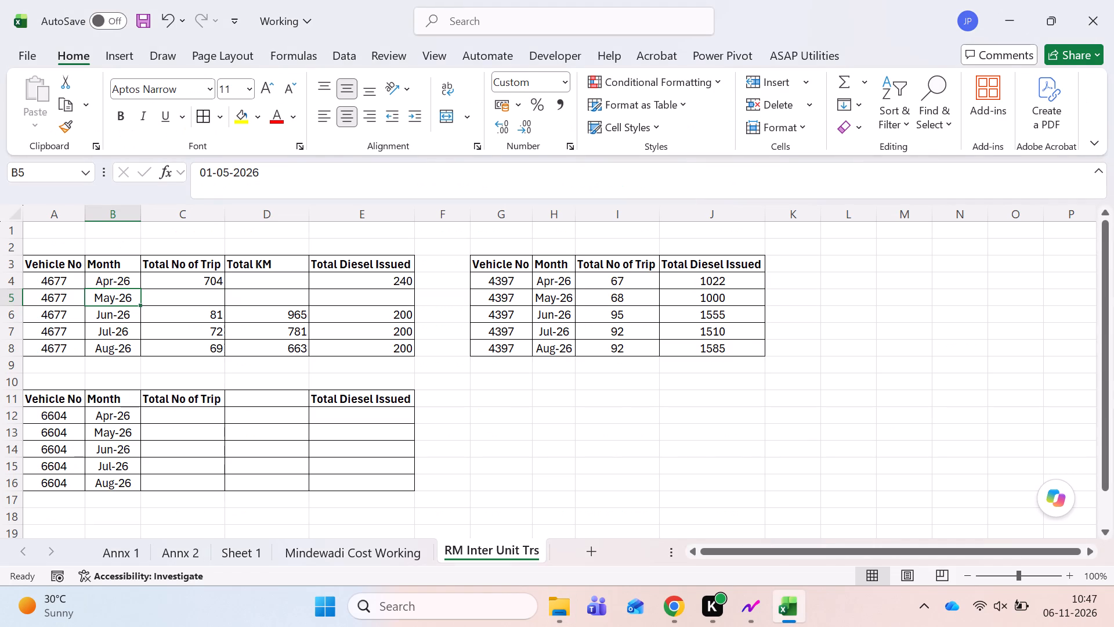
{"action": "key", "text": "alt+Tab"}
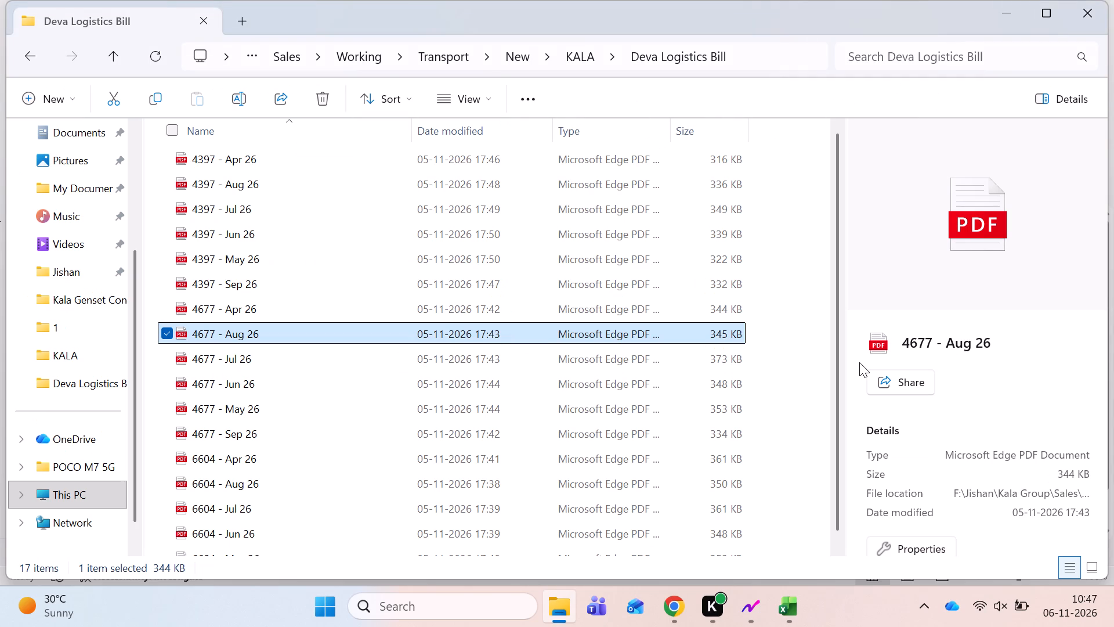
{"action": "key", "text": "Down"}
{"action": "key", "text": "Down"}
{"action": "key", "text": "Up"}
{"action": "key", "text": "Return"}
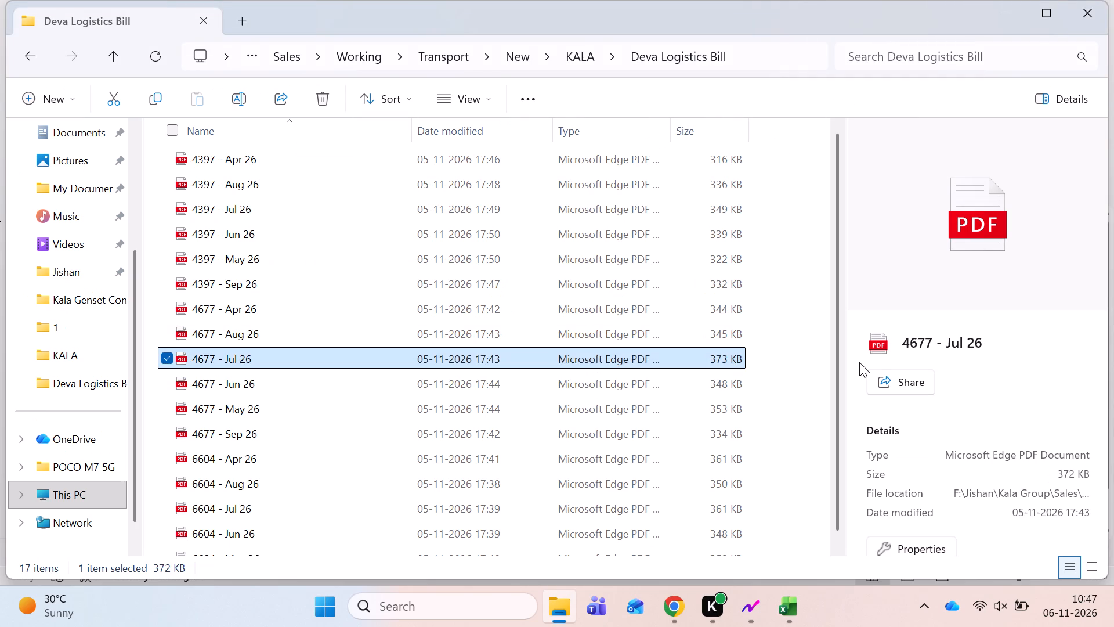
{"action": "scroll", "coordinate": [780, 373], "scroll_direction": "down", "scroll_amount": 5}
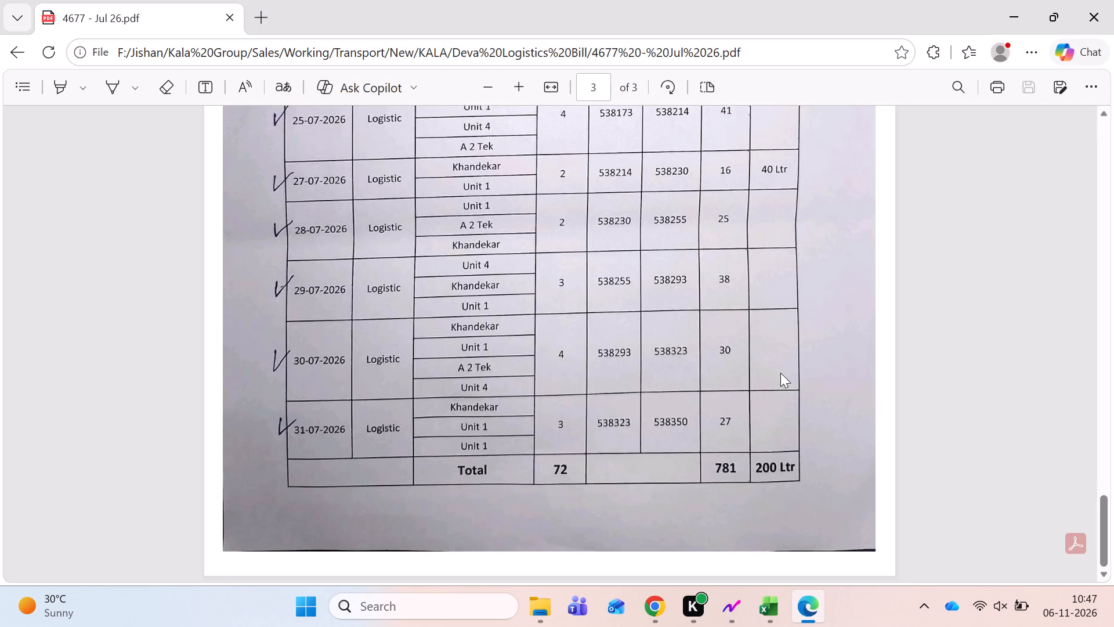
{"action": "scroll", "coordinate": [780, 373], "scroll_direction": "down", "scroll_amount": 1}
{"action": "left_click", "coordinate": [1113, 0]}
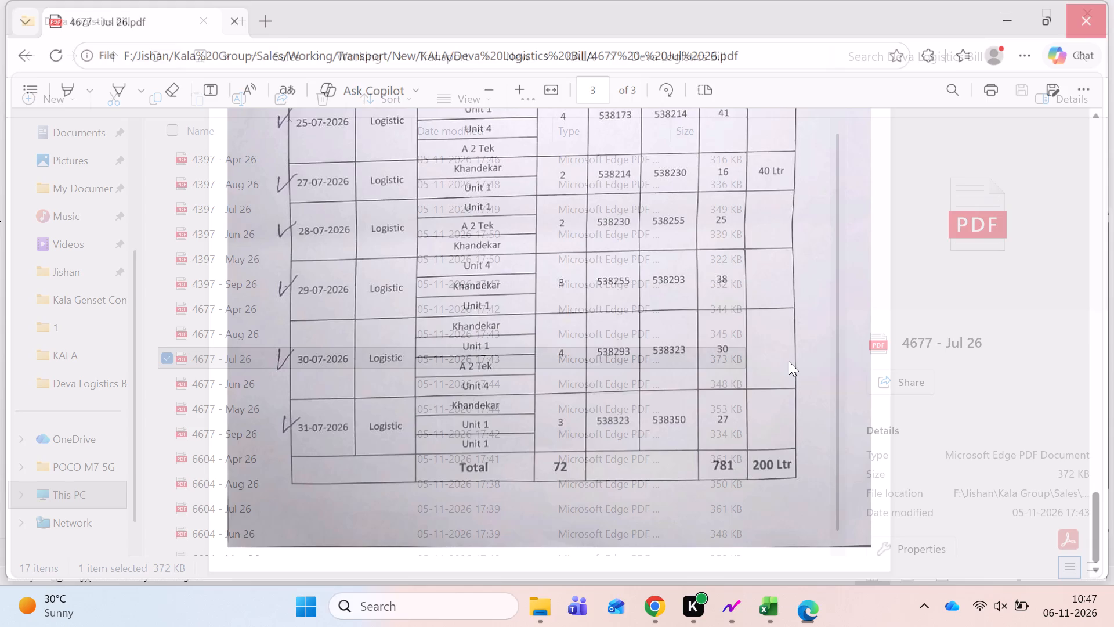
{"action": "key", "text": "alt+Tab"}
{"action": "key", "text": "Down"}
{"action": "key", "text": "Down"}
{"action": "key", "text": "Right"}
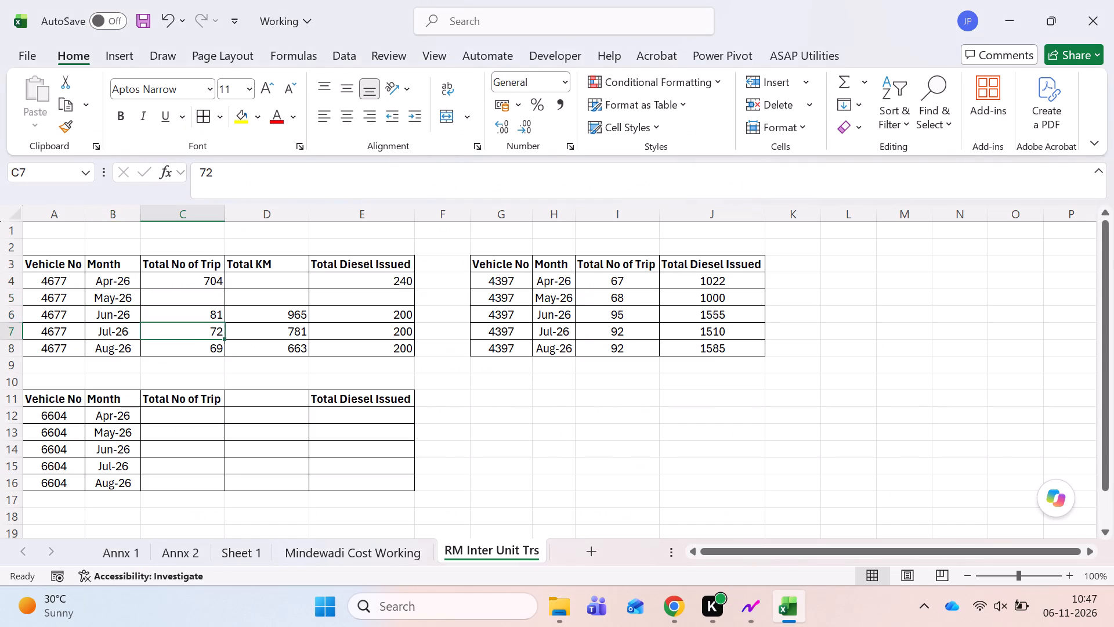
{"action": "key", "text": "Down"}
Open the 4677 - May 26 bill from the Deva Logistics Bill folder and read its Total line and handwritten notes on page 3.
{"action": "key", "text": "alt+Tab"}
{"action": "key", "text": "Down"}
{"action": "key", "text": "Down"}
{"action": "key", "text": "Return"}
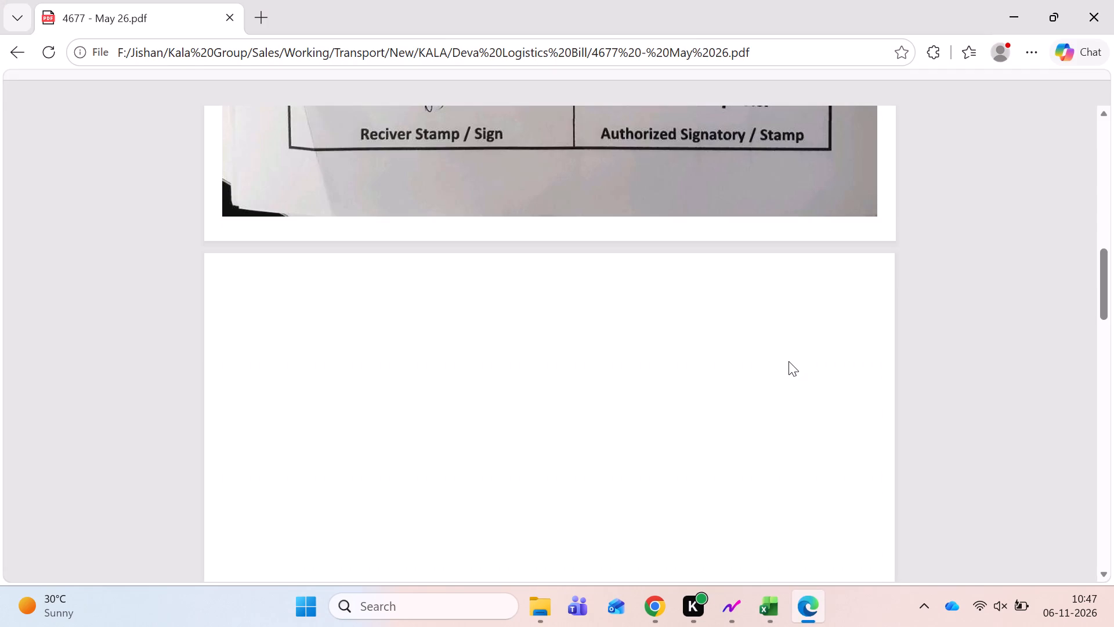
{"action": "scroll", "coordinate": [789, 361], "scroll_direction": "down", "scroll_amount": 2}
{"action": "scroll", "coordinate": [789, 361], "scroll_direction": "up", "scroll_amount": 6}
{"action": "scroll", "coordinate": [789, 361], "scroll_direction": "down", "scroll_amount": 2}
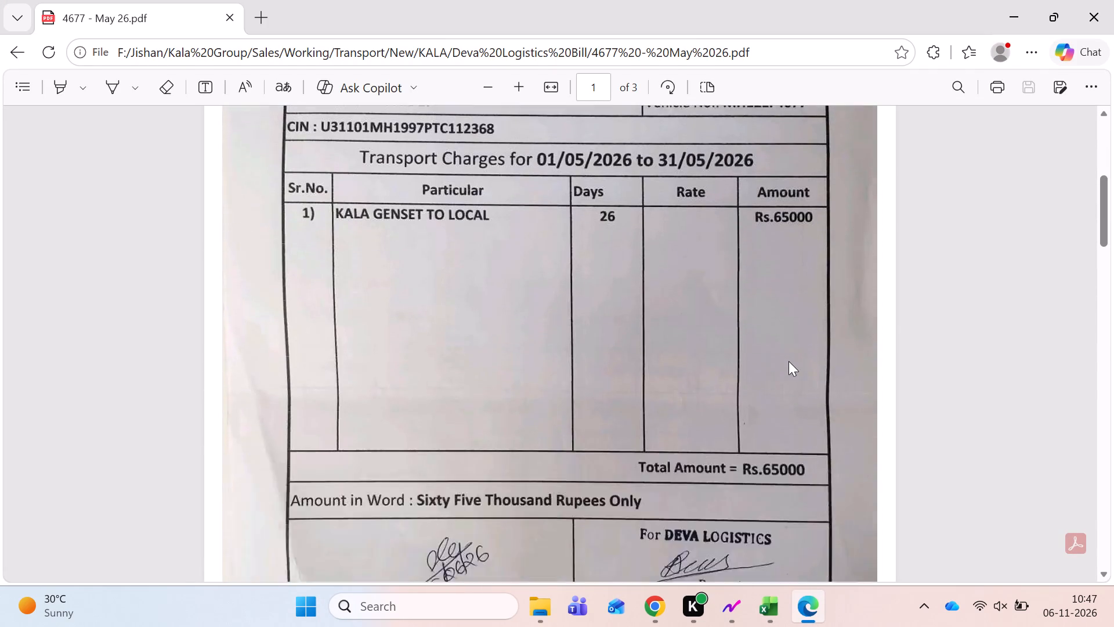
{"action": "scroll", "coordinate": [789, 361], "scroll_direction": "down", "scroll_amount": 10}
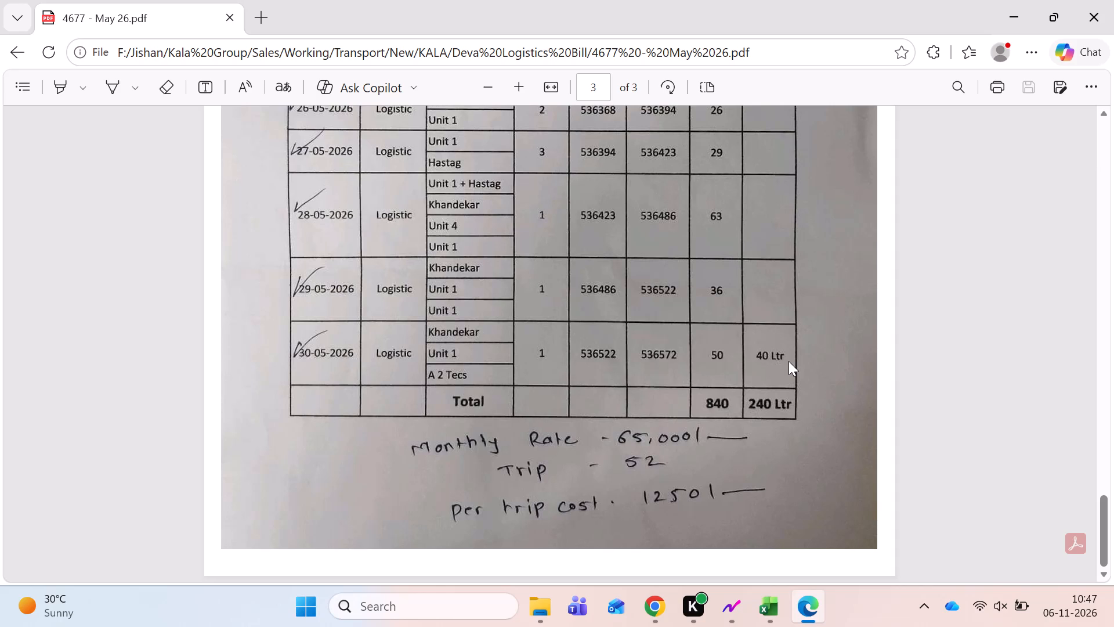
Go through the Total Treep entries for each date on pages 2 and 3 of the 4677 - May 26 bill and close it.
{"action": "scroll", "coordinate": [789, 361], "scroll_direction": "up", "scroll_amount": 13}
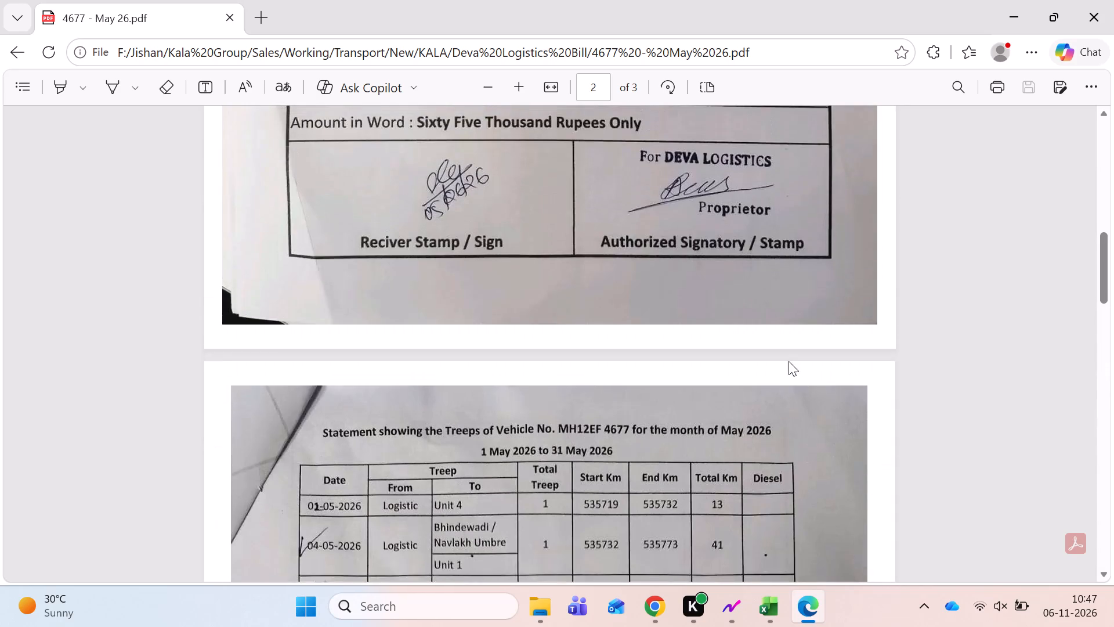
{"action": "scroll", "coordinate": [789, 361], "scroll_direction": "down", "scroll_amount": 2}
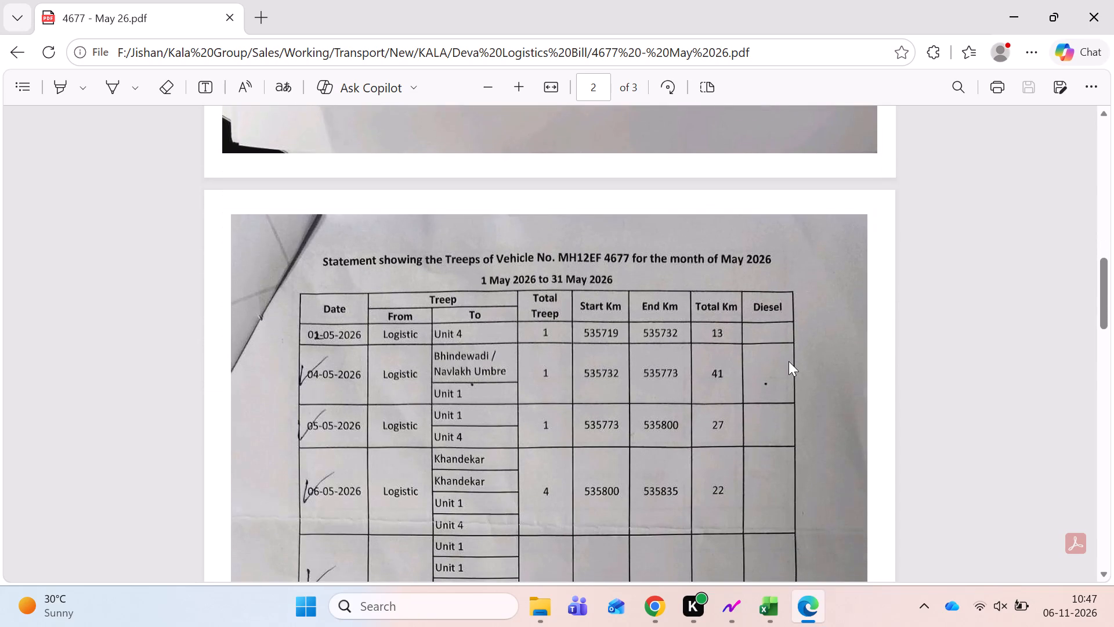
{"action": "scroll", "coordinate": [789, 361], "scroll_direction": "down", "scroll_amount": 2}
{"action": "left_click_drag", "start_coordinate": [559, 347], "coordinate": [536, 340]}
{"action": "left_click_drag", "start_coordinate": [554, 444], "coordinate": [546, 442]}
{"action": "scroll", "coordinate": [546, 442], "scroll_direction": "down", "scroll_amount": 2}
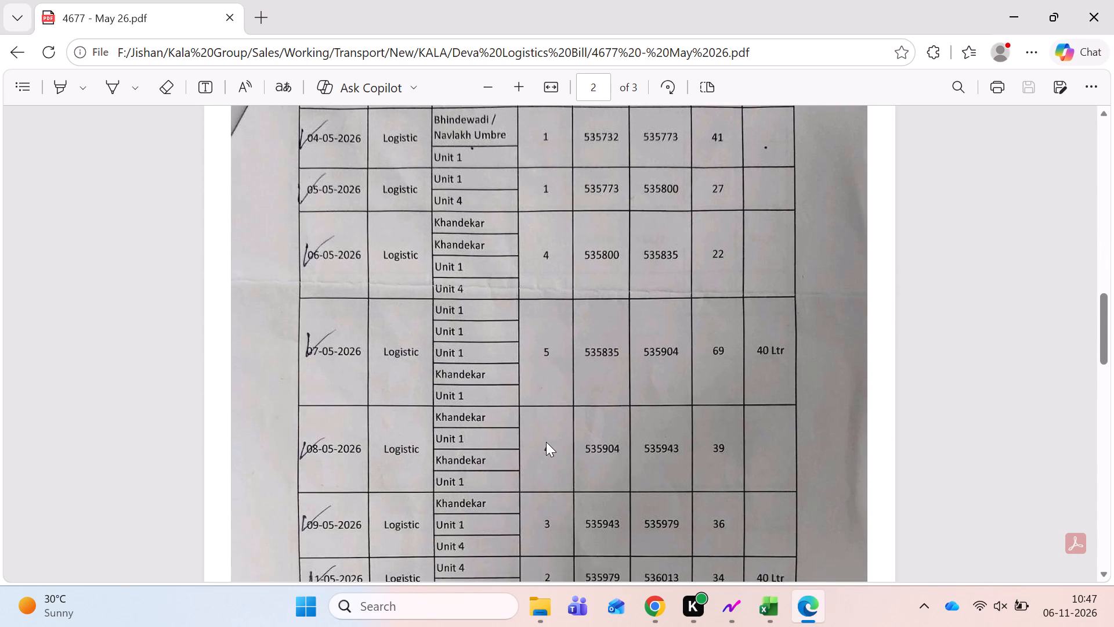
{"action": "scroll", "coordinate": [547, 453], "scroll_direction": "down", "scroll_amount": 1}
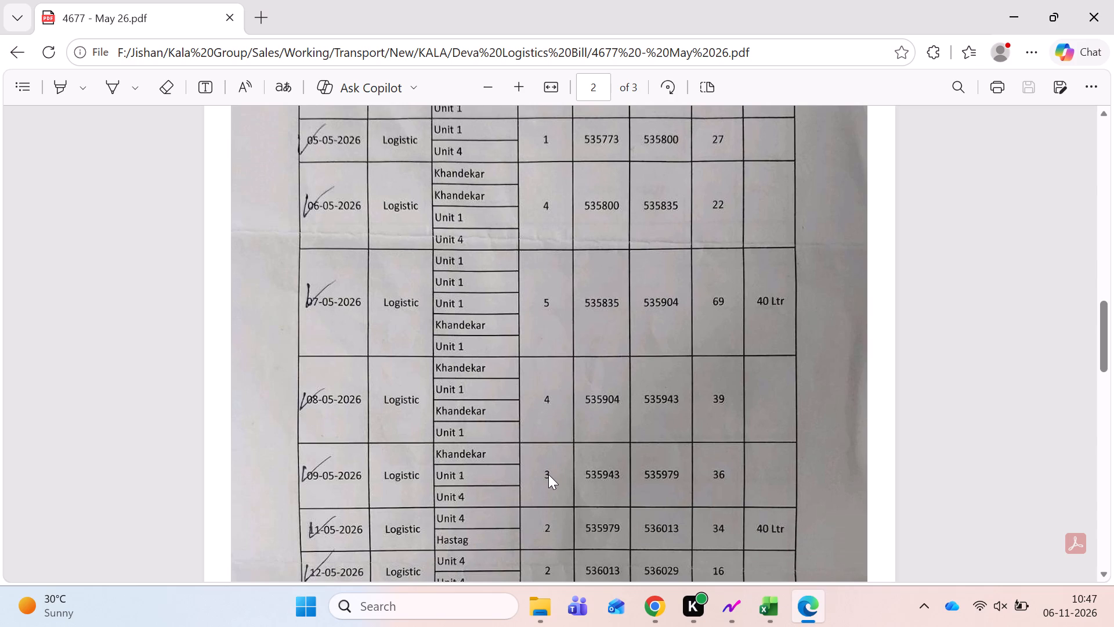
{"action": "scroll", "coordinate": [548, 474], "scroll_direction": "down", "scroll_amount": 2}
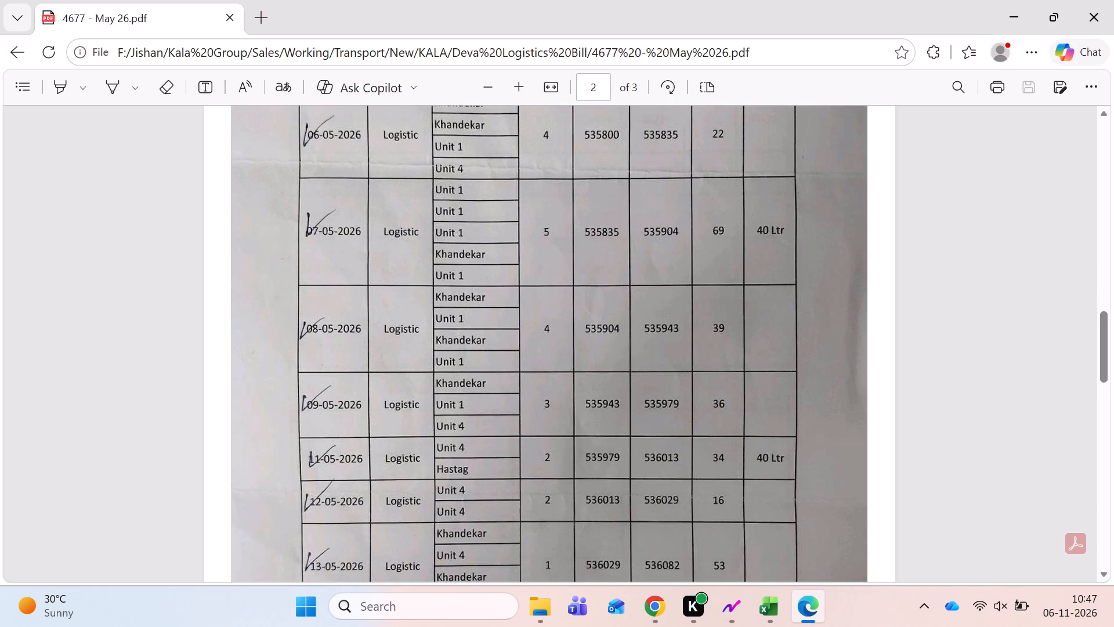
{"action": "scroll", "coordinate": [547, 504], "scroll_direction": "down", "scroll_amount": 3}
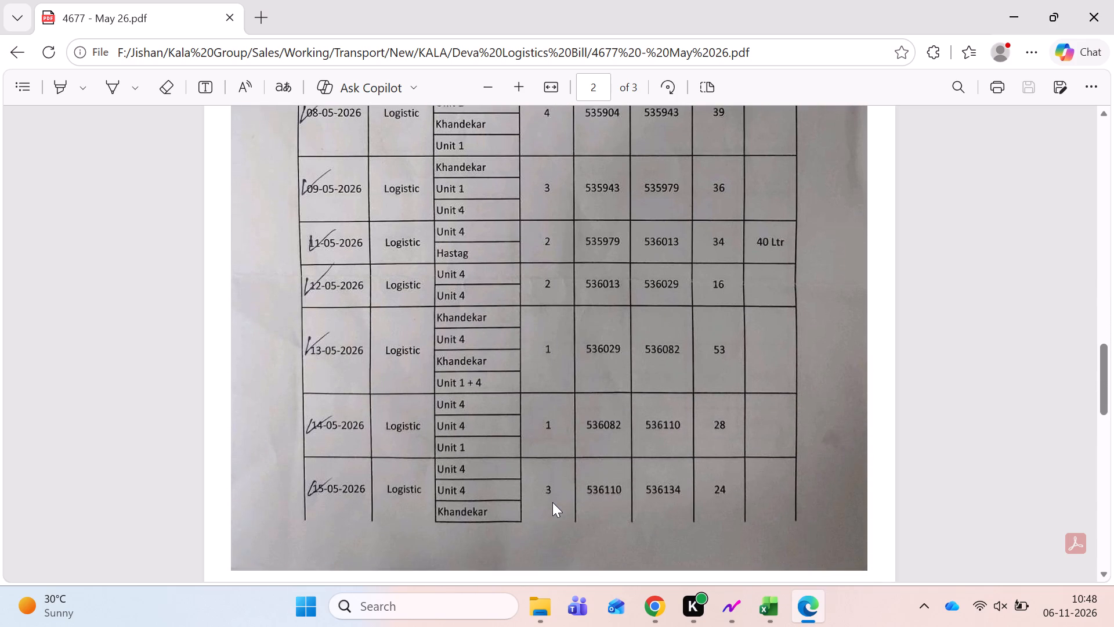
{"action": "scroll", "coordinate": [552, 495], "scroll_direction": "down", "scroll_amount": 2}
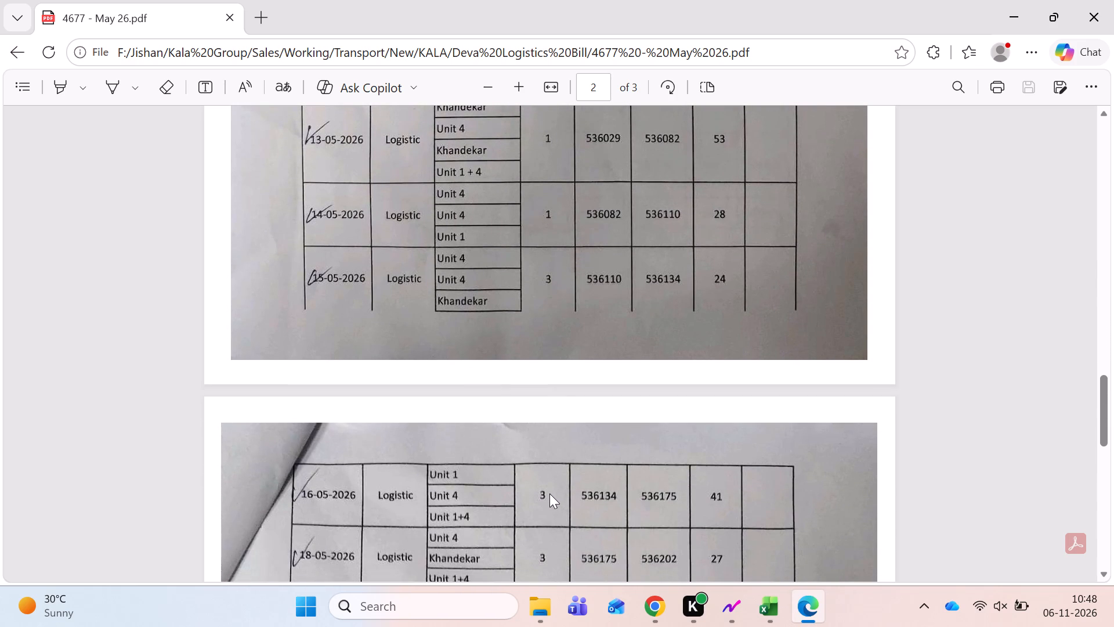
{"action": "scroll", "coordinate": [545, 492], "scroll_direction": "down", "scroll_amount": 2}
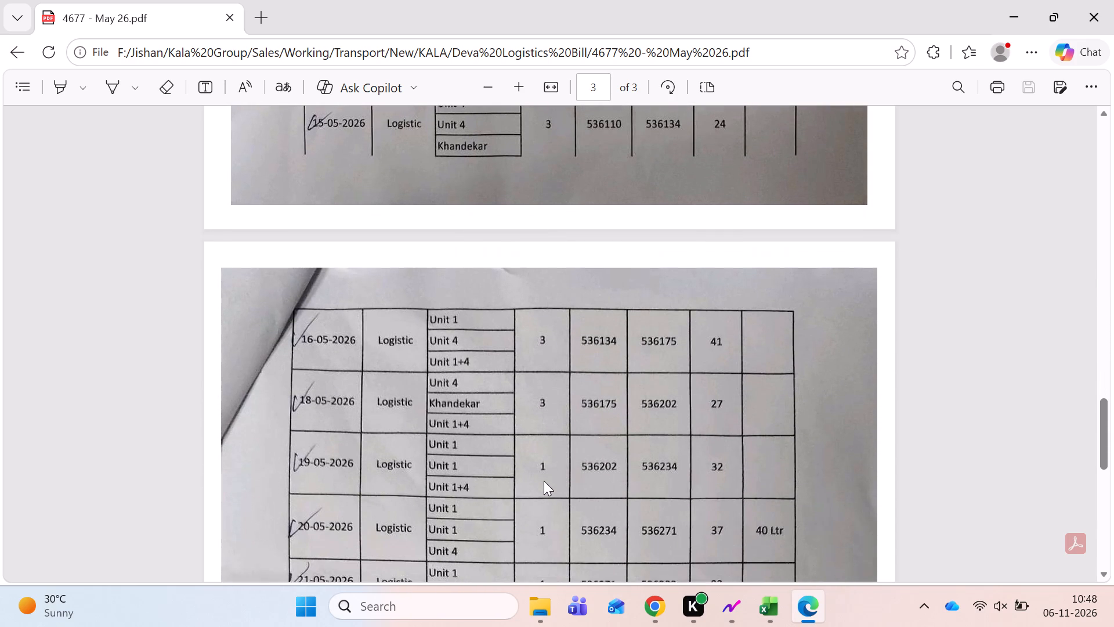
{"action": "scroll", "coordinate": [544, 481], "scroll_direction": "down", "scroll_amount": 1}
{"action": "scroll", "coordinate": [541, 531], "scroll_direction": "down", "scroll_amount": 3}
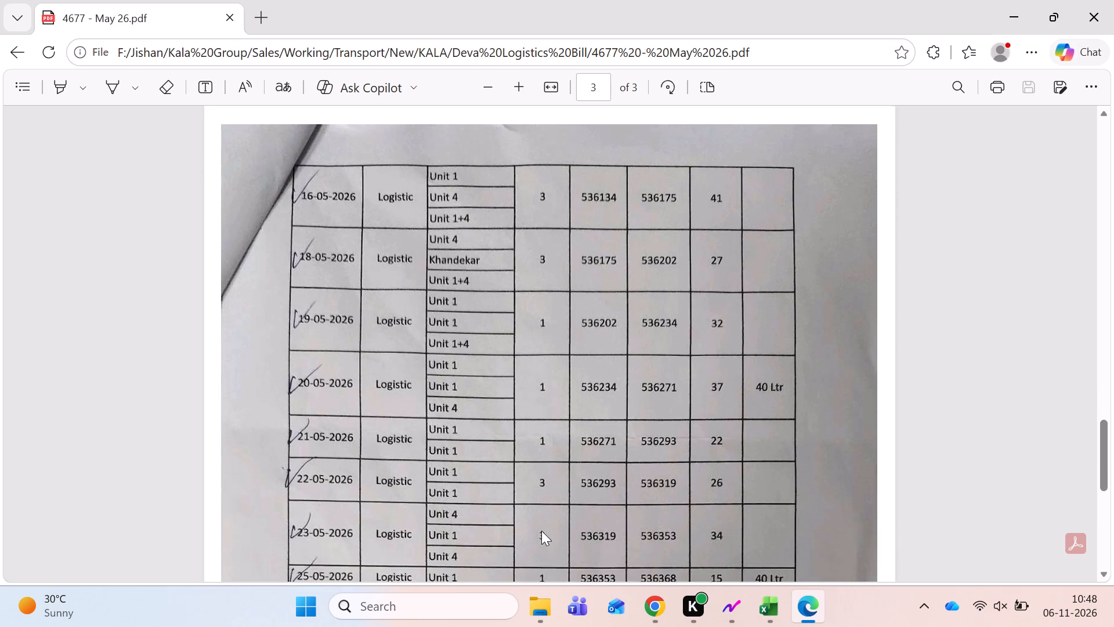
{"action": "scroll", "coordinate": [541, 531], "scroll_direction": "down", "scroll_amount": 2}
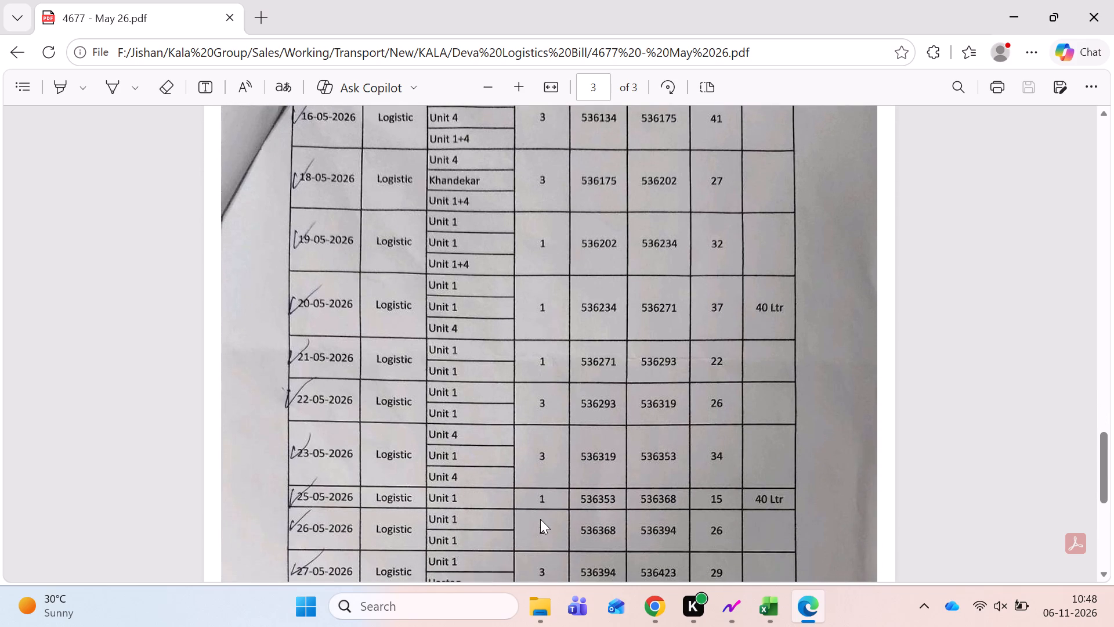
{"action": "scroll", "coordinate": [540, 527], "scroll_direction": "down", "scroll_amount": 1}
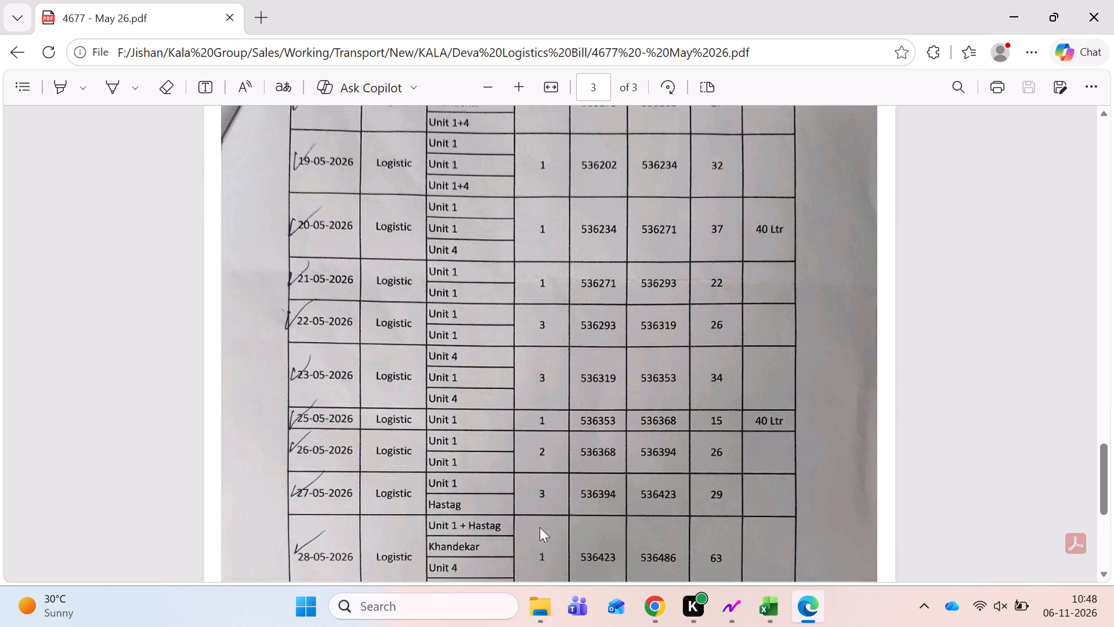
{"action": "scroll", "coordinate": [540, 527], "scroll_direction": "down", "scroll_amount": 3}
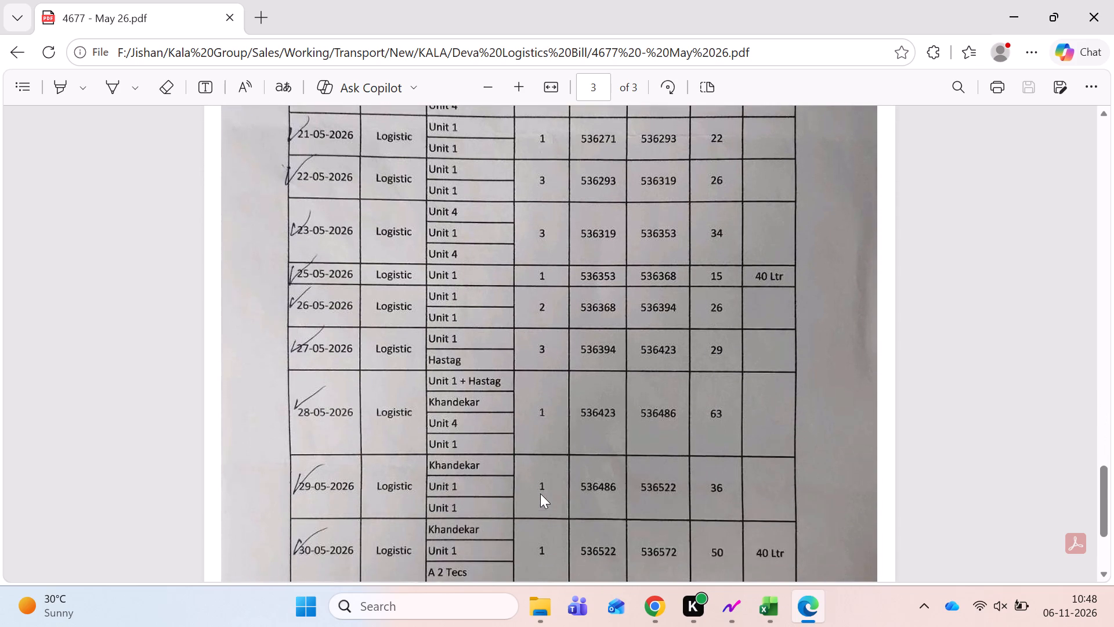
{"action": "scroll", "coordinate": [540, 493], "scroll_direction": "down", "scroll_amount": 4}
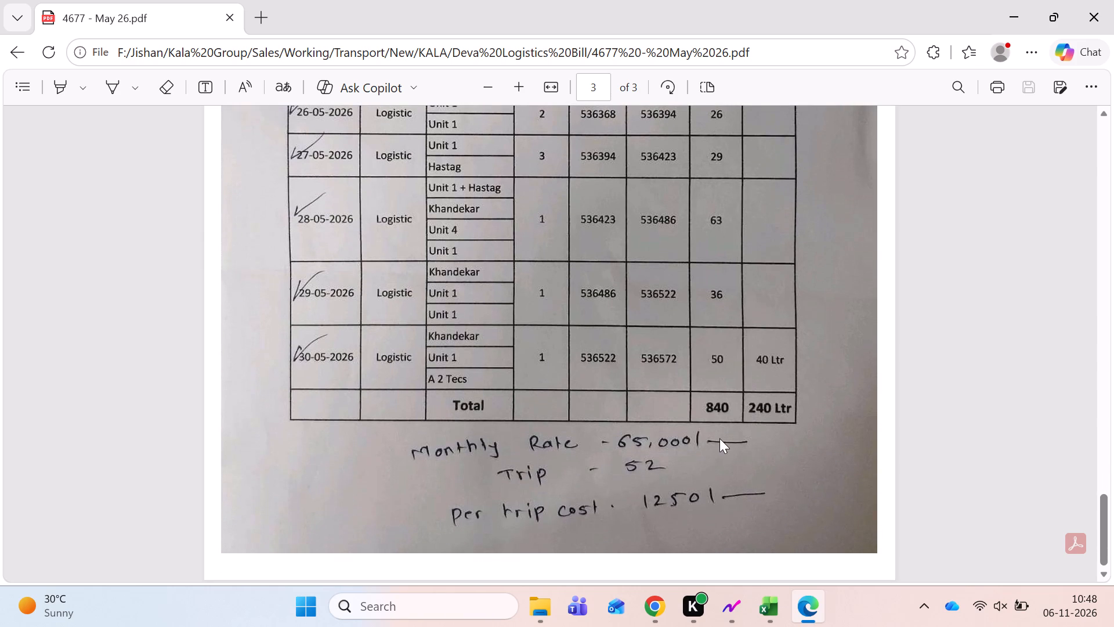
{"action": "left_click", "coordinate": [1112, 0]}
In the Working workbook's 4677 table, fill the May-26 row with 52 trips, 840 Total KM and 240 diesel, rechecking the bill for the diesel figure.
{"action": "key", "text": "alt+Tab"}
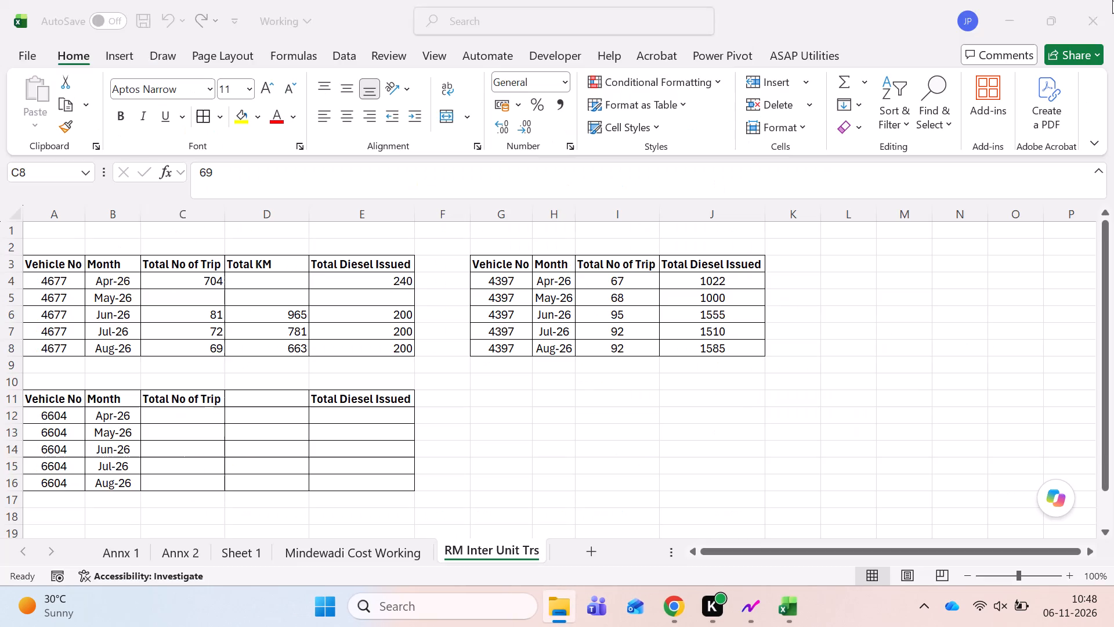
{"action": "key", "text": "Up"}
{"action": "key", "text": "Up"}
{"action": "key", "text": "Up"}
{"action": "type", "text": "52"}
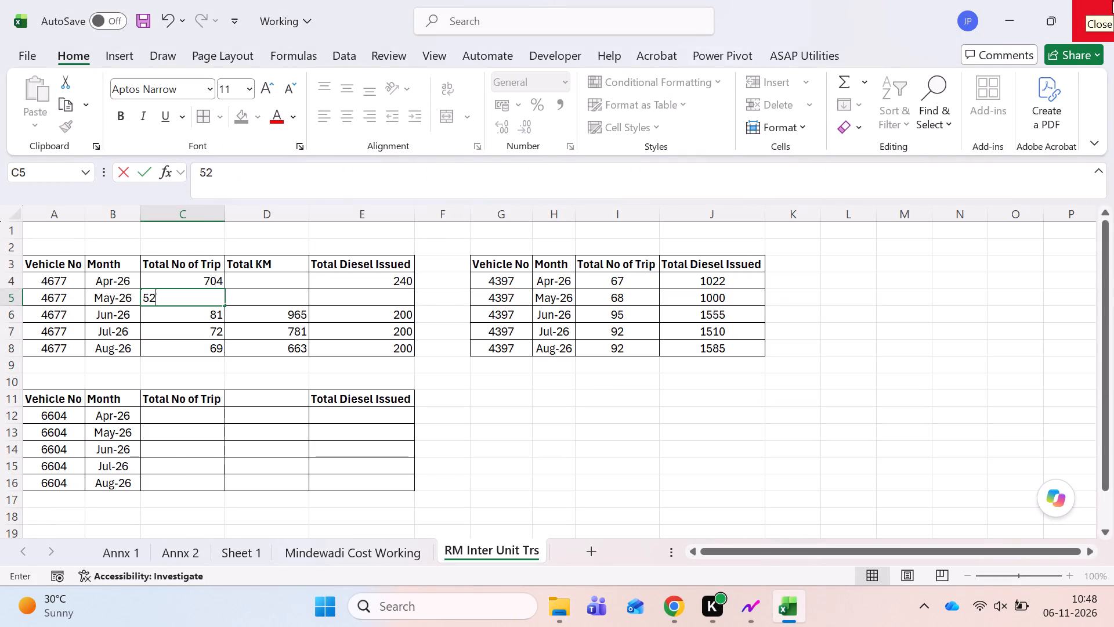
{"action": "key", "text": "Right"}
{"action": "type", "text": "840"}
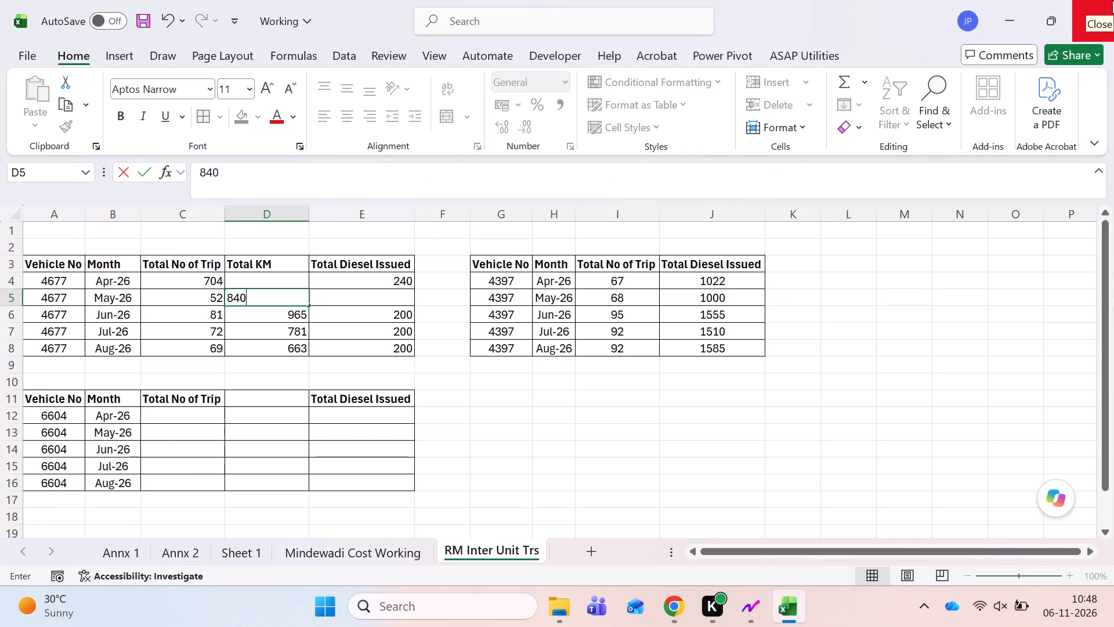
{"action": "key", "text": "Right"}
{"action": "key", "text": "alt+Tab"}
{"action": "key", "text": "Return"}
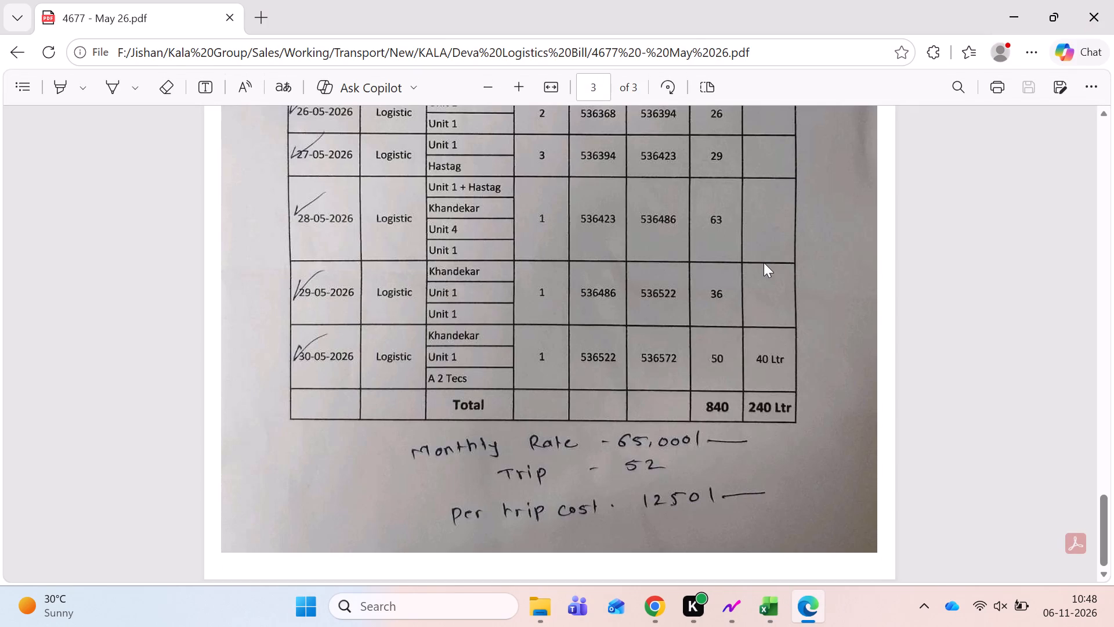
{"action": "left_click", "coordinate": [1113, 0]}
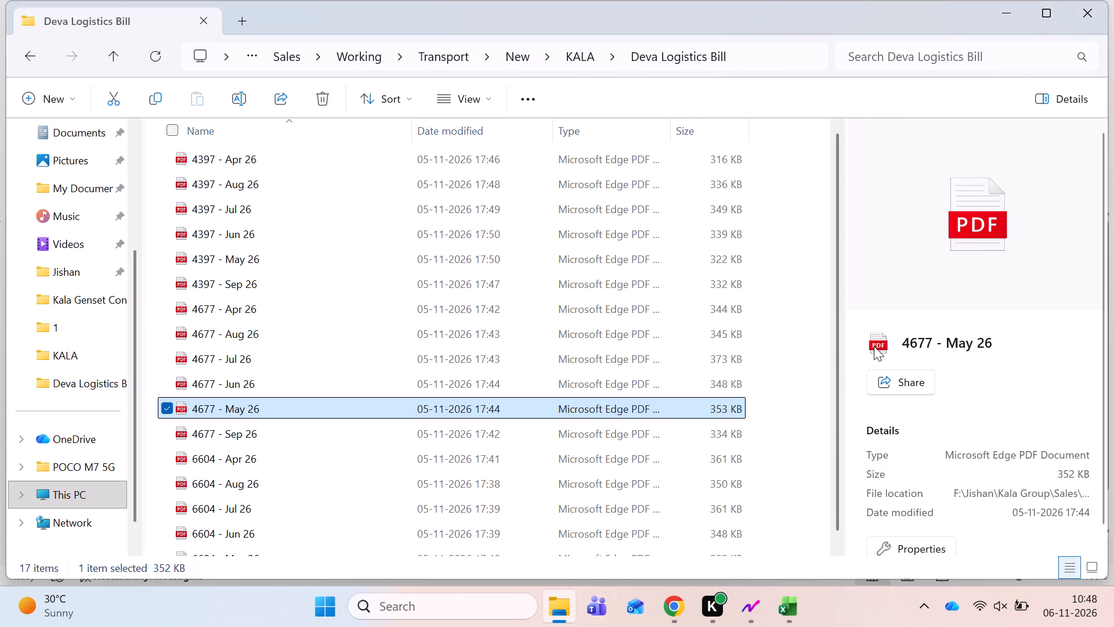
{"action": "key", "text": "alt+Tab"}
{"action": "key", "text": "Right"}
{"action": "key", "text": "Left"}
{"action": "type", "text": "240"}
{"action": "key", "text": "Right"}
{"action": "key", "text": "Left"}
{"action": "key", "text": "Left"}
{"action": "key", "text": "Left"}
Open the 4677 - Apr 26 bill from the Deva Logistics Bill folder and check its Total line on page 3.
{"action": "key", "text": "alt+Tab"}
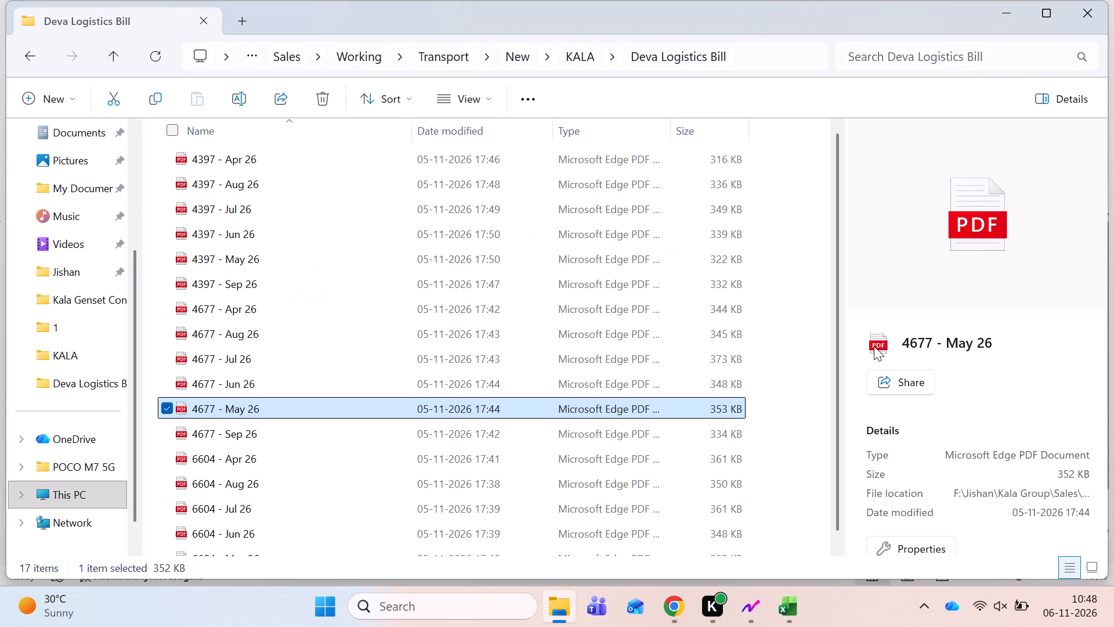
{"action": "key", "text": "Up"}
{"action": "key", "text": "Up"}
{"action": "key", "text": "Up"}
{"action": "key", "text": "Up"}
{"action": "key", "text": "Up"}
{"action": "key", "text": "Down"}
{"action": "key", "text": "Return"}
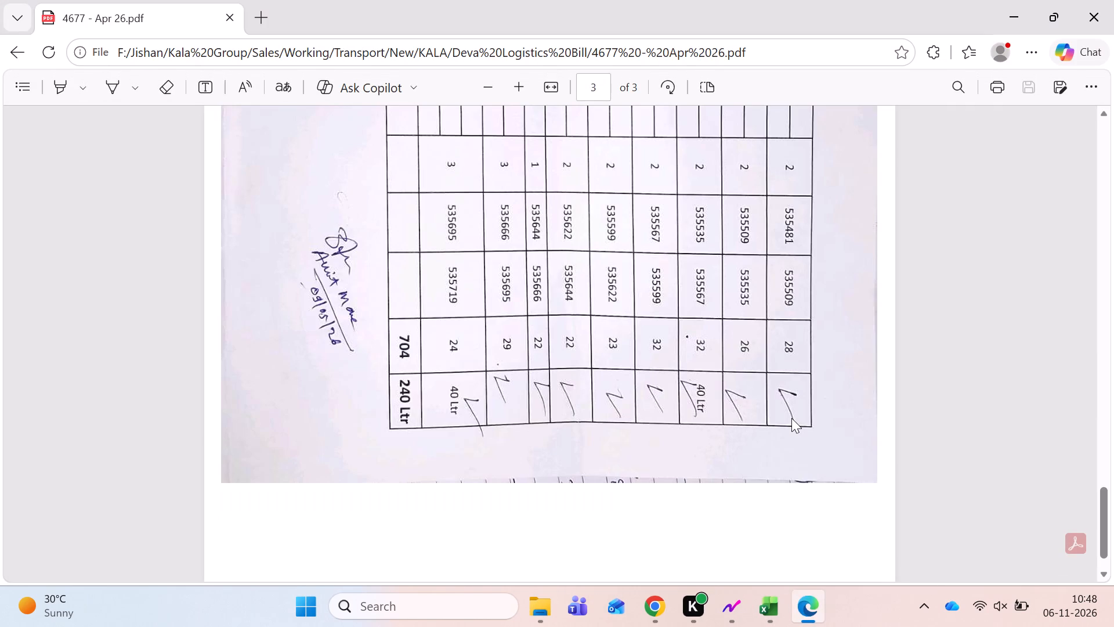
{"action": "scroll", "coordinate": [791, 418], "scroll_direction": "up", "scroll_amount": 1}
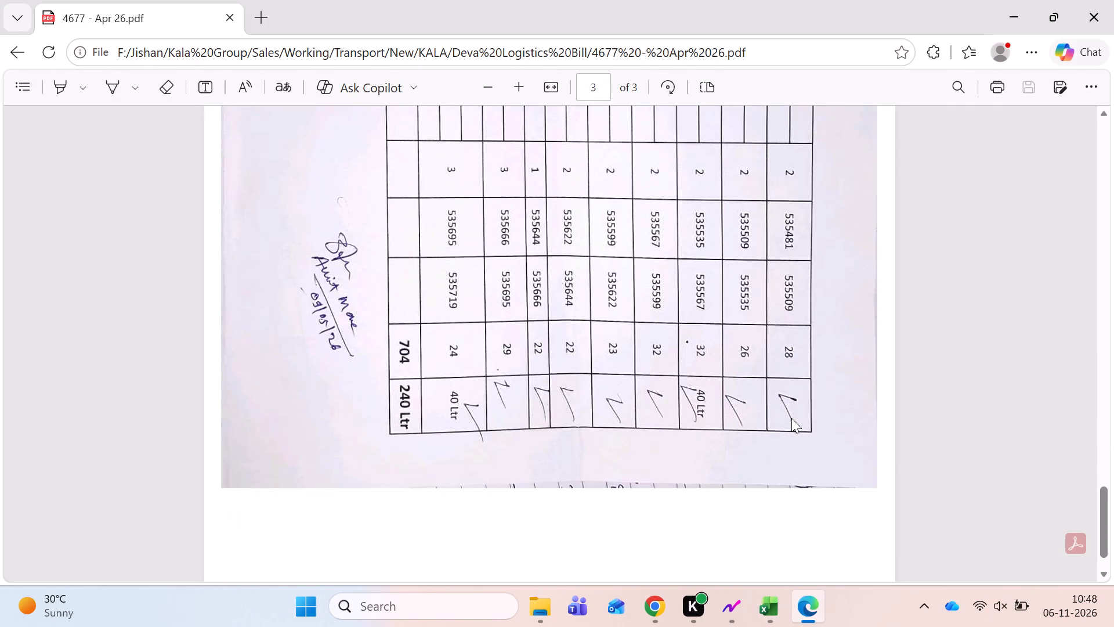
{"action": "key", "text": "alt+Tab"}
{"action": "key", "text": "alt+Tab"}
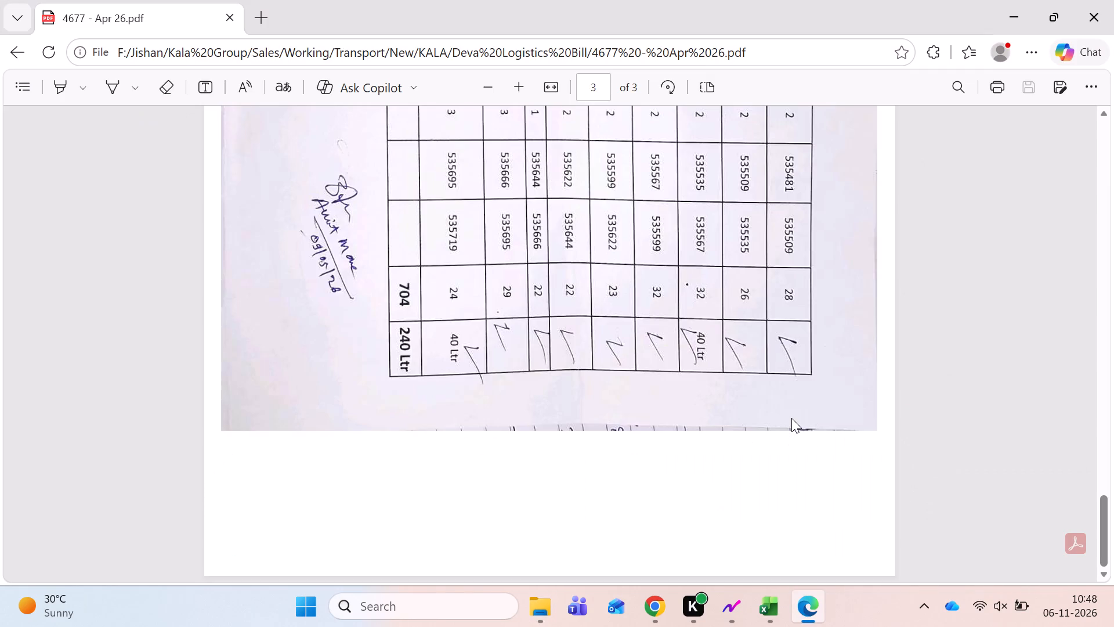
In the Working workbook's 4677 table, move the Apr-26 value 704 from Total No of Trip to Total KM and save the workbook.
{"action": "key", "text": "alt+Tab"}
{"action": "key", "text": "alt+Tab"}
{"action": "key", "text": "Up"}
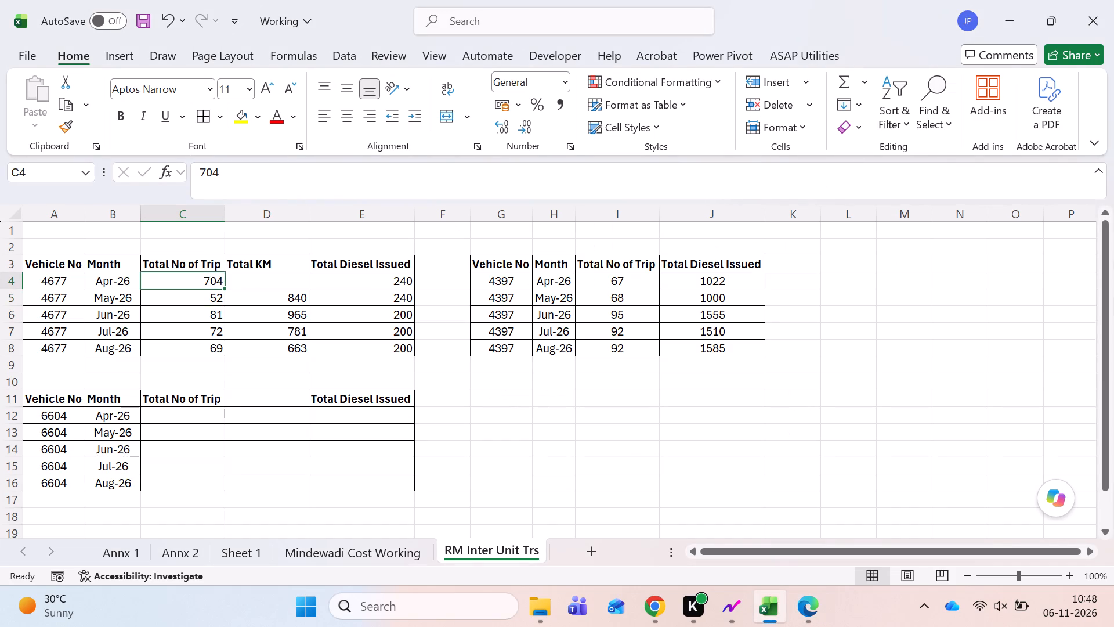
{"action": "key", "text": "ctrl+c"}
{"action": "key", "text": "Right"}
{"action": "key", "text": "Return"}
{"action": "key", "text": "Left"}
{"action": "key", "text": "Delete"}
{"action": "key", "text": "ctrl+s"}
Return to the 4677 - Apr 26 bill, rotate its pages upright and examine the daily trip entries on page 2.
{"action": "key", "text": "alt+Tab"}
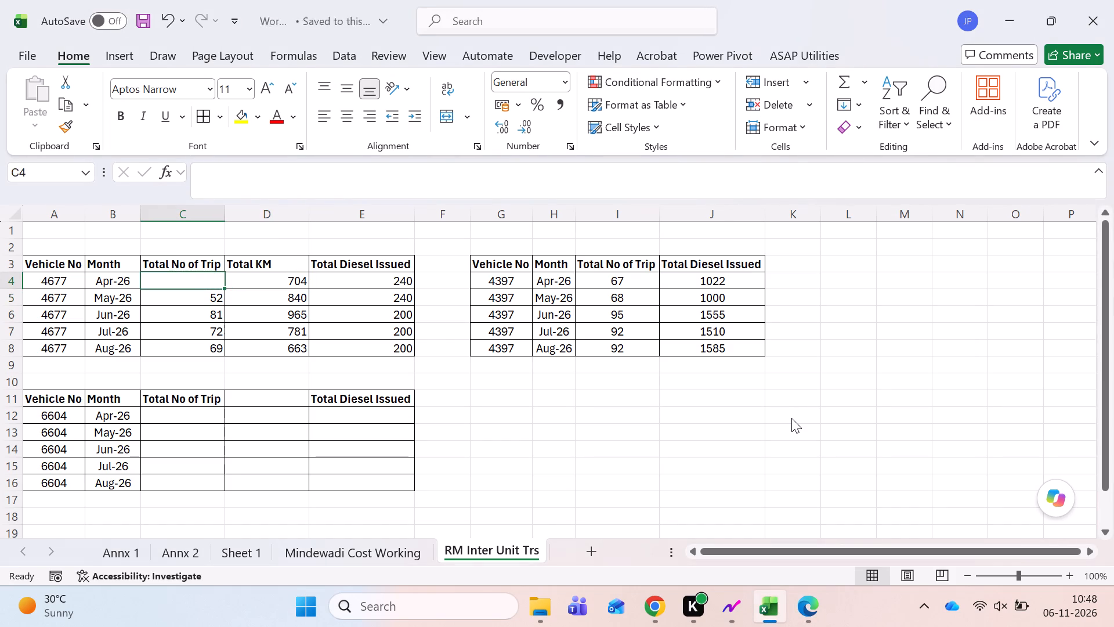
{"action": "scroll", "coordinate": [670, 294], "scroll_direction": "up", "scroll_amount": 10}
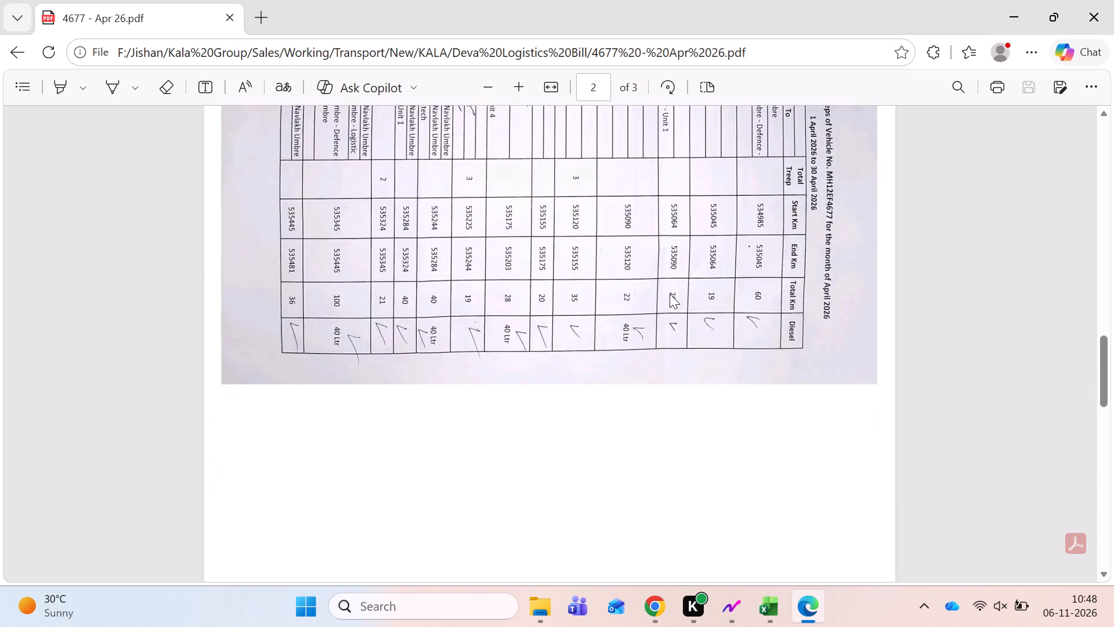
{"action": "scroll", "coordinate": [670, 294], "scroll_direction": "up", "scroll_amount": 1}
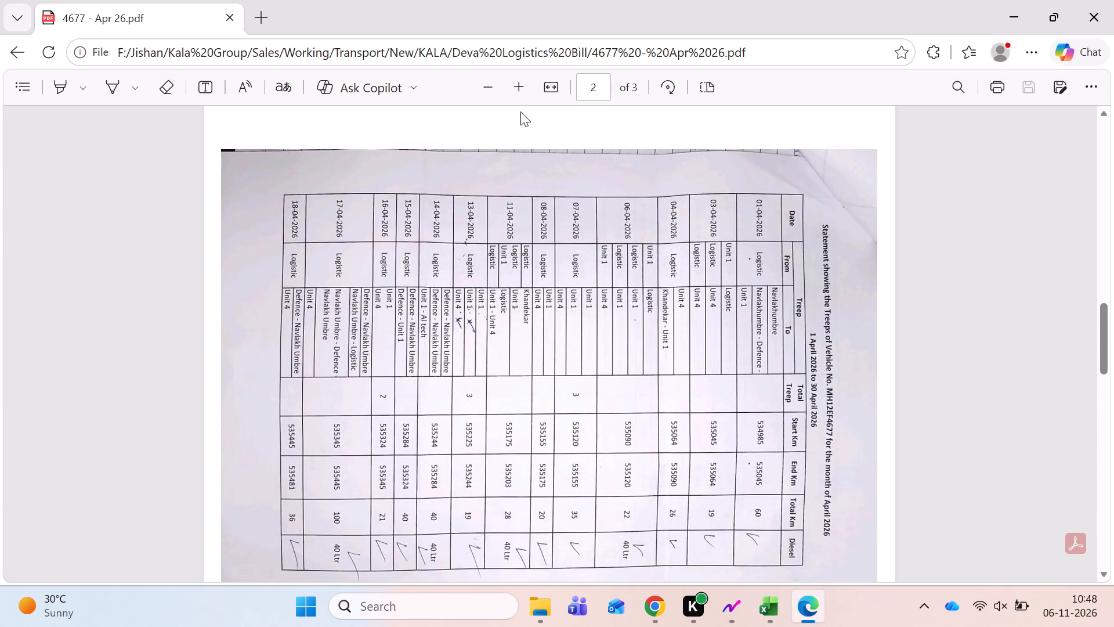
{"action": "triple_click", "coordinate": [667, 92]}
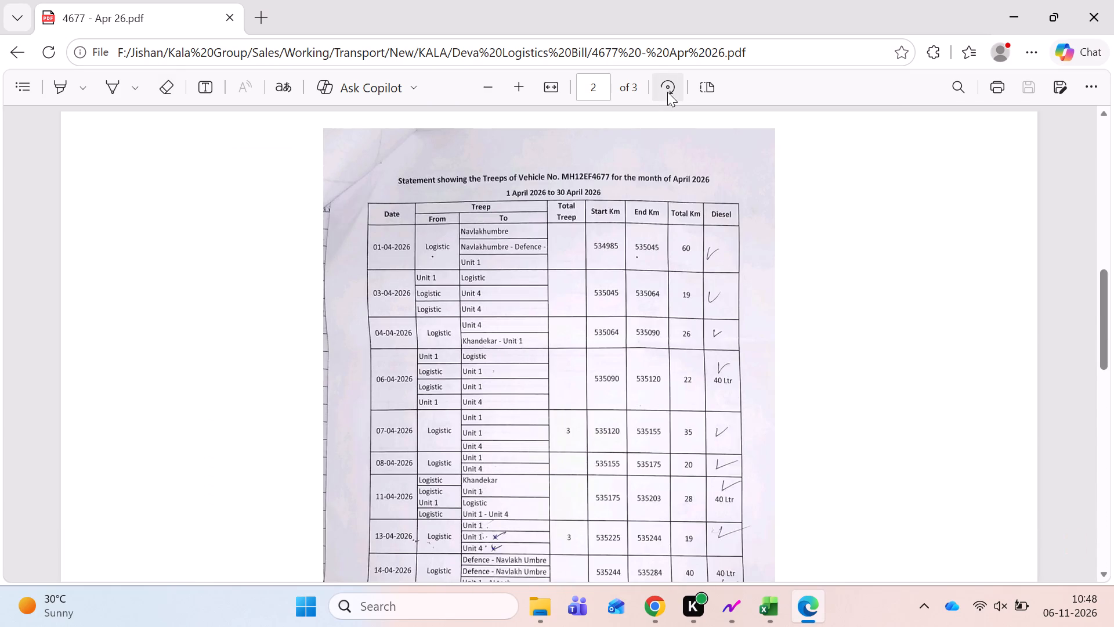
{"action": "scroll", "coordinate": [503, 410], "scroll_direction": "down", "scroll_amount": 1}
{"action": "scroll", "coordinate": [503, 410], "scroll_direction": "up", "scroll_amount": 1}
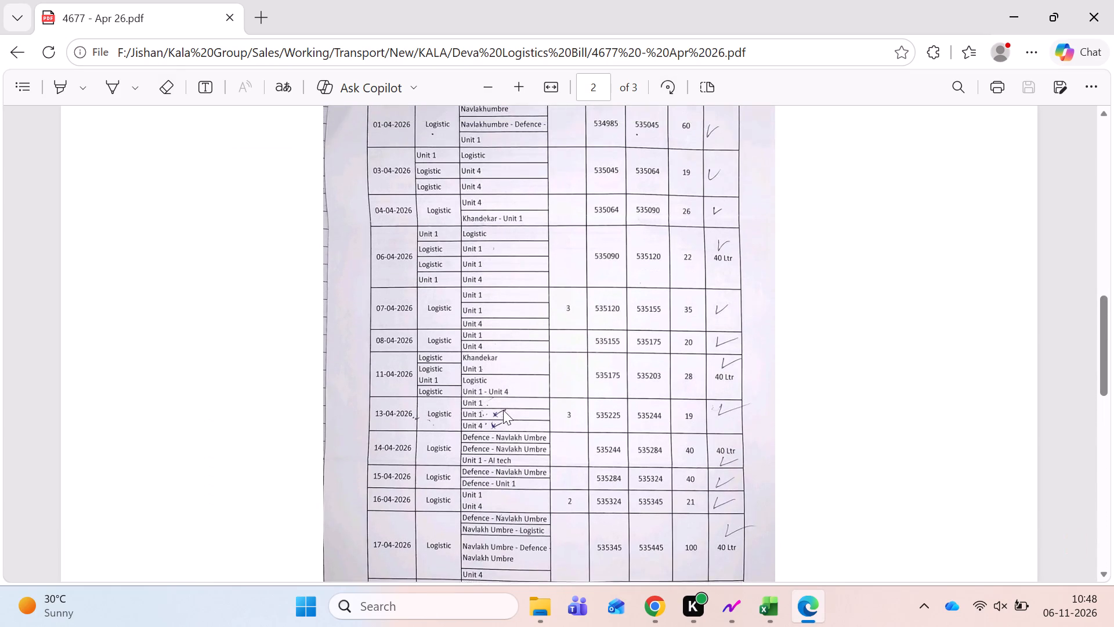
{"action": "scroll", "coordinate": [503, 410], "scroll_direction": "up", "scroll_amount": 2}
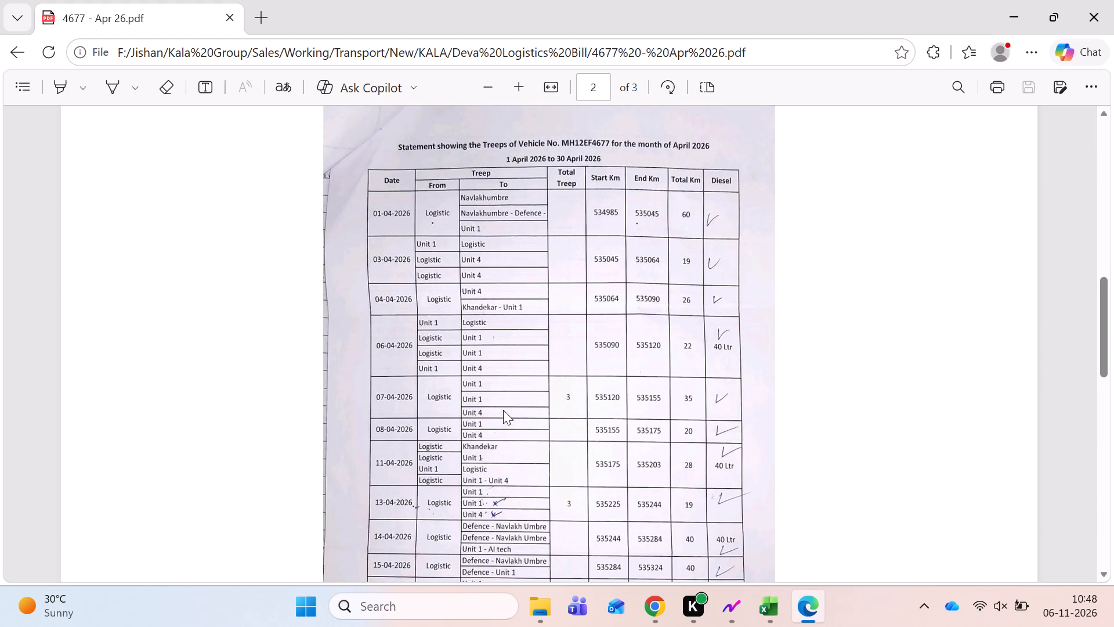
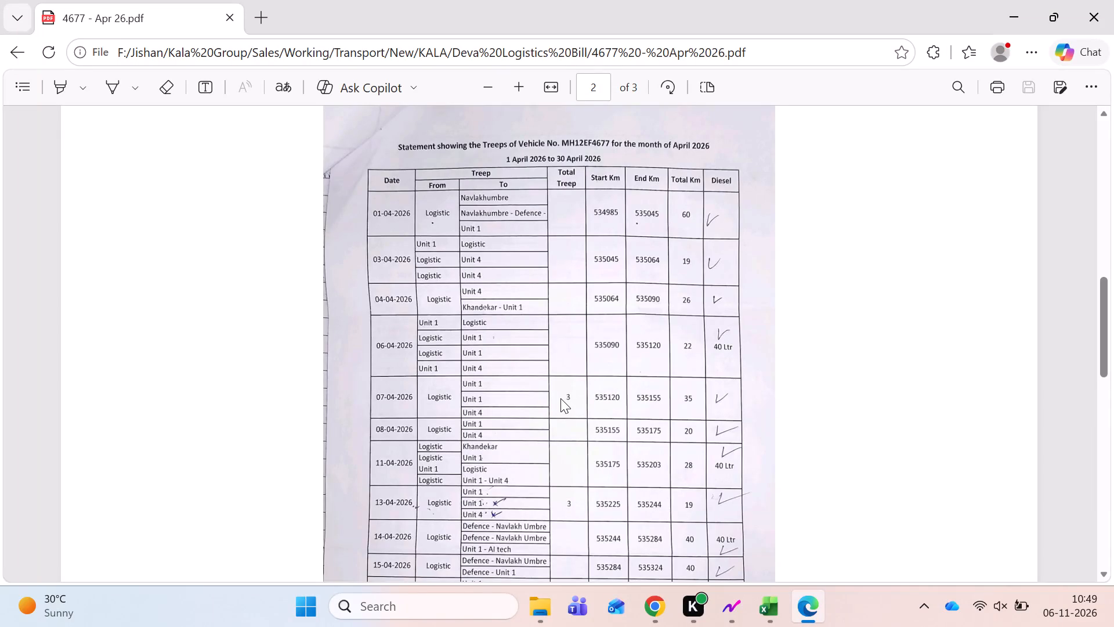
Examine the rest of the 4677 - Apr 26 bill's daily trip entries on pages 2 and 3, down to the Total line.
{"action": "scroll", "coordinate": [560, 398], "scroll_direction": "down", "scroll_amount": 1}
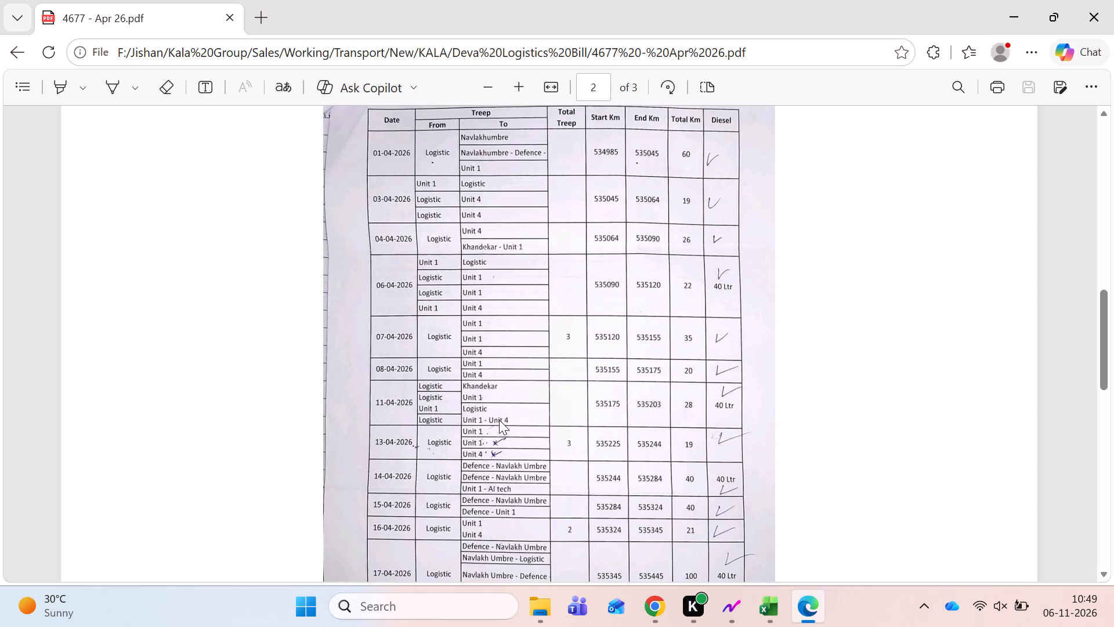
{"action": "scroll", "coordinate": [567, 449], "scroll_direction": "down", "scroll_amount": 1}
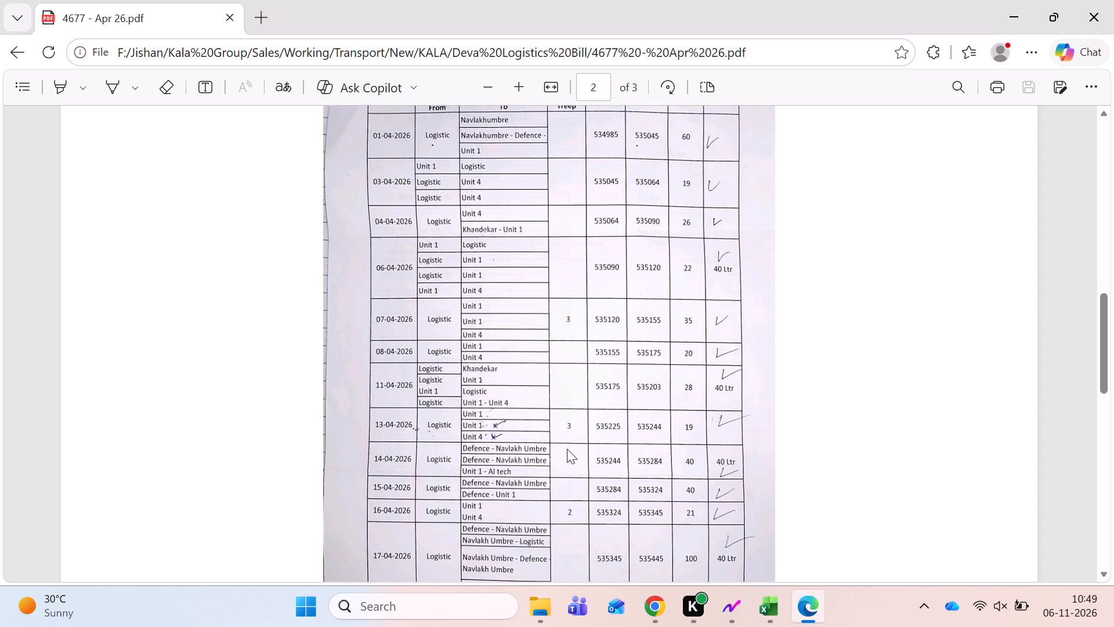
{"action": "scroll", "coordinate": [567, 449], "scroll_direction": "down", "scroll_amount": 1}
{"action": "scroll", "coordinate": [513, 422], "scroll_direction": "down", "scroll_amount": 1}
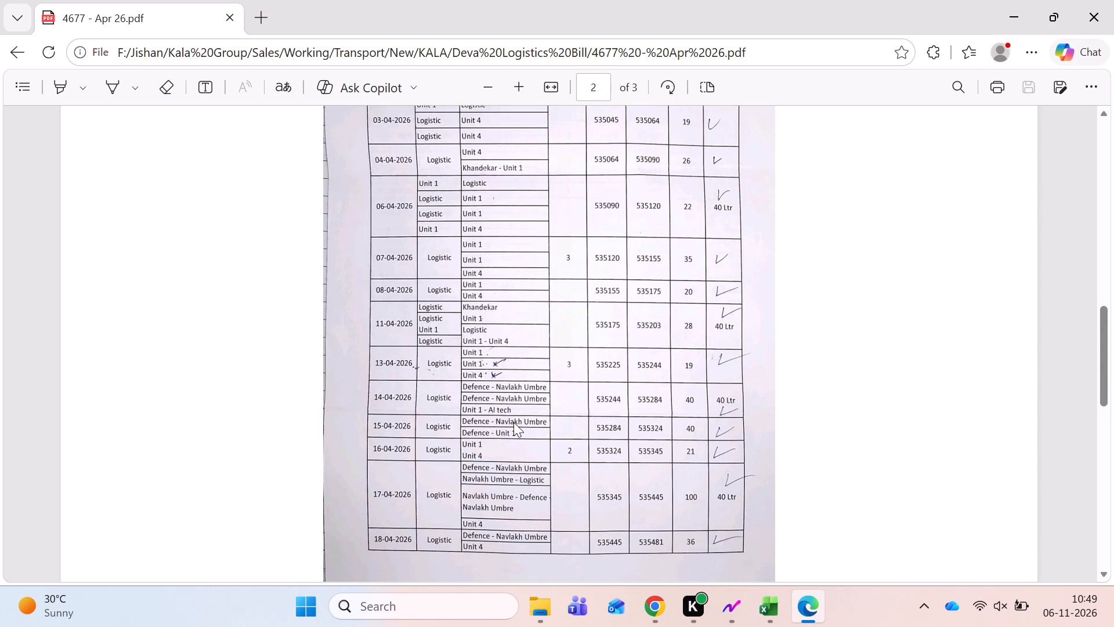
{"action": "scroll", "coordinate": [513, 422], "scroll_direction": "down", "scroll_amount": 2}
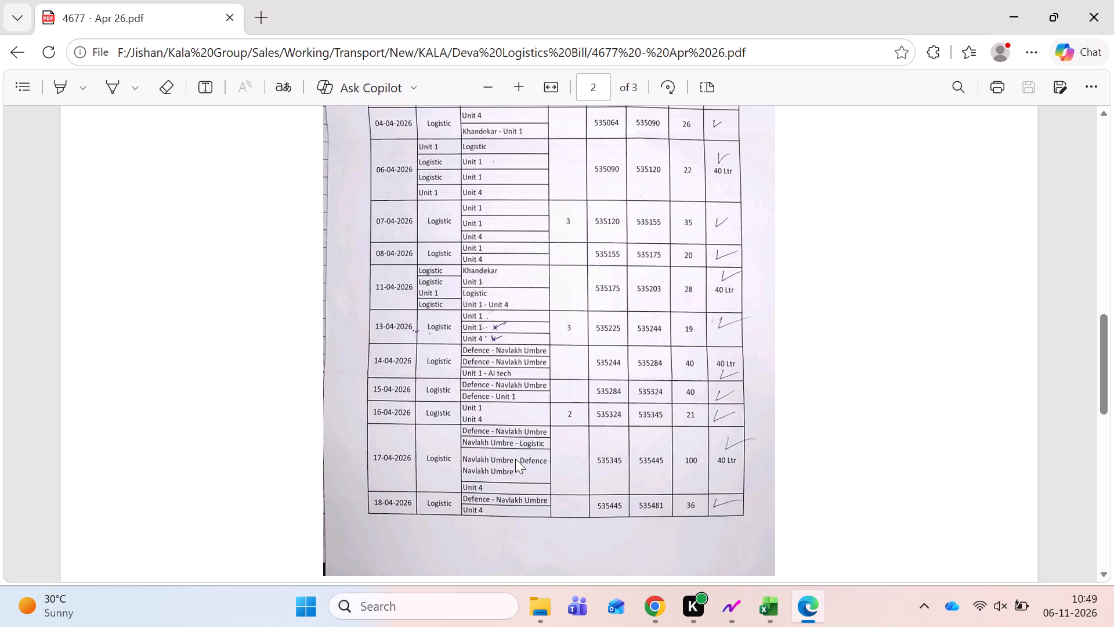
{"action": "scroll", "coordinate": [517, 460], "scroll_direction": "down", "scroll_amount": 1}
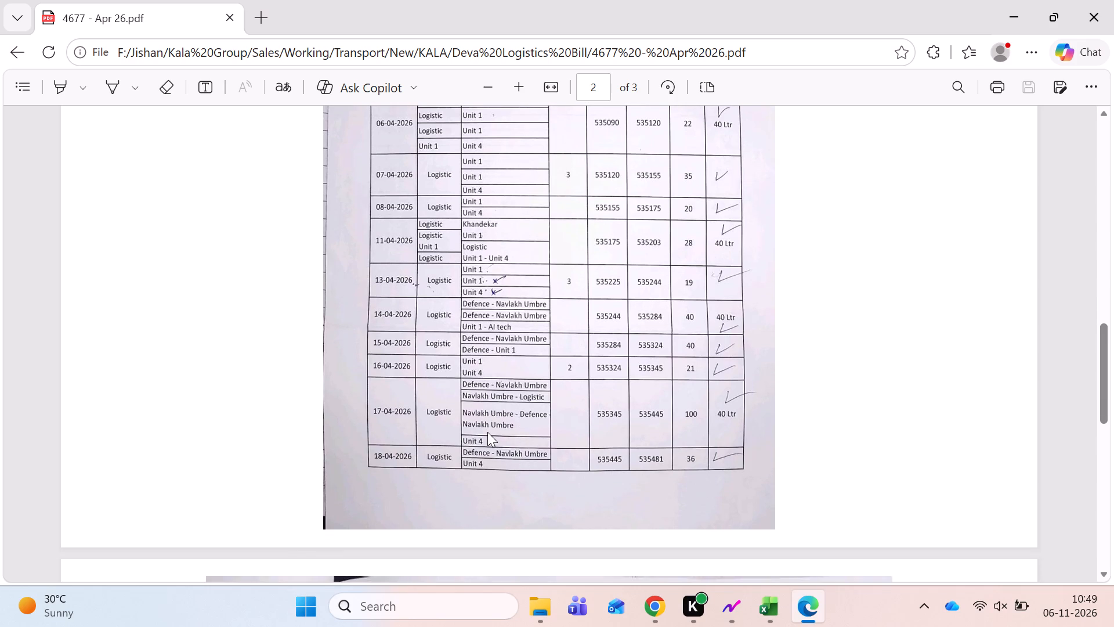
{"action": "scroll", "coordinate": [487, 432], "scroll_direction": "down", "scroll_amount": 2}
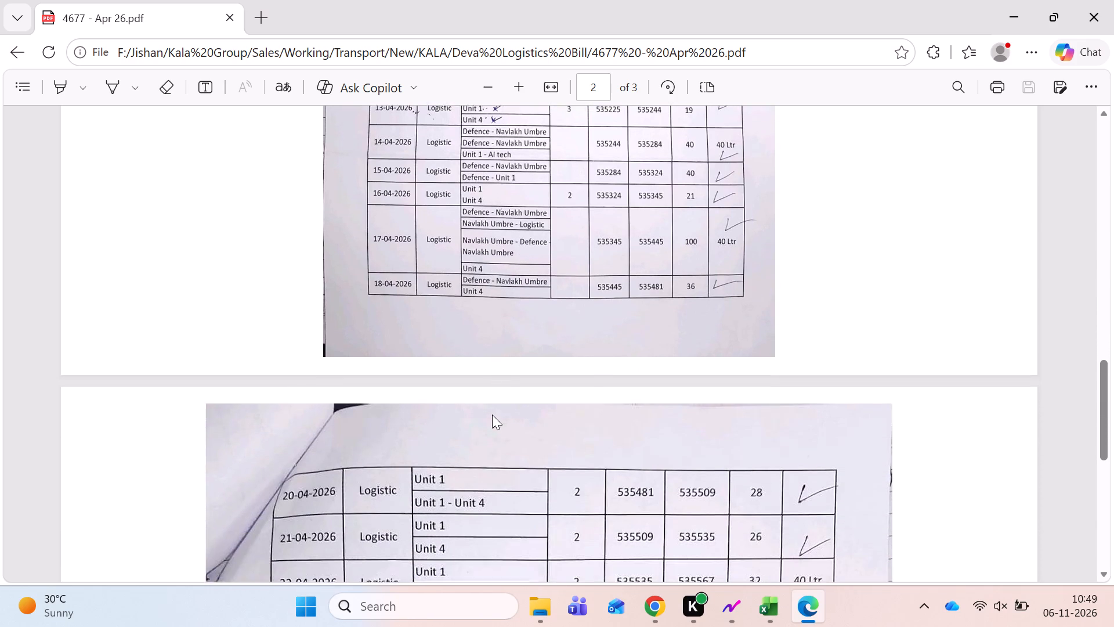
{"action": "scroll", "coordinate": [492, 415], "scroll_direction": "down", "scroll_amount": 3}
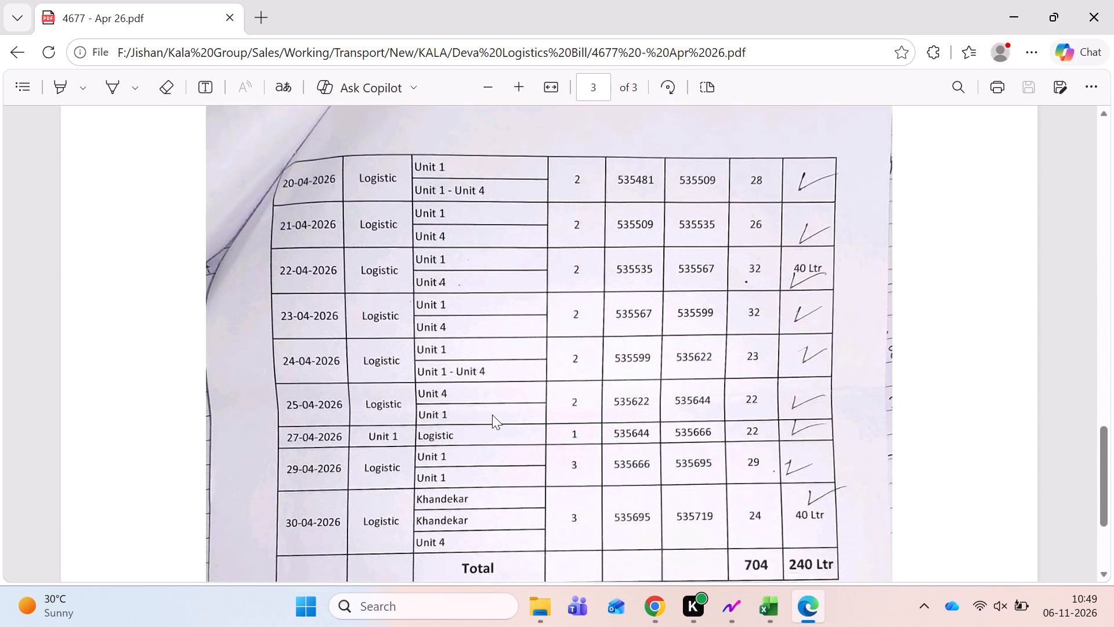
{"action": "scroll", "coordinate": [492, 415], "scroll_direction": "down", "scroll_amount": 1}
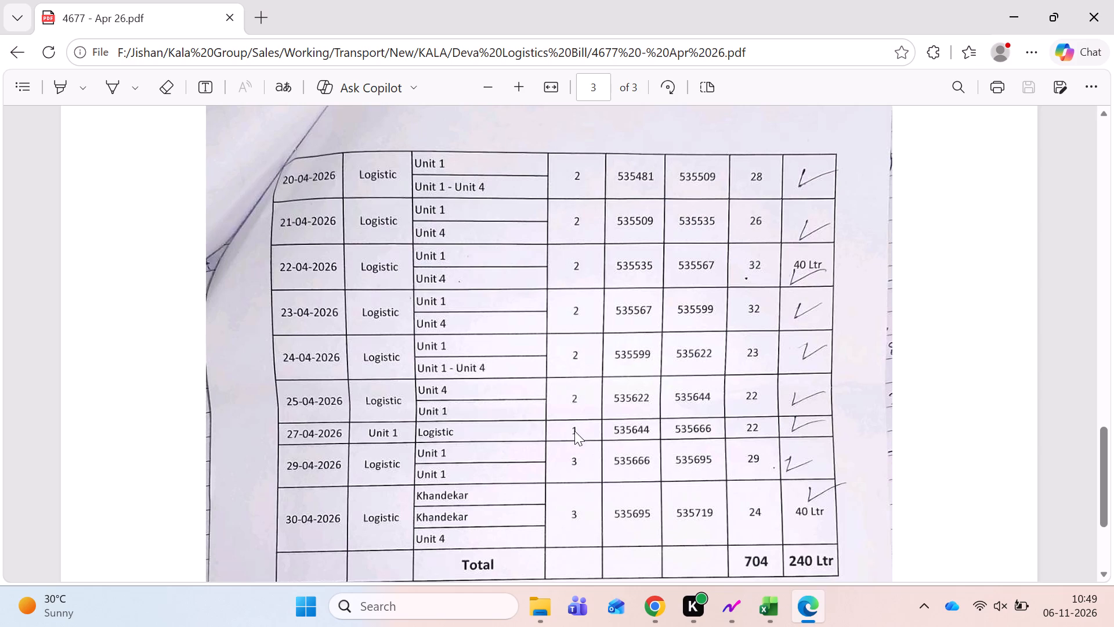
{"action": "scroll", "coordinate": [576, 469], "scroll_direction": "down", "scroll_amount": 3}
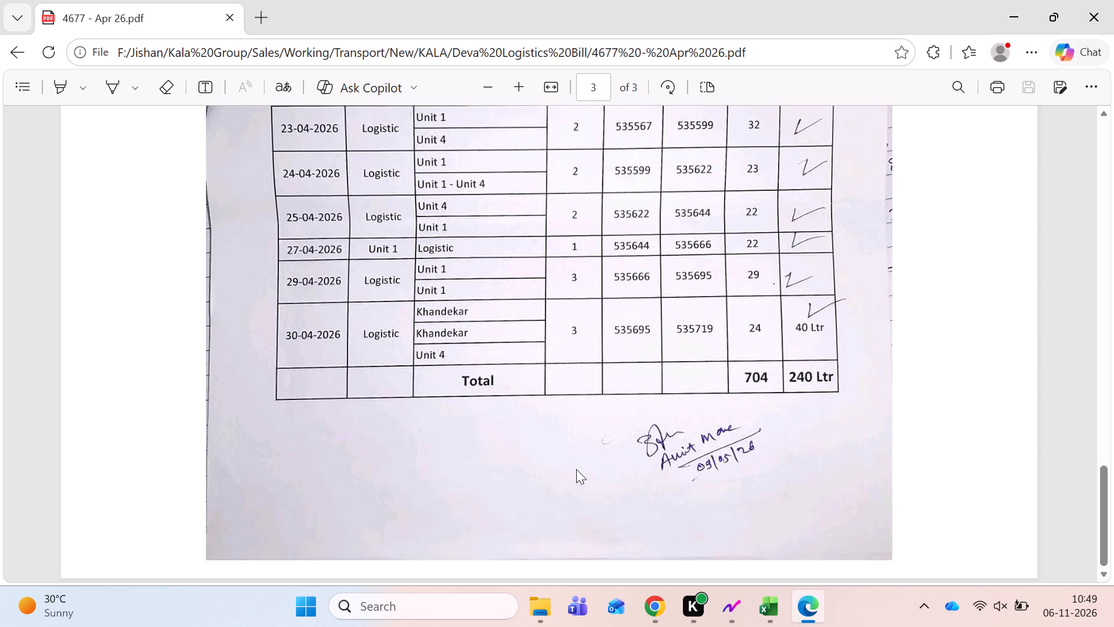
Close the bill, enter 56 as the Apr-26 Total No of Trip in the Working workbook's 4677 table, and save the workbook.
{"action": "left_click", "coordinate": [1113, 0]}
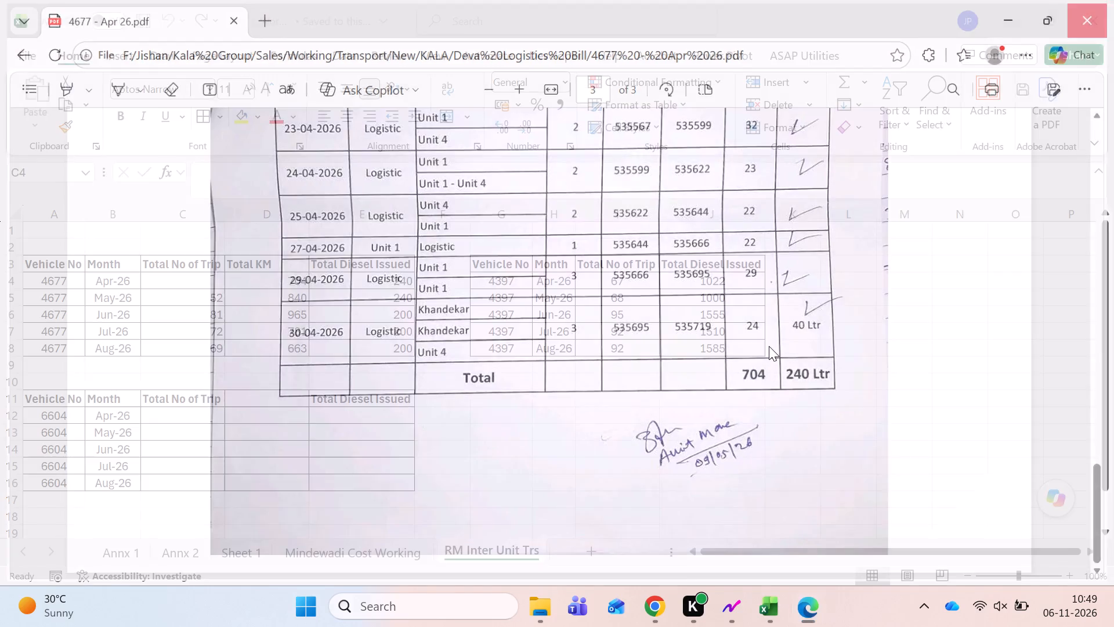
{"action": "type", "text": "56"}
{"action": "key", "text": "Right"}
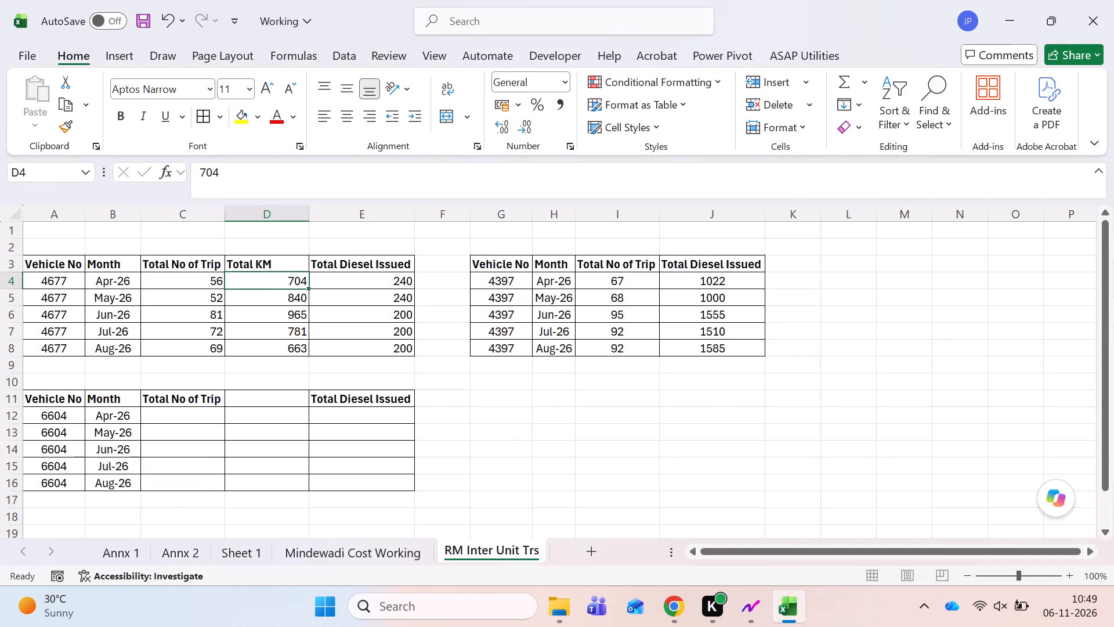
{"action": "key", "text": "Left"}
{"action": "key", "text": "Left"}
{"action": "key", "text": "ctrl+s"}
{"action": "key", "text": "ctrl+Right"}
{"action": "key", "text": "ctrl+Left"}
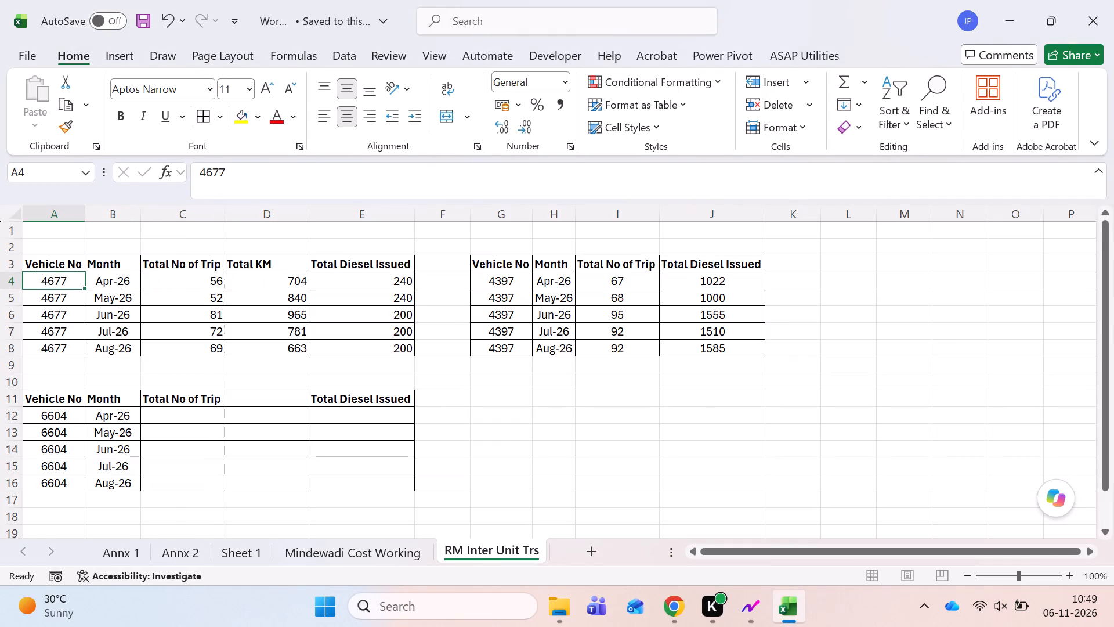
{"action": "key", "text": "ctrl+Left"}
{"action": "key", "text": "ctrl+s"}
Move to the Apr-26 row of the 6604 table and open the 6604 - Apr 26 bill from the Deva Logistics Bill folder.
{"action": "key", "text": "Down"}
{"action": "key", "text": "Down"}
{"action": "key", "text": "Down"}
{"action": "key", "text": "Down"}
{"action": "key", "text": "Down"}
{"action": "key", "text": "Down"}
{"action": "key", "text": "Down"}
{"action": "key", "text": "Down"}
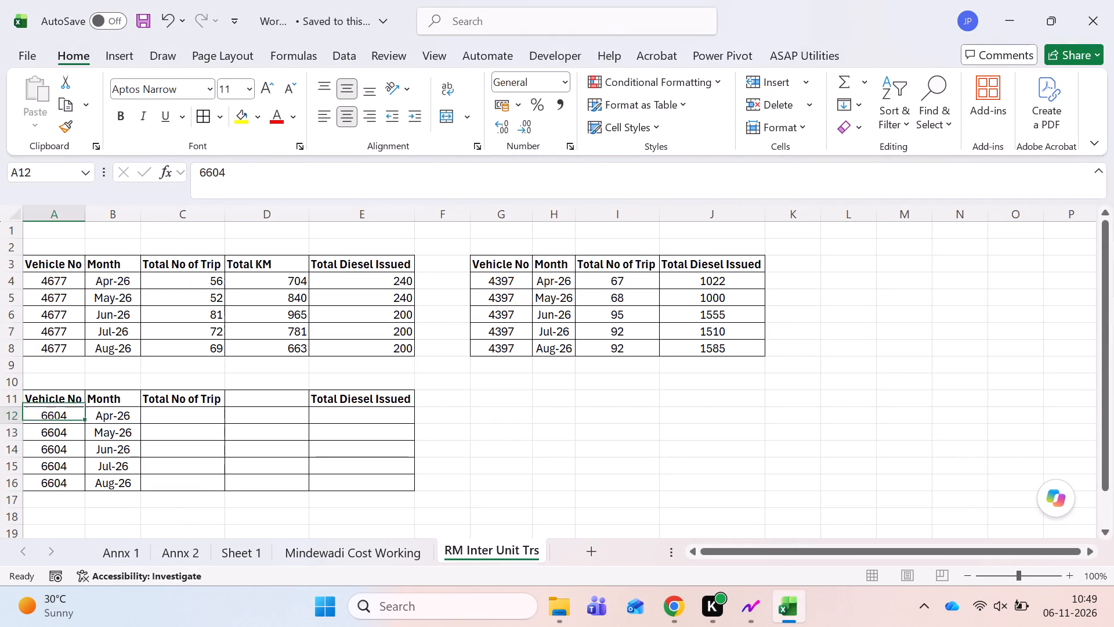
{"action": "key", "text": "alt+Tab"}
{"action": "key", "text": "Down"}
{"action": "key", "text": "Down"}
{"action": "key", "text": "Down"}
{"action": "key", "text": "Down"}
{"action": "key", "text": "Down"}
{"action": "key", "text": "Down"}
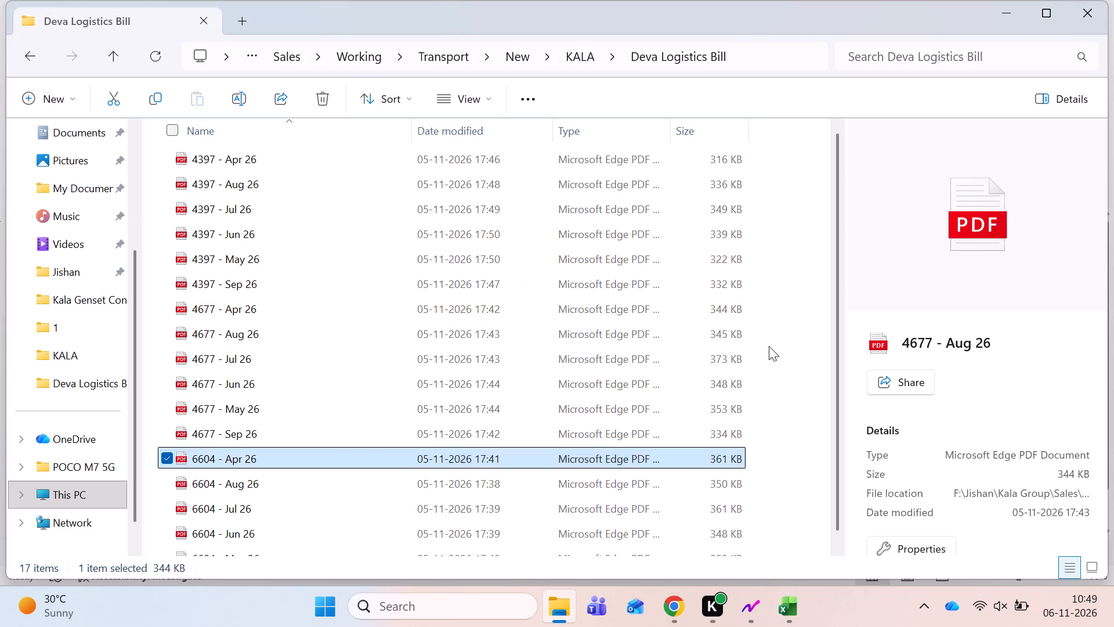
{"action": "key", "text": "Return"}
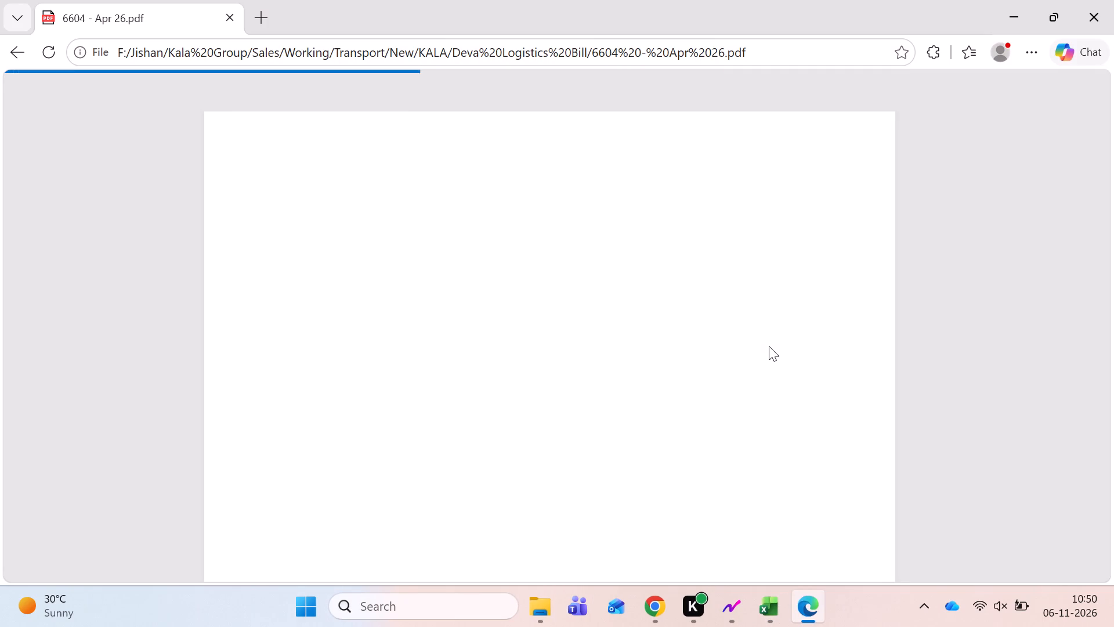
Find the trip statement in the 6604 - Apr 26 bill and rotate its pages upright.
{"action": "scroll", "coordinate": [769, 346], "scroll_direction": "down", "scroll_amount": 9}
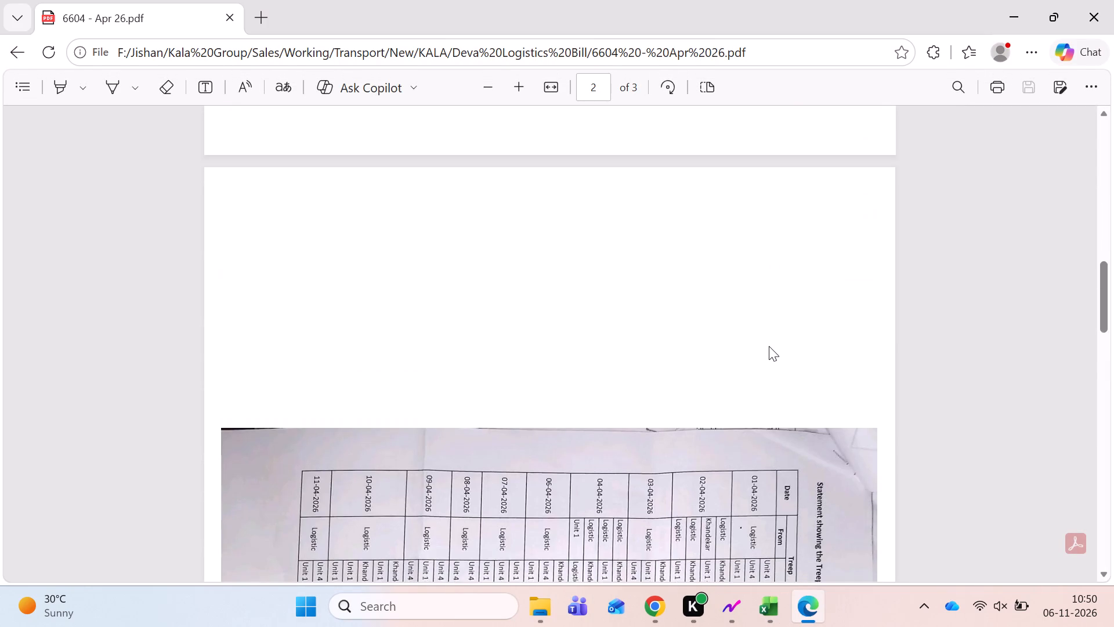
{"action": "scroll", "coordinate": [769, 346], "scroll_direction": "down", "scroll_amount": 9}
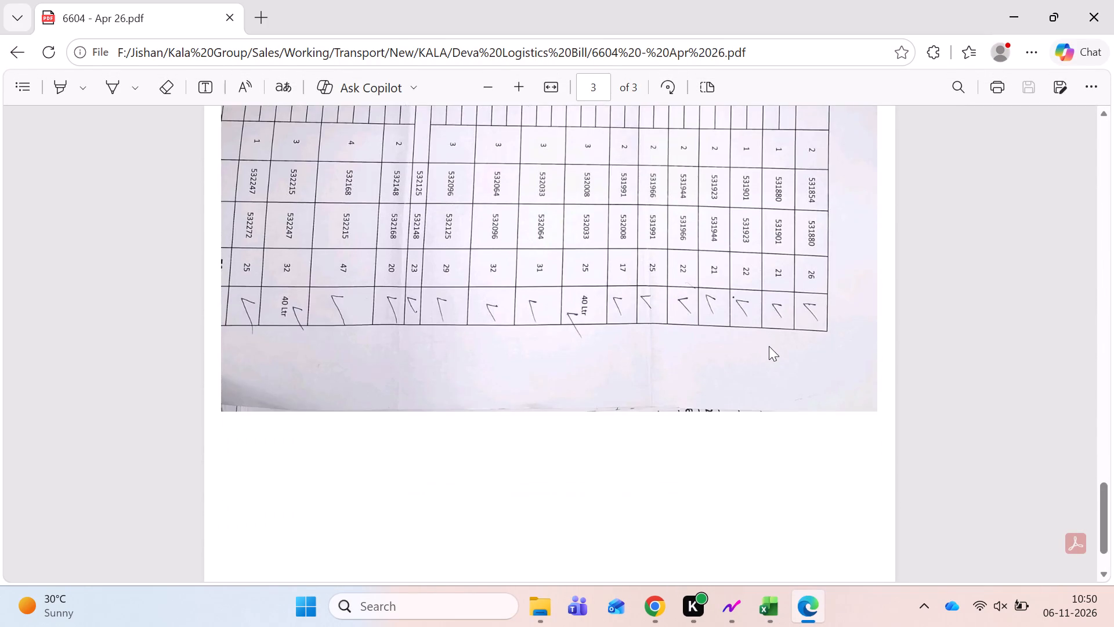
{"action": "scroll", "coordinate": [769, 346], "scroll_direction": "down", "scroll_amount": 4}
{"action": "scroll", "coordinate": [769, 346], "scroll_direction": "up", "scroll_amount": 3}
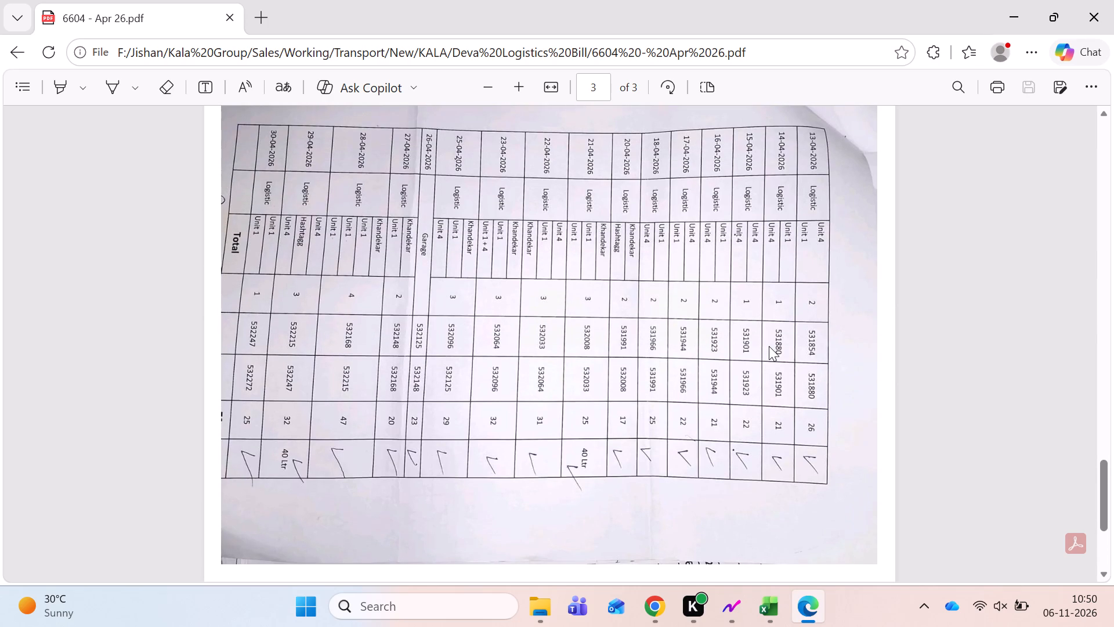
{"action": "scroll", "coordinate": [769, 346], "scroll_direction": "up", "scroll_amount": 4}
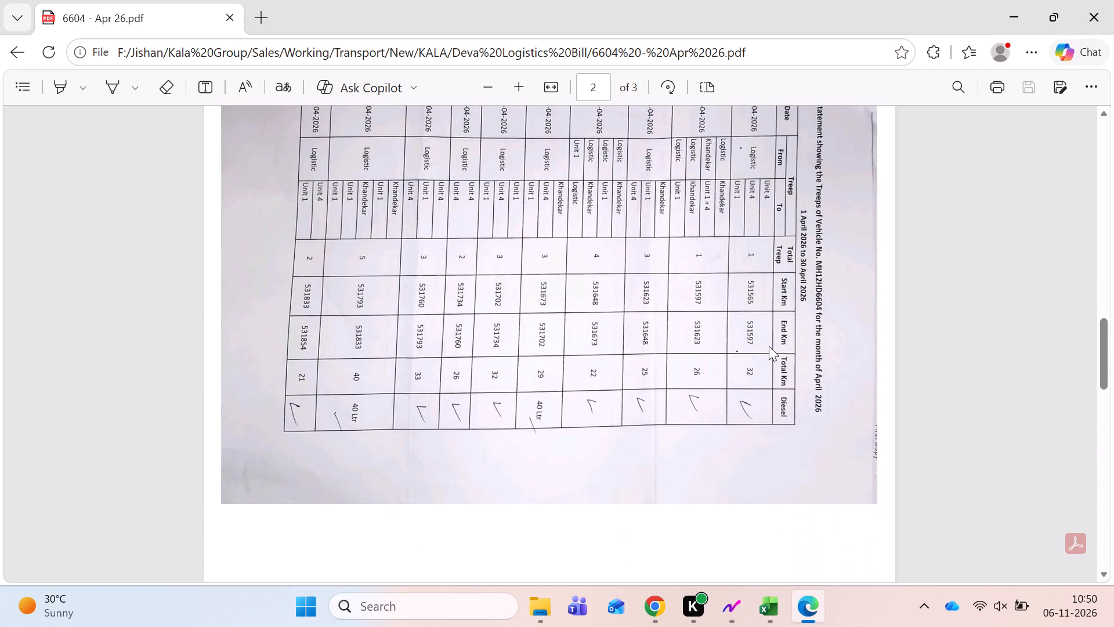
{"action": "scroll", "coordinate": [769, 346], "scroll_direction": "up", "scroll_amount": 7}
{"action": "scroll", "coordinate": [769, 346], "scroll_direction": "down", "scroll_amount": 1}
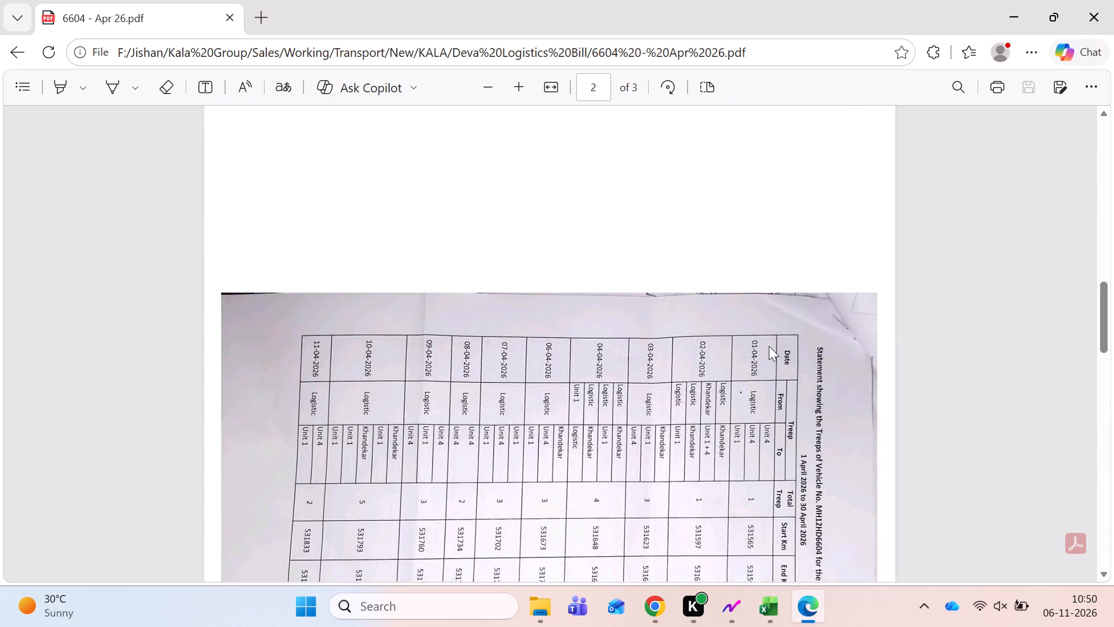
{"action": "scroll", "coordinate": [769, 346], "scroll_direction": "down", "scroll_amount": 1}
{"action": "triple_click", "coordinate": [661, 92]}
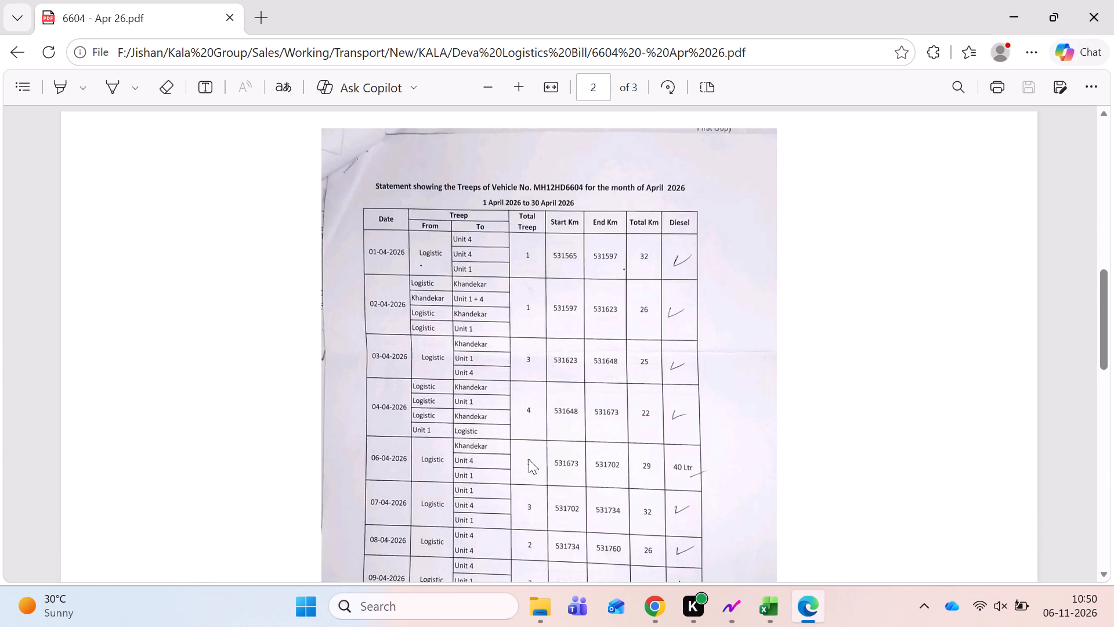
Examine the daily trip entries for vehicle 6604 on pages 2 and 3 of the April bill.
{"action": "left_click", "coordinate": [532, 514]}
{"action": "scroll", "coordinate": [532, 514], "scroll_direction": "down", "scroll_amount": 3}
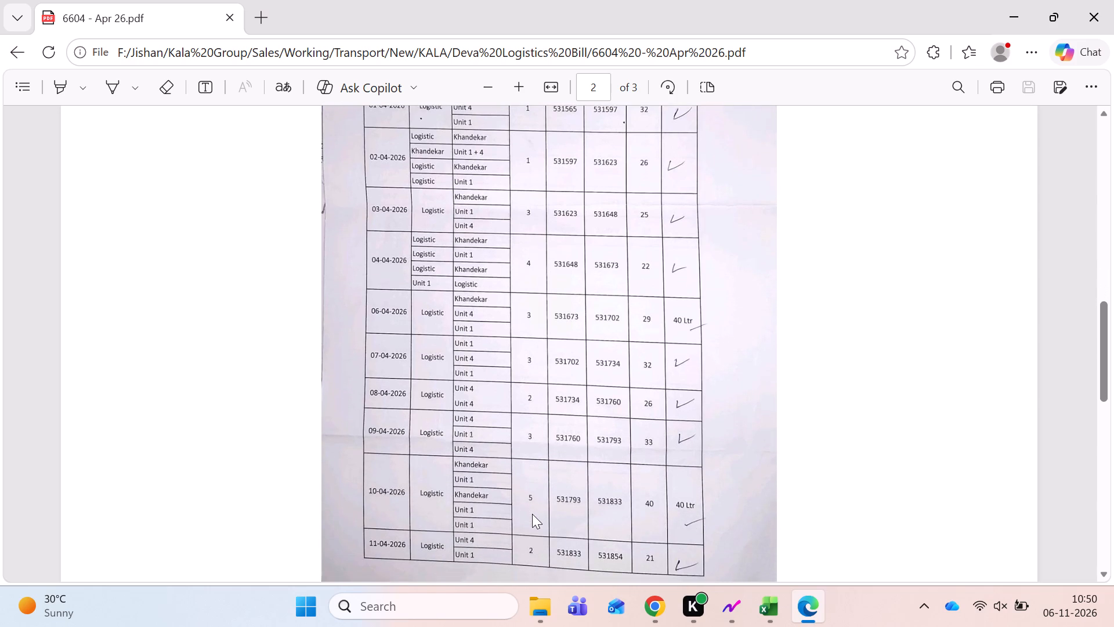
{"action": "scroll", "coordinate": [532, 514], "scroll_direction": "down", "scroll_amount": 3}
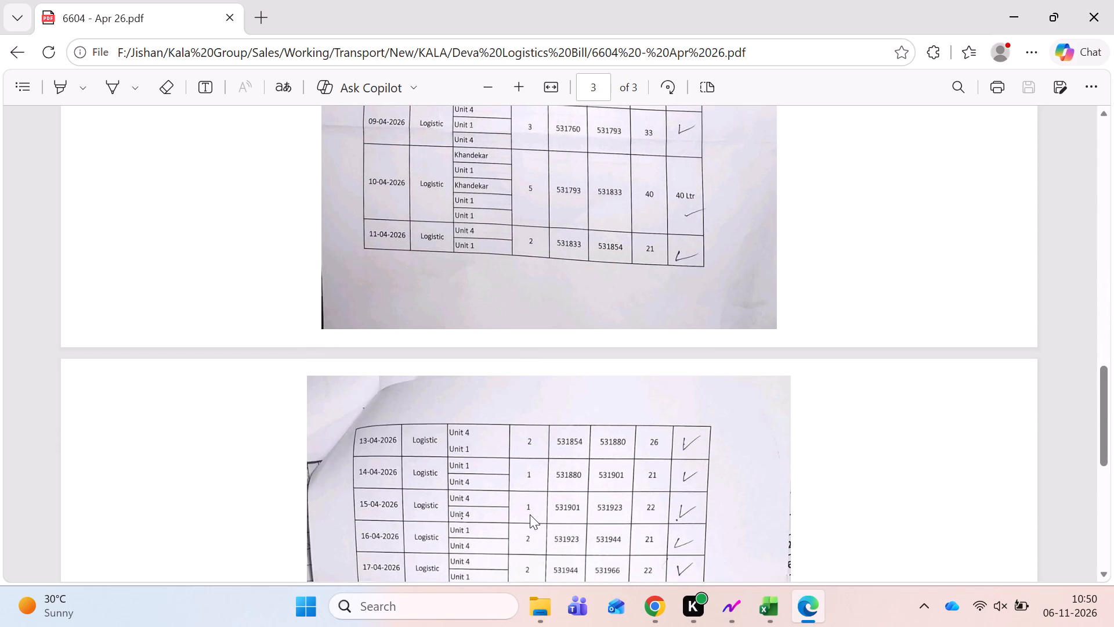
{"action": "scroll", "coordinate": [530, 531], "scroll_direction": "down", "scroll_amount": 1}
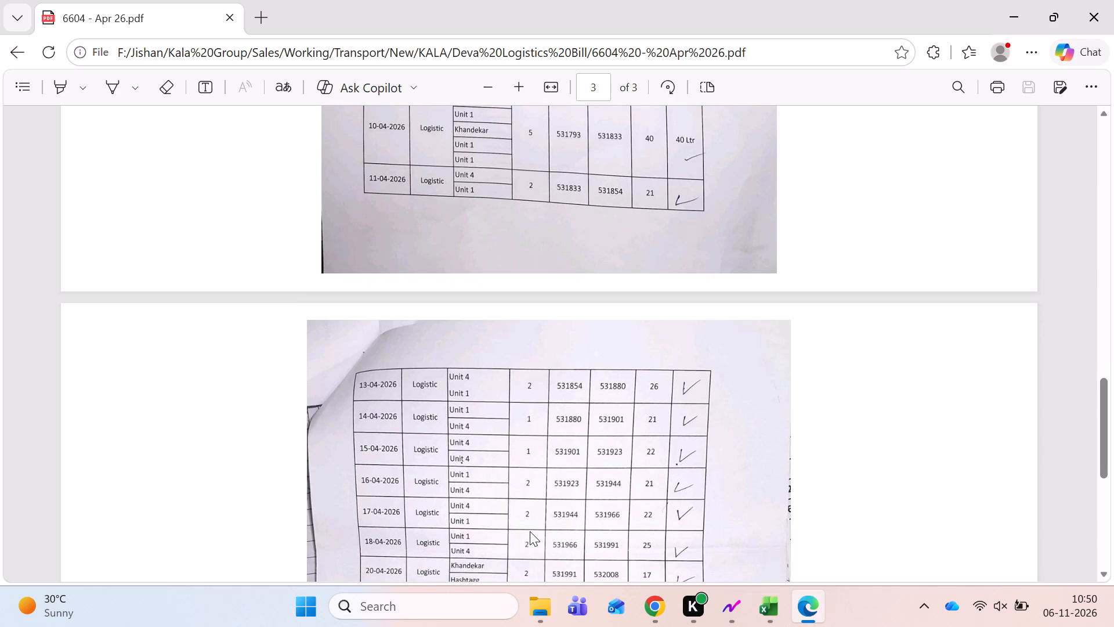
{"action": "scroll", "coordinate": [530, 531], "scroll_direction": "down", "scroll_amount": 1}
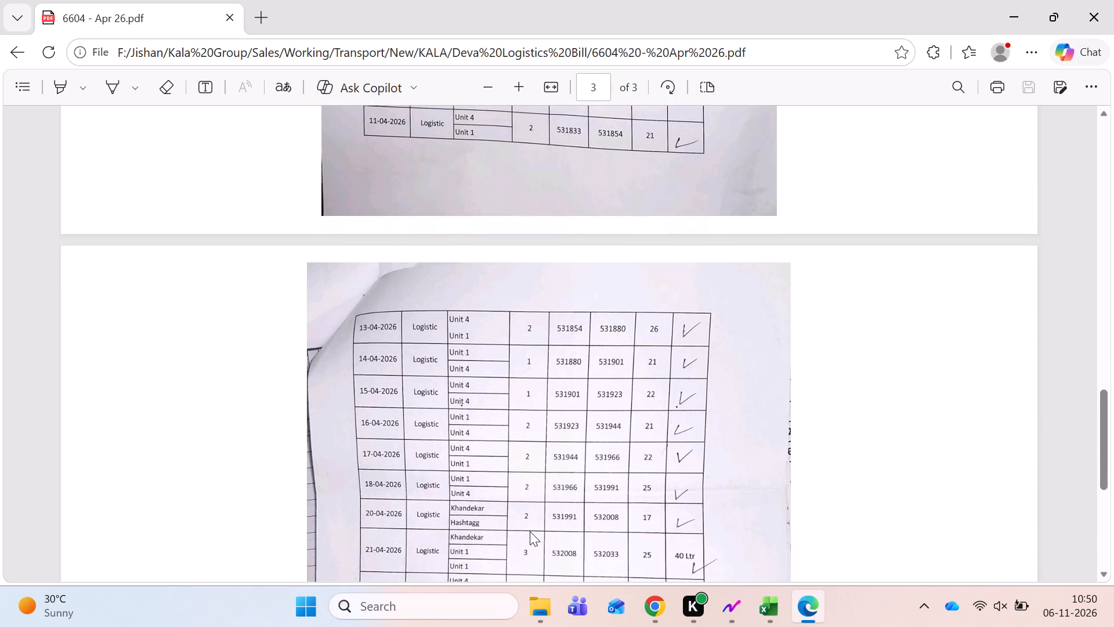
{"action": "scroll", "coordinate": [530, 531], "scroll_direction": "down", "scroll_amount": 2}
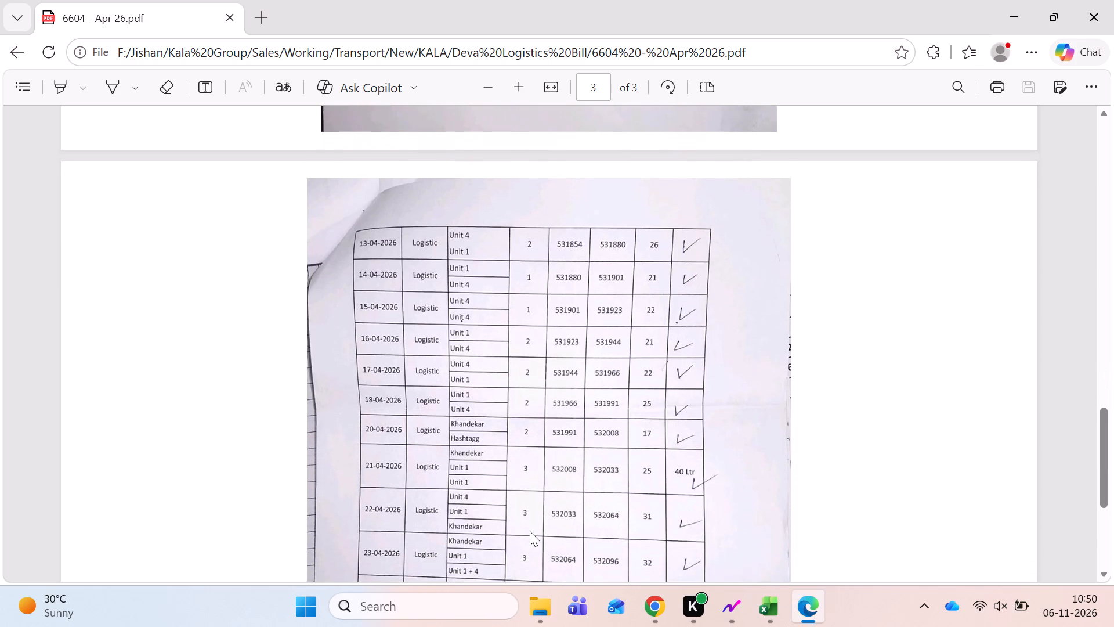
{"action": "scroll", "coordinate": [530, 531], "scroll_direction": "down", "scroll_amount": 1}
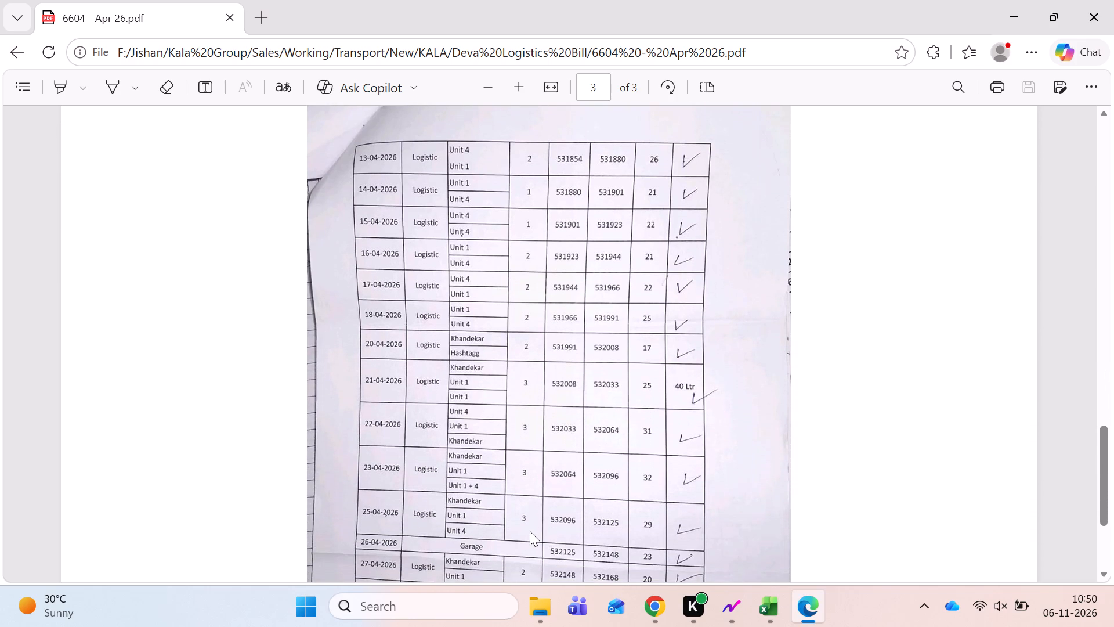
{"action": "scroll", "coordinate": [530, 531], "scroll_direction": "down", "scroll_amount": 1}
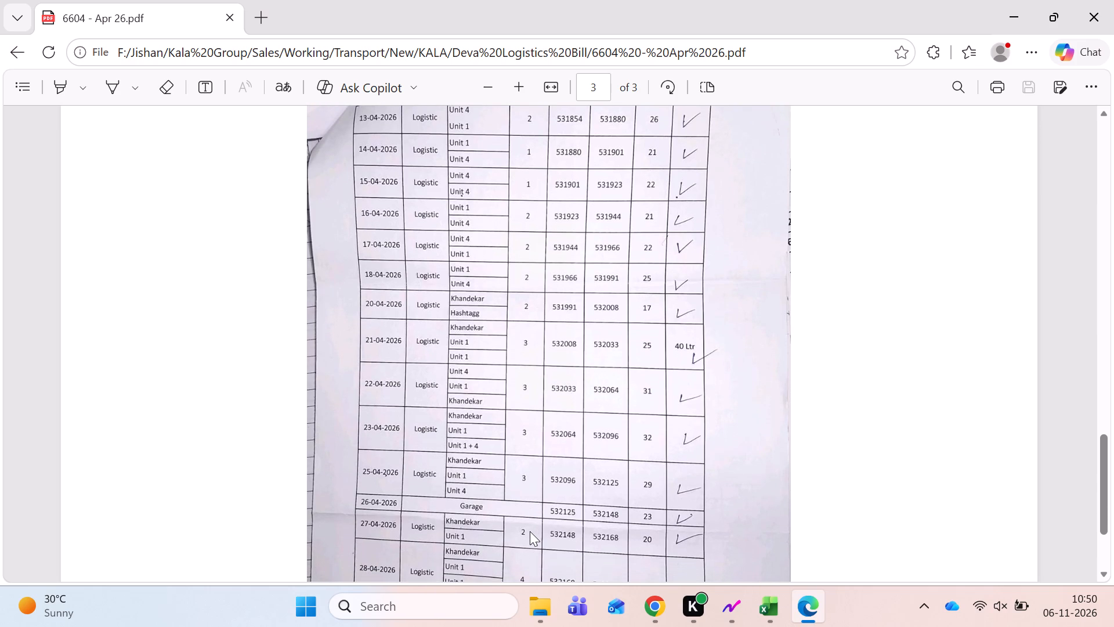
{"action": "scroll", "coordinate": [530, 531], "scroll_direction": "down", "scroll_amount": 2}
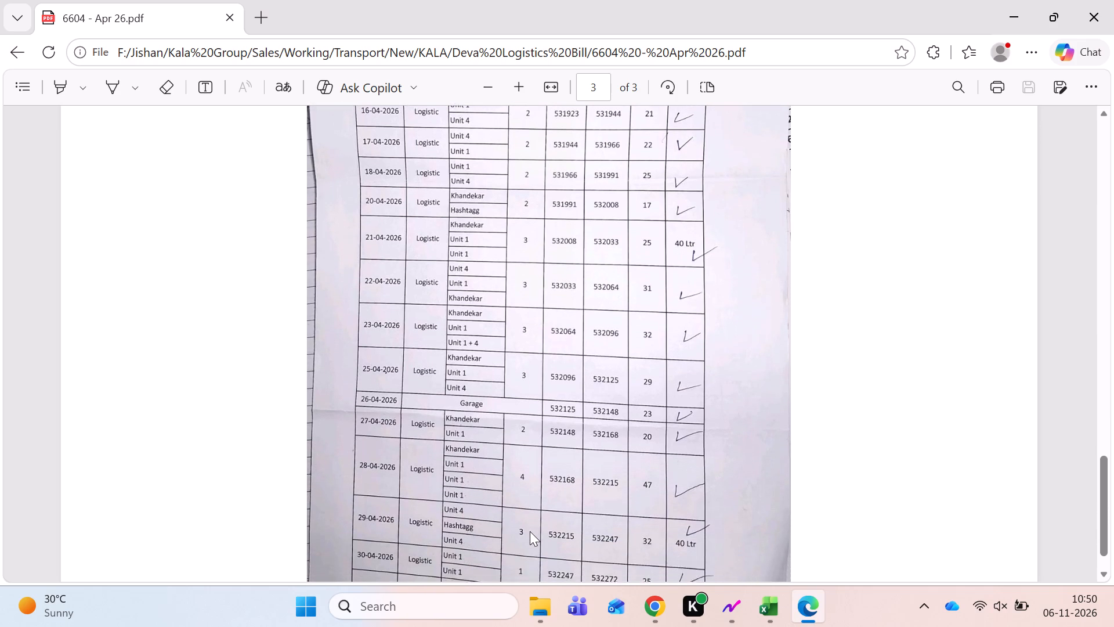
{"action": "scroll", "coordinate": [530, 531], "scroll_direction": "down", "scroll_amount": 2}
Switch to the Working workbook and enter 61 as the Apr-26 Total No of Trip in the 6604 table.
{"action": "key", "text": "alt+Tab"}
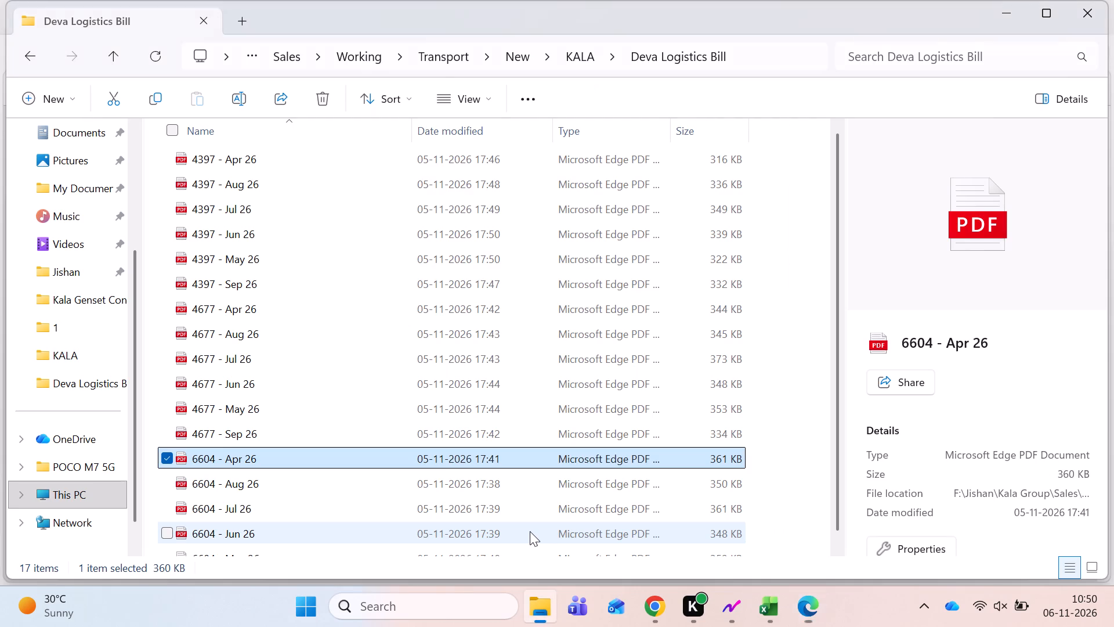
{"action": "key", "text": "alt+Tab"}
{"action": "key", "text": "alt+Tab"}
{"action": "key", "text": "alt+Tab"}
{"action": "key", "text": "Right"}
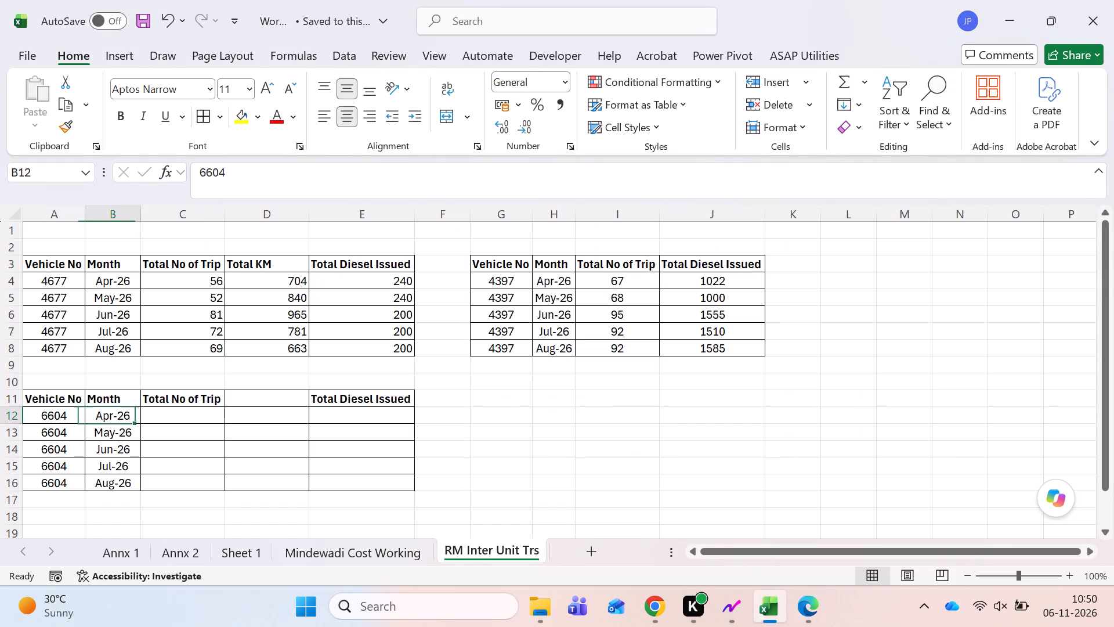
{"action": "key", "text": "Right"}
{"action": "type", "text": "61"}
{"action": "key", "text": "Right"}
Copy the Total KM header from the 4677 table into the blank header cell of the 6604 table.
{"action": "key", "text": "Up"}
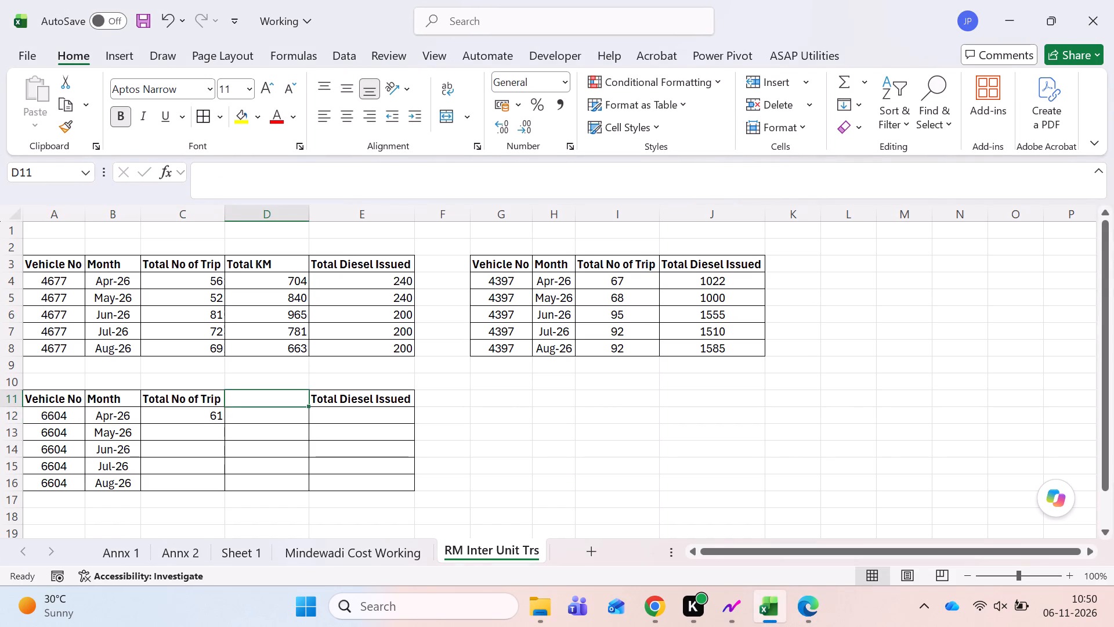
{"action": "key", "text": "ctrl+Up"}
{"action": "key", "text": "ctrl+Up"}
{"action": "key", "text": "ctrl+c"}
{"action": "key", "text": "ctrl+Down"}
{"action": "key", "text": "ctrl+Down"}
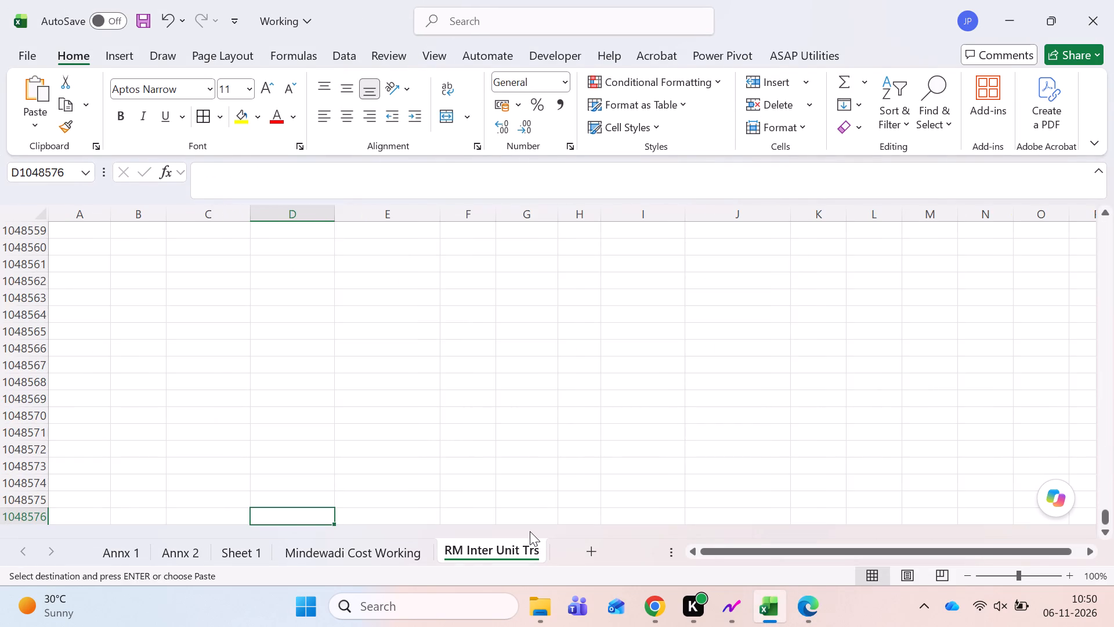
{"action": "key", "text": "ctrl+Up"}
{"action": "key", "text": "Down"}
{"action": "key", "text": "Down"}
{"action": "key", "text": "Down"}
{"action": "key", "text": "Return"}
Check the diesel entries in vehicle 6604's April bill and enter 200 as Apr-26 Total Diesel Issued in the Working workbook.
{"action": "key", "text": "alt+Tab"}
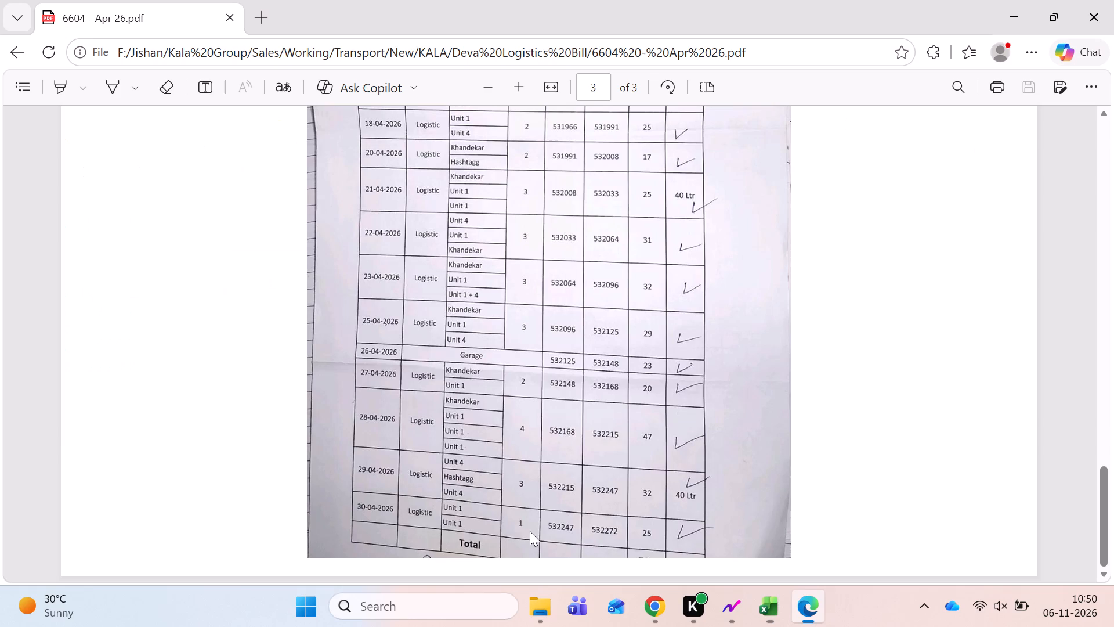
{"action": "scroll", "coordinate": [556, 384], "scroll_direction": "up", "scroll_amount": 11}
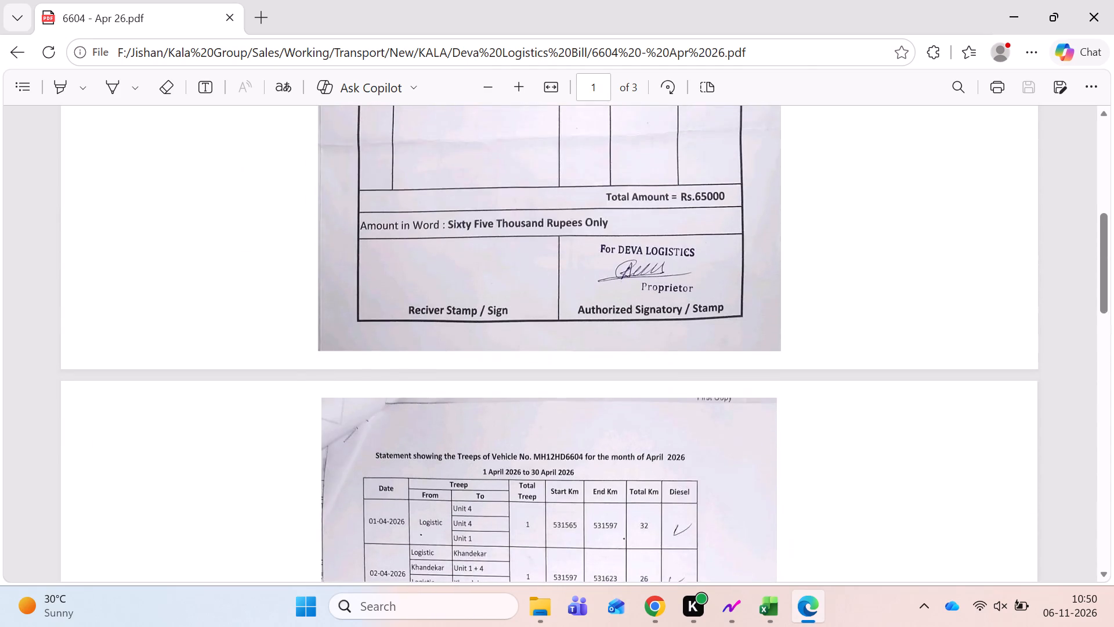
{"action": "scroll", "coordinate": [556, 384], "scroll_direction": "up", "scroll_amount": 4}
{"action": "scroll", "coordinate": [556, 384], "scroll_direction": "down", "scroll_amount": 5}
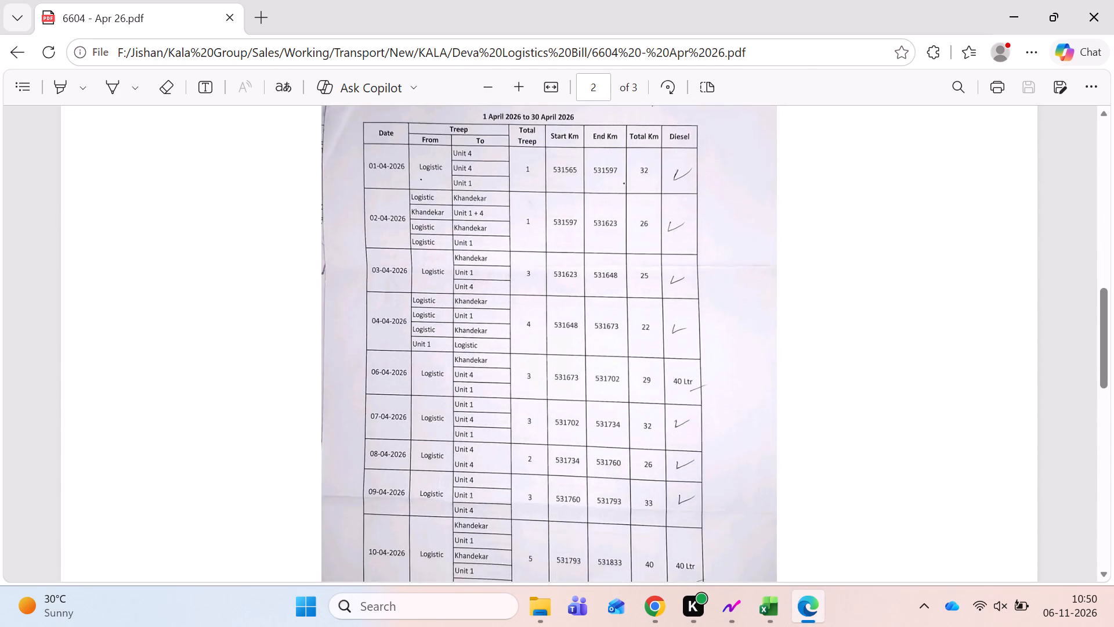
{"action": "scroll", "coordinate": [556, 384], "scroll_direction": "down", "scroll_amount": 6}
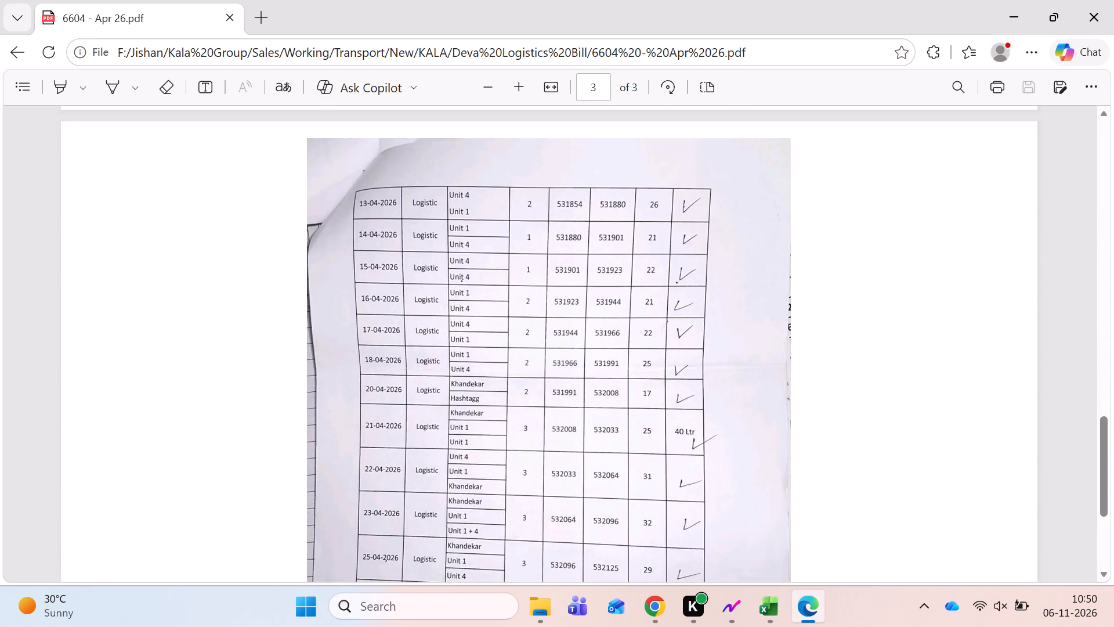
{"action": "scroll", "coordinate": [556, 384], "scroll_direction": "down", "scroll_amount": 4}
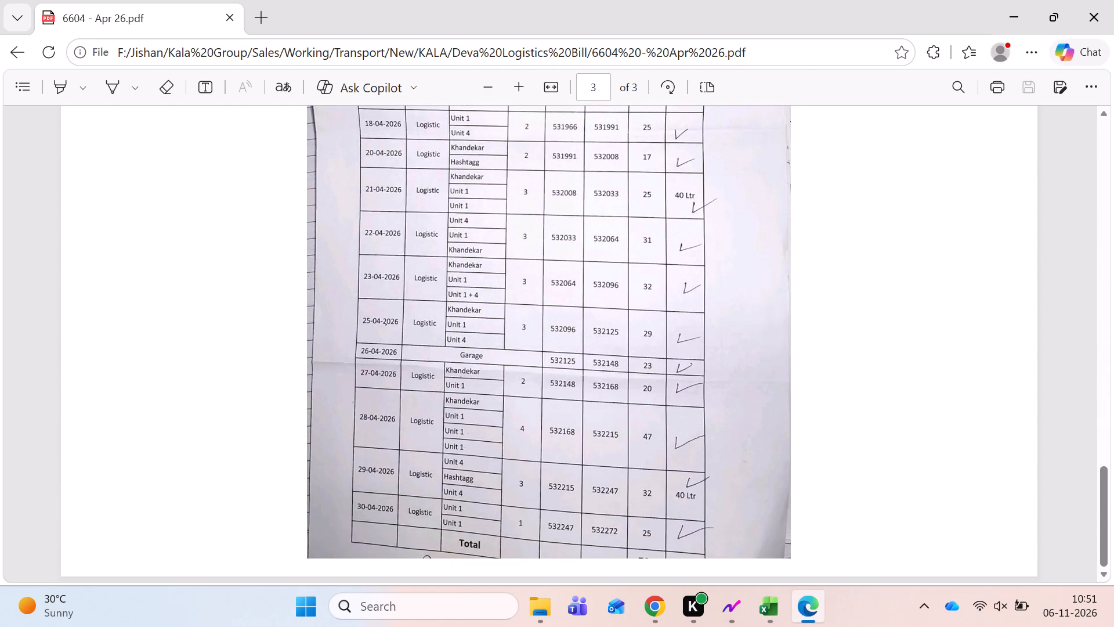
{"action": "key", "text": "alt+Tab"}
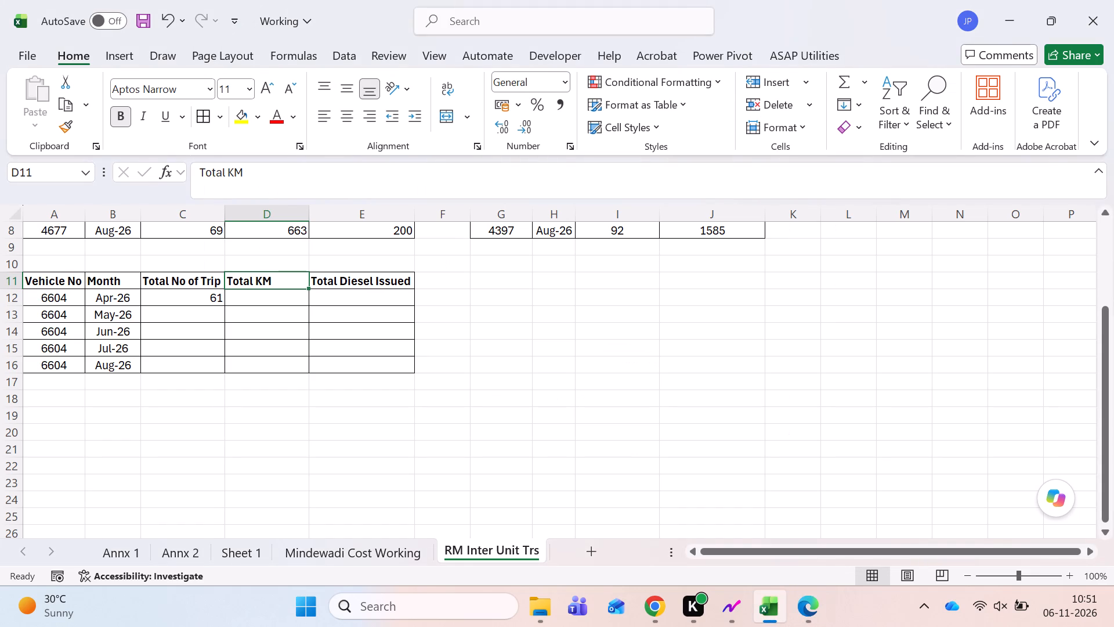
{"action": "key", "text": "Right"}
{"action": "key", "text": "Down"}
{"action": "type", "text": "2-"}
{"action": "key", "text": "BackSpace"}
{"action": "type", "text": "00"}
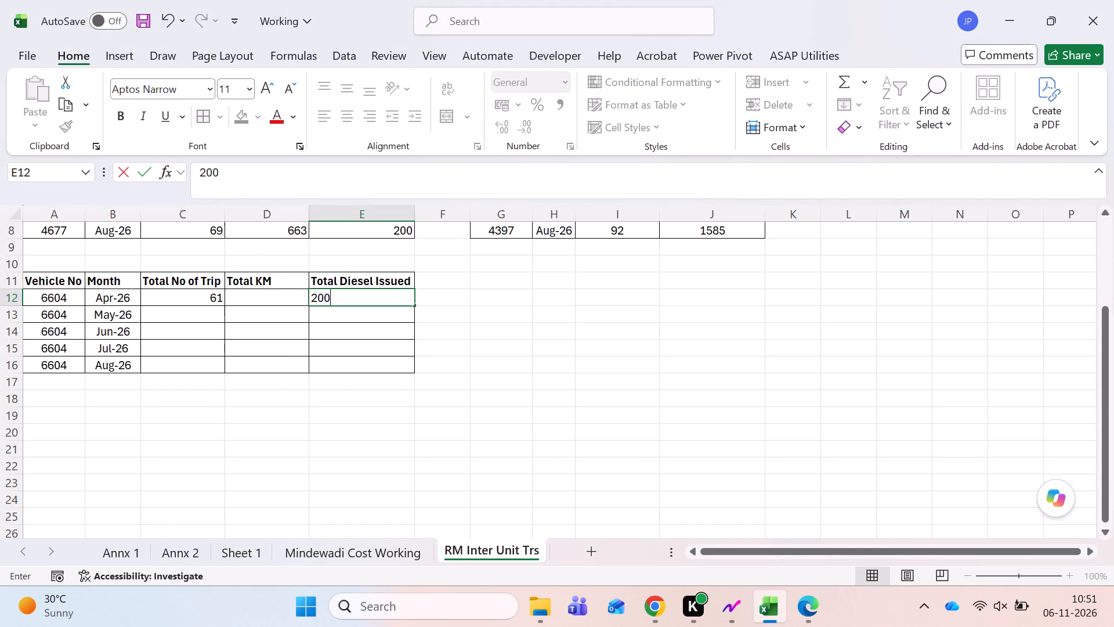
{"action": "key", "text": "Left"}
Build the 6604 table's Apr-26 Total KM formula from the bill's 1 to 7 April distances: =32+26+25+22+29+32.
{"action": "key", "text": "alt+Tab"}
{"action": "scroll", "coordinate": [525, 307], "scroll_direction": "up", "scroll_amount": 12}
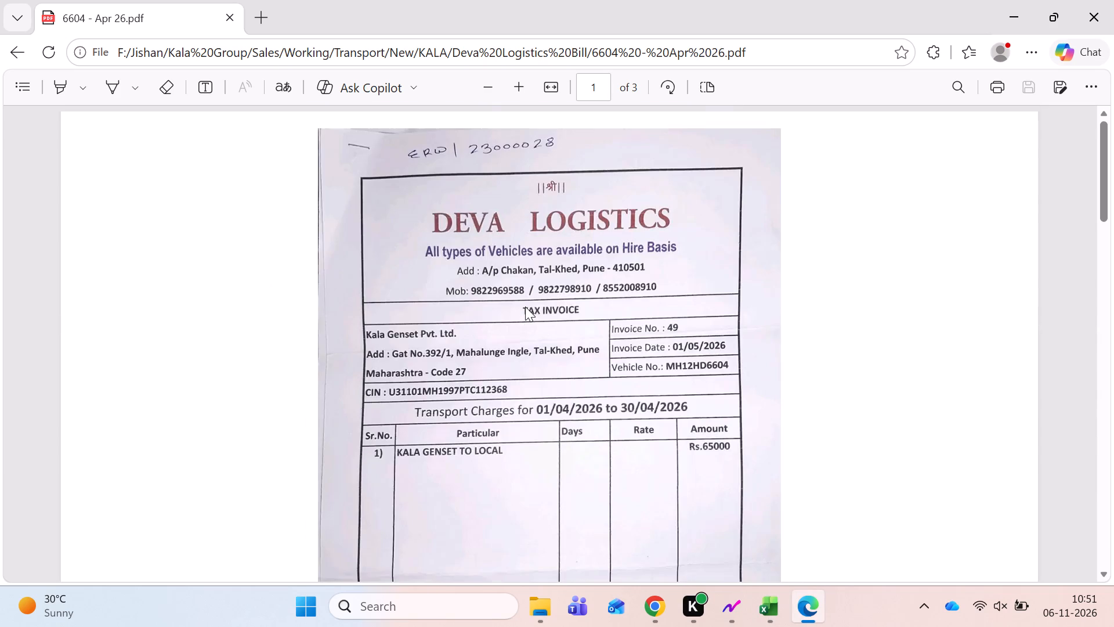
{"action": "scroll", "coordinate": [525, 307], "scroll_direction": "down", "scroll_amount": 6}
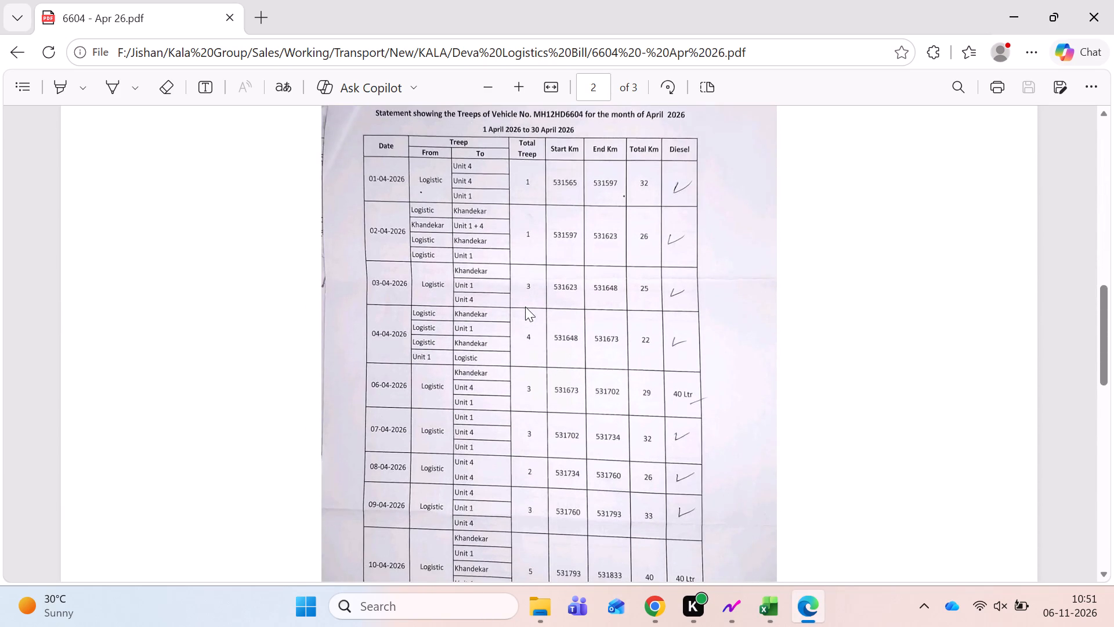
{"action": "scroll", "coordinate": [525, 307], "scroll_direction": "down", "scroll_amount": 2}
{"action": "key", "text": "alt+Tab"}
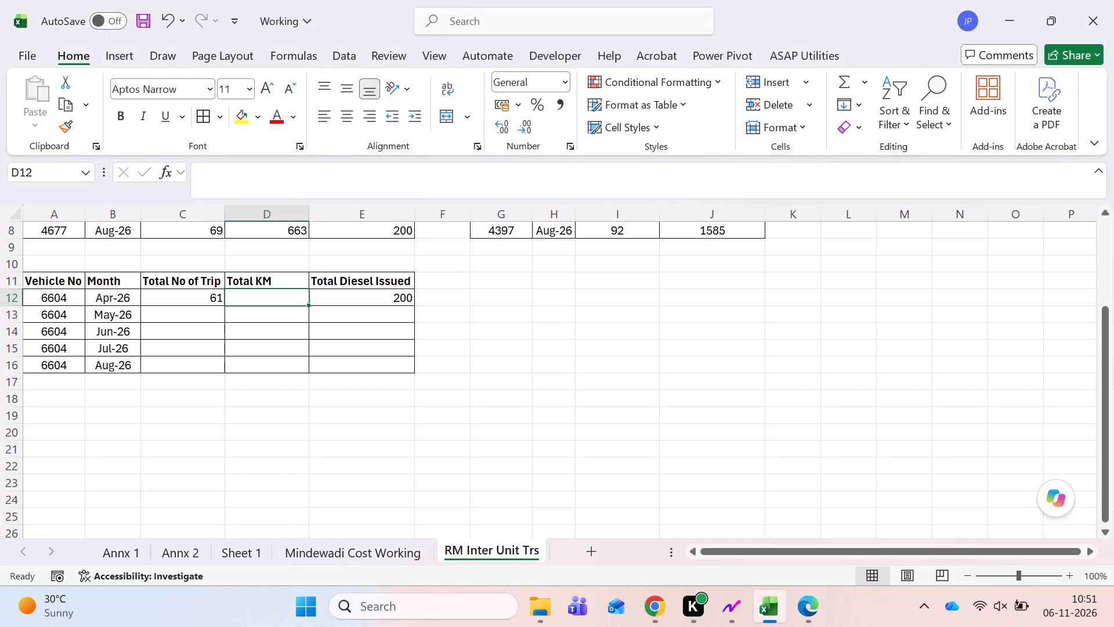
{"action": "type", "text": "=32+26+25"}
{"action": "key", "text": "Return"}
{"action": "key", "text": "Up"}
{"action": "key", "text": "alt+Tab"}
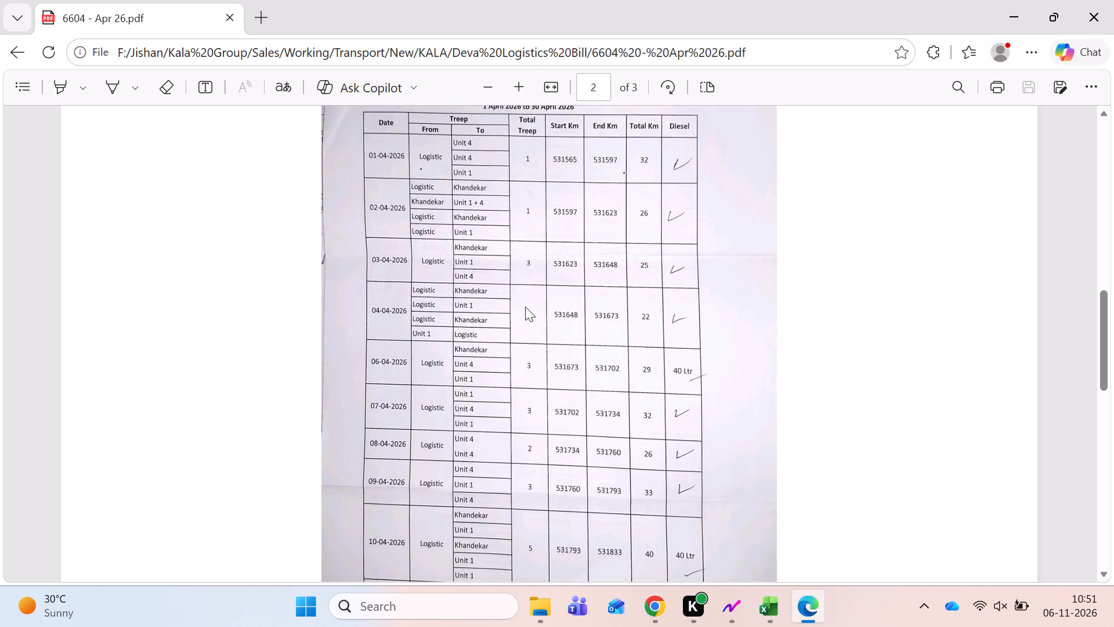
{"action": "key", "text": "alt+Tab"}
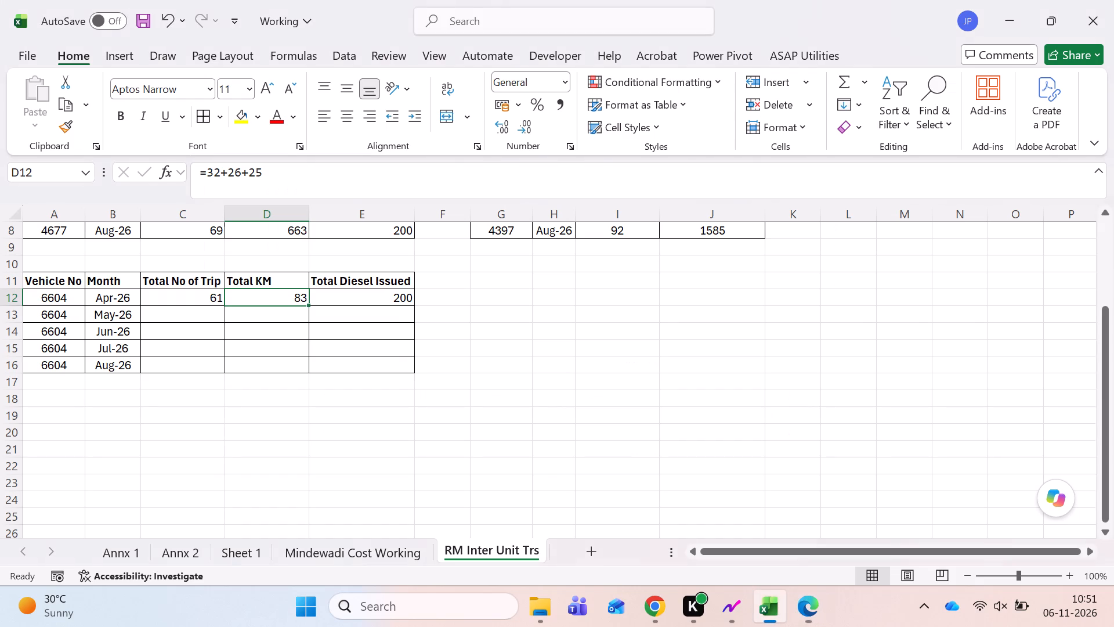
{"action": "key", "text": "F2"}
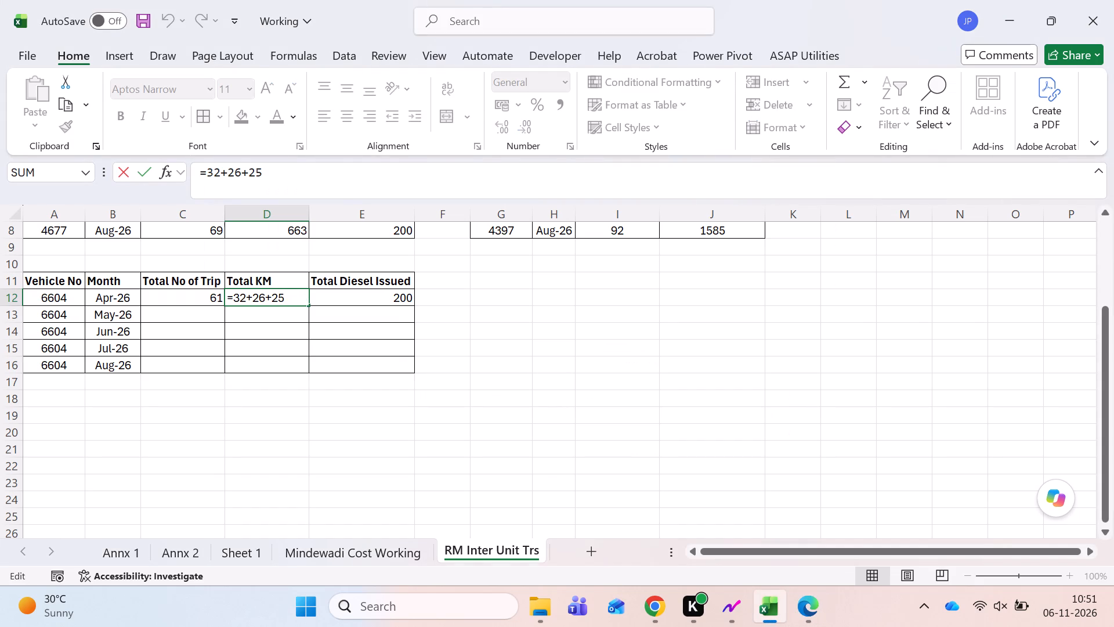
{"action": "type", "text": "+22+29+32"}
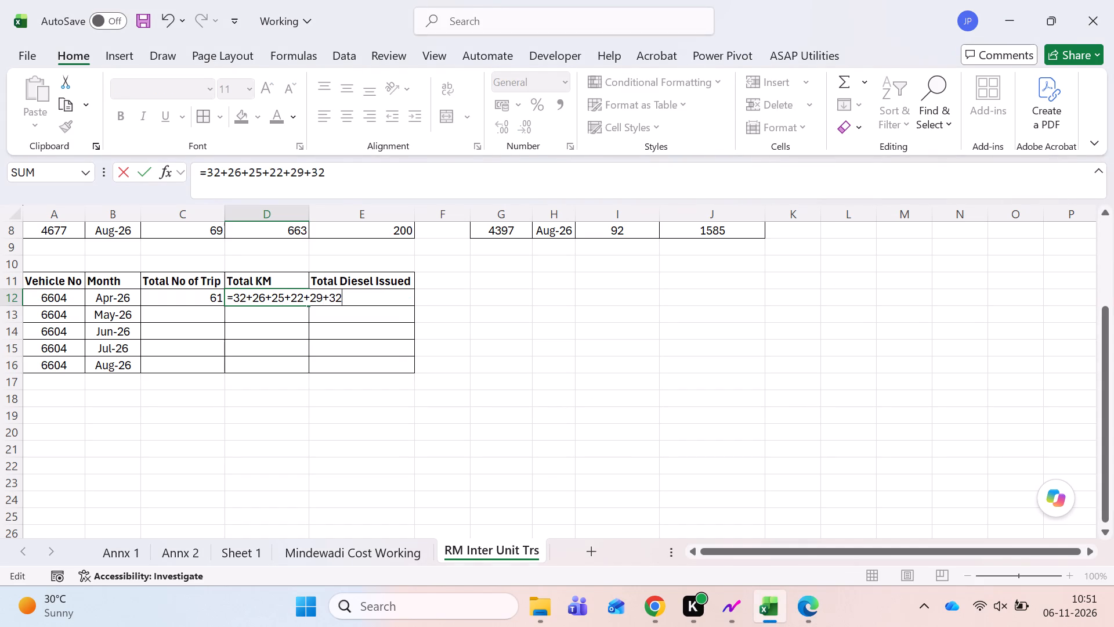
Extend the Apr-26 Total KM formula with the 8 to 11 April distances from the bill: +26+33+40+21.
{"action": "key", "text": "alt+Tab"}
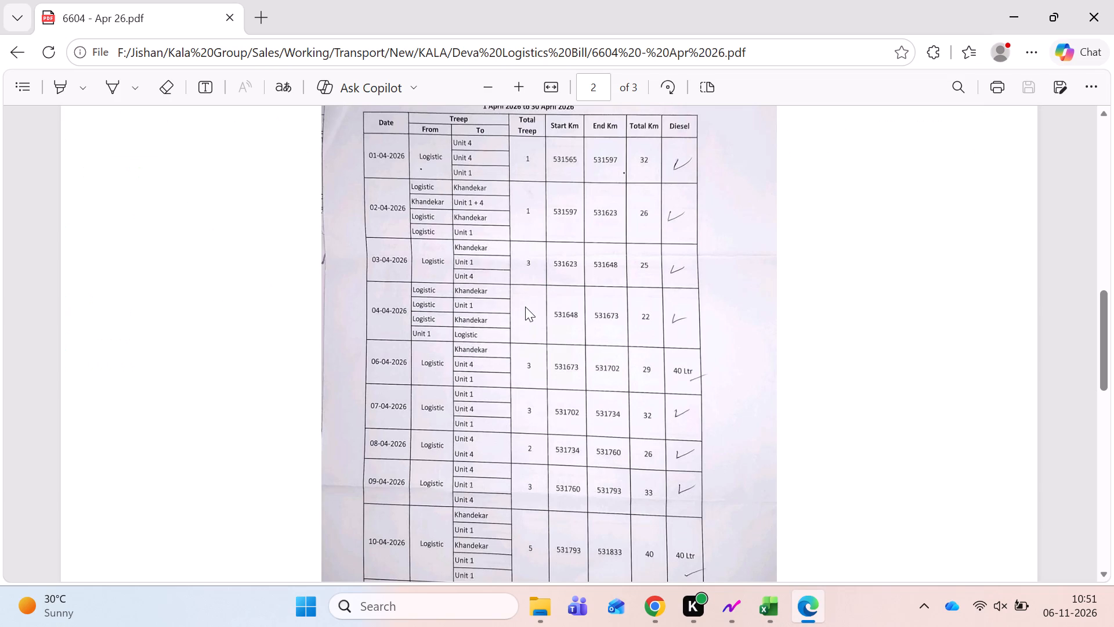
{"action": "key", "text": "alt+Tab"}
{"action": "type", "text": "+26+33+40"}
{"action": "key", "text": "alt+Tab"}
{"action": "scroll", "coordinate": [525, 307], "scroll_direction": "down", "scroll_amount": 2}
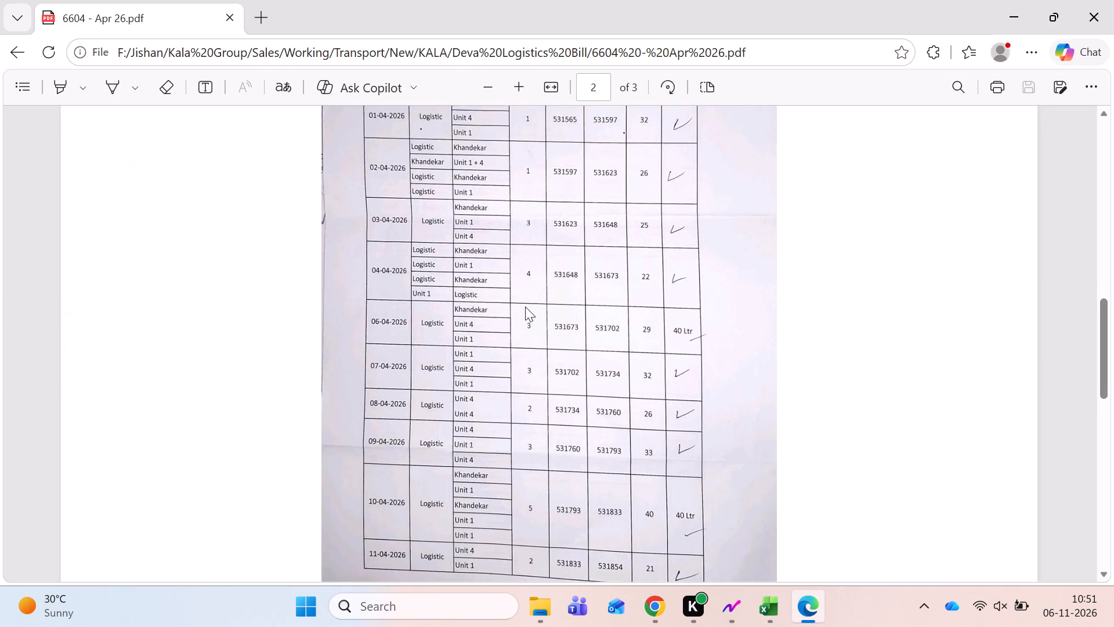
{"action": "scroll", "coordinate": [525, 307], "scroll_direction": "down", "scroll_amount": 1}
{"action": "key", "text": "alt+Tab"}
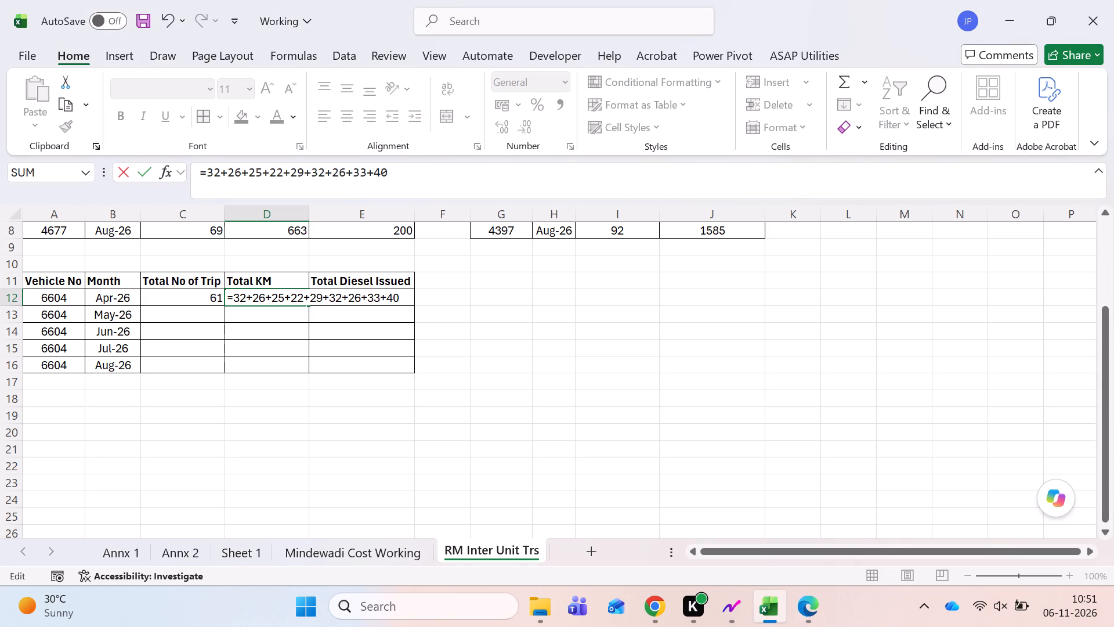
{"action": "type", "text": "+21"}
Append the 13 to 22 April distances from page 3 of the bill to the Total KM formula: +26+21+22+21+22+25+17+25+31.
{"action": "key", "text": "alt+Tab"}
{"action": "scroll", "coordinate": [525, 307], "scroll_direction": "down", "scroll_amount": 2}
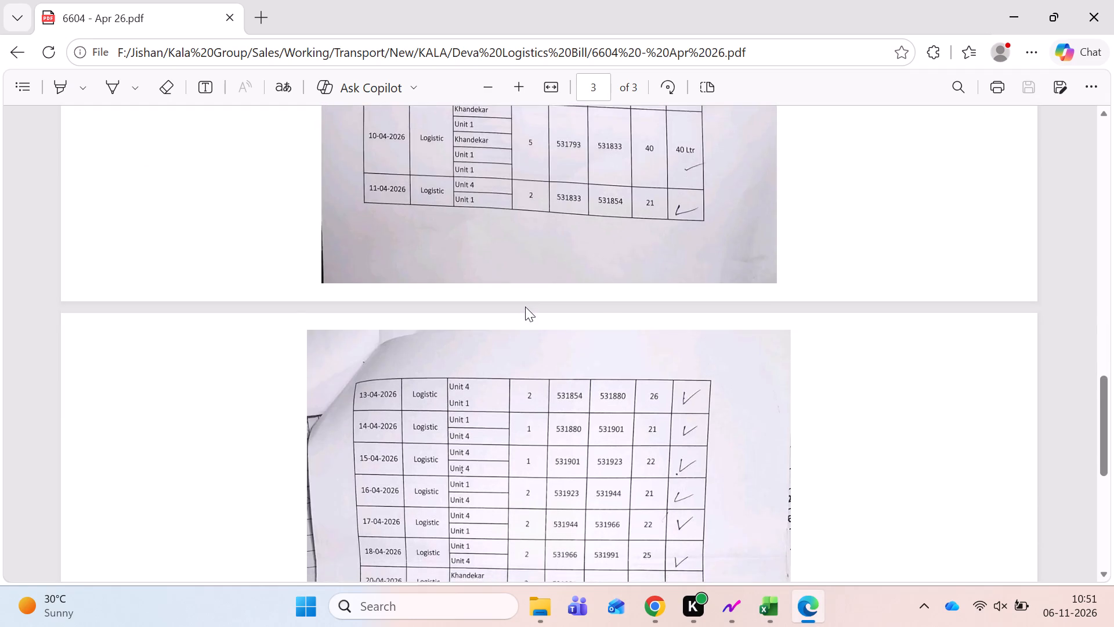
{"action": "scroll", "coordinate": [525, 307], "scroll_direction": "down", "scroll_amount": 3}
{"action": "key", "text": "alt+Tab"}
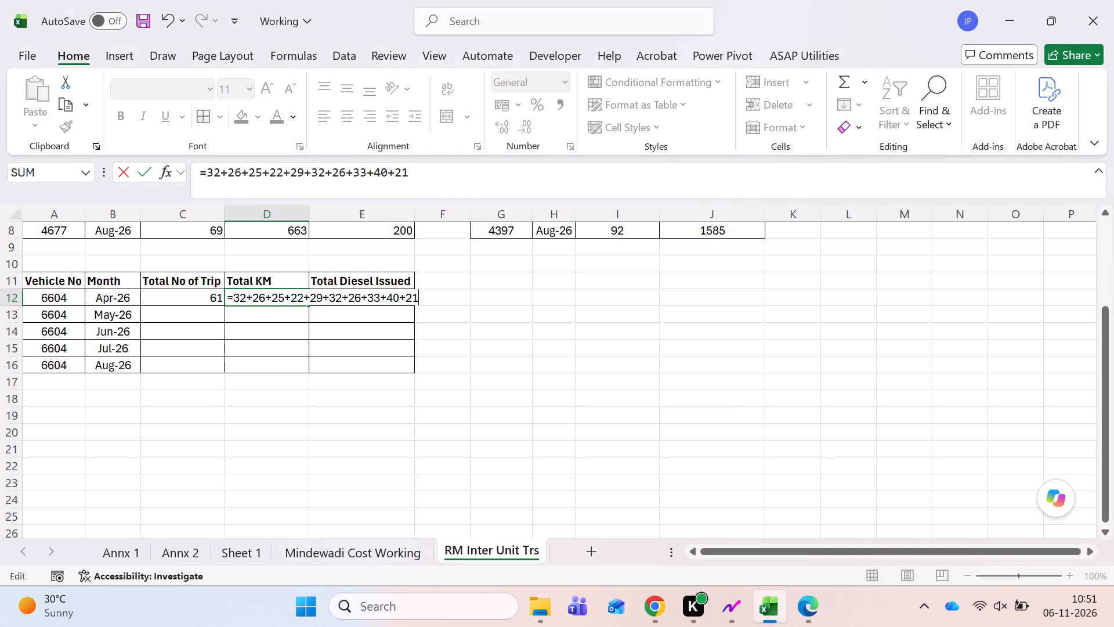
{"action": "type", "text": "+26+21+22"}
{"action": "key", "text": "alt+Tab"}
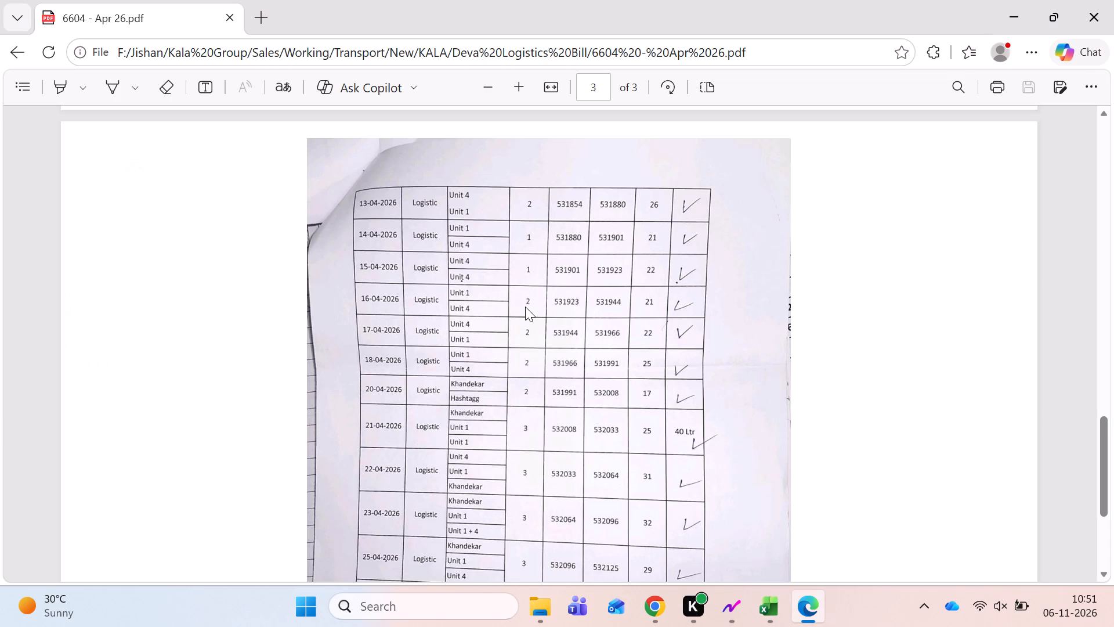
{"action": "key", "text": "alt+Tab"}
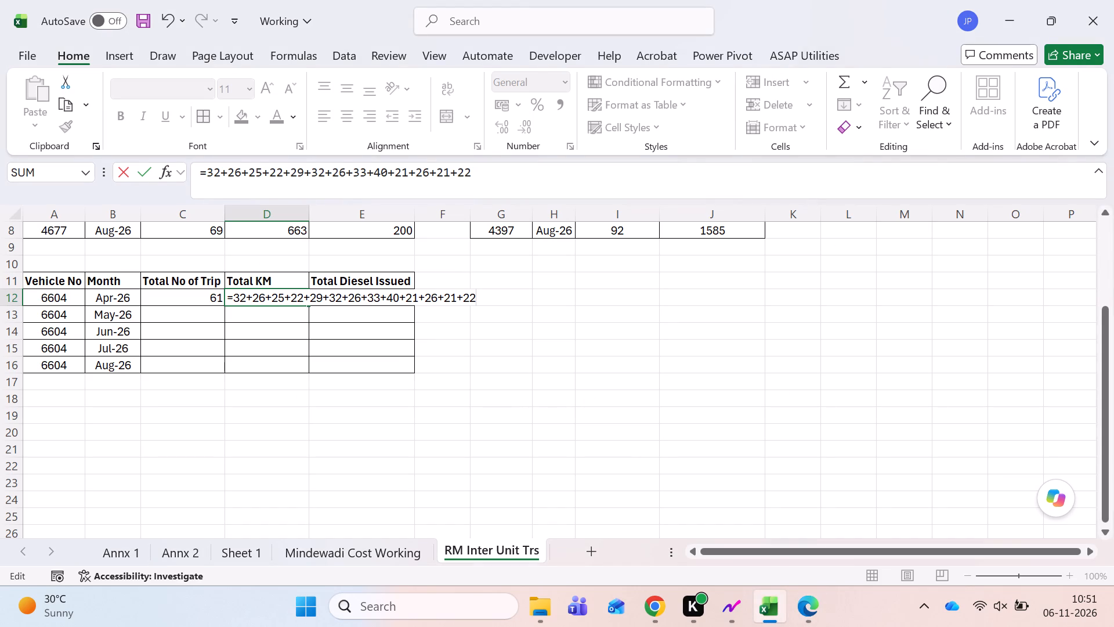
{"action": "type", "text": "+21+22+25"}
{"action": "key", "text": "alt+Tab"}
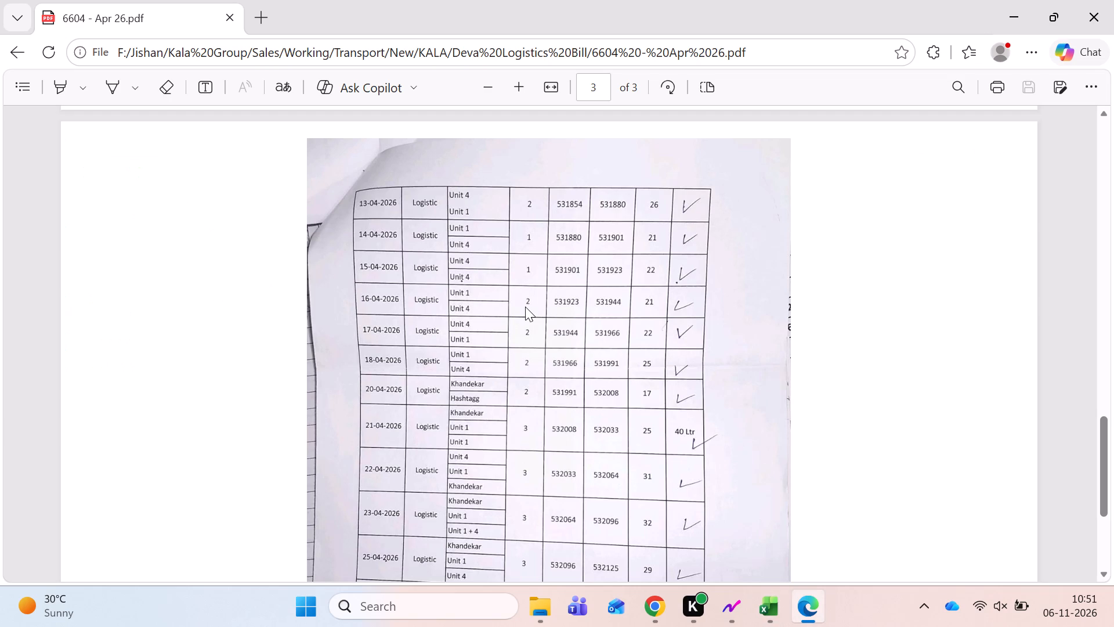
{"action": "key", "text": "alt+Tab"}
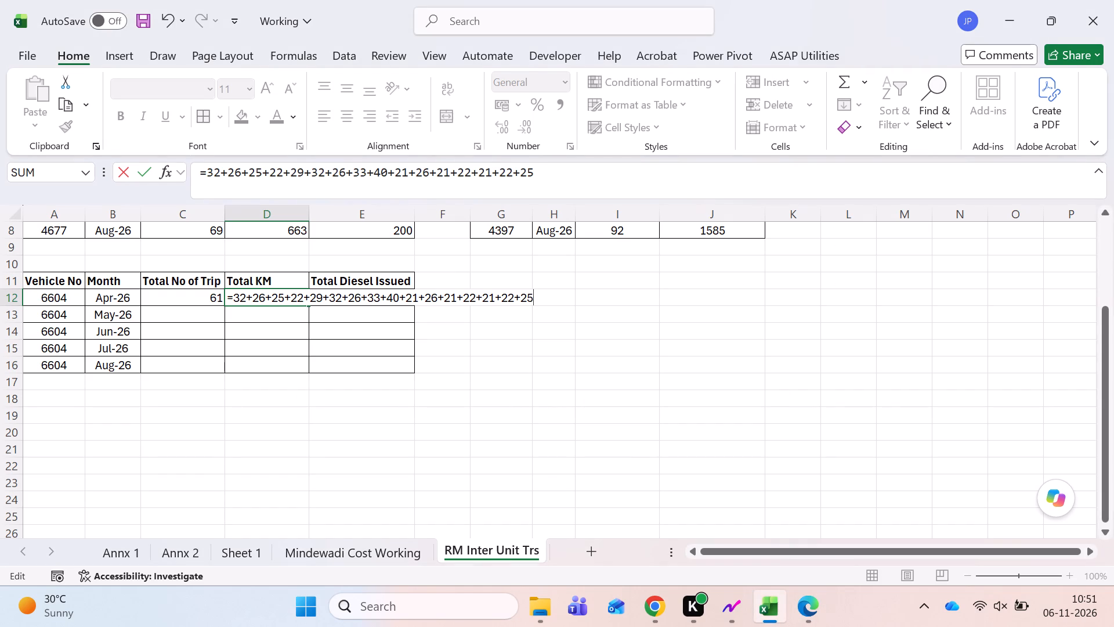
{"action": "type", "text": "+17+25+31"}
Add the 23 and 25 April distances from the bill to the Total KM formula: +32+29.
{"action": "key", "text": "alt+Tab"}
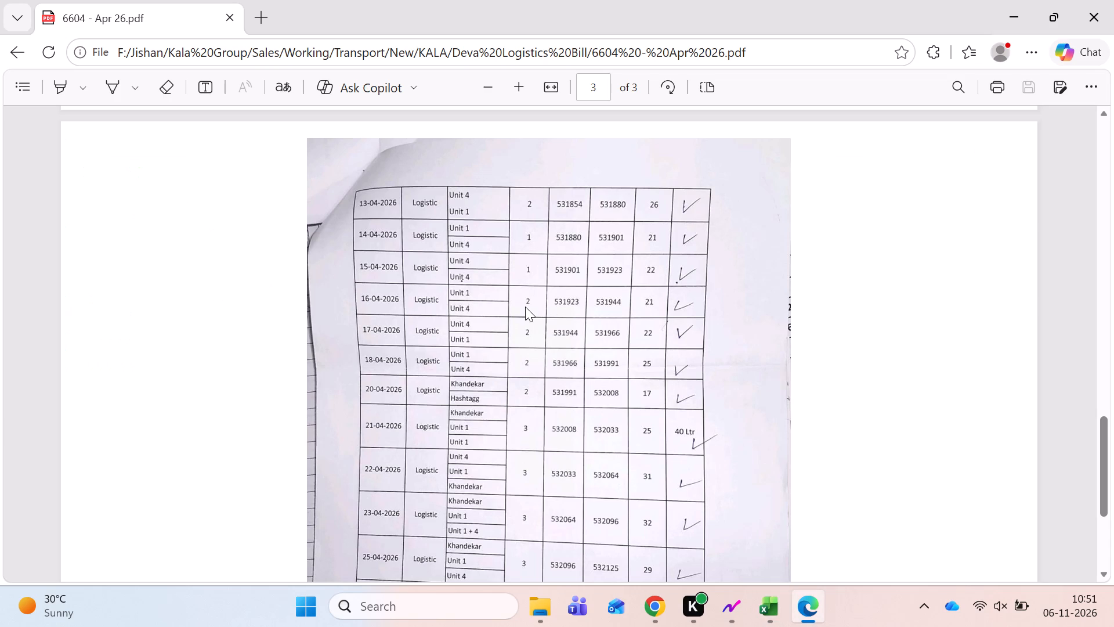
{"action": "key", "text": "alt+Tab"}
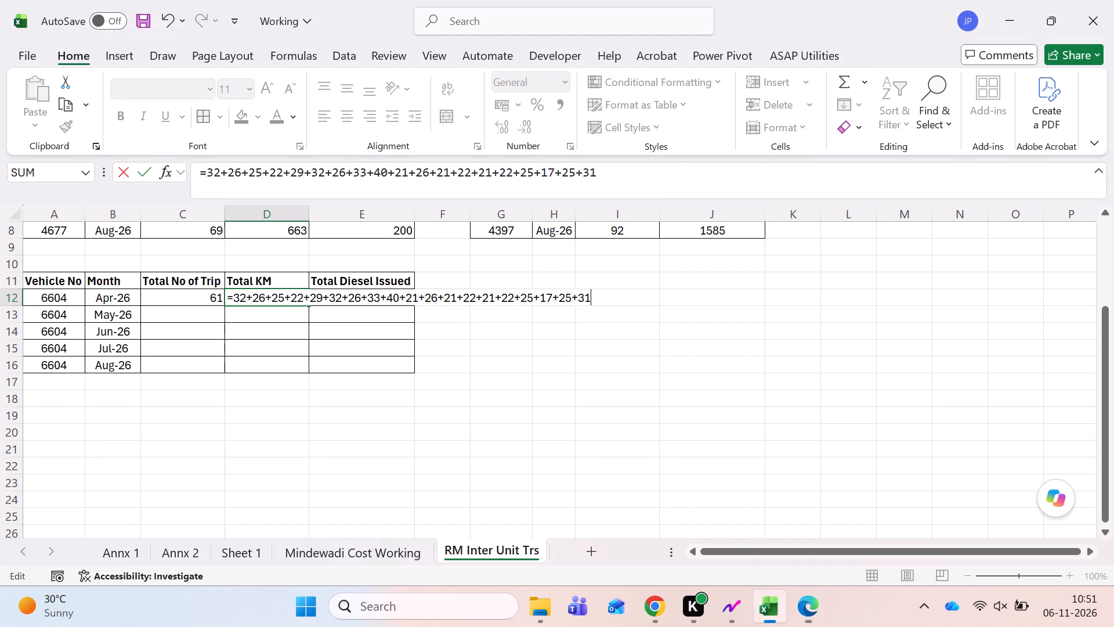
{"action": "type", "text": "+32+"}
{"action": "type", "text": "39"}
{"action": "key", "text": "alt+Tab"}
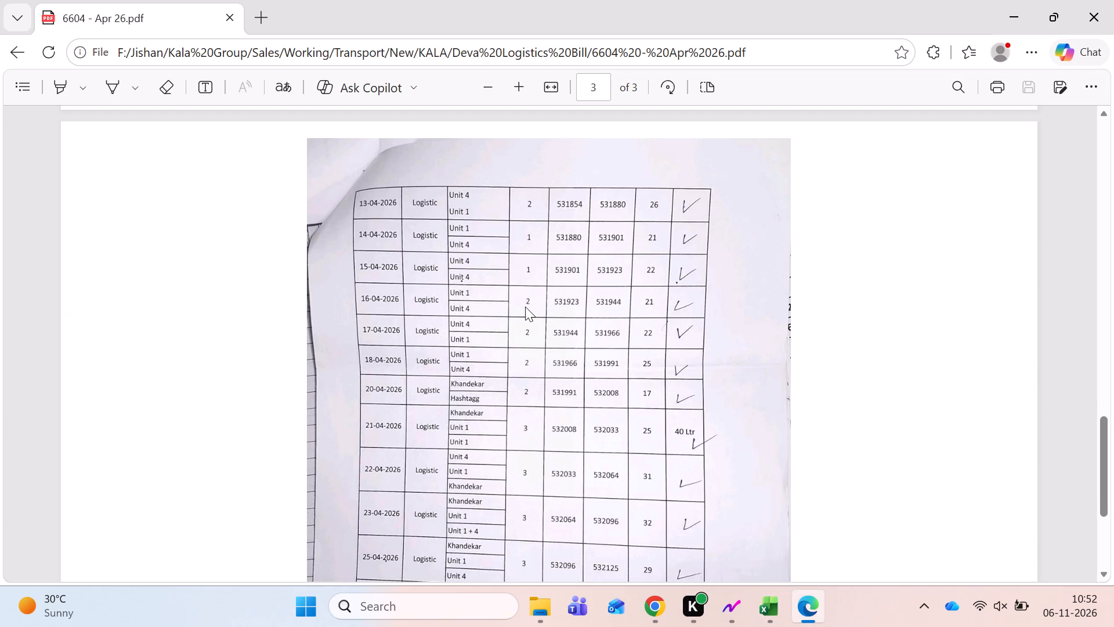
{"action": "key", "text": "alt+Tab"}
{"action": "key", "text": "BackSpace"}
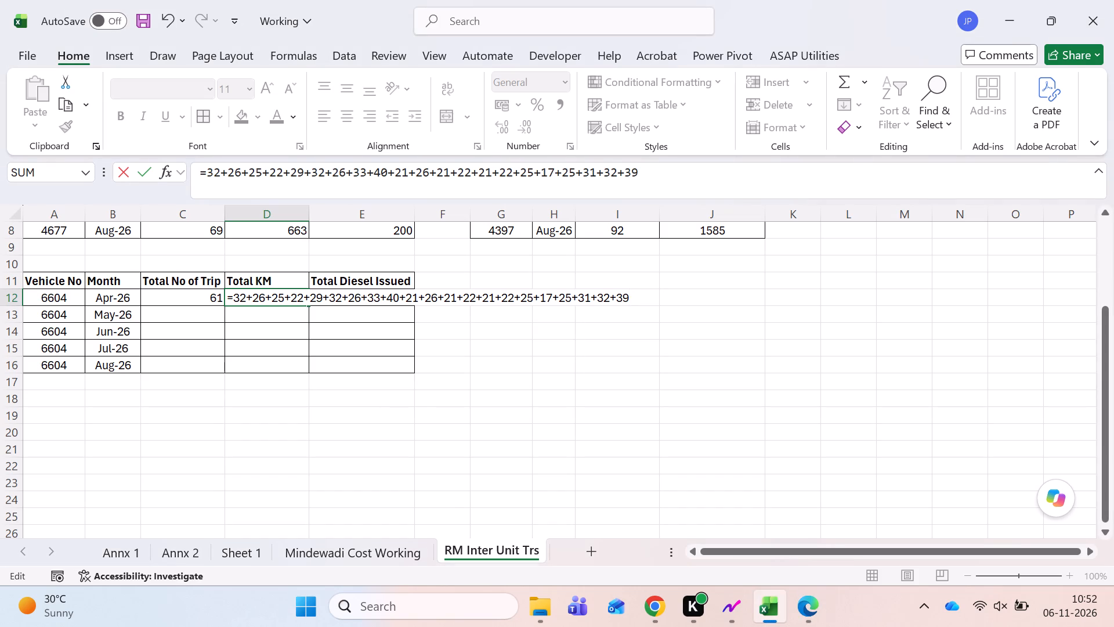
{"action": "key", "text": "BackSpace"}
{"action": "type", "text": "29"}
Complete the Apr-26 Total KM formula with the bill's 26 to 30 April distances: +23+20+47+32+25.
{"action": "key", "text": "alt+Tab"}
{"action": "scroll", "coordinate": [525, 307], "scroll_direction": "down", "scroll_amount": 2}
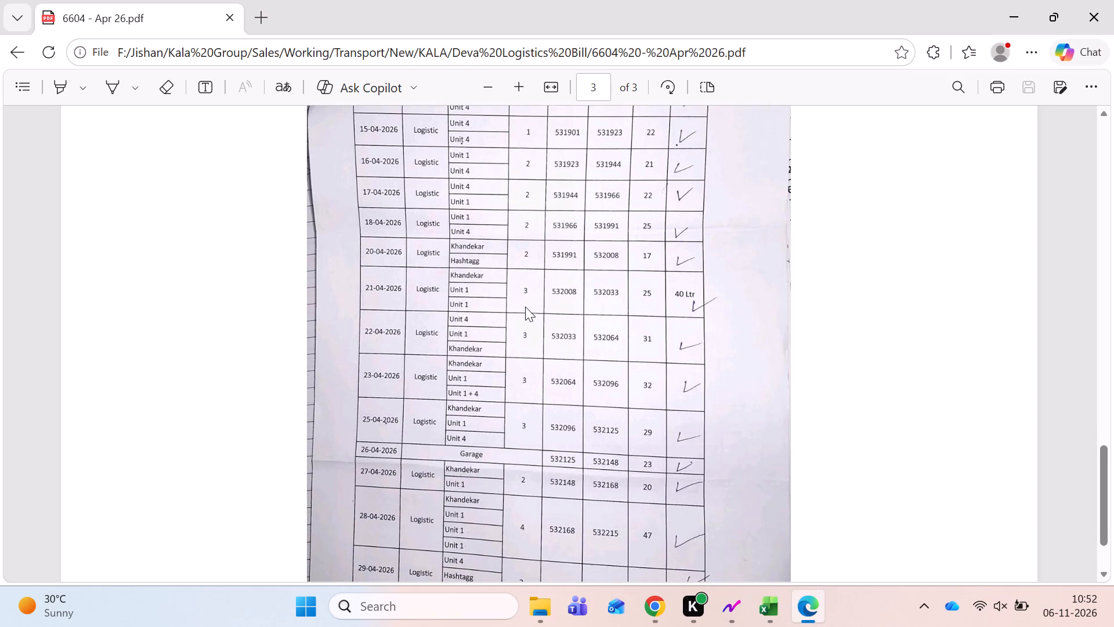
{"action": "scroll", "coordinate": [525, 307], "scroll_direction": "down", "scroll_amount": 4}
{"action": "key", "text": "alt+Tab"}
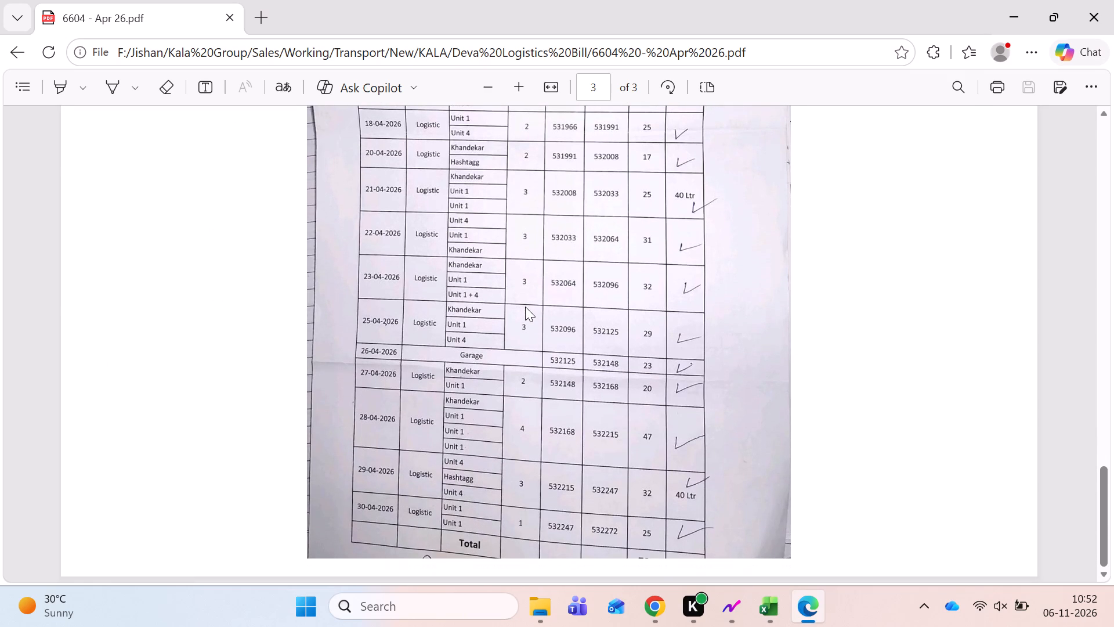
{"action": "type", "text": "+23+20"}
{"action": "key", "text": "alt+Tab"}
{"action": "key", "text": "alt+Tab"}
{"action": "type", "text": "+47+32"}
{"action": "key", "text": "alt+Tab"}
{"action": "key", "text": "alt+Tab"}
{"action": "type", "text": "+25"}
{"action": "key", "text": "Return"}
Replace the Apr-26 Total KM formula in the 6604 table with its plain value using Paste Special Values.
{"action": "key", "text": "Up"}
{"action": "key", "text": "ctrl+c"}
{"action": "key", "text": "alt+e"}
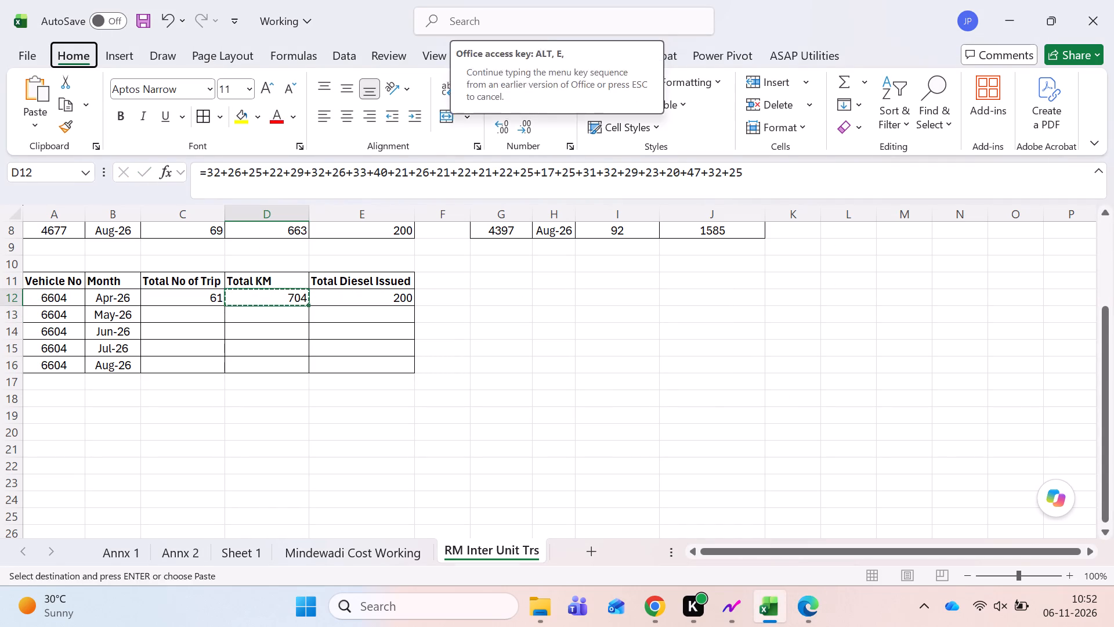
{"action": "type", "text": "sv"}
{"action": "key", "text": "Return"}
{"action": "key", "text": "Escape"}
Save the Working workbook and move to the May-26 Total KM cell of the 6604 table.
{"action": "scroll", "coordinate": [525, 307], "scroll_direction": "up", "scroll_amount": 3}
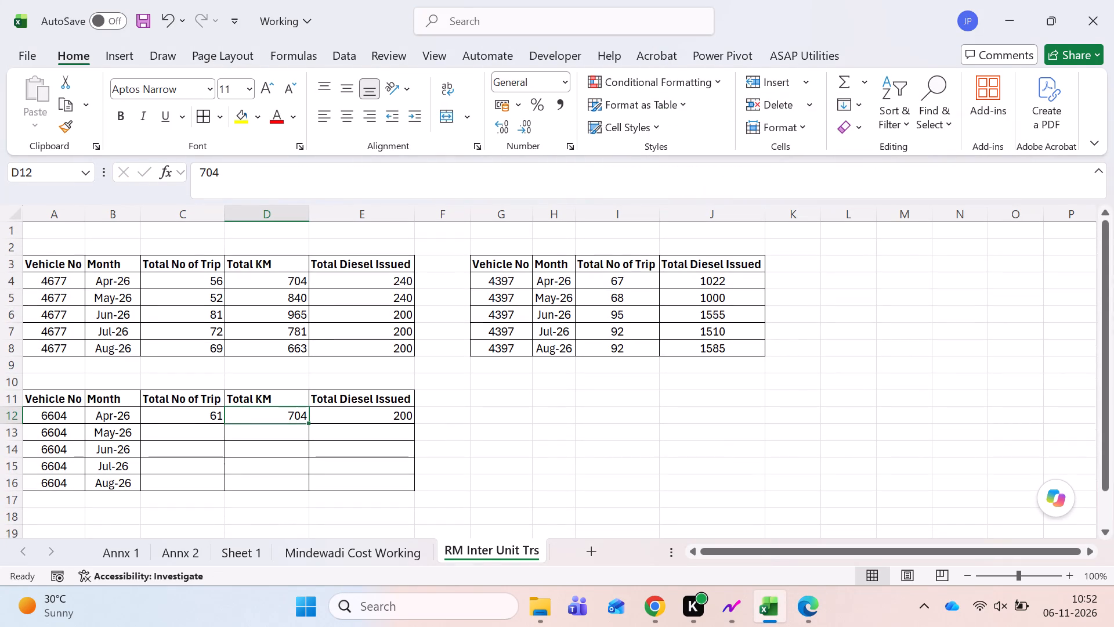
{"action": "key", "text": "ctrl+s"}
{"action": "key", "text": "Down"}
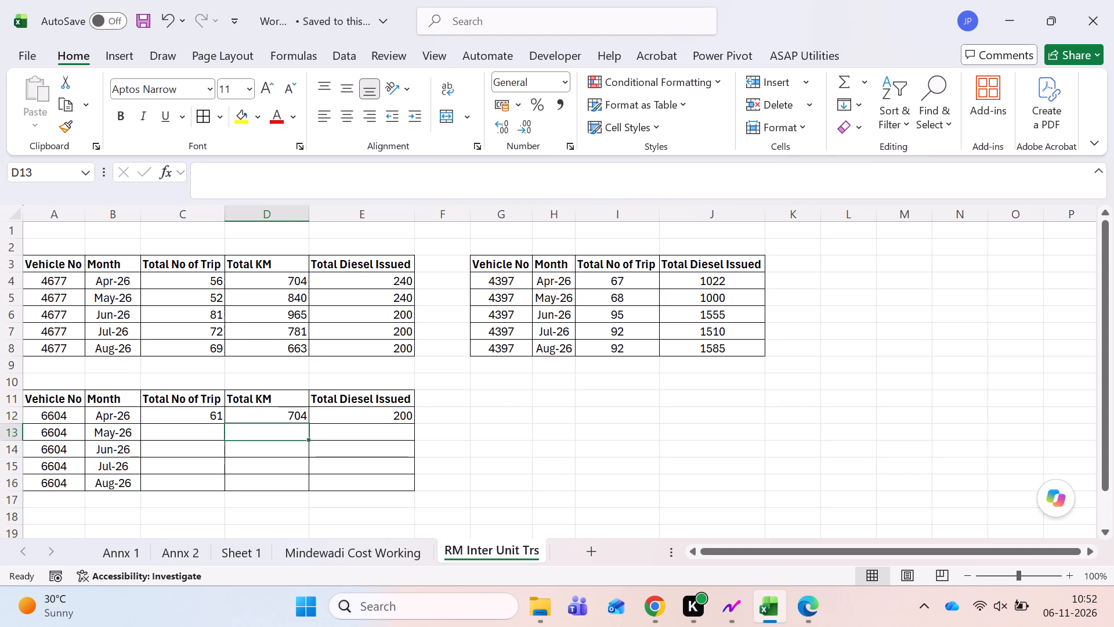
Move to the May-26 month cell of the 6604 table and save the workbook.
{"action": "key", "text": "ctrl+Left"}
{"action": "key", "text": "ctrl+Left"}
{"action": "key", "text": "Right"}
{"action": "key", "text": "Right"}
{"action": "key", "text": "Left"}
{"action": "key", "text": "Left"}
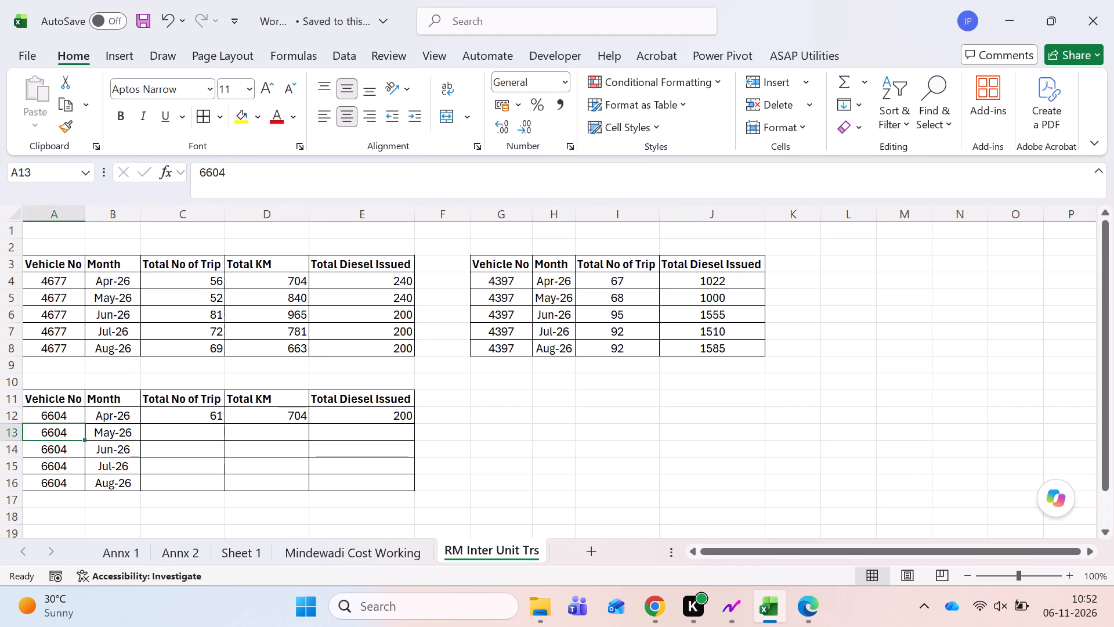
{"action": "key", "text": "Right"}
{"action": "key", "text": "ctrl+s"}
Close the 6604 April bill and open the 6604 - Aug 26 bill from the Deva Logistics Bill folder at its Total row.
{"action": "key", "text": "alt+Tab"}
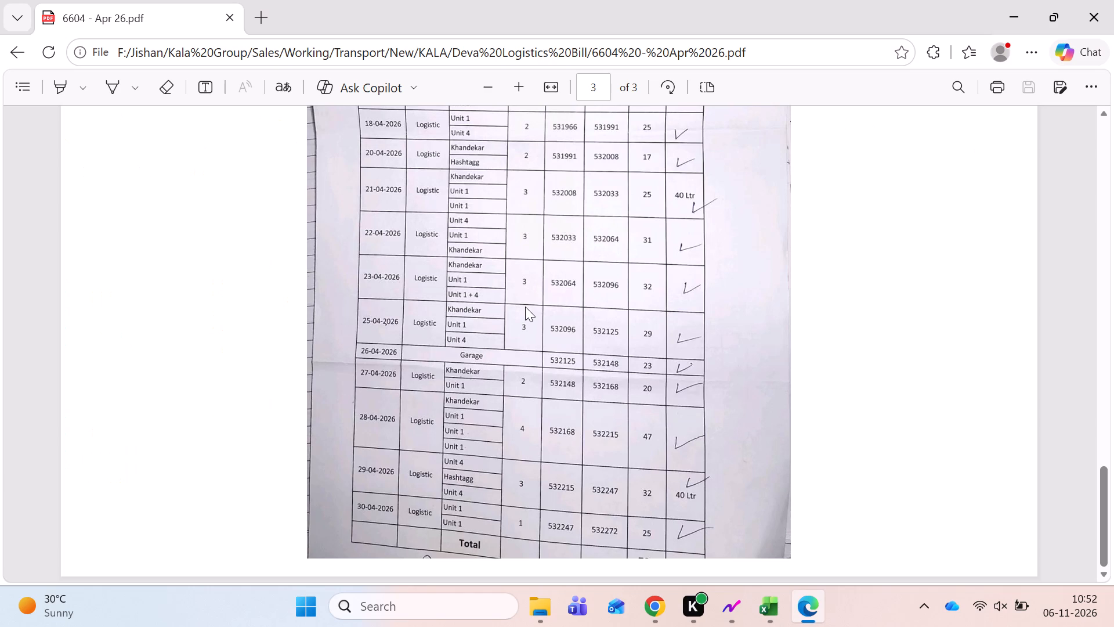
{"action": "key", "text": "alt+F4"}
{"action": "key", "text": "alt+Tab"}
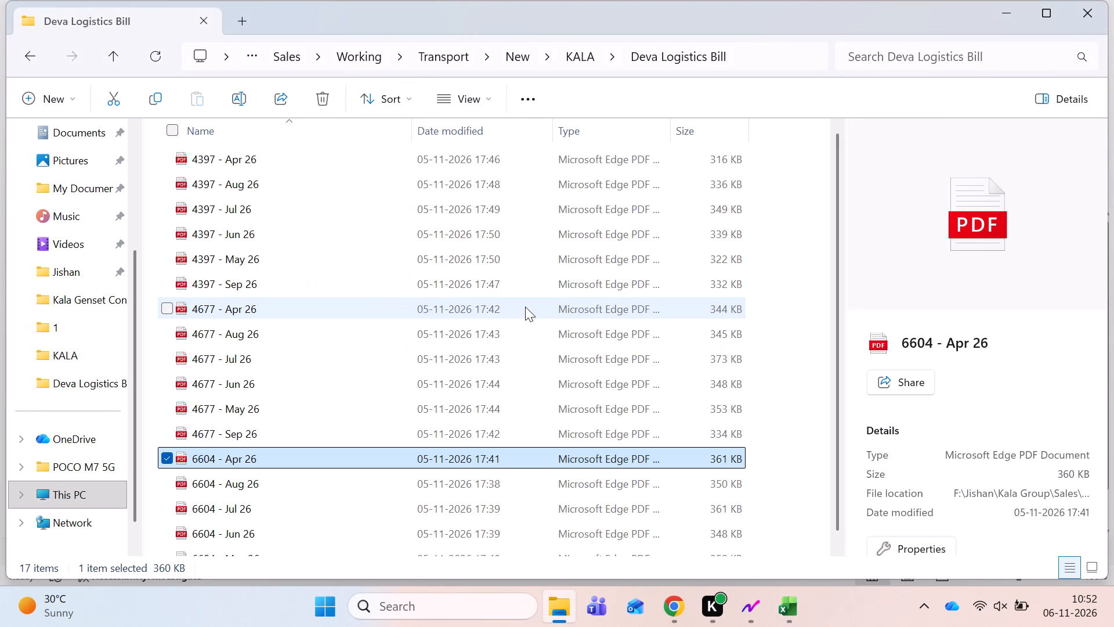
{"action": "key", "text": "Down"}
{"action": "key", "text": "Return"}
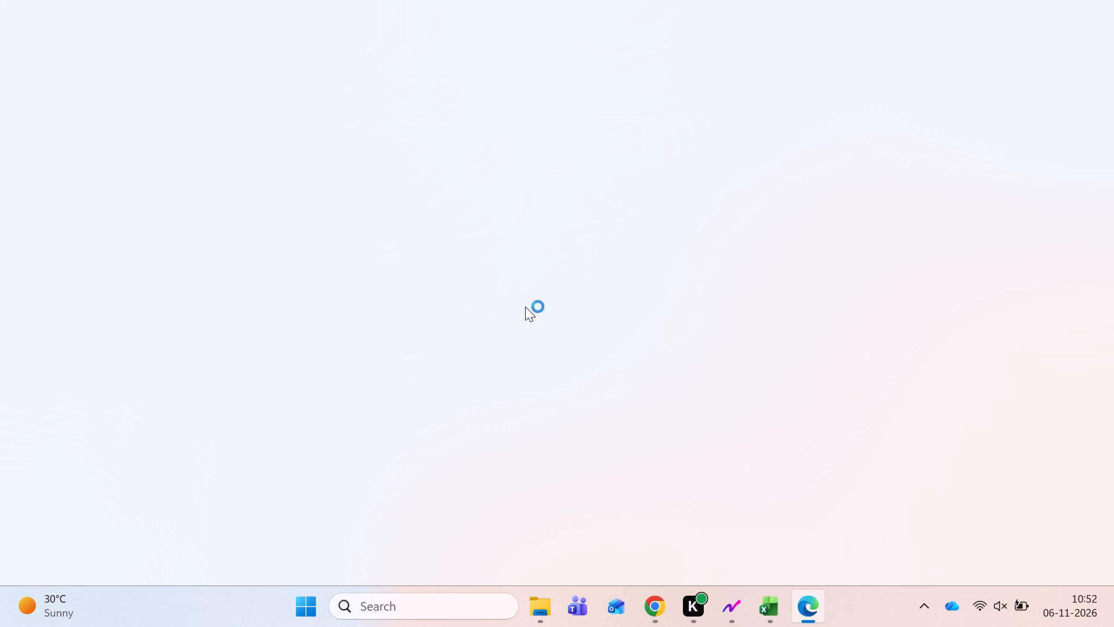
{"action": "scroll", "coordinate": [525, 307], "scroll_direction": "down", "scroll_amount": 4}
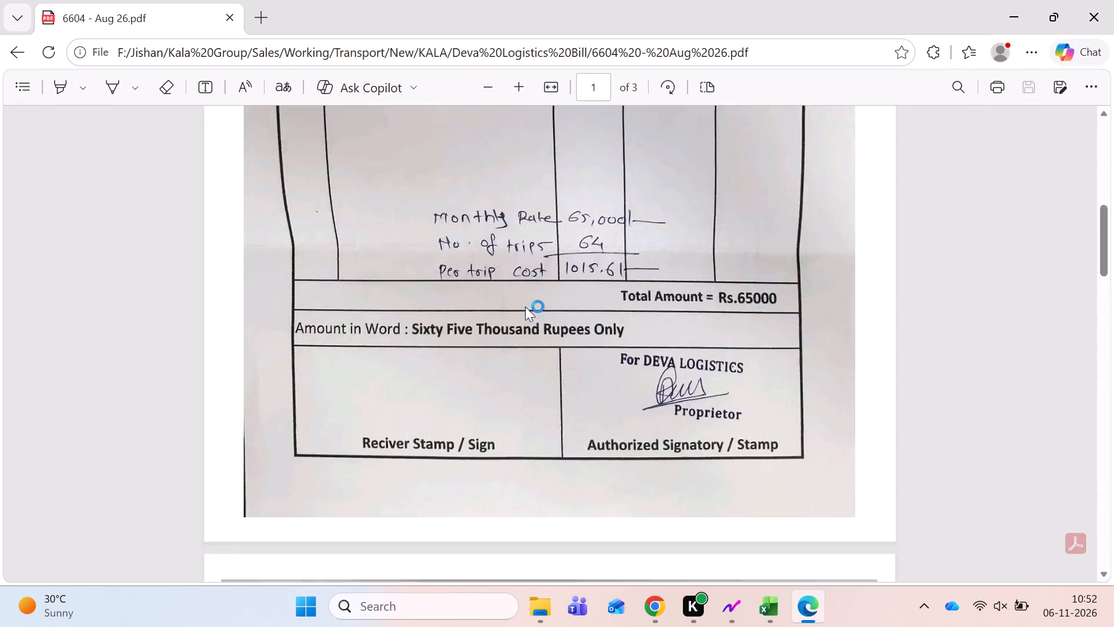
{"action": "scroll", "coordinate": [525, 307], "scroll_direction": "down", "scroll_amount": 14}
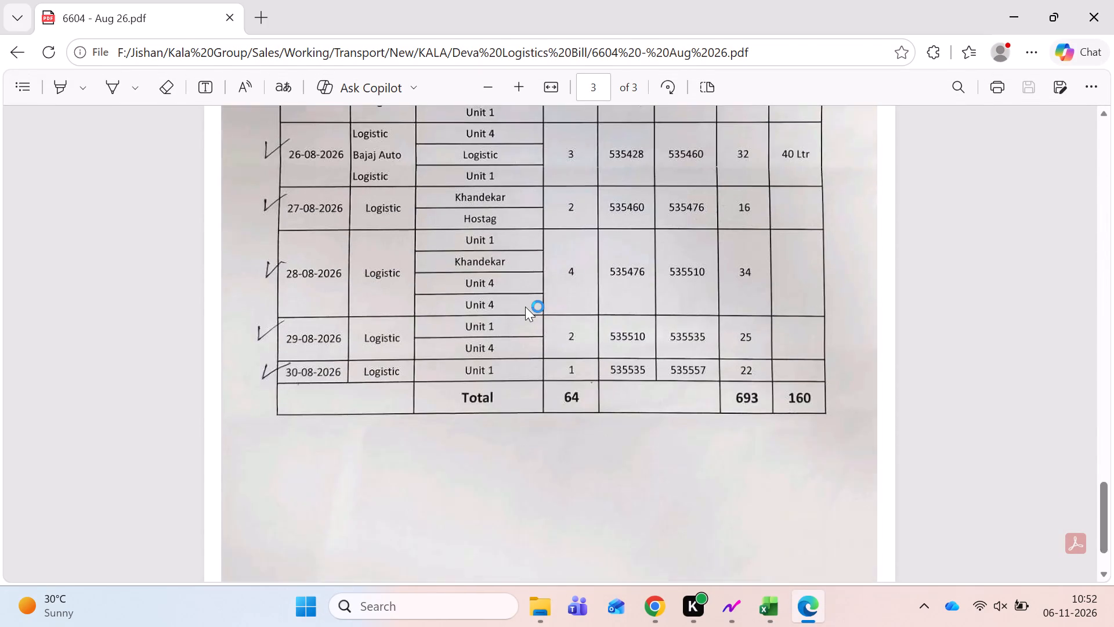
{"action": "scroll", "coordinate": [525, 307], "scroll_direction": "down", "scroll_amount": 2}
Enter the Aug-26 totals from the bill in the 6604 table: 64 trips, 693 km and 160 diesel.
{"action": "key", "text": "alt+Tab"}
{"action": "key", "text": "alt+Tab"}
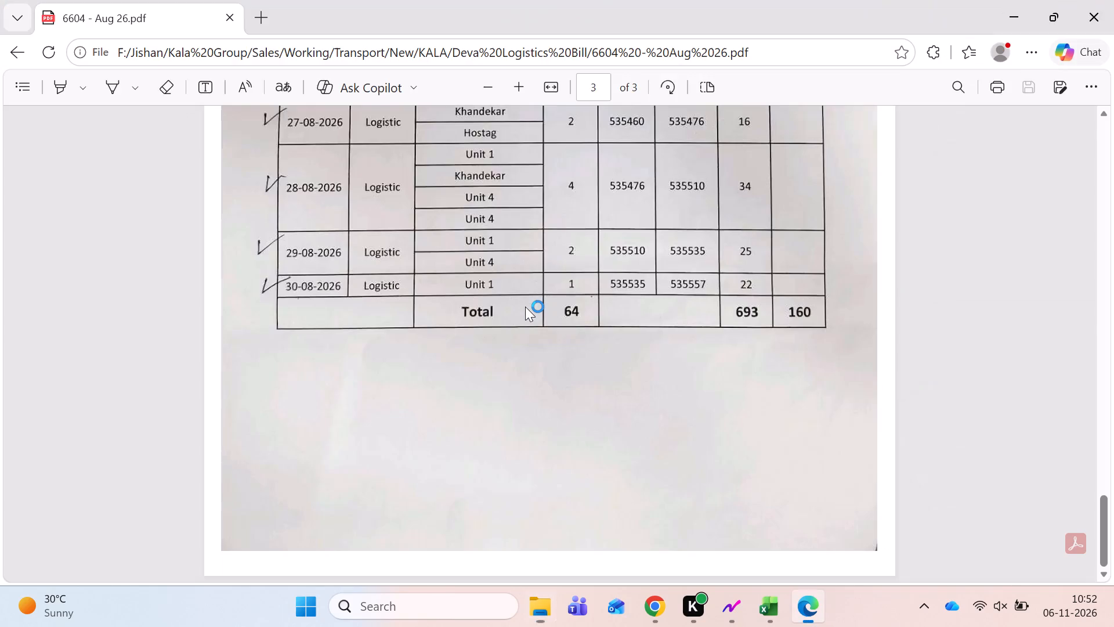
{"action": "key", "text": "alt+Tab"}
{"action": "key", "text": "alt+Tab"}
{"action": "key", "text": "Down"}
{"action": "key", "text": "Down"}
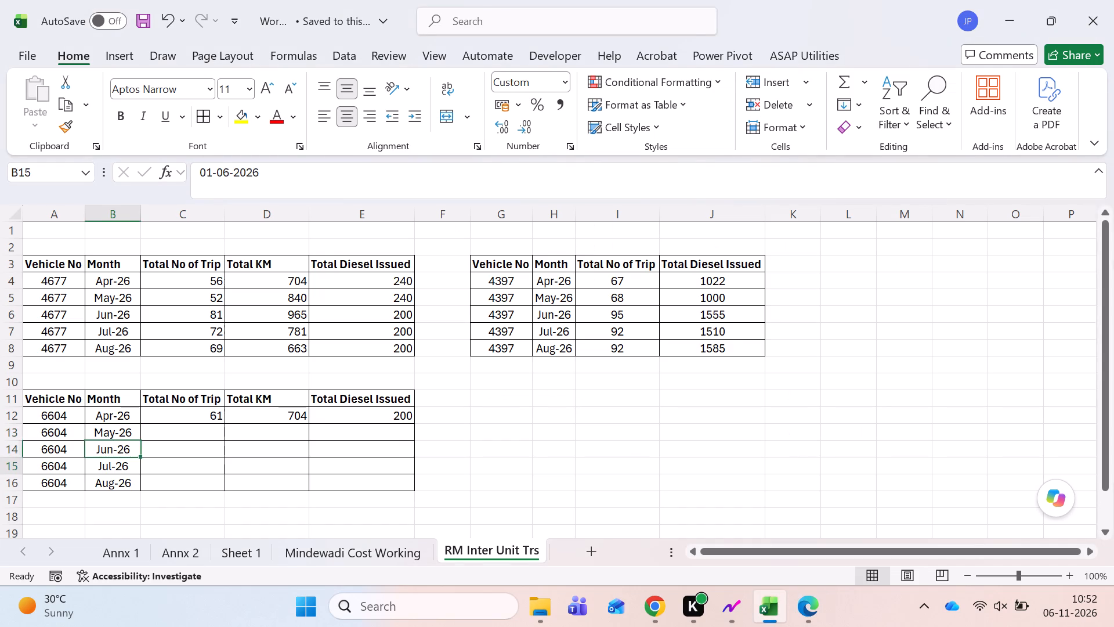
{"action": "key", "text": "Down"}
{"action": "key", "text": "Right"}
{"action": "type", "text": "64"}
{"action": "key", "text": "Right"}
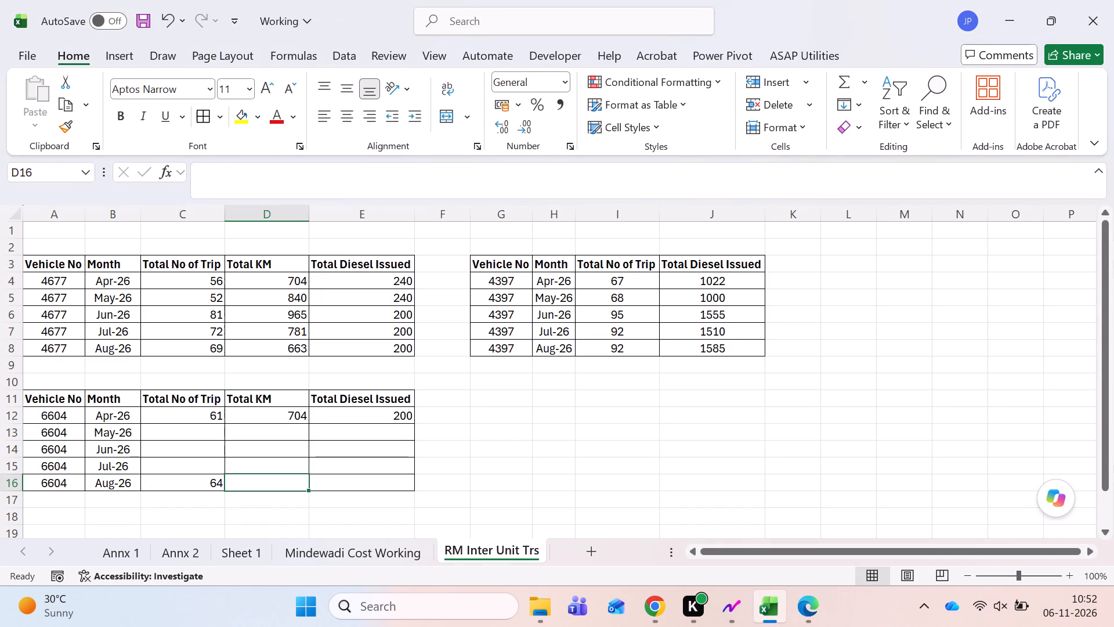
{"action": "type", "text": "693"}
{"action": "key", "text": "Right"}
{"action": "key", "text": "alt+Tab"}
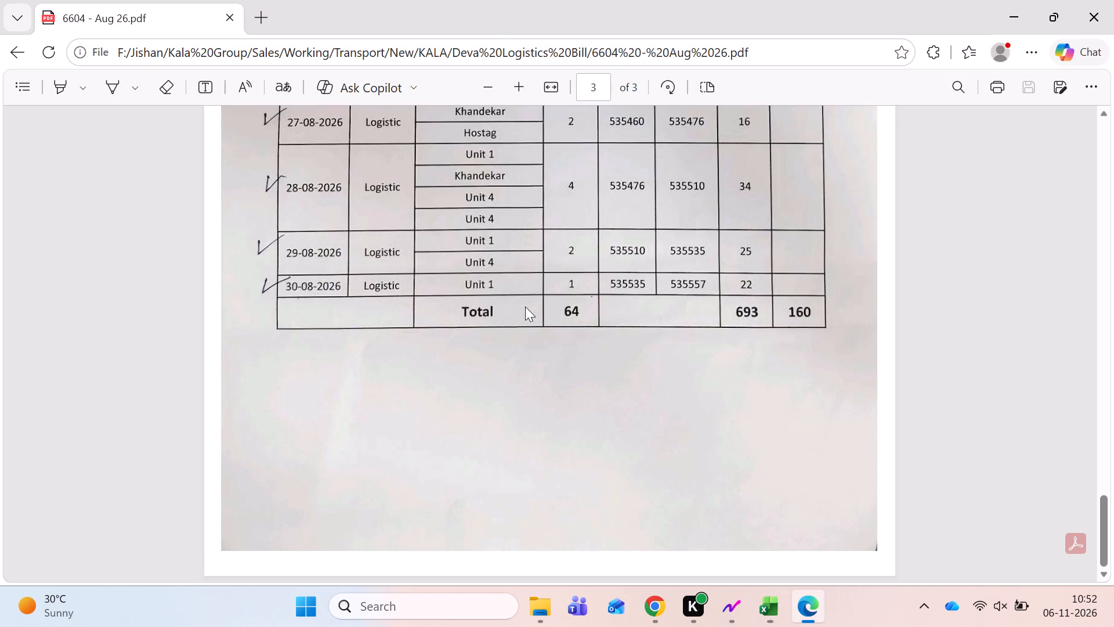
{"action": "key", "text": "alt+Tab"}
{"action": "type", "text": "160"}
{"action": "key", "text": "Right"}
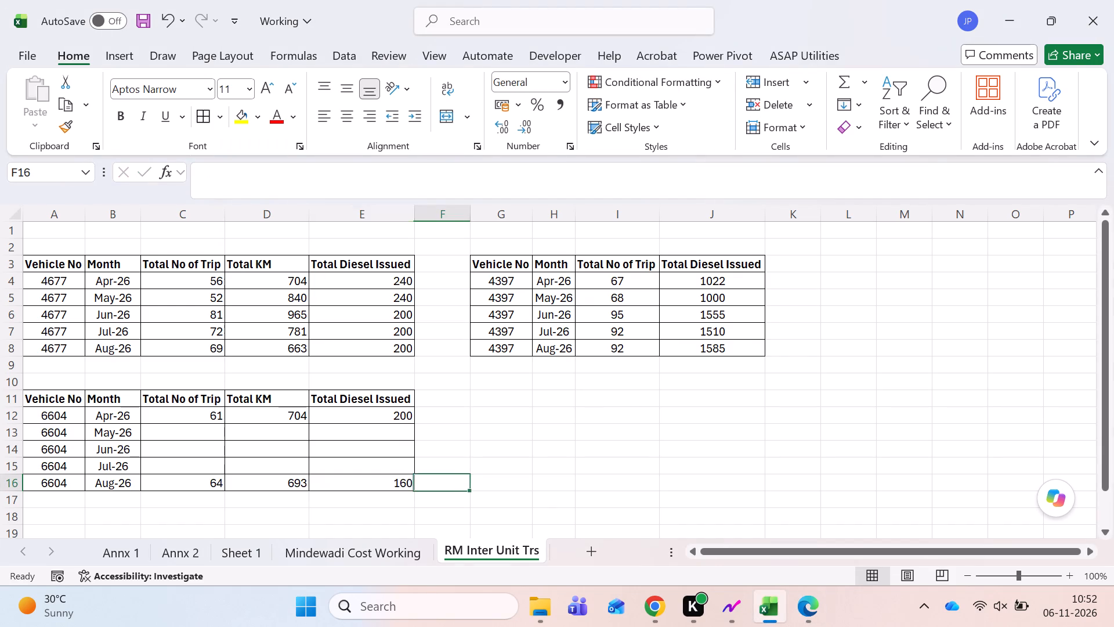
Move back to the May-26 Total No of Trip cell of the 6604 table.
{"action": "key", "text": "Left"}
{"action": "key", "text": "Left"}
{"action": "key", "text": "Left"}
{"action": "key", "text": "Left"}
{"action": "key", "text": "Up"}
{"action": "key", "text": "Up"}
{"action": "key", "text": "Up"}
{"action": "key", "text": "Up"}
{"action": "key", "text": "Right"}
{"action": "key", "text": "Down"}
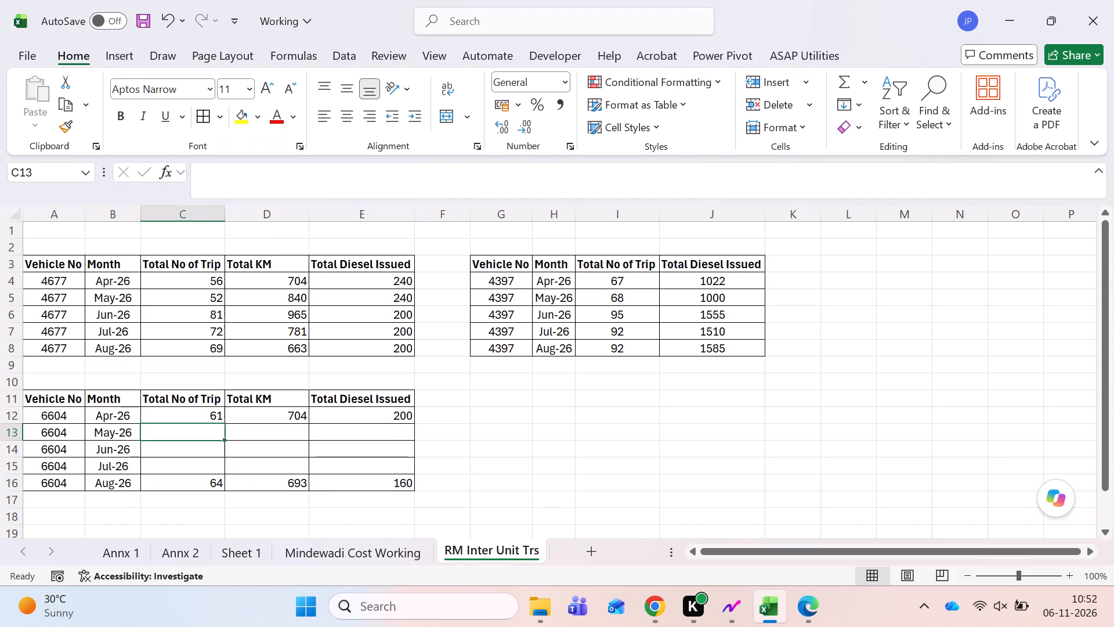
Close the 6604 August bill and open the 6604 - Jul 26 bill at its Total row.
{"action": "key", "text": "alt+Tab"}
{"action": "key", "text": "alt+F4"}
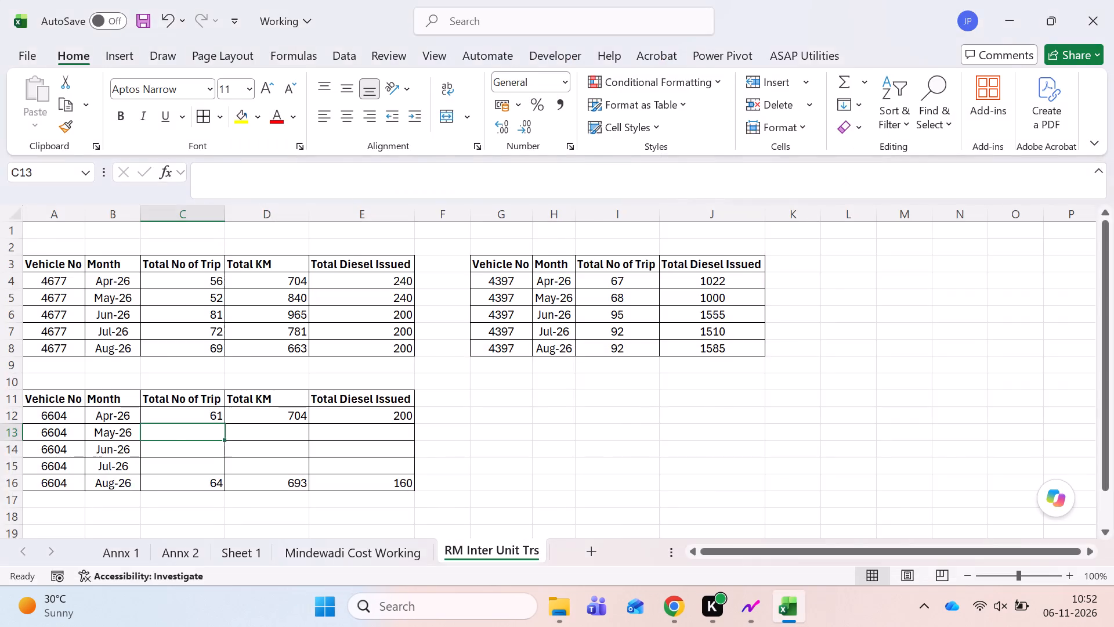
{"action": "key", "text": "alt+Tab"}
{"action": "key", "text": "Down"}
{"action": "key", "text": "Return"}
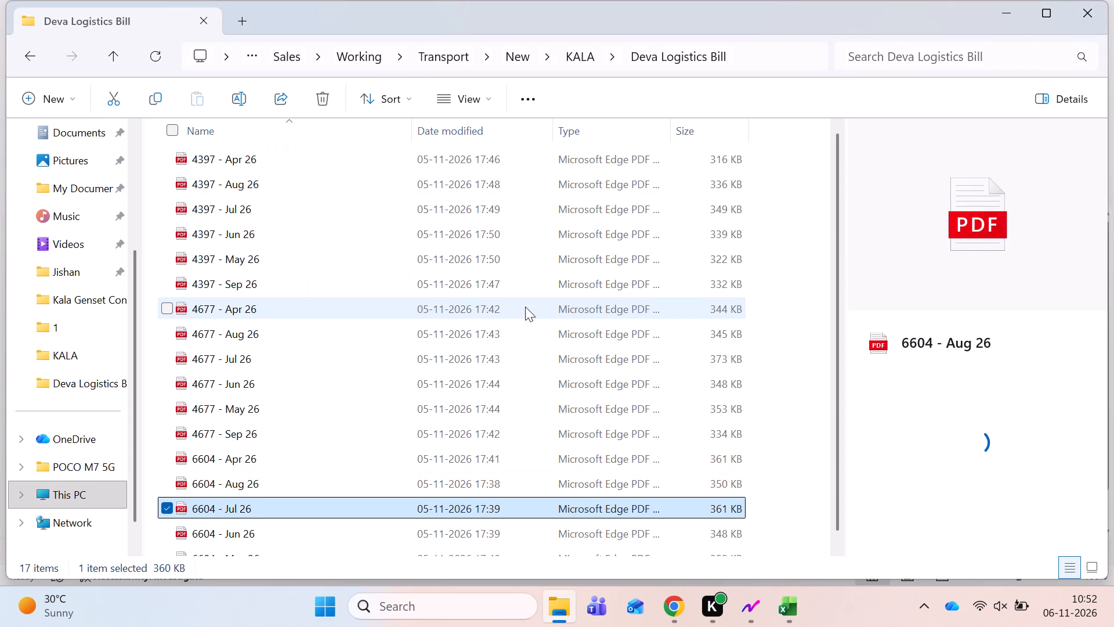
{"action": "scroll", "coordinate": [525, 307], "scroll_direction": "down", "scroll_amount": 3}
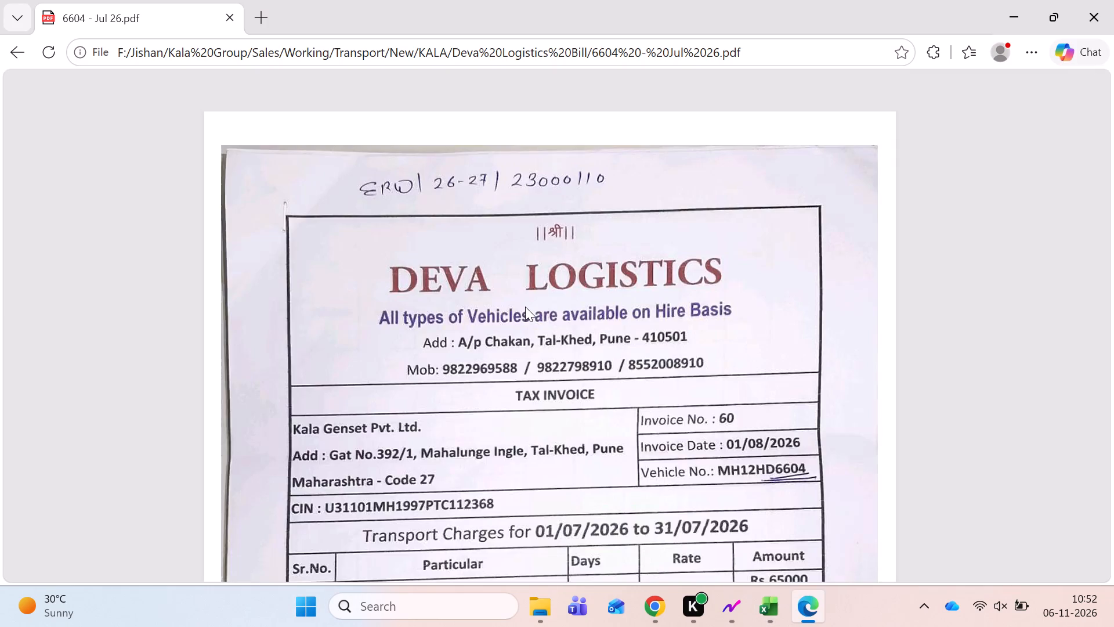
{"action": "scroll", "coordinate": [525, 307], "scroll_direction": "down", "scroll_amount": 2}
{"action": "scroll", "coordinate": [525, 307], "scroll_direction": "up", "scroll_amount": 1}
{"action": "scroll", "coordinate": [525, 307], "scroll_direction": "down", "scroll_amount": 5}
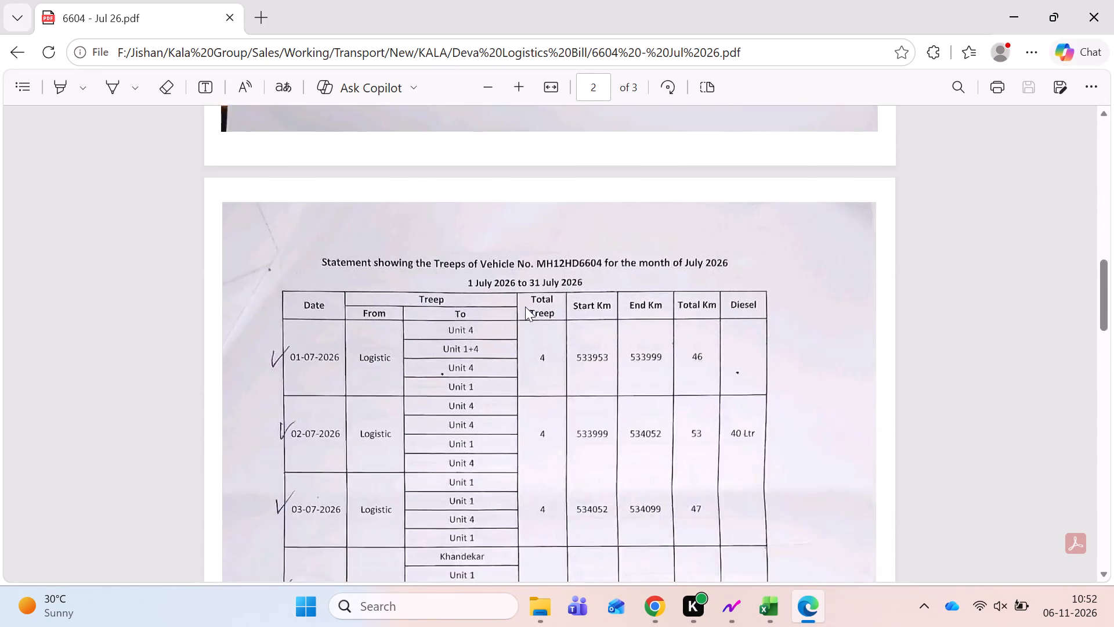
{"action": "scroll", "coordinate": [525, 307], "scroll_direction": "down", "scroll_amount": 7}
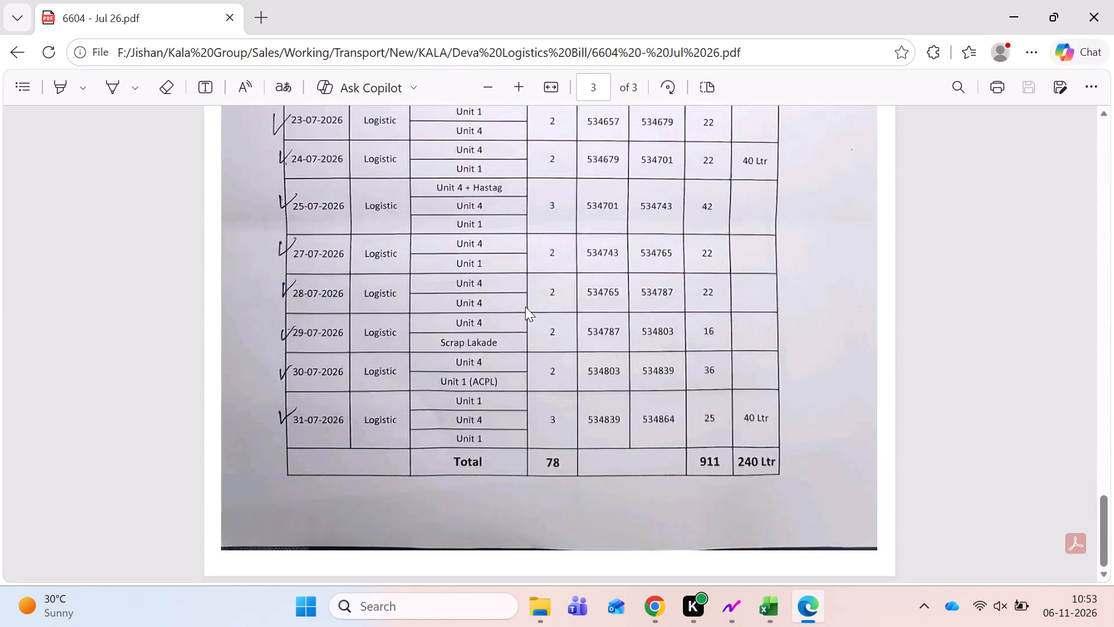
Enter the Jul-26 totals in the 6604 table as 78 trips, 911 km and 240 diesel, and save the workbook.
{"action": "key", "text": "alt+Tab"}
{"action": "key", "text": "alt+Tab"}
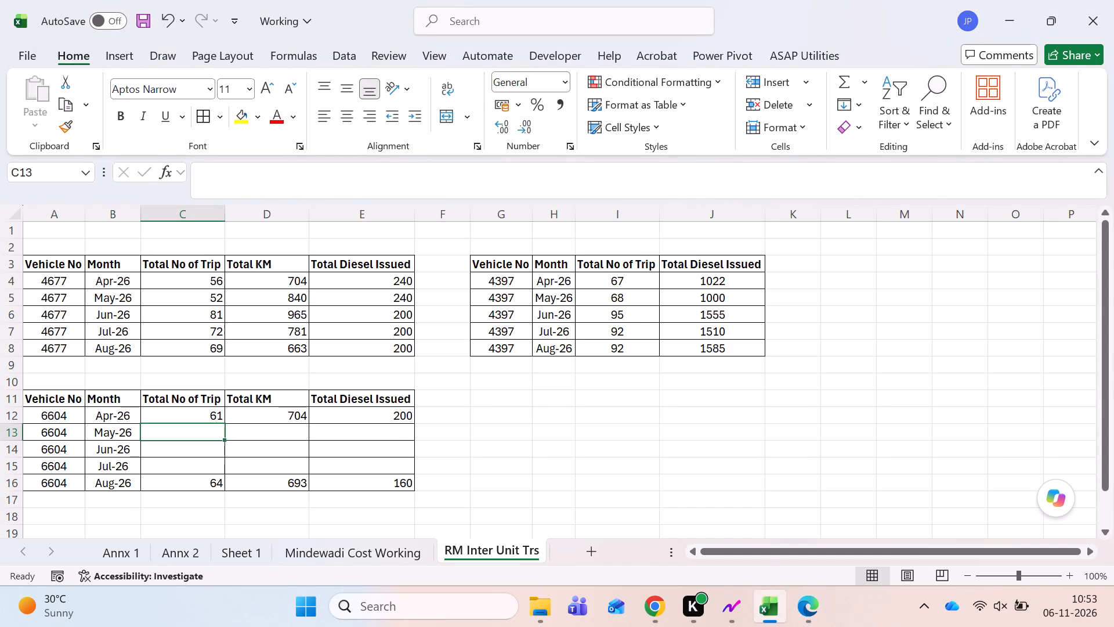
{"action": "key", "text": "Down"}
{"action": "key", "text": "Down"}
{"action": "type", "text": "78"}
{"action": "key", "text": "Tab"}
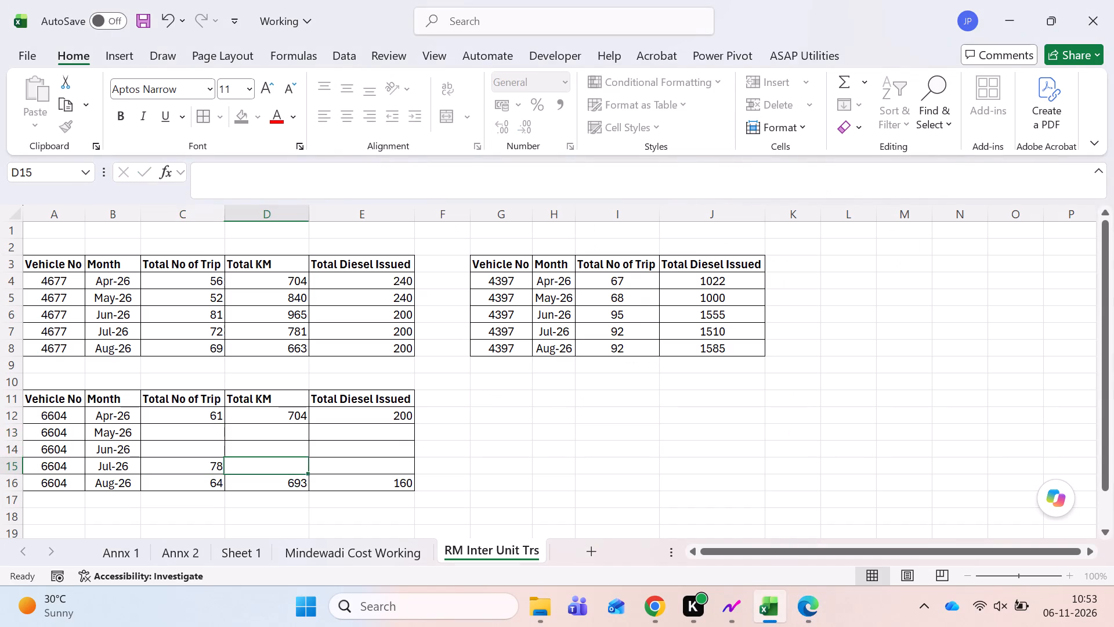
{"action": "type", "text": "911"}
{"action": "key", "text": "Tab"}
{"action": "key", "text": "2"}
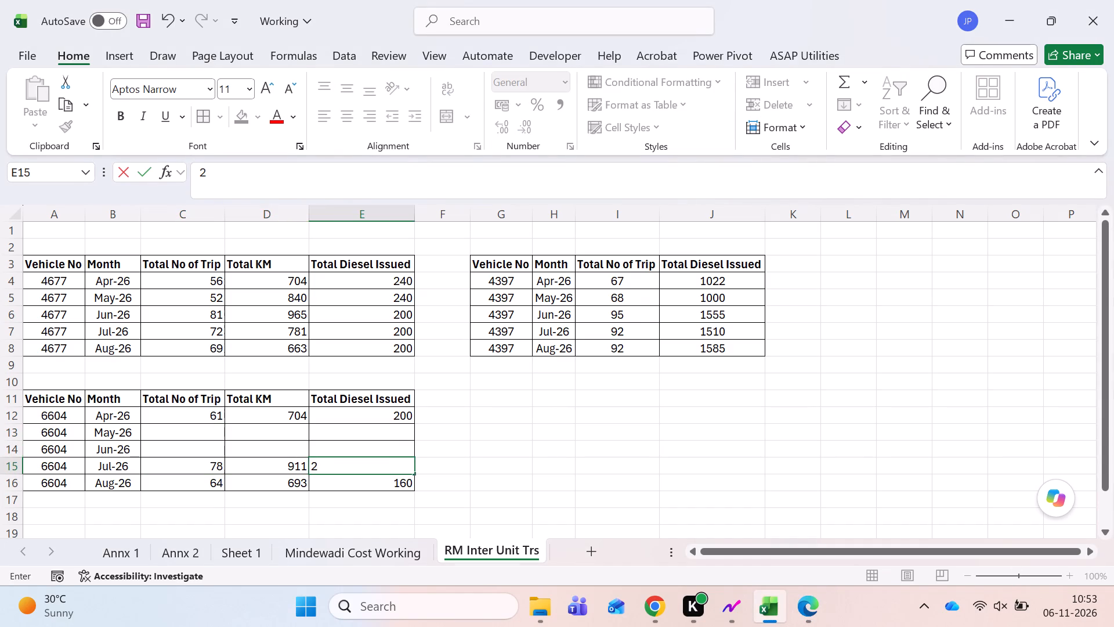
{"action": "type", "text": "40"}
{"action": "key", "text": "Tab"}
{"action": "key", "text": "Left"}
{"action": "key", "text": "ctrl+s"}
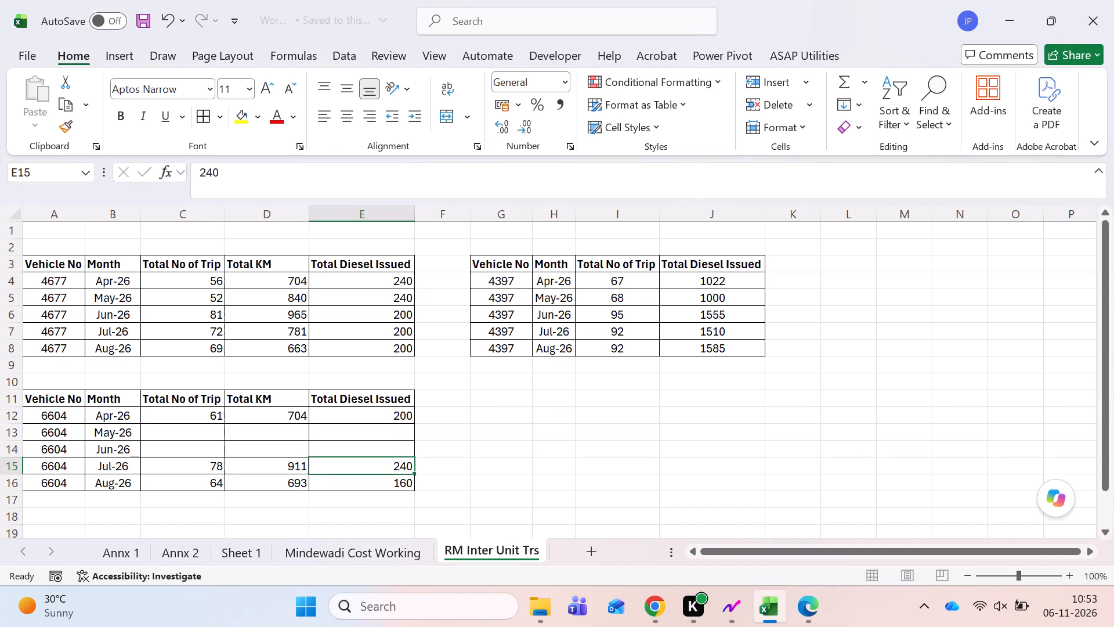
Close the 6604 July bill and open the 6604 - Jun 26 bill at its Total row.
{"action": "key", "text": "alt+Tab"}
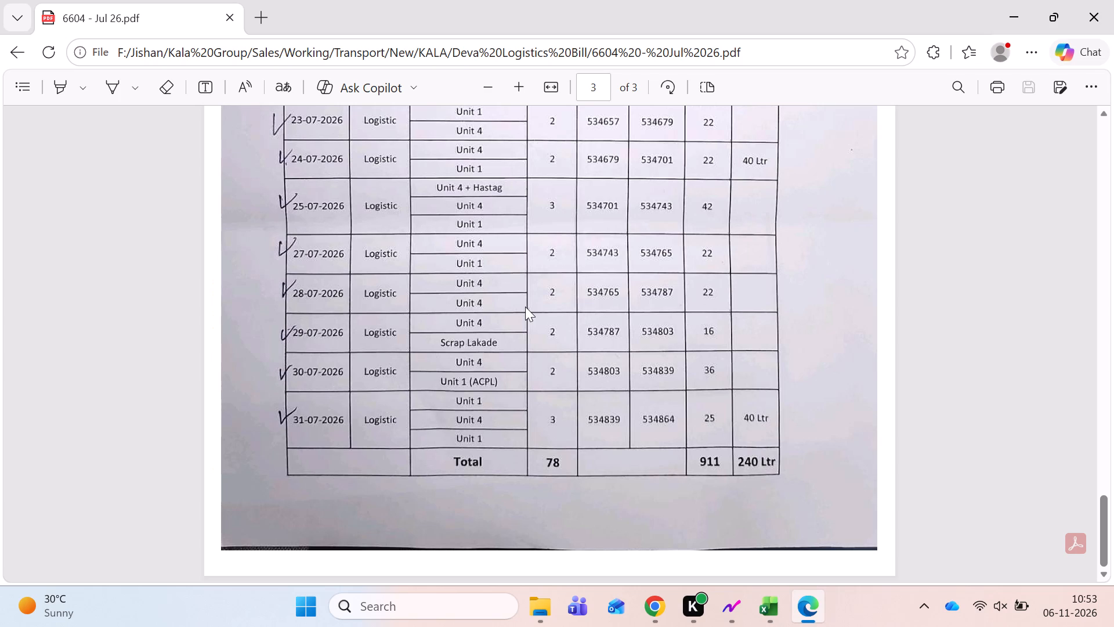
{"action": "left_click", "coordinate": [1109, 0]}
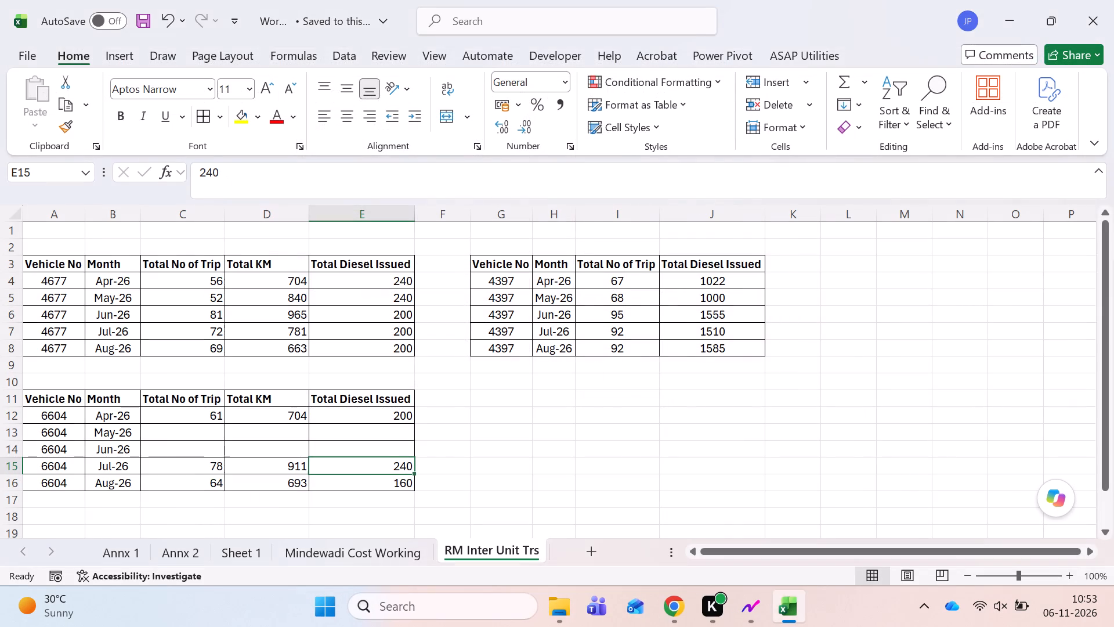
{"action": "key", "text": "alt+Tab"}
{"action": "key", "text": "Down"}
{"action": "key", "text": "Return"}
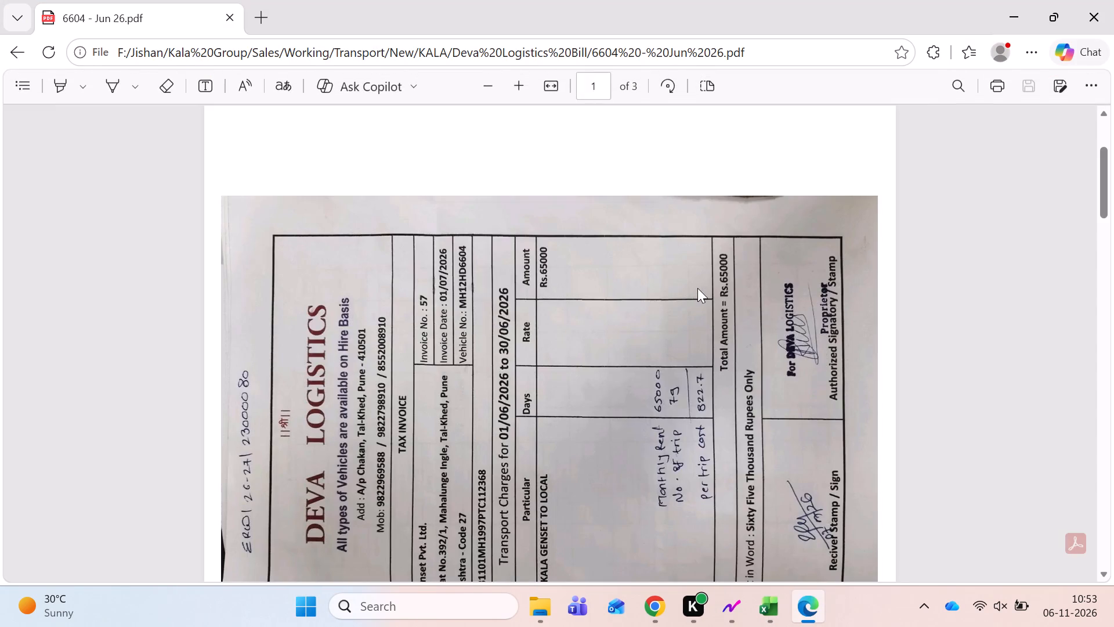
{"action": "scroll", "coordinate": [697, 288], "scroll_direction": "down", "scroll_amount": 10}
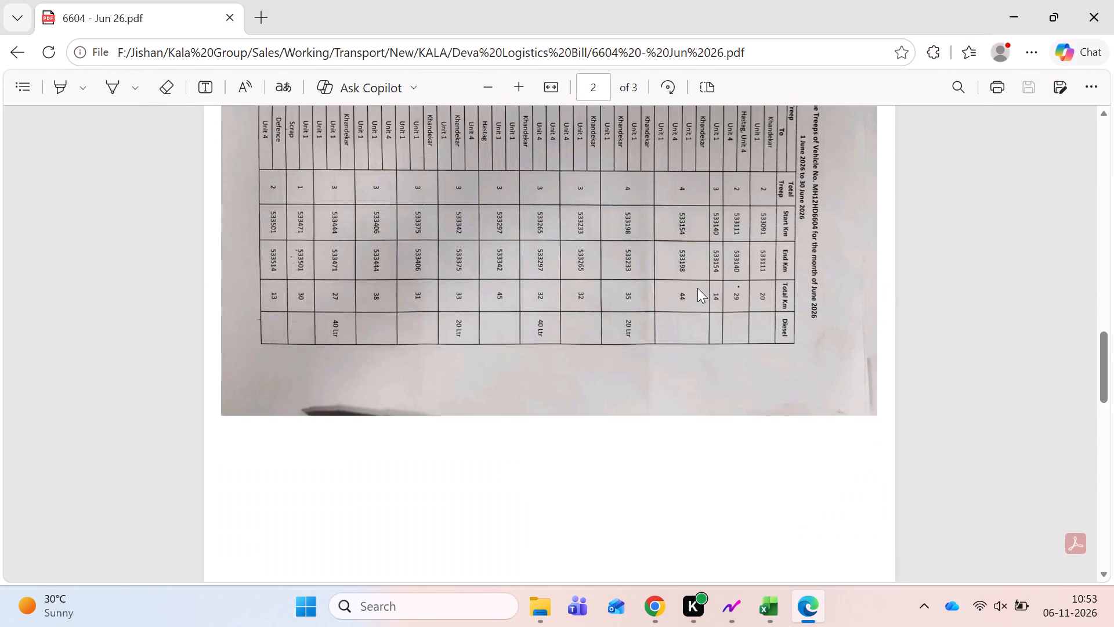
{"action": "scroll", "coordinate": [697, 288], "scroll_direction": "down", "scroll_amount": 7}
{"action": "scroll", "coordinate": [697, 288], "scroll_direction": "up", "scroll_amount": 2}
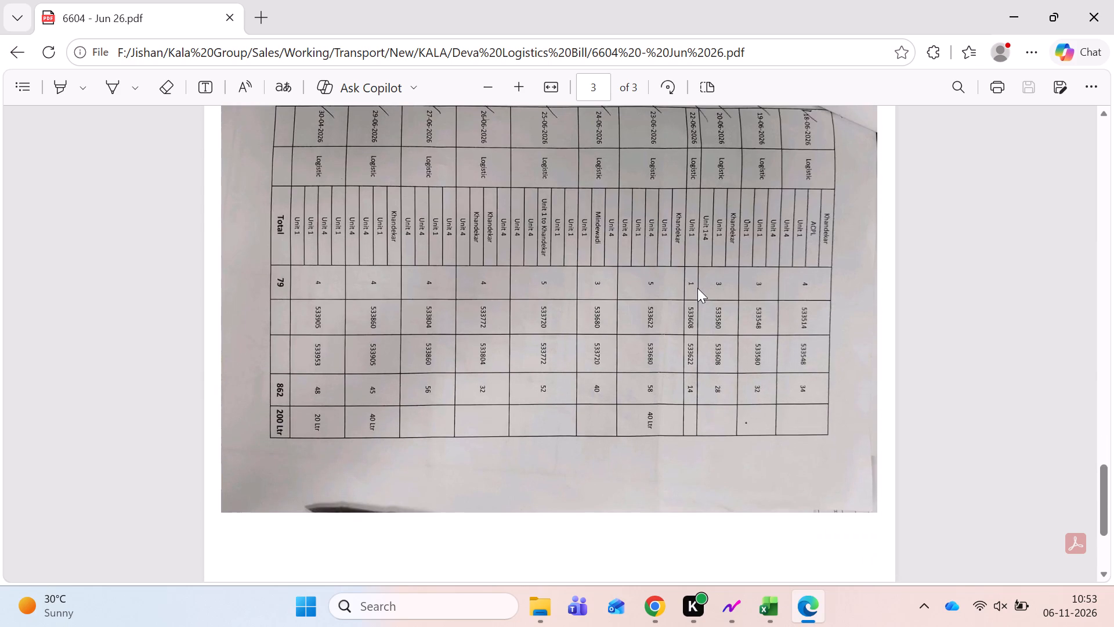
Enter the Jun-26 totals from the bill in the 6604 table: 79 trips, 862 km and 200 diesel.
{"action": "key", "text": "alt+Tab"}
{"action": "key", "text": "alt+Tab"}
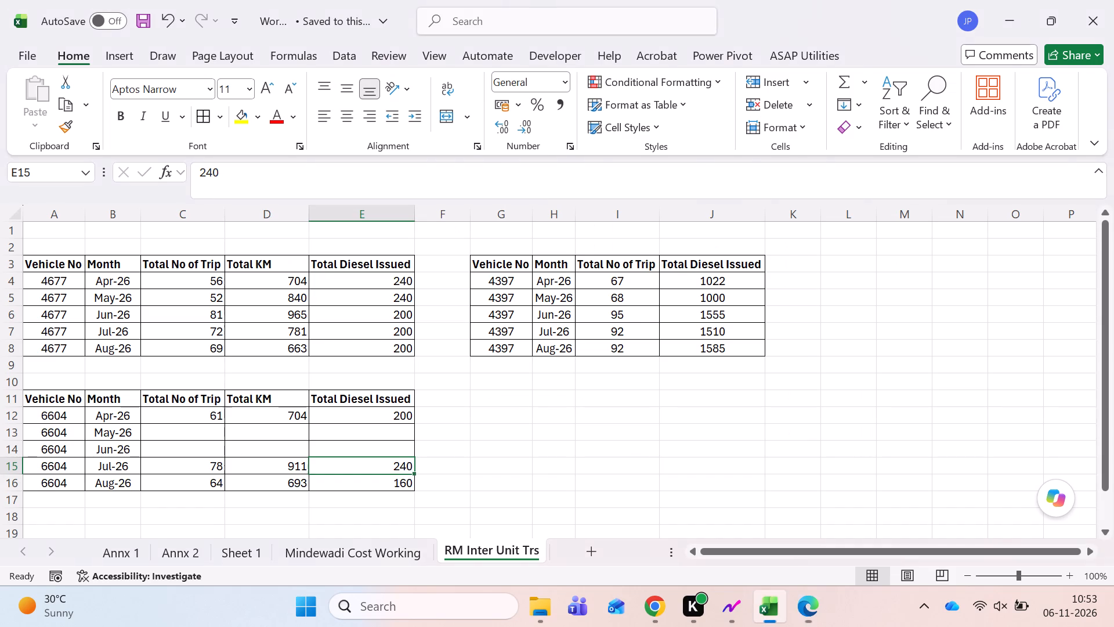
{"action": "key", "text": "Left"}
{"action": "key", "text": "Left"}
{"action": "key", "text": "Up"}
{"action": "type", "text": "79"}
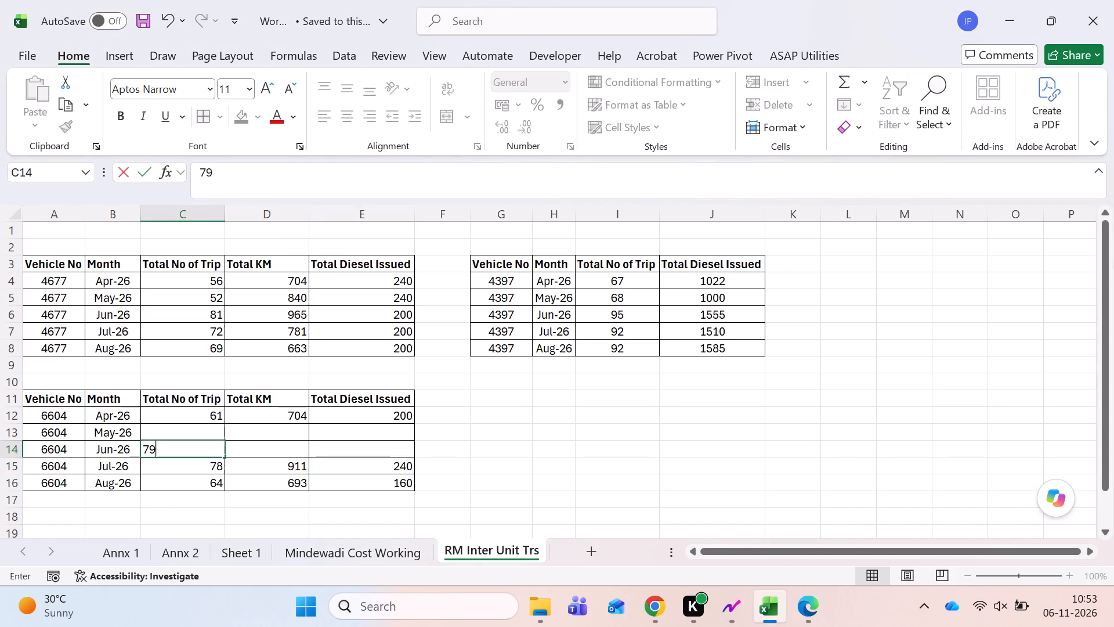
{"action": "key", "text": "Tab"}
{"action": "type", "text": "862"}
{"action": "key", "text": "Tab"}
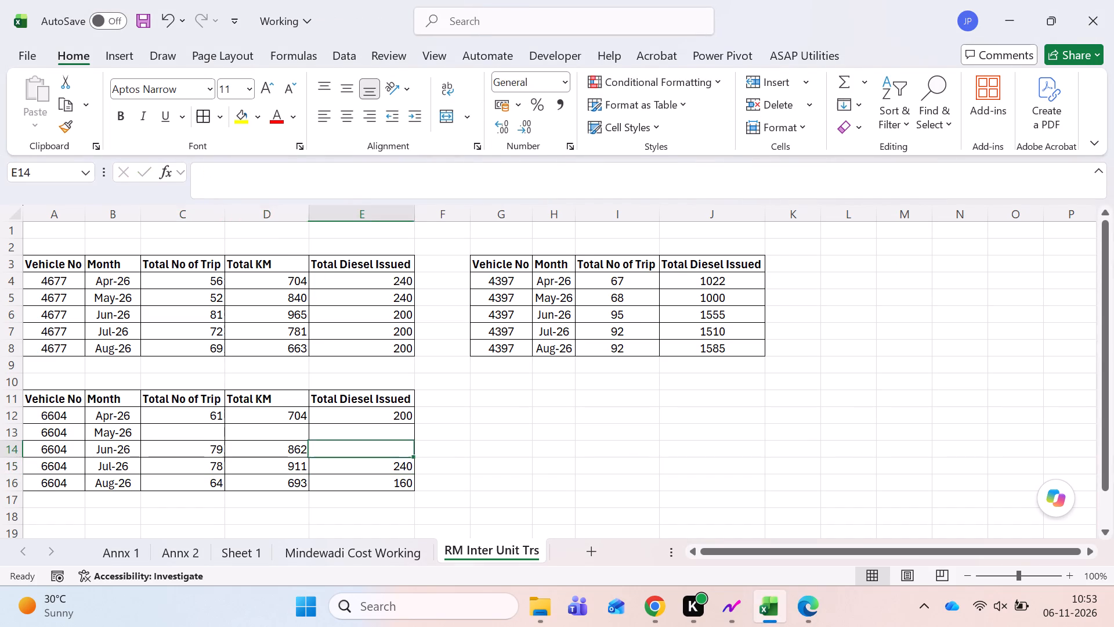
{"action": "key", "text": "alt+Tab"}
{"action": "key", "text": "alt+Tab"}
{"action": "type", "text": "200"}
{"action": "key", "text": "Left"}
{"action": "key", "text": "Left"}
{"action": "key", "text": "Up"}
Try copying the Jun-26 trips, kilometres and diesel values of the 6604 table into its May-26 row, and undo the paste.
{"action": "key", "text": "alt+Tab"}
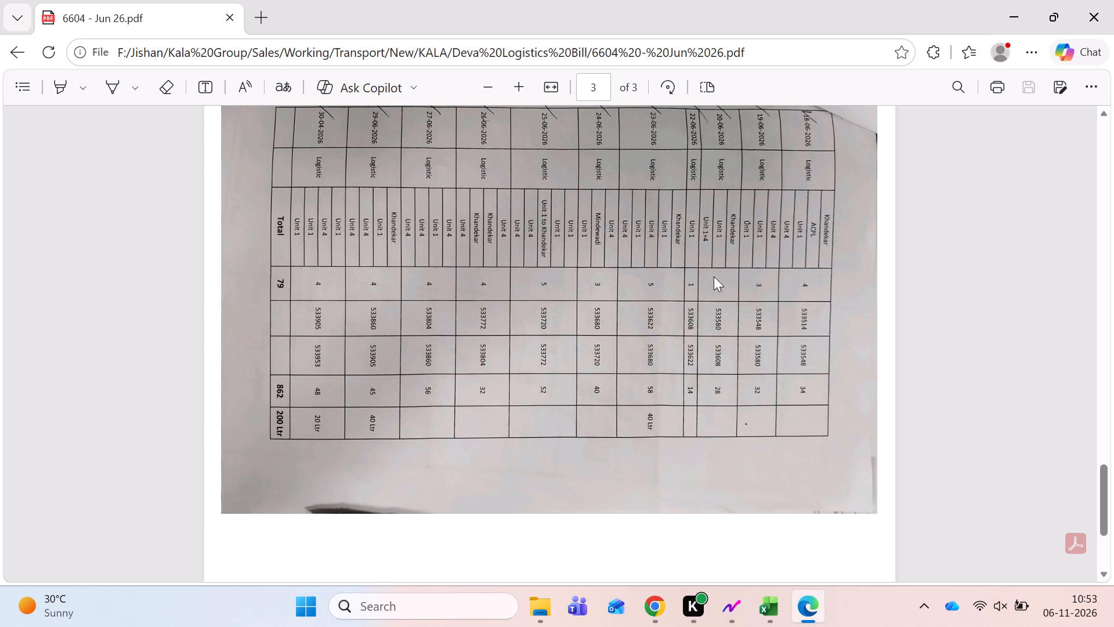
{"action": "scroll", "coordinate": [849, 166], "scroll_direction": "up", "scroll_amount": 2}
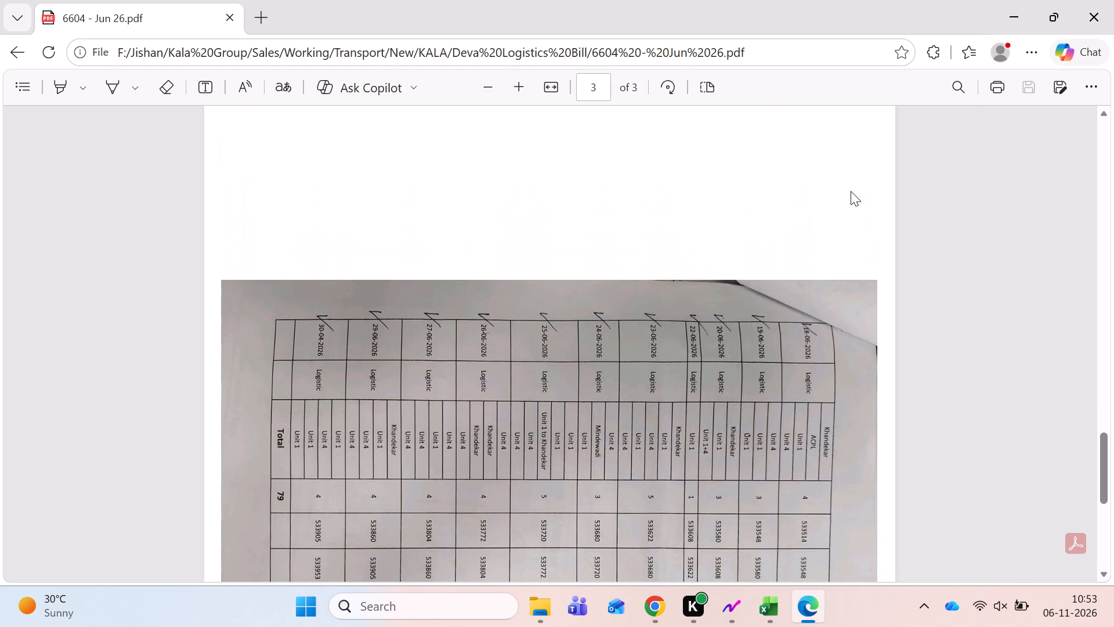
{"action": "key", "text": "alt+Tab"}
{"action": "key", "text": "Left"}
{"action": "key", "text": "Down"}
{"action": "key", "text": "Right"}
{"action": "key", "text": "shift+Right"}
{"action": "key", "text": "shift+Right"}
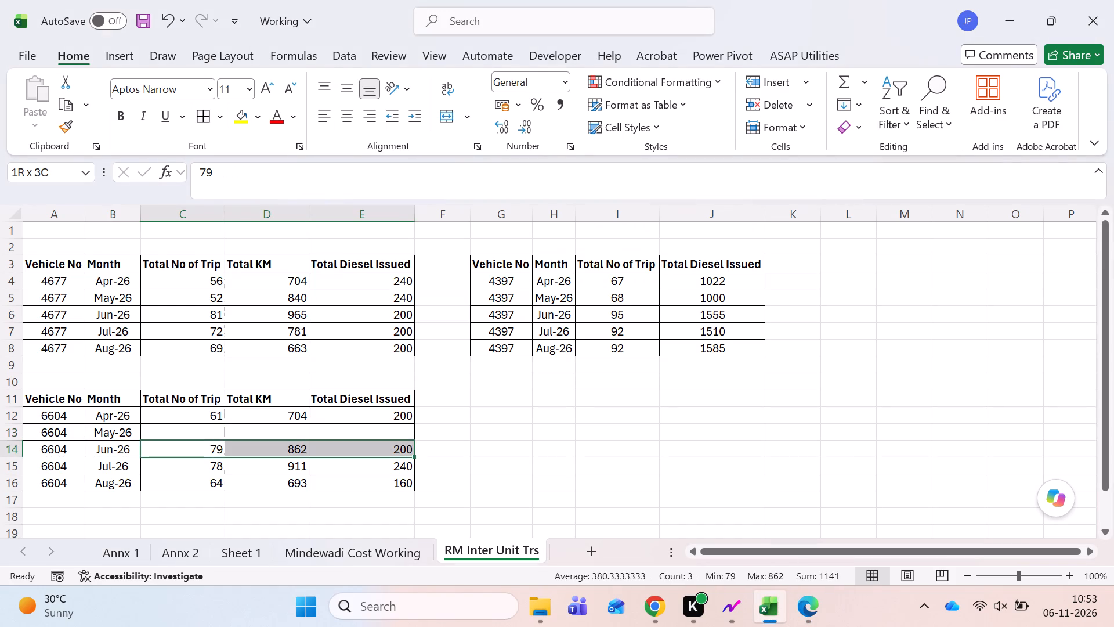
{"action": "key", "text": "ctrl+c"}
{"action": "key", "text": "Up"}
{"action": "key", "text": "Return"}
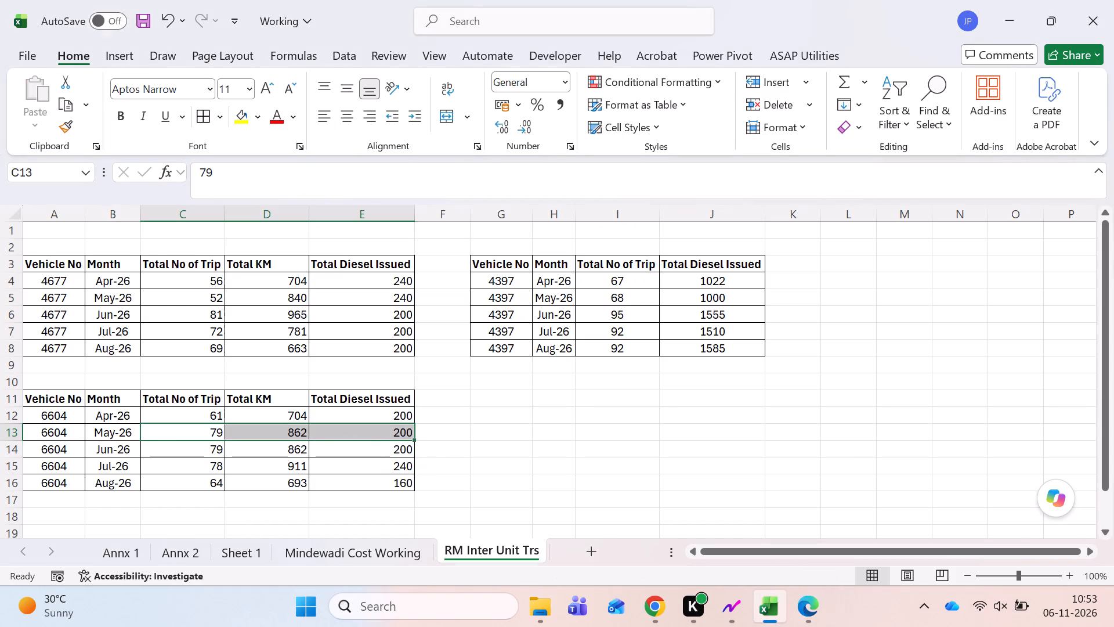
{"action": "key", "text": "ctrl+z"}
Recheck the 6604 - Jun 26 bill's daily trip rows and its totals for trips, kilometres and diesel.
{"action": "key", "text": "Down"}
{"action": "key", "text": "alt+Tab"}
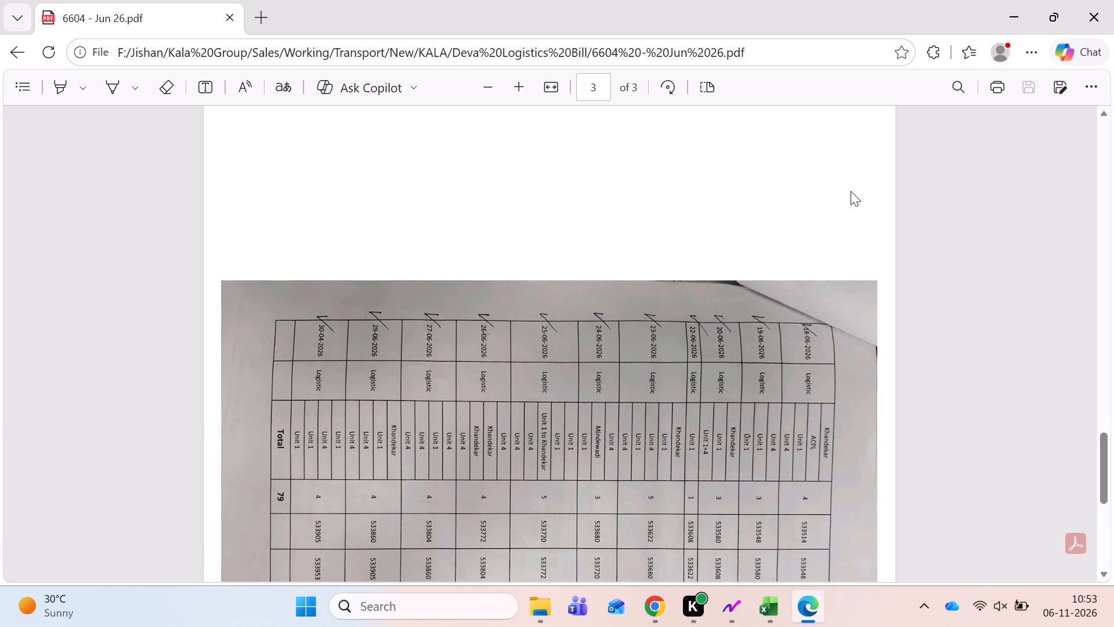
{"action": "scroll", "coordinate": [851, 191], "scroll_direction": "up", "scroll_amount": 7}
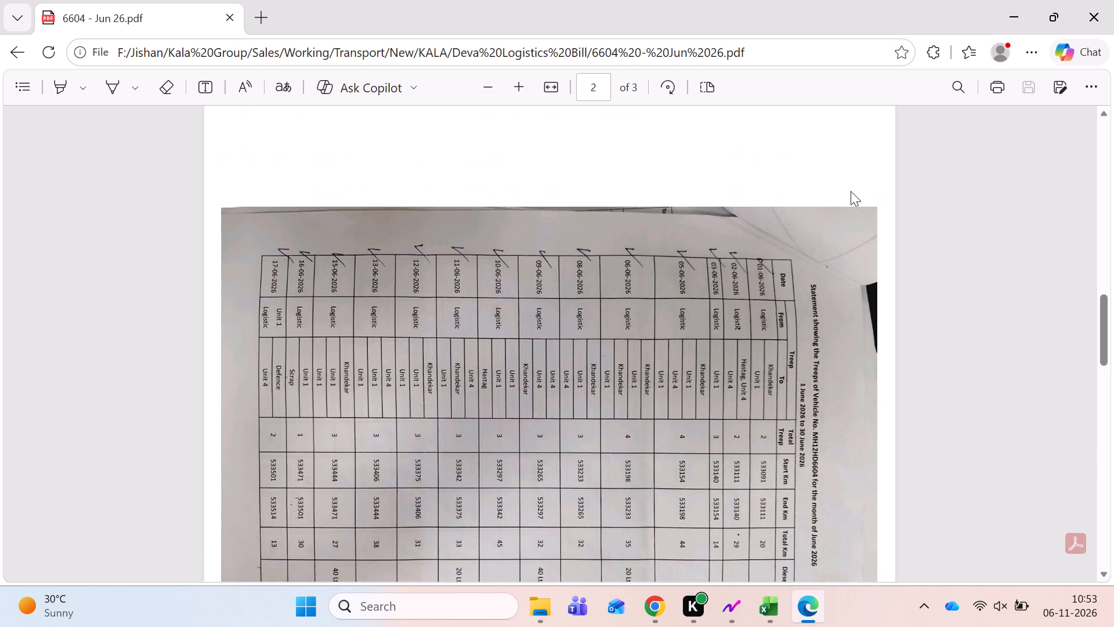
{"action": "scroll", "coordinate": [851, 191], "scroll_direction": "down", "scroll_amount": 6}
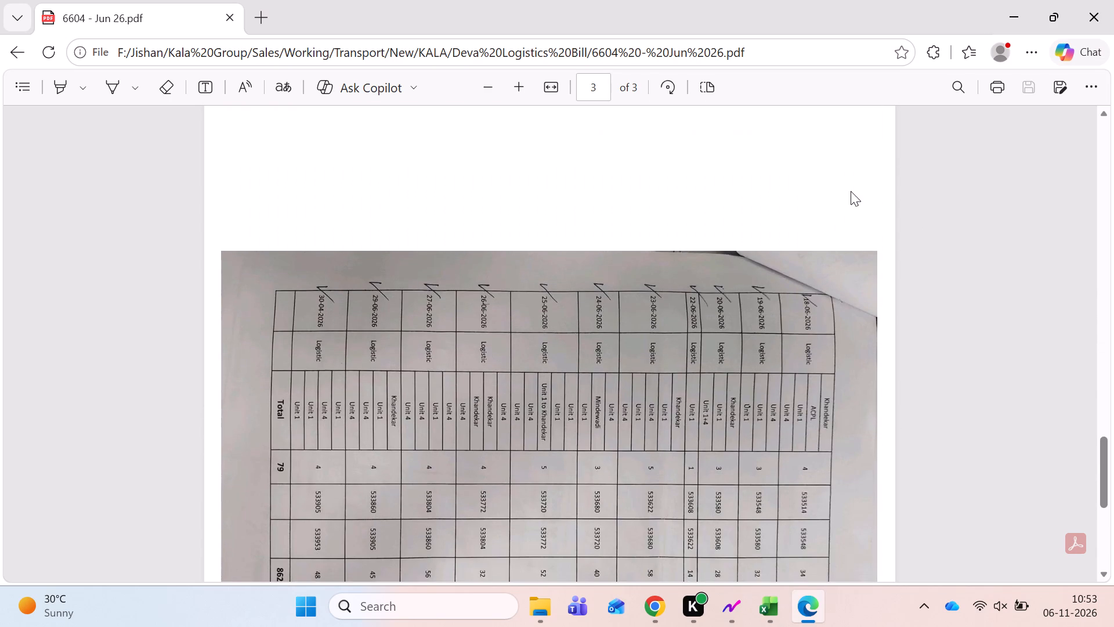
{"action": "scroll", "coordinate": [851, 191], "scroll_direction": "down", "scroll_amount": 3}
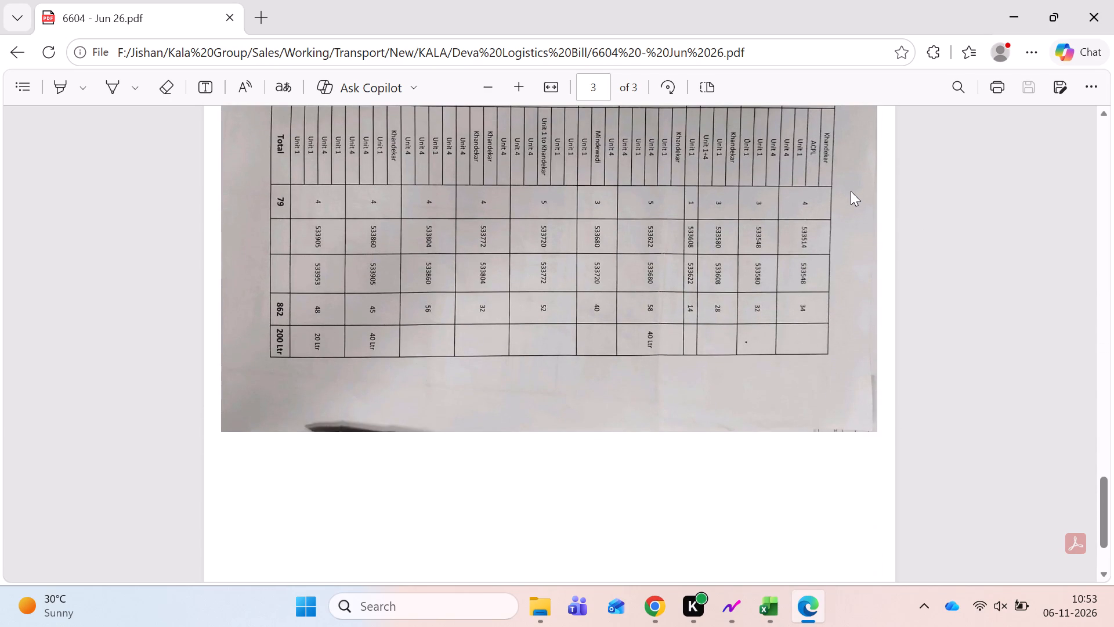
{"action": "scroll", "coordinate": [851, 191], "scroll_direction": "up", "scroll_amount": 1}
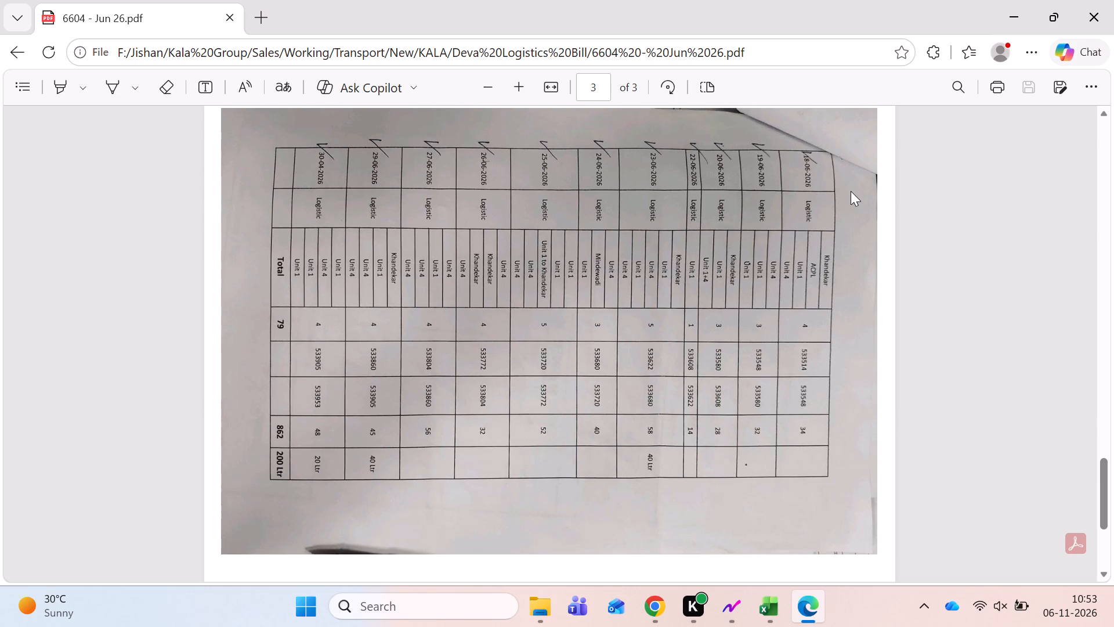
Close the 6604 June bill, select the empty May-26 trips cell, and open the 6604 - May 26 bill at its Total row.
{"action": "left_click", "coordinate": [1097, 0]}
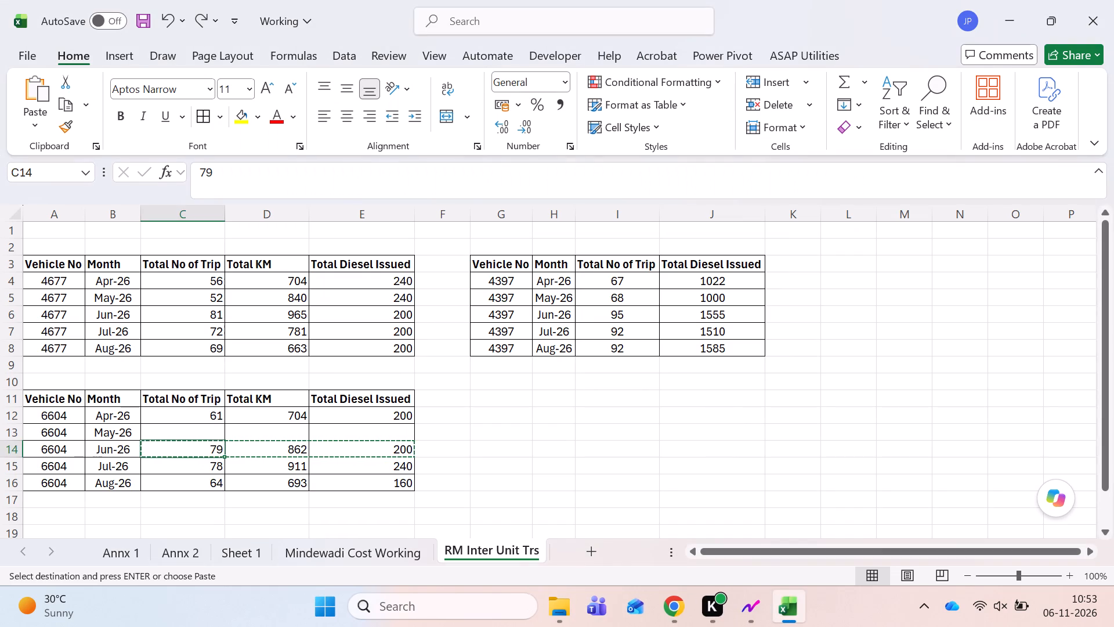
{"action": "key", "text": "Escape"}
{"action": "key", "text": "Up"}
{"action": "key", "text": "alt+Tab"}
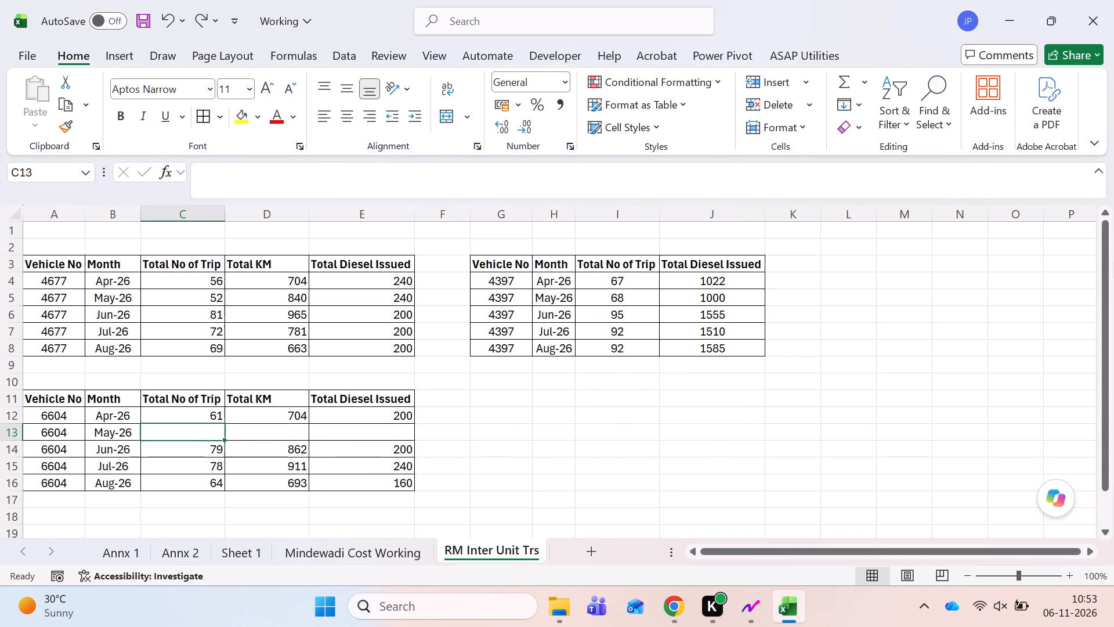
{"action": "key", "text": "Down"}
{"action": "key", "text": "Down"}
{"action": "key", "text": "Up"}
{"action": "key", "text": "Down"}
{"action": "key", "text": "Return"}
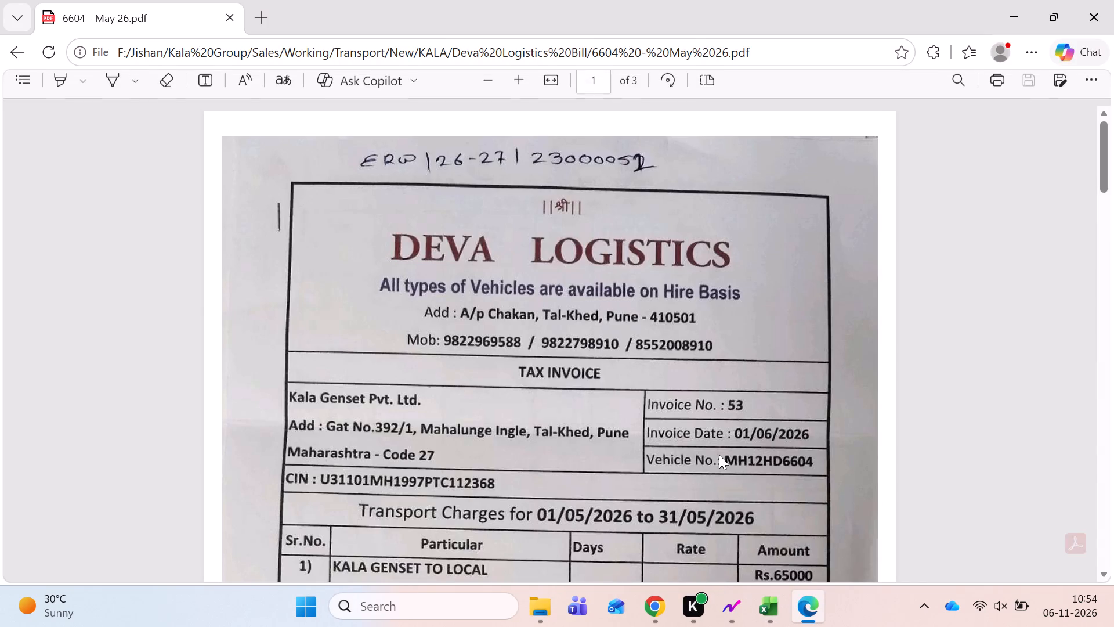
{"action": "scroll", "coordinate": [718, 455], "scroll_direction": "down", "scroll_amount": 11}
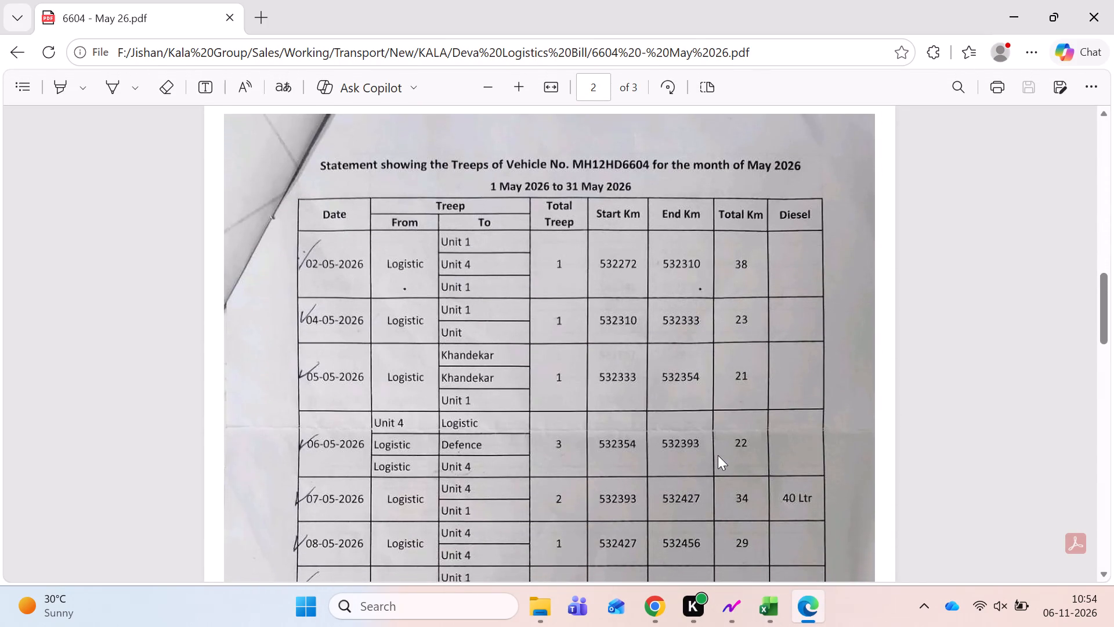
{"action": "scroll", "coordinate": [718, 455], "scroll_direction": "down", "scroll_amount": 9}
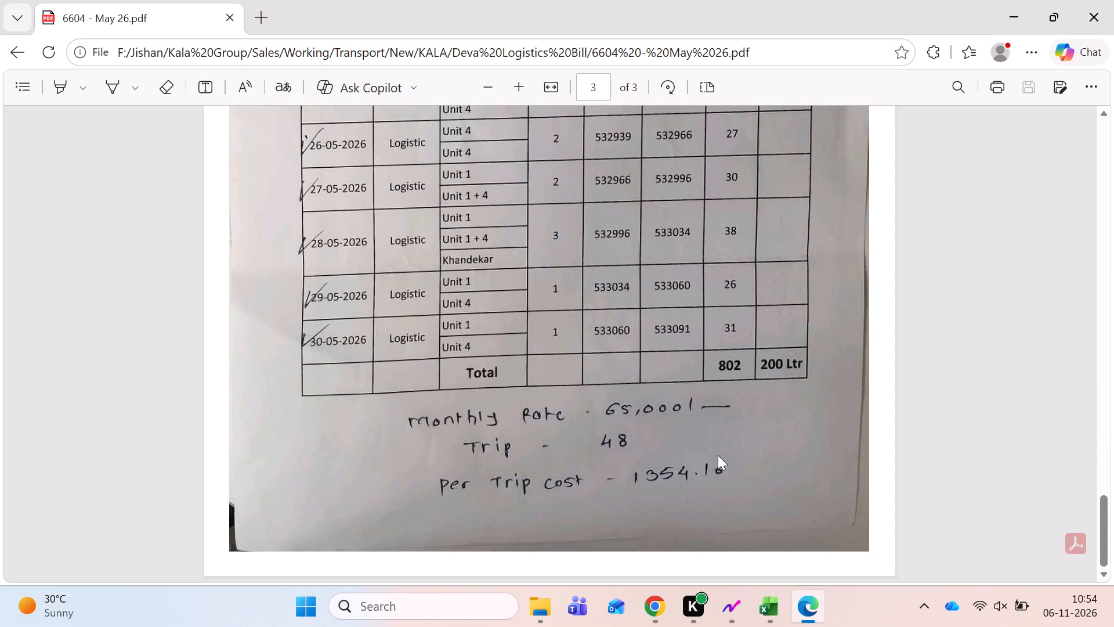
Switch back to the Working workbook to fill the May-26 row of the 6604 table from the bill.
{"action": "key", "text": "alt+Tab"}
{"action": "key", "text": "alt+Tab"}
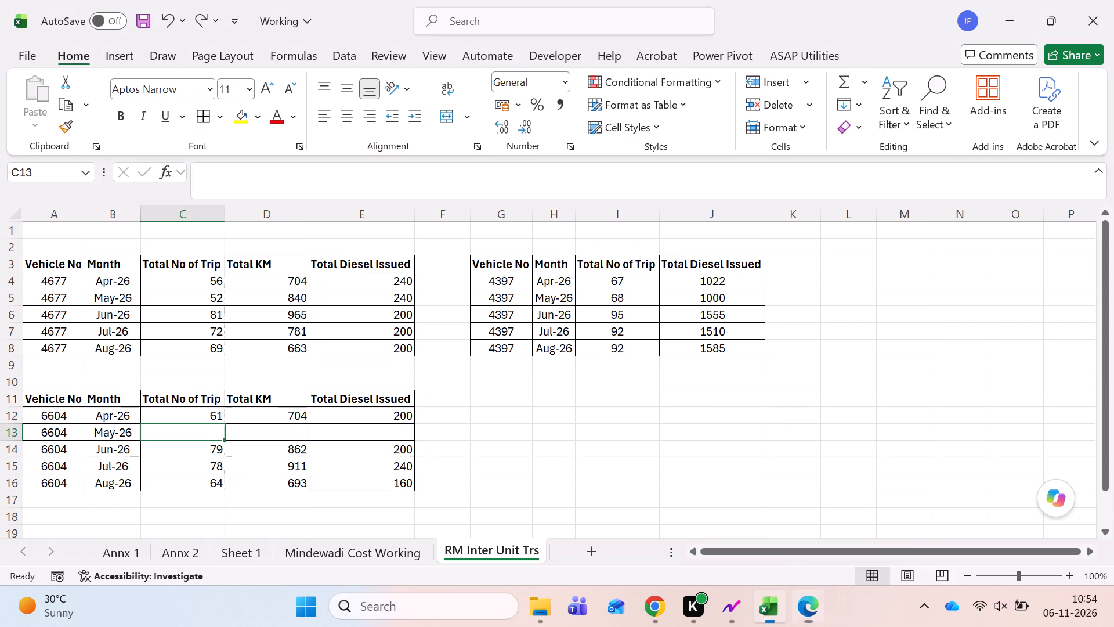
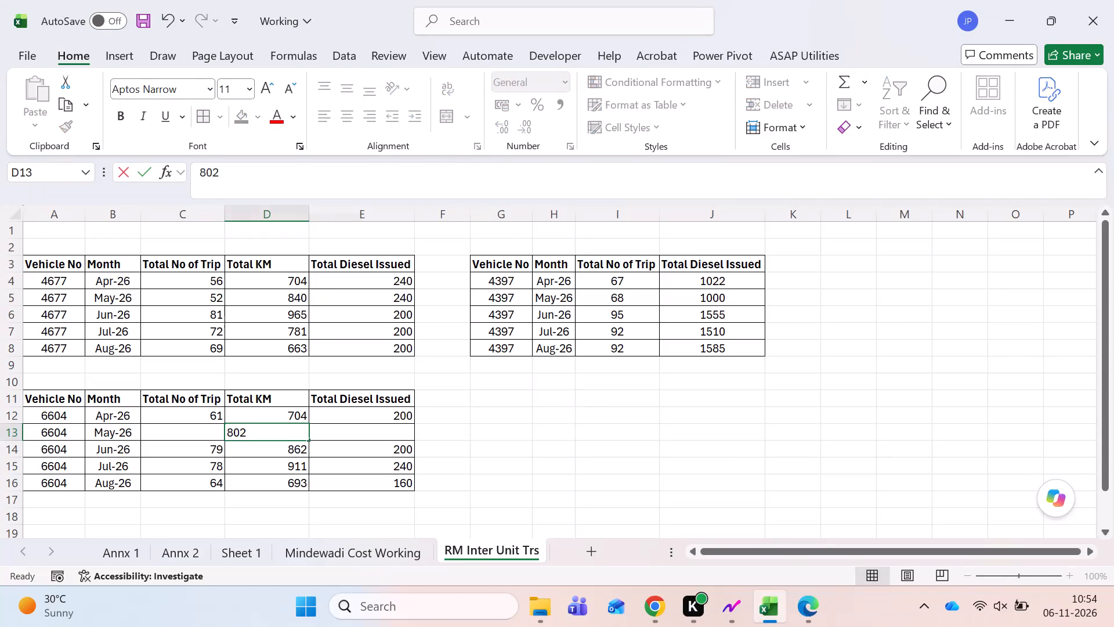
Enter 200 as the total diesel issued in the May-26 row of the 6604 table and return to its trips cell.
{"action": "type", "text": "200"}
{"action": "key", "text": "Left"}
{"action": "key", "text": "Left"}
Go through the daily rows of the 6604 - May 26 bill in Edge to count the month's trips, and close the bill.
{"action": "key", "text": "alt+Tab"}
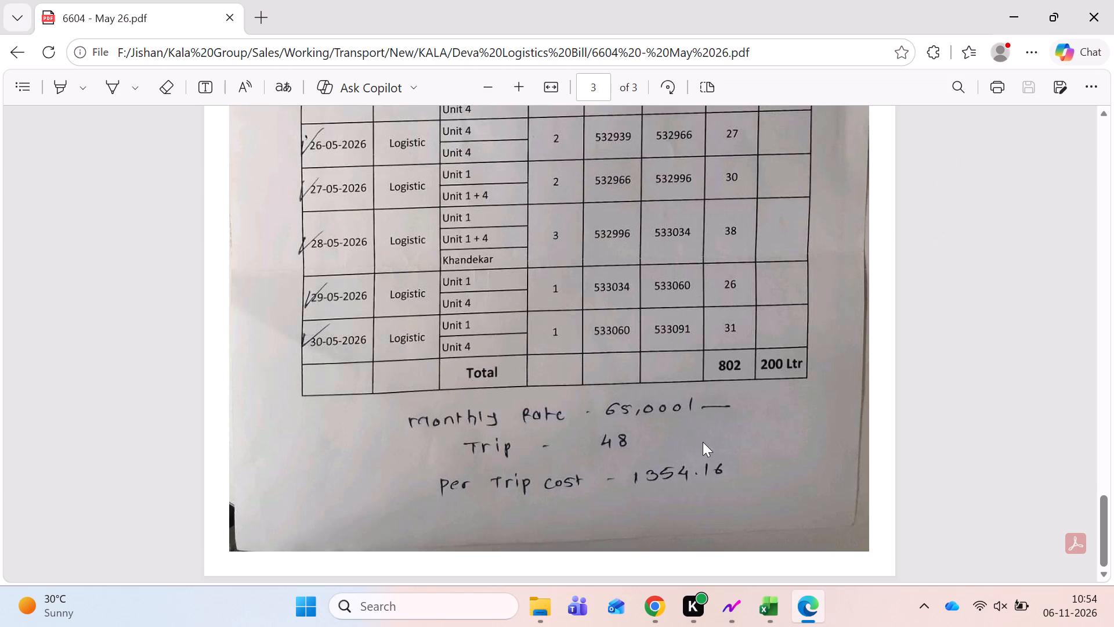
{"action": "scroll", "coordinate": [587, 359], "scroll_direction": "up", "scroll_amount": 16}
{"action": "scroll", "coordinate": [587, 359], "scroll_direction": "down", "scroll_amount": 3}
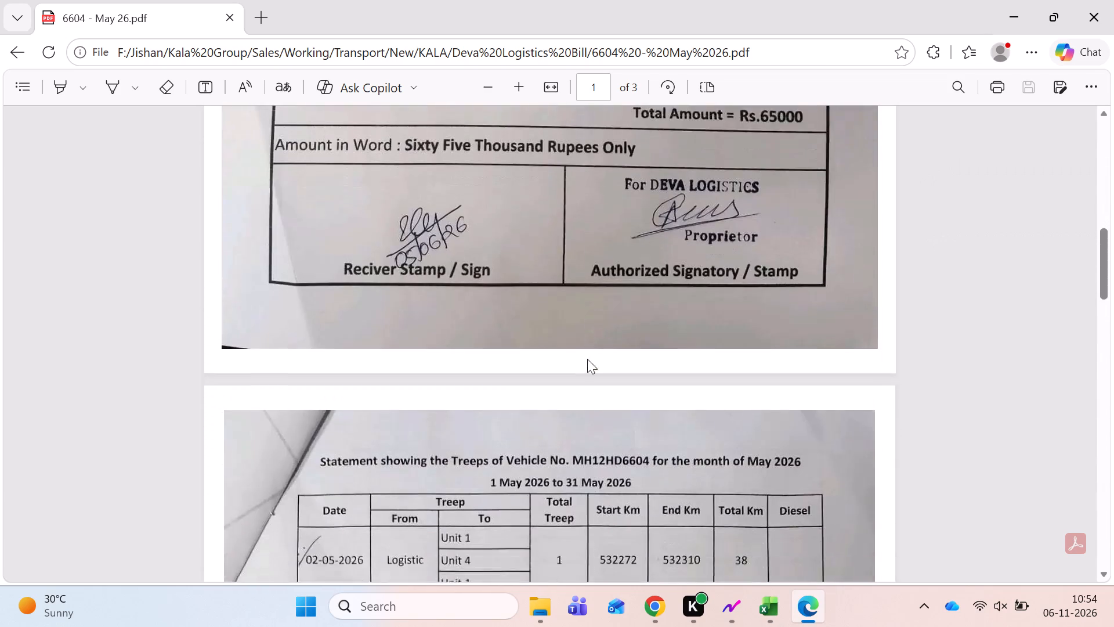
{"action": "scroll", "coordinate": [587, 359], "scroll_direction": "down", "scroll_amount": 4}
{"action": "scroll", "coordinate": [557, 434], "scroll_direction": "down", "scroll_amount": 1}
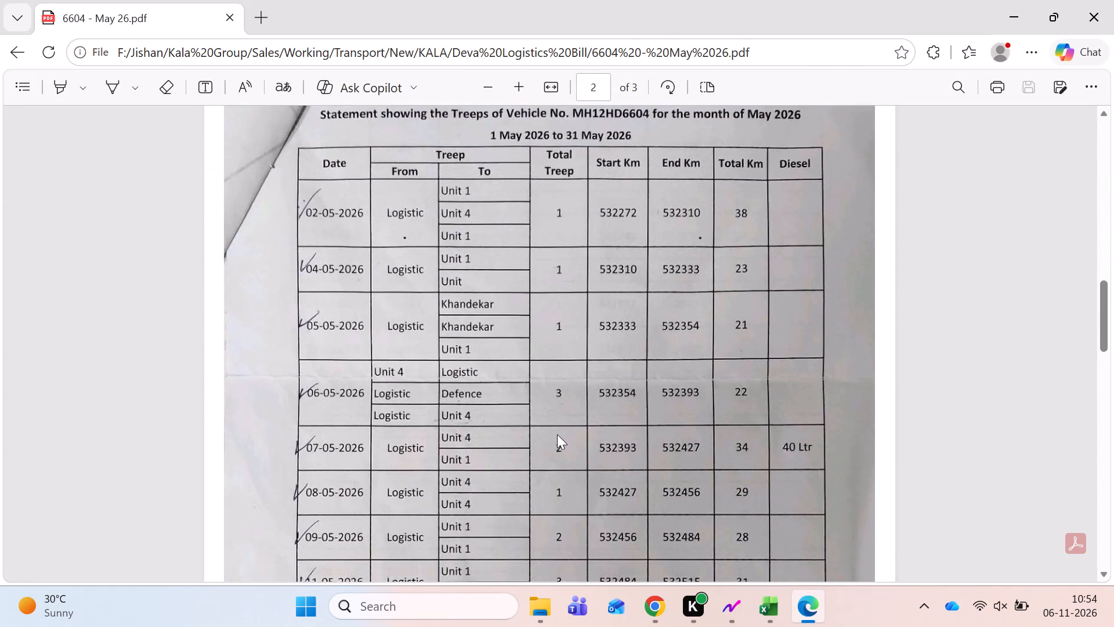
{"action": "scroll", "coordinate": [557, 434], "scroll_direction": "down", "scroll_amount": 2}
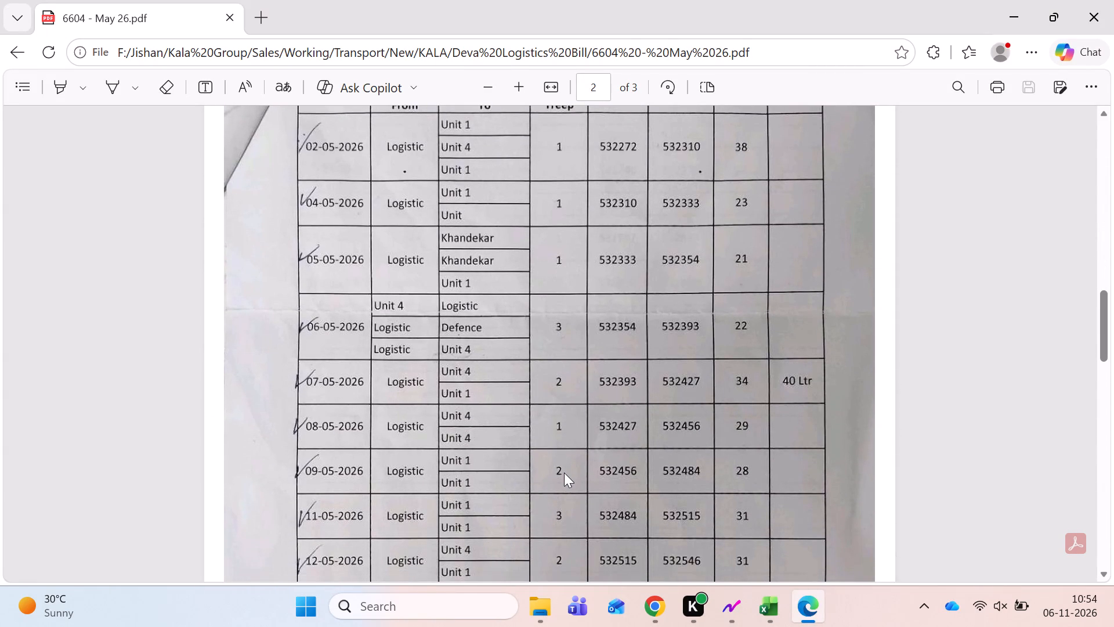
{"action": "scroll", "coordinate": [564, 473], "scroll_direction": "down", "scroll_amount": 1}
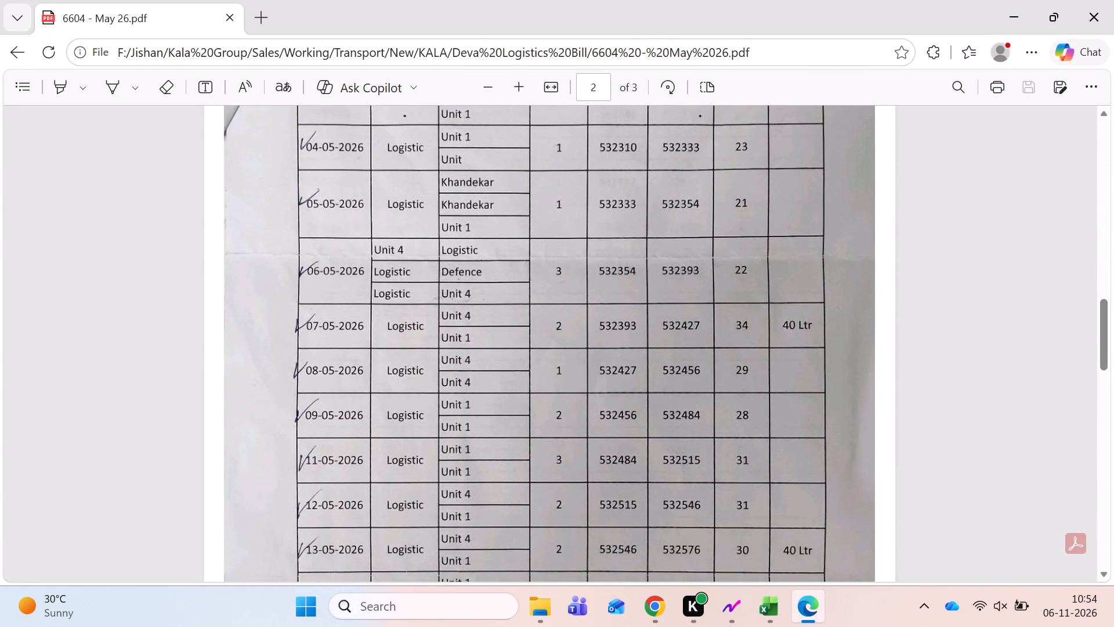
{"action": "scroll", "coordinate": [563, 467], "scroll_direction": "down", "scroll_amount": 1}
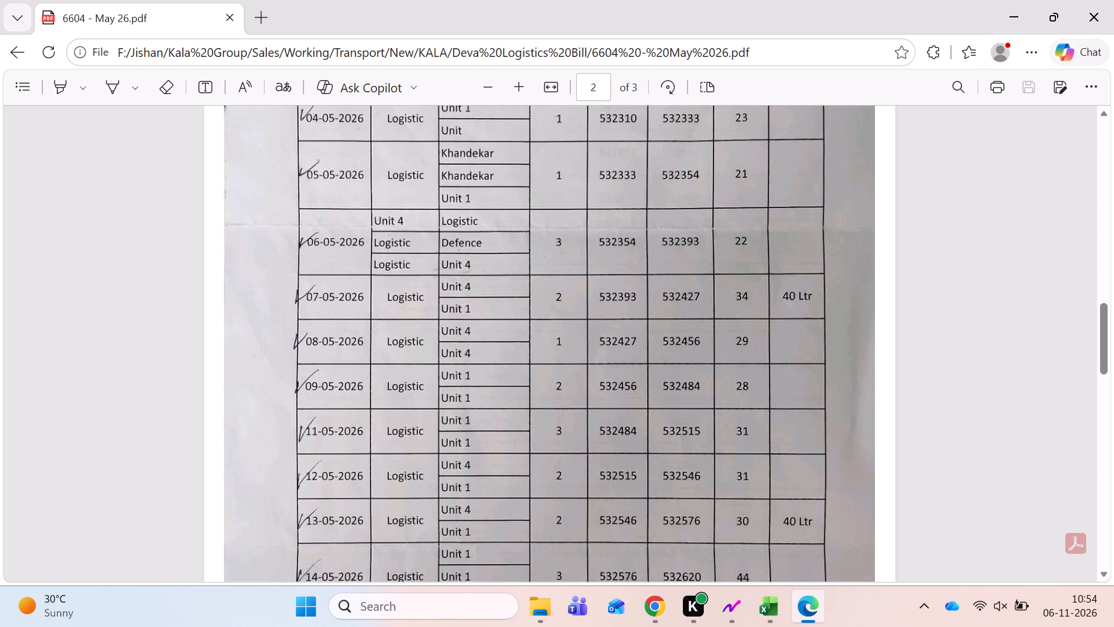
{"action": "scroll", "coordinate": [563, 467], "scroll_direction": "down", "scroll_amount": 2}
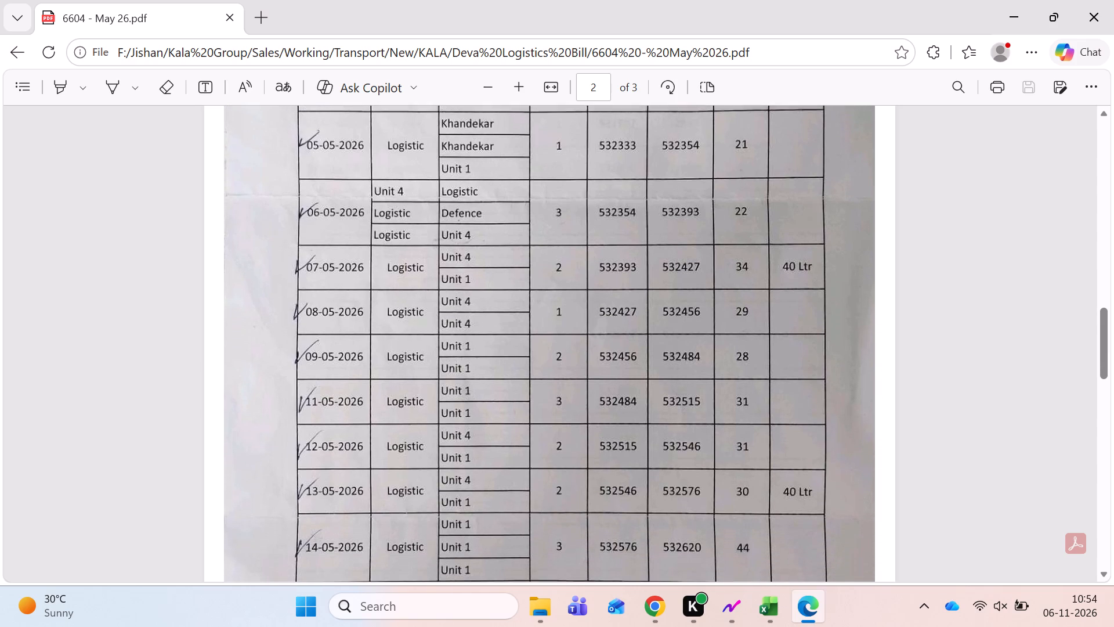
{"action": "scroll", "coordinate": [563, 467], "scroll_direction": "down", "scroll_amount": 3}
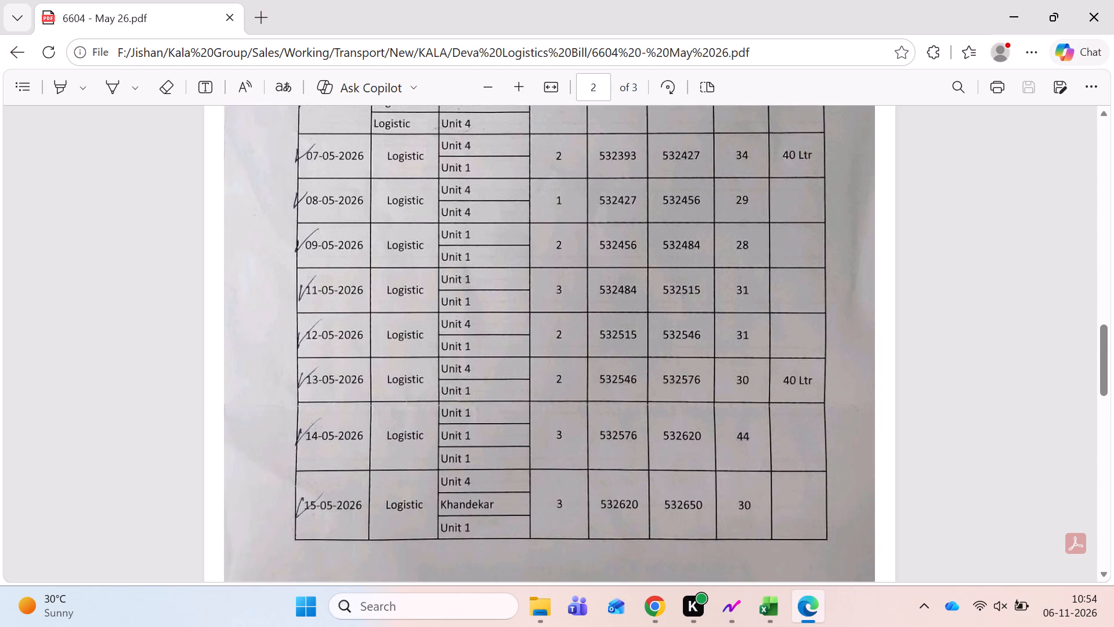
{"action": "scroll", "coordinate": [563, 467], "scroll_direction": "down", "scroll_amount": 5}
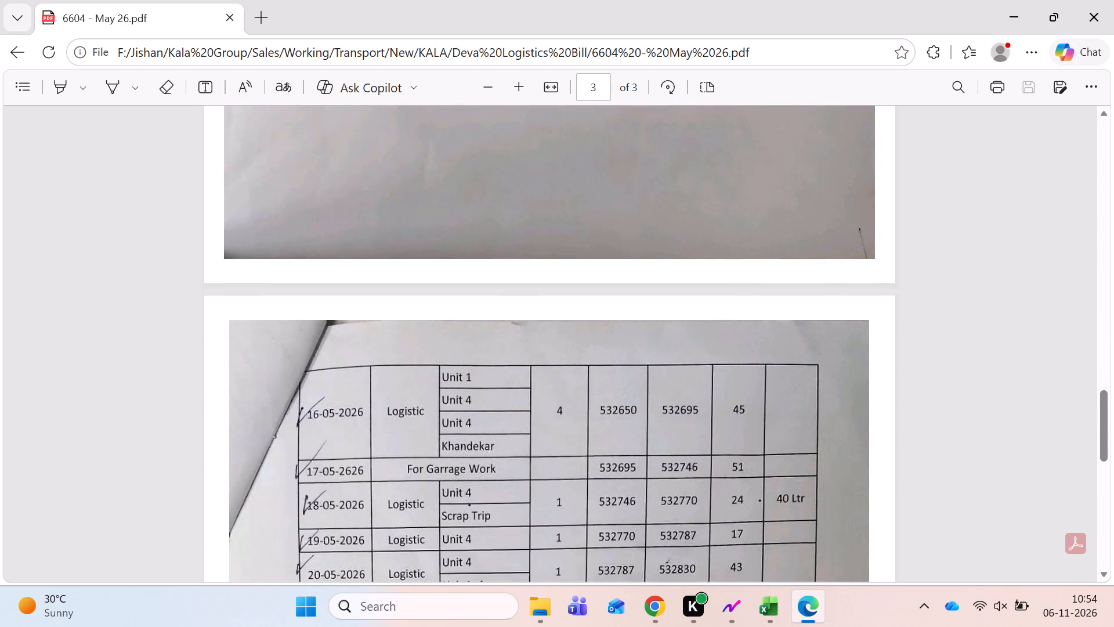
{"action": "scroll", "coordinate": [563, 467], "scroll_direction": "down", "scroll_amount": 4}
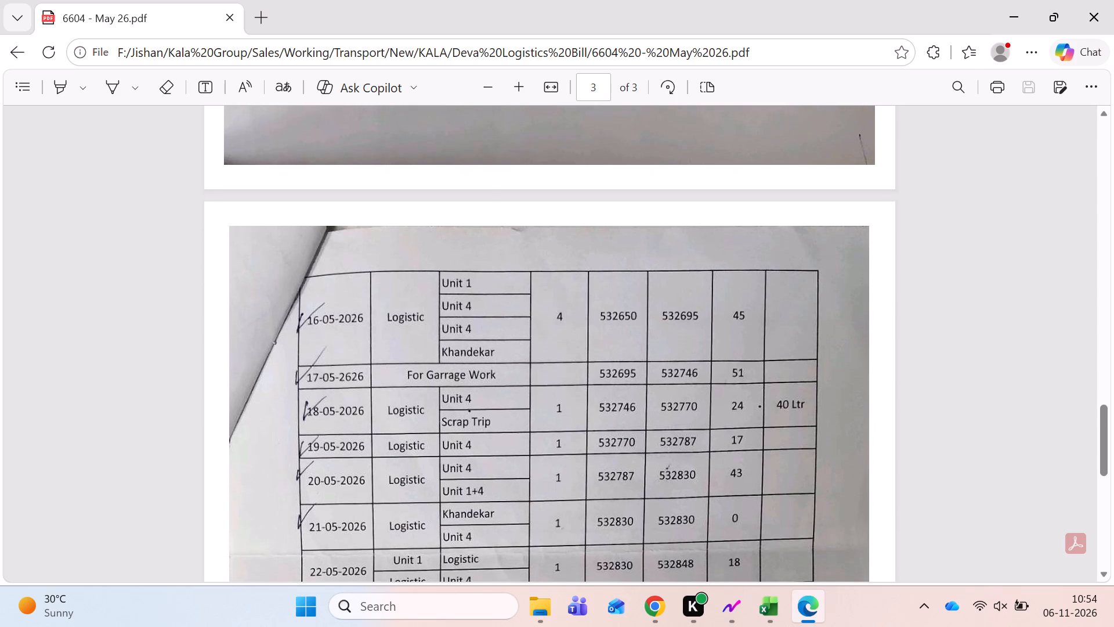
{"action": "scroll", "coordinate": [563, 467], "scroll_direction": "down", "scroll_amount": 2}
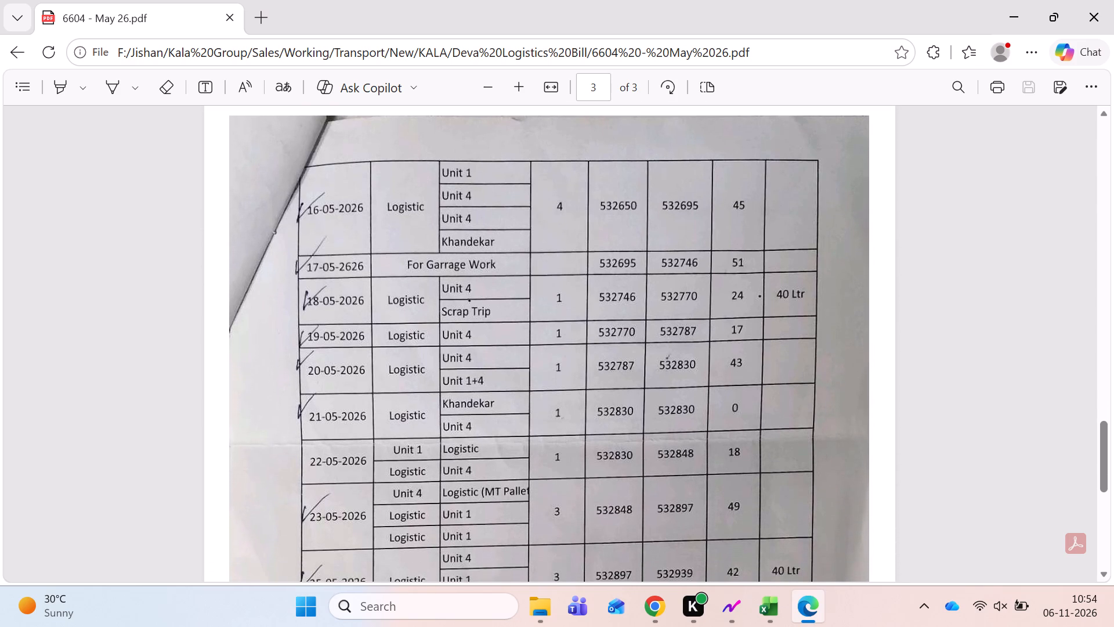
{"action": "scroll", "coordinate": [563, 467], "scroll_direction": "down", "scroll_amount": 1}
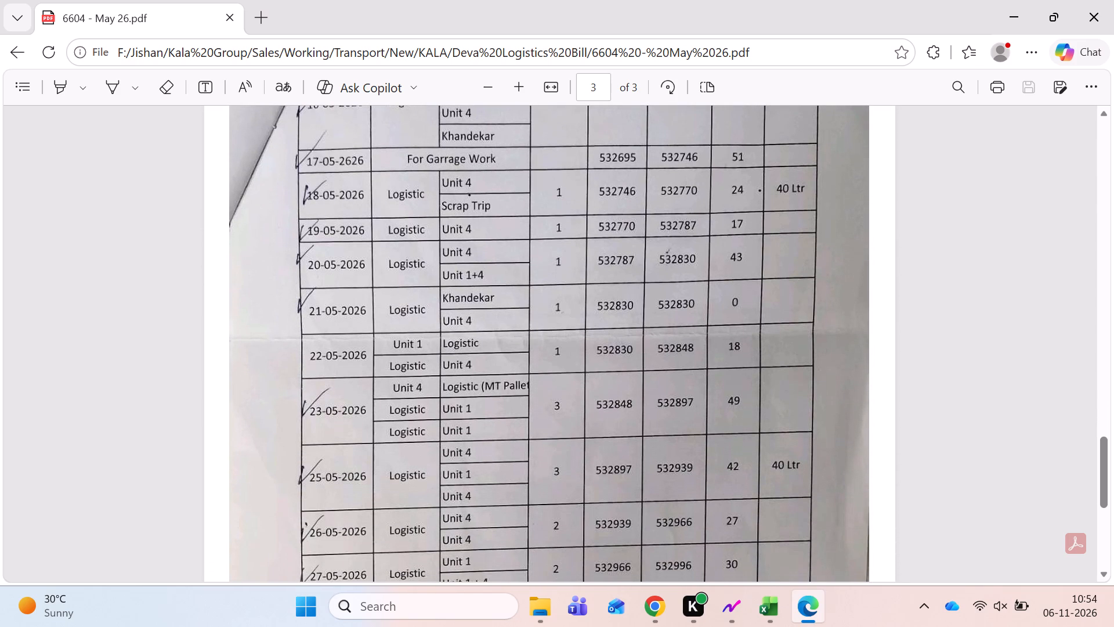
{"action": "scroll", "coordinate": [563, 467], "scroll_direction": "down", "scroll_amount": 1}
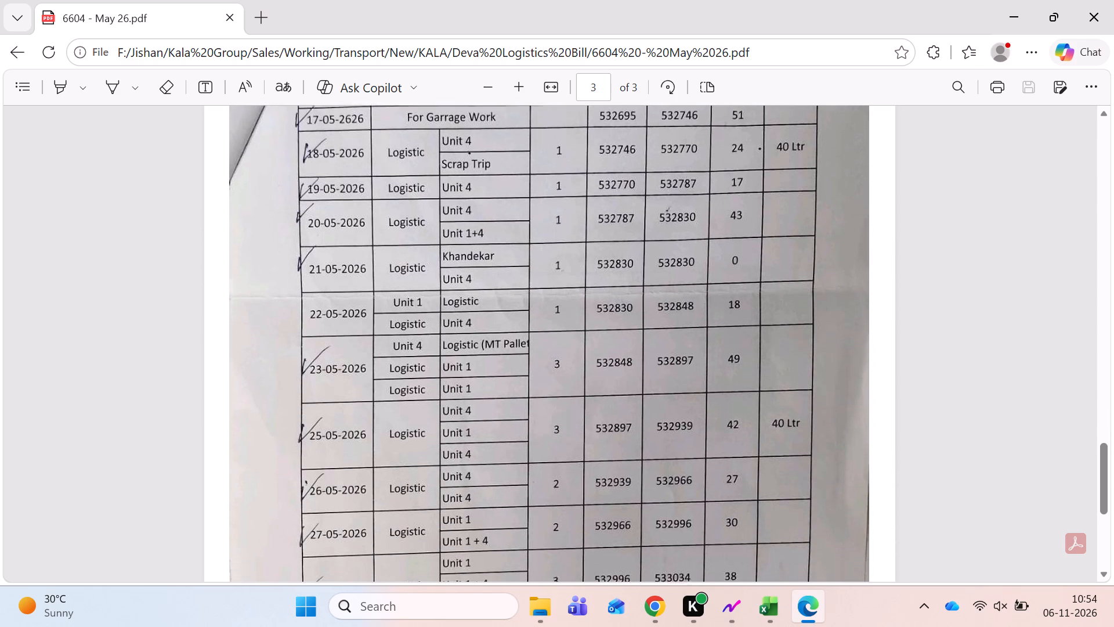
{"action": "scroll", "coordinate": [563, 467], "scroll_direction": "down", "scroll_amount": 3}
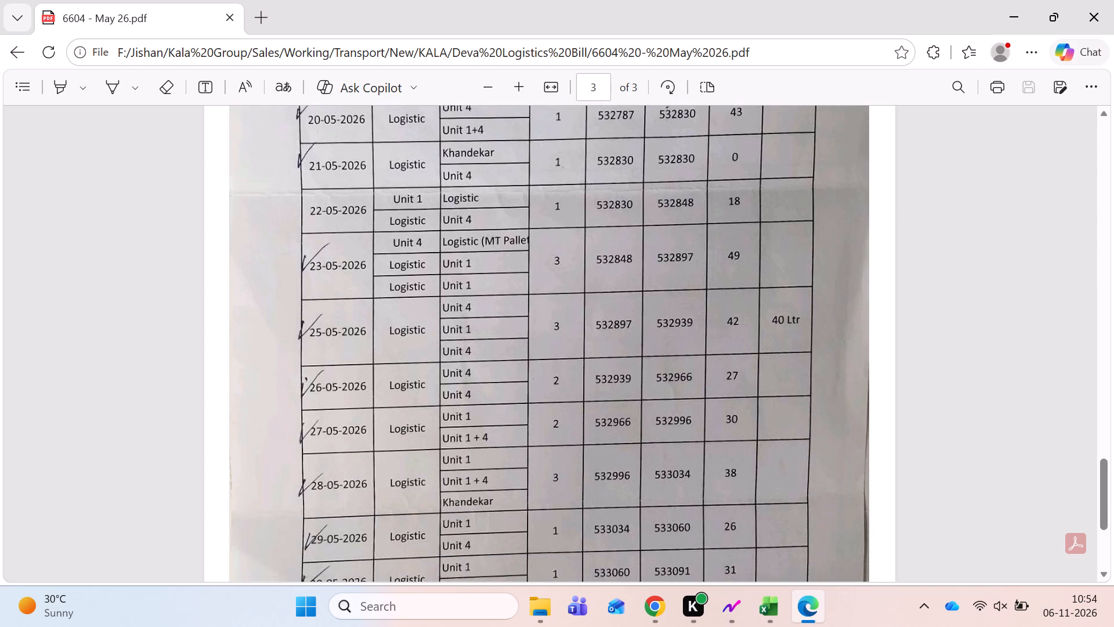
{"action": "scroll", "coordinate": [563, 467], "scroll_direction": "down", "scroll_amount": 2}
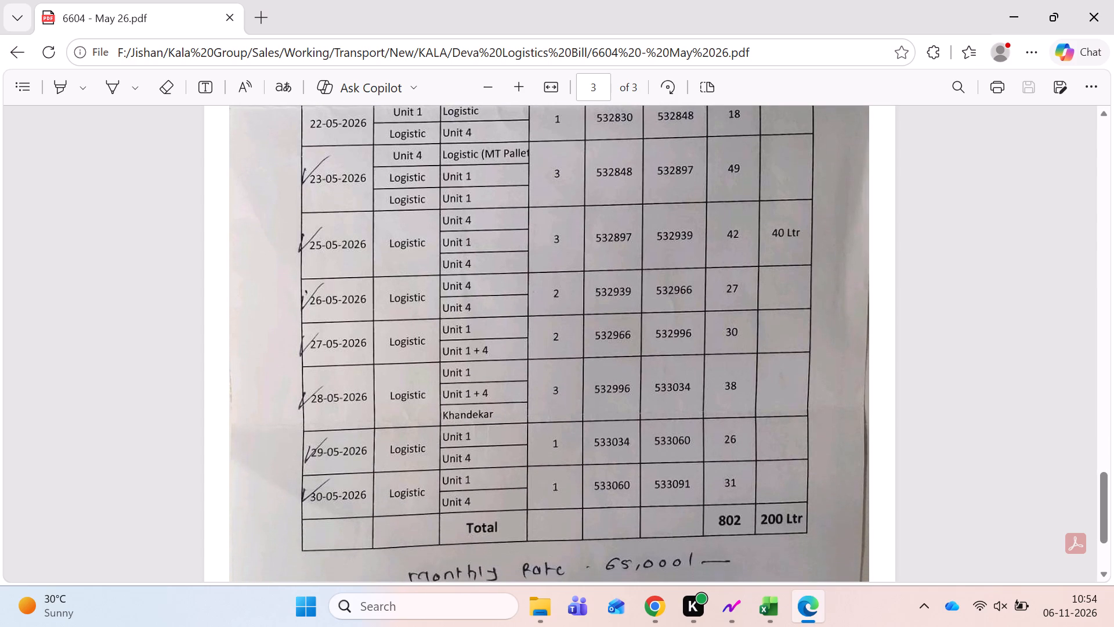
{"action": "left_click", "coordinate": [1092, 0]}
Enter 46 as the May-26 total number of trips in the 6604 table of the Working workbook and save it.
{"action": "key", "text": "alt+Tab"}
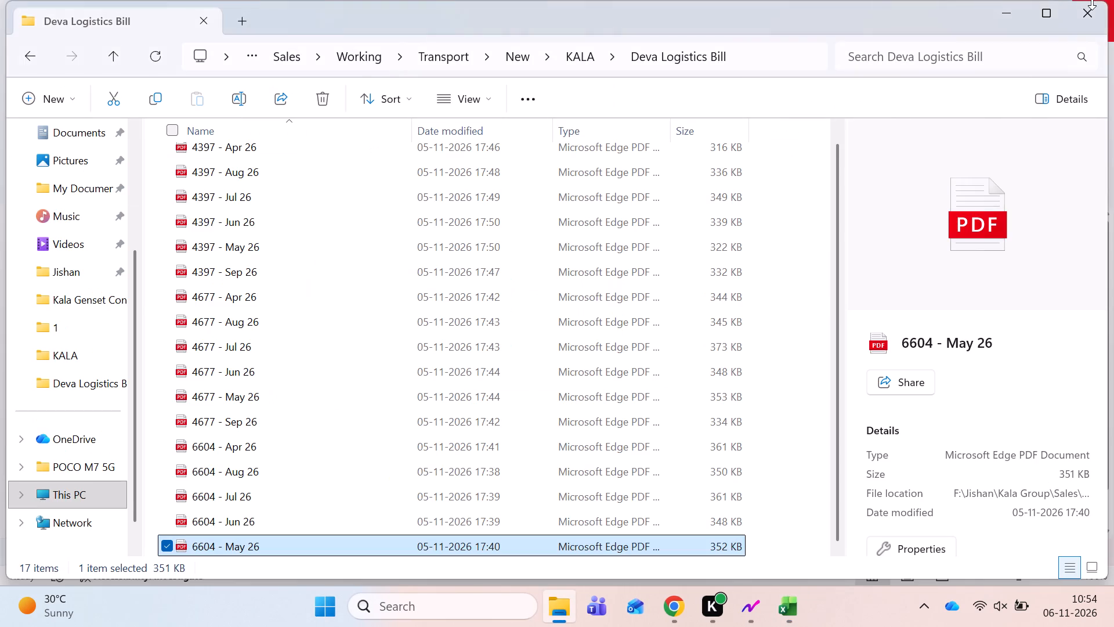
{"action": "key", "text": "alt+Tab"}
{"action": "type", "text": "46"}
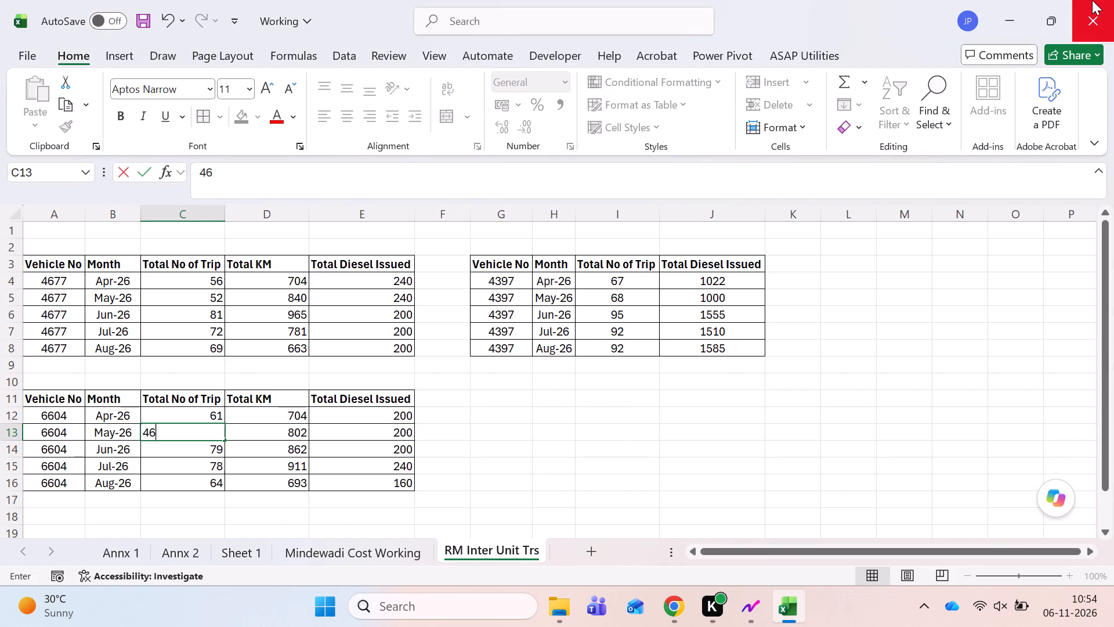
{"action": "key", "text": "Right"}
{"action": "key", "text": "ctrl+Up"}
{"action": "key", "text": "ctrl+Up"}
{"action": "key", "text": "ctrl+Up"}
{"action": "key", "text": "ctrl+s"}
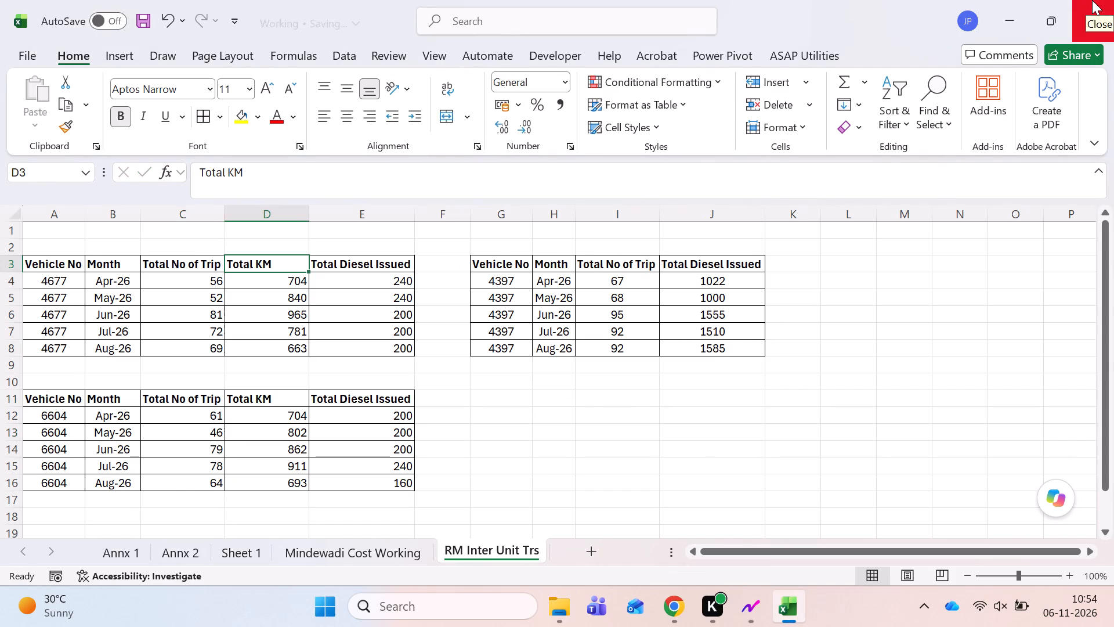
Open the 4397 - Apr 26 bill from the Deva Logistics Bill folder, check its statement for trips, kilometres and diesel, and close it.
{"action": "key", "text": "Right"}
{"action": "key", "text": "Right"}
{"action": "key", "text": "Right"}
{"action": "key", "text": "Right"}
{"action": "key", "text": "alt+Tab"}
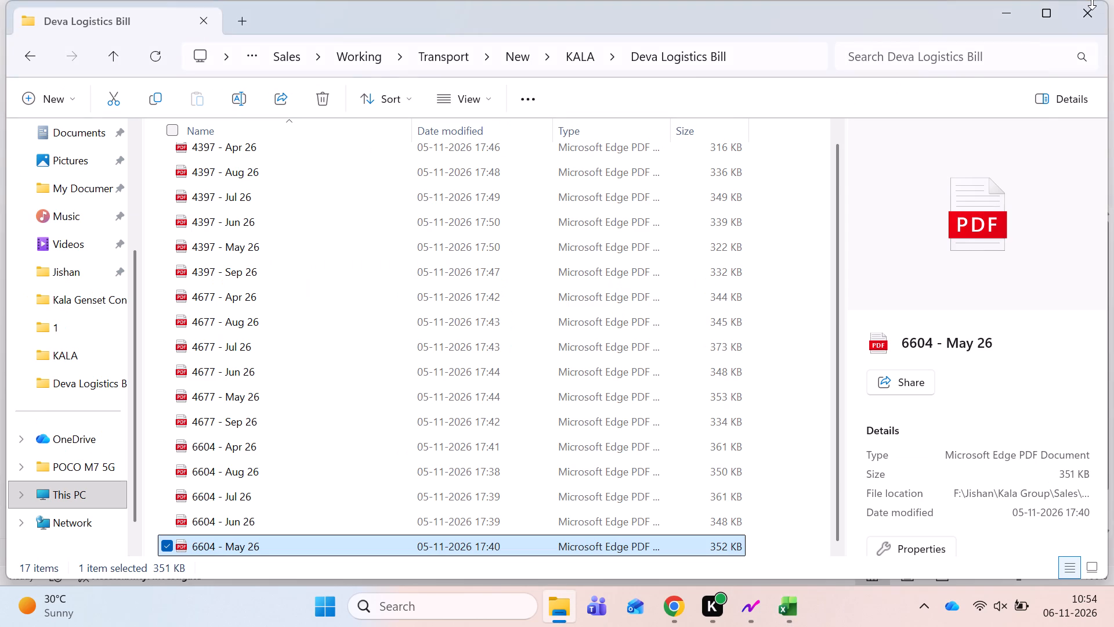
{"action": "key", "text": "ctrl+Up"}
{"action": "key", "text": "ctrl+Up"}
{"action": "key", "text": "Home"}
{"action": "key", "text": "Home"}
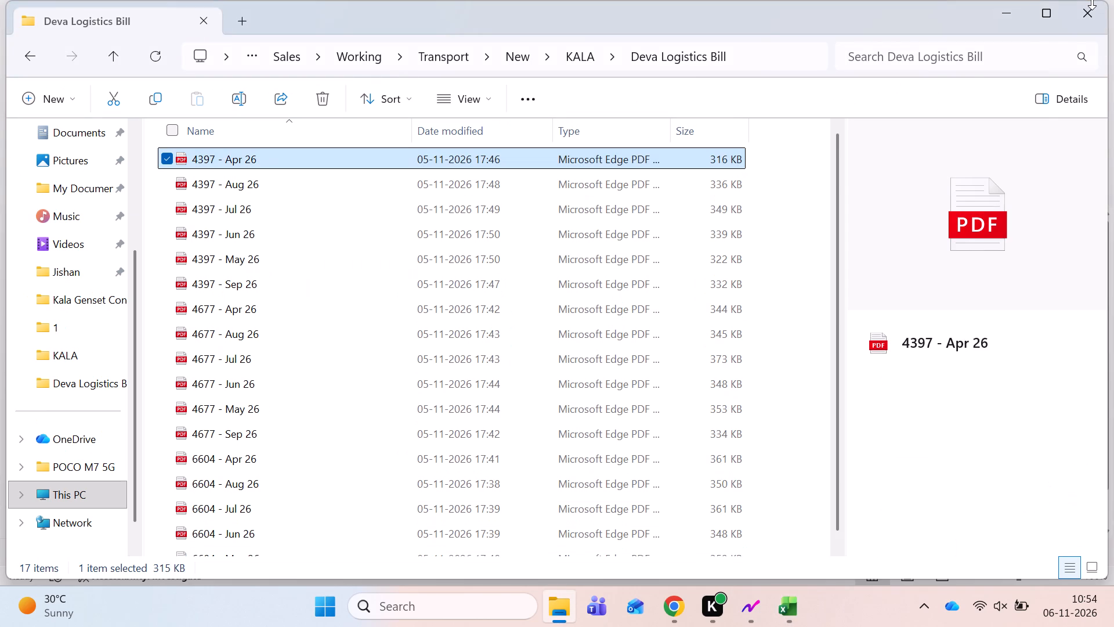
{"action": "key", "text": "Return"}
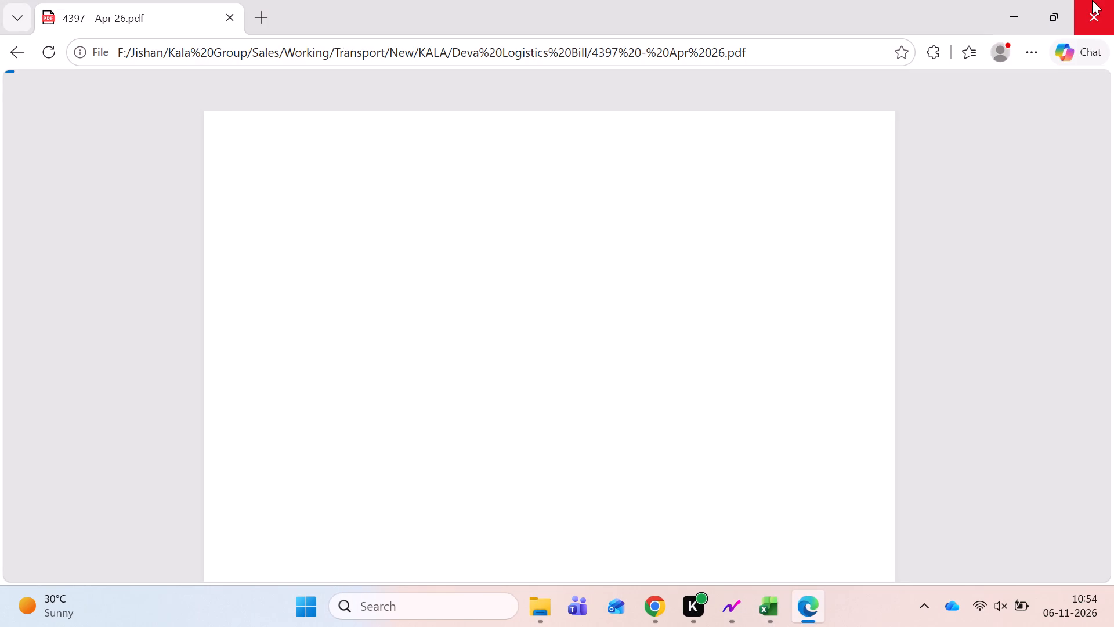
{"action": "scroll", "coordinate": [757, 430], "scroll_direction": "down", "scroll_amount": 9}
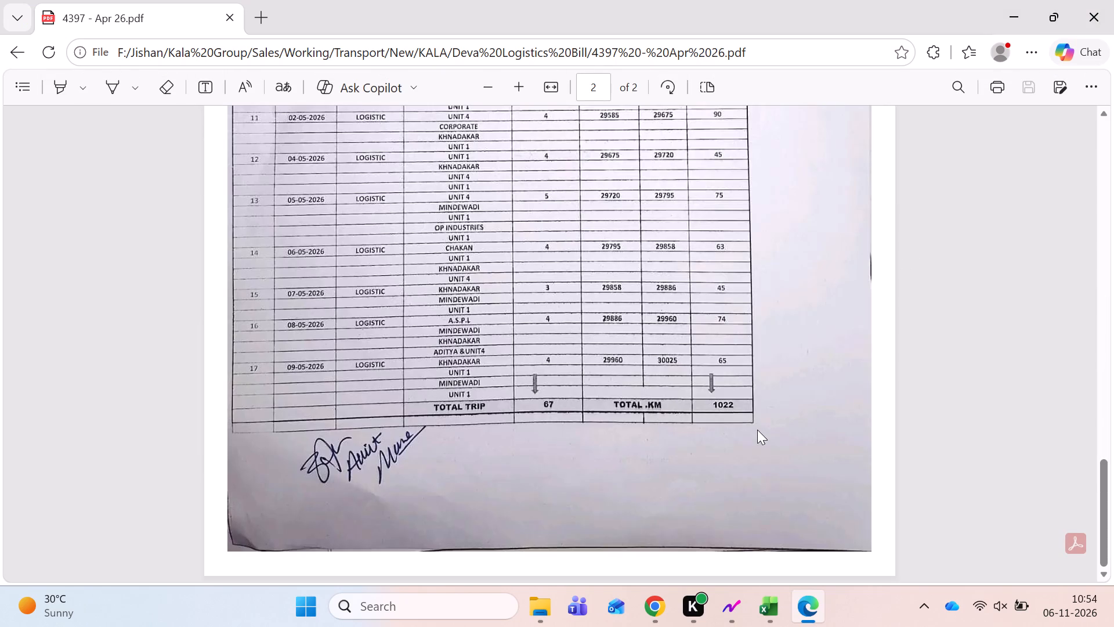
{"action": "scroll", "coordinate": [757, 430], "scroll_direction": "down", "scroll_amount": 1}
{"action": "scroll", "coordinate": [757, 430], "scroll_direction": "up", "scroll_amount": 6}
{"action": "scroll", "coordinate": [757, 430], "scroll_direction": "down", "scroll_amount": 1}
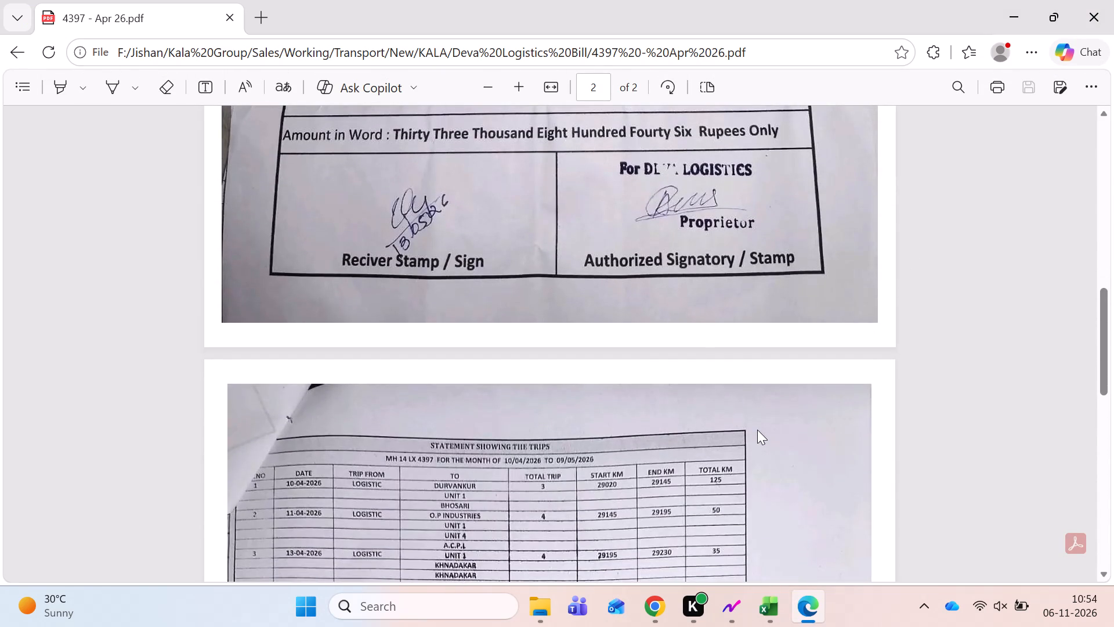
{"action": "scroll", "coordinate": [757, 430], "scroll_direction": "down", "scroll_amount": 8}
{"action": "left_click", "coordinate": [1090, 9]}
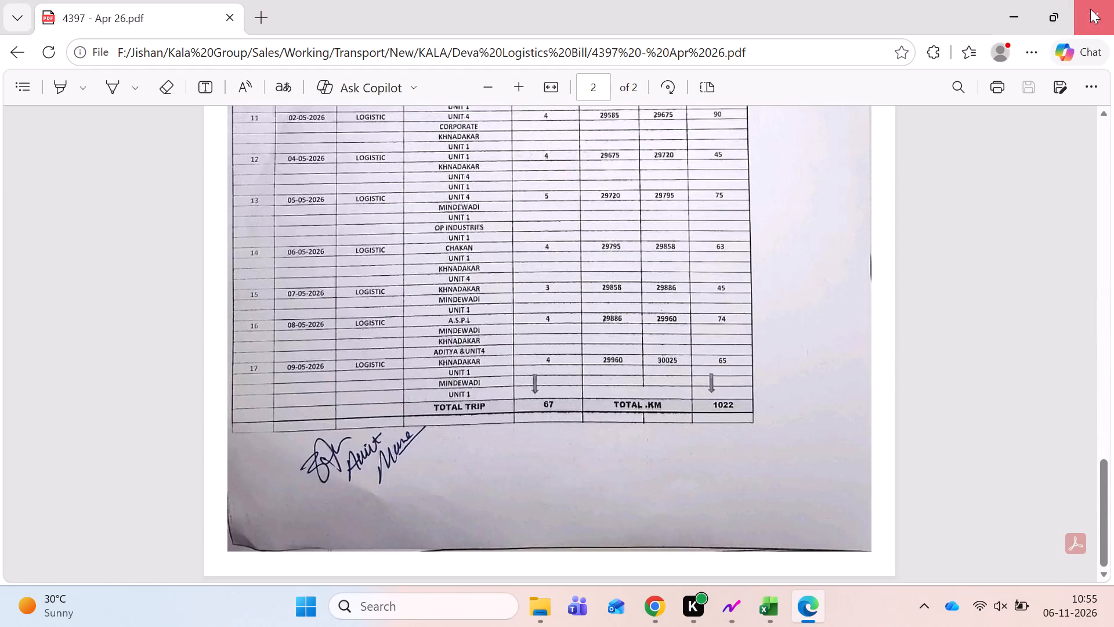
Insert blank cells before the Total Diesel Issued column of the 4397 table, shifting the existing header and values right.
{"action": "key", "text": "alt+Tab"}
{"action": "key", "text": "Right"}
{"action": "key", "text": "Right"}
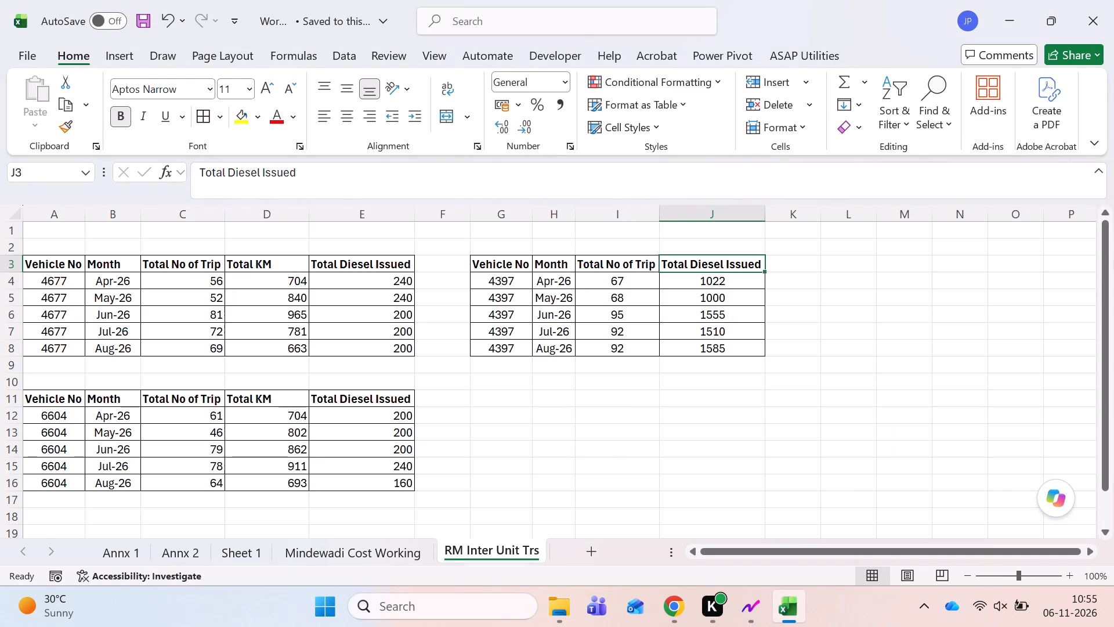
{"action": "key", "text": "shift+Down"}
{"action": "key", "text": "shift+Down"}
{"action": "key", "text": "shift+Down"}
{"action": "key", "text": "shift+Down"}
{"action": "key", "text": "shift+Down"}
{"action": "key", "text": "ctrl+shift+equal"}
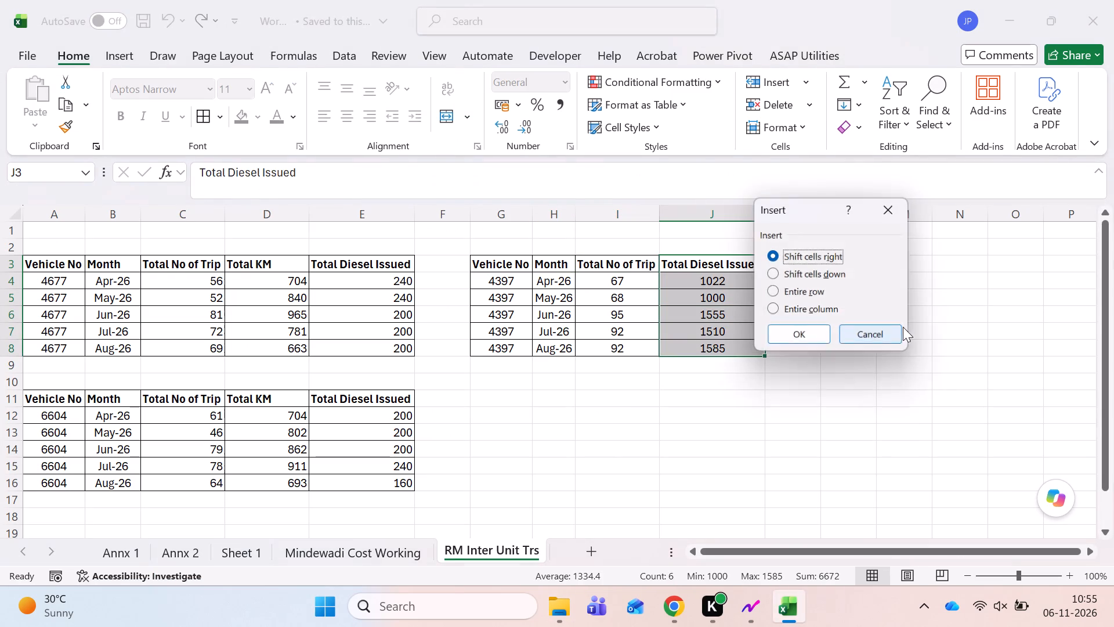
{"action": "key", "text": "Return"}
Copy the Total KM header from the 4677 table into the header cell of the 4397 table's new column.
{"action": "key", "text": "Left"}
{"action": "key", "text": "Left"}
{"action": "key", "text": "Left"}
{"action": "key", "text": "Left"}
{"action": "key", "text": "Left"}
{"action": "key", "text": "Left"}
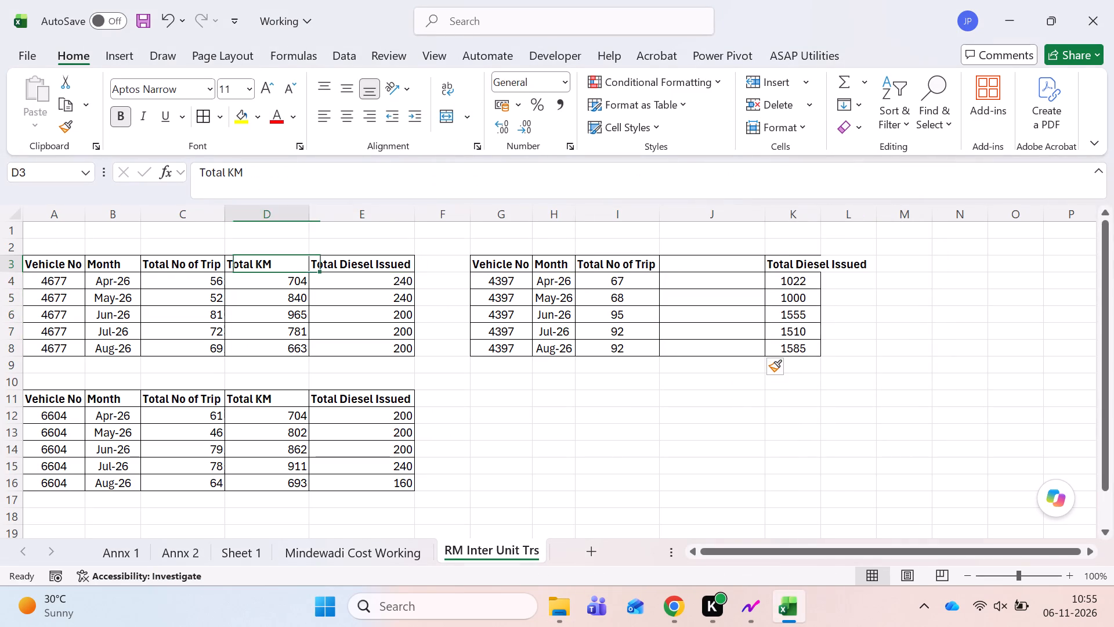
{"action": "key", "text": "Left"}
{"action": "key", "text": "Right"}
{"action": "key", "text": "ctrl+c"}
{"action": "key", "text": "Right"}
{"action": "key", "text": "Right"}
{"action": "key", "text": "Right"}
{"action": "key", "text": "Right"}
{"action": "key", "text": "Right"}
{"action": "key", "text": "Right"}
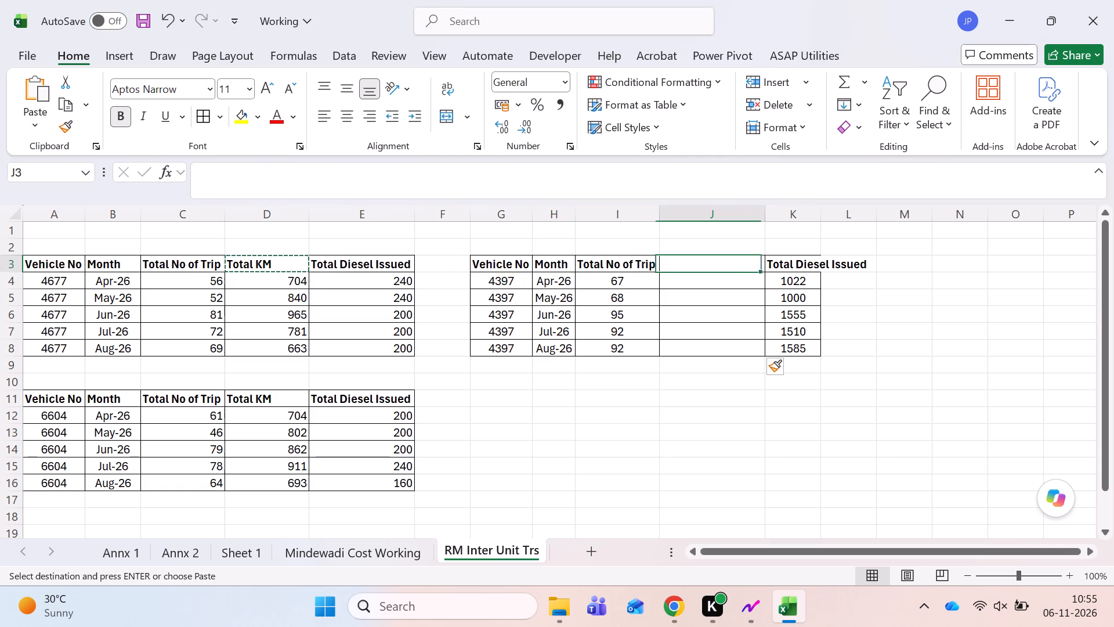
{"action": "key", "text": "Return"}
Enter 1022 km and 0 diesel in the 4397 table's Apr-26 row, and apply the comma number style to the diesel cell.
{"action": "key", "text": "Down"}
{"action": "type", "text": "1022"}
{"action": "key", "text": "Tab"}
{"action": "key", "text": "0"}
{"action": "key", "text": "Tab"}
{"action": "key", "text": "Left"}
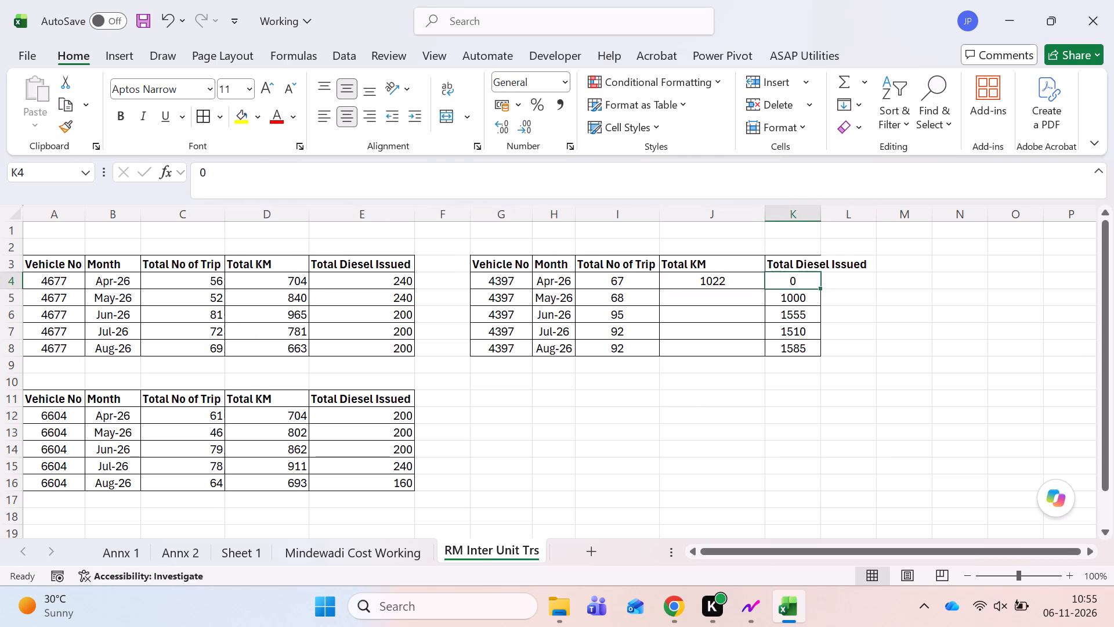
{"action": "key", "text": "alt+h"}
{"action": "key", "text": "k"}
Autofit the 4397 table's Total Diesel Issued column to the width of its header.
{"action": "double_click", "coordinate": [822, 217]}
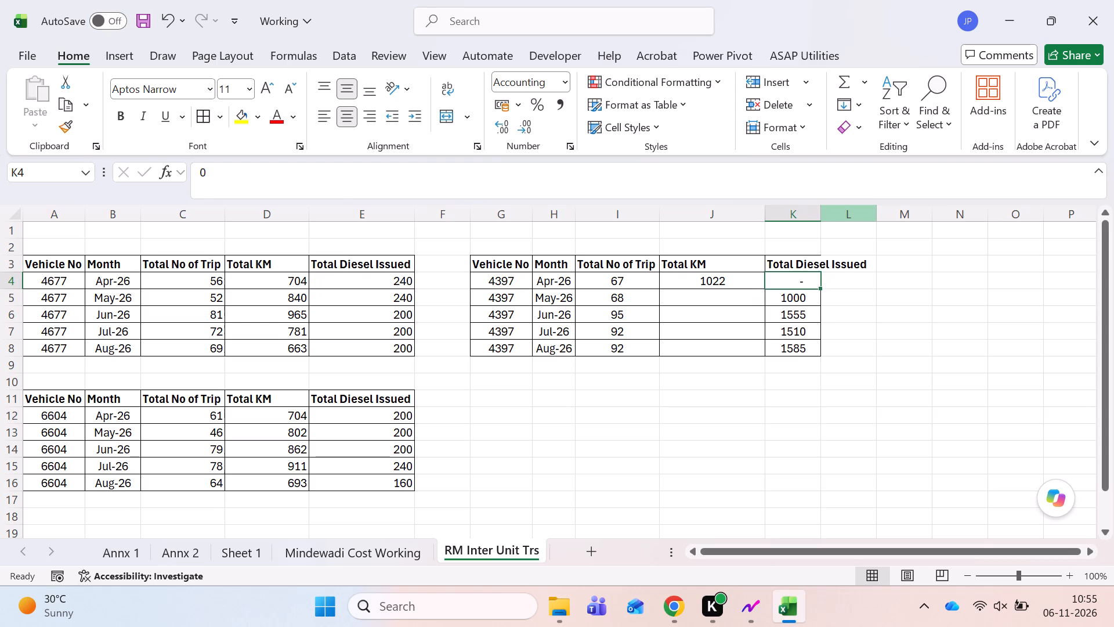
{"action": "triple_click", "coordinate": [827, 211]}
{"action": "key", "text": "Down"}
{"action": "key", "text": "Down"}
{"action": "key", "text": "Down"}
{"action": "key", "text": "Down"}
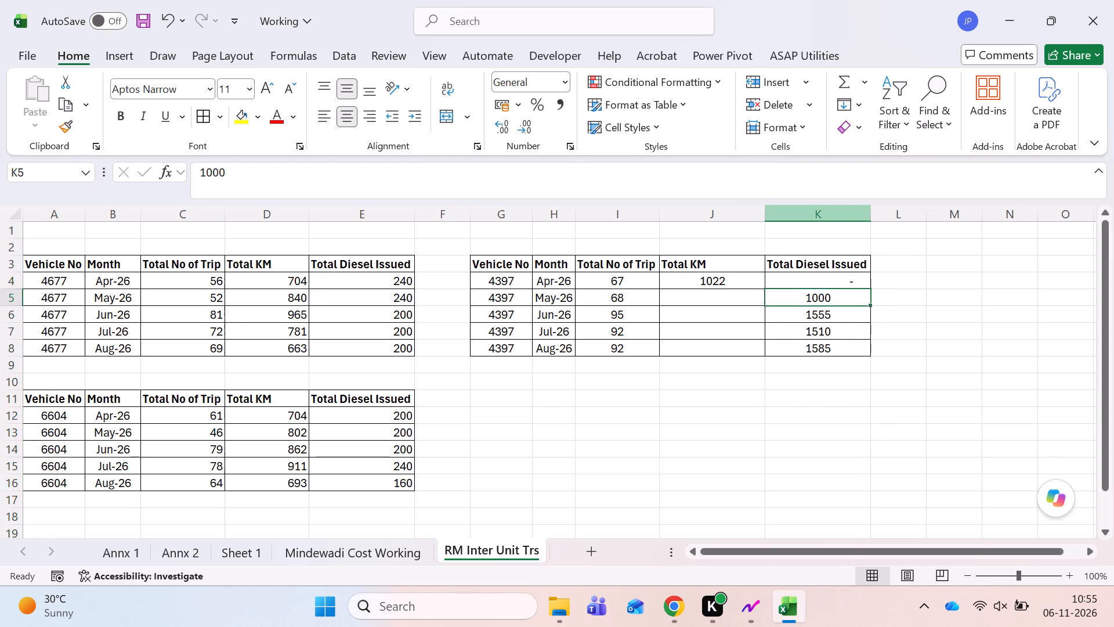
{"action": "key", "text": "Up"}
Open the 4397 - Aug 26 bill from the Deva Logistics Bill folder, check its trip and kilometre totals, and close it.
{"action": "key", "text": "alt+Tab"}
{"action": "key", "text": "Down"}
{"action": "key", "text": "Return"}
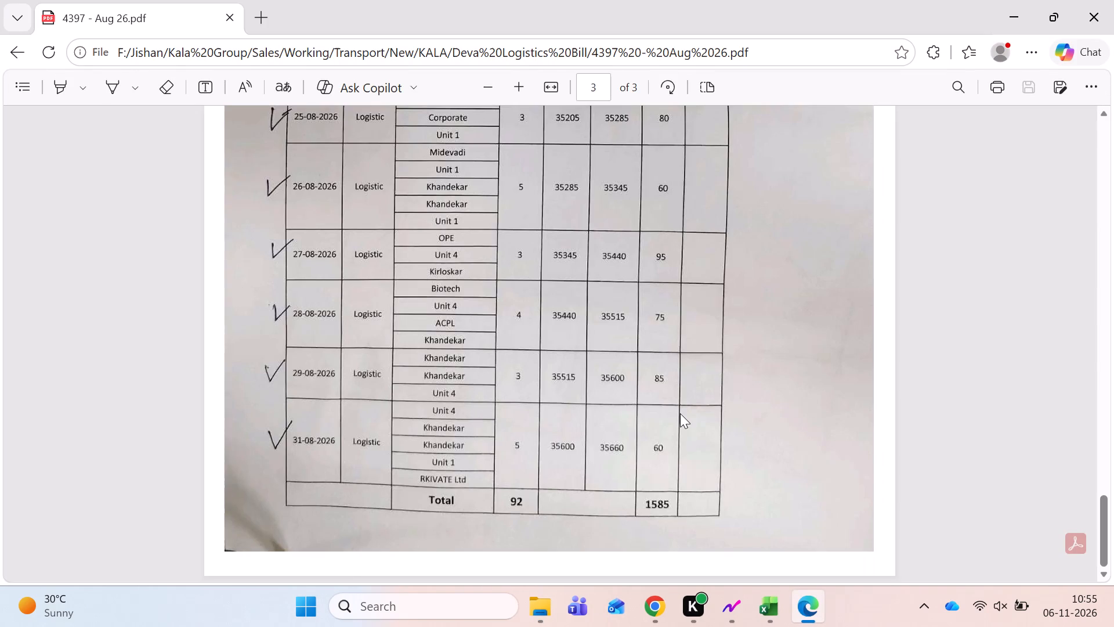
{"action": "scroll", "coordinate": [680, 413], "scroll_direction": "down", "scroll_amount": 5}
{"action": "scroll", "coordinate": [680, 413], "scroll_direction": "up", "scroll_amount": 10}
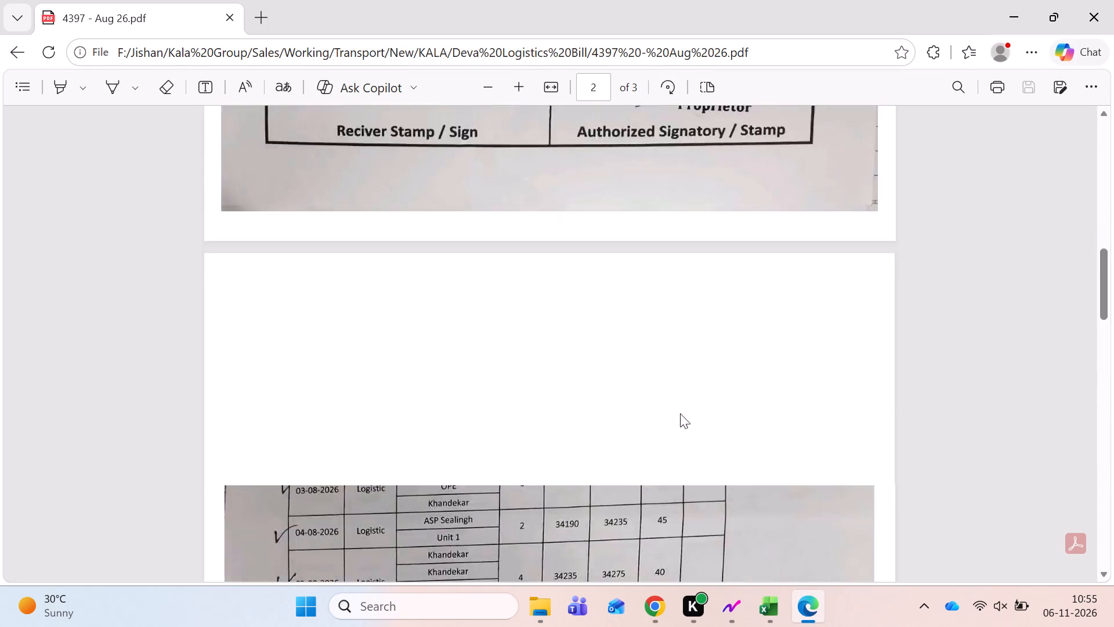
{"action": "scroll", "coordinate": [680, 413], "scroll_direction": "up", "scroll_amount": 4}
{"action": "scroll", "coordinate": [680, 413], "scroll_direction": "down", "scroll_amount": 5}
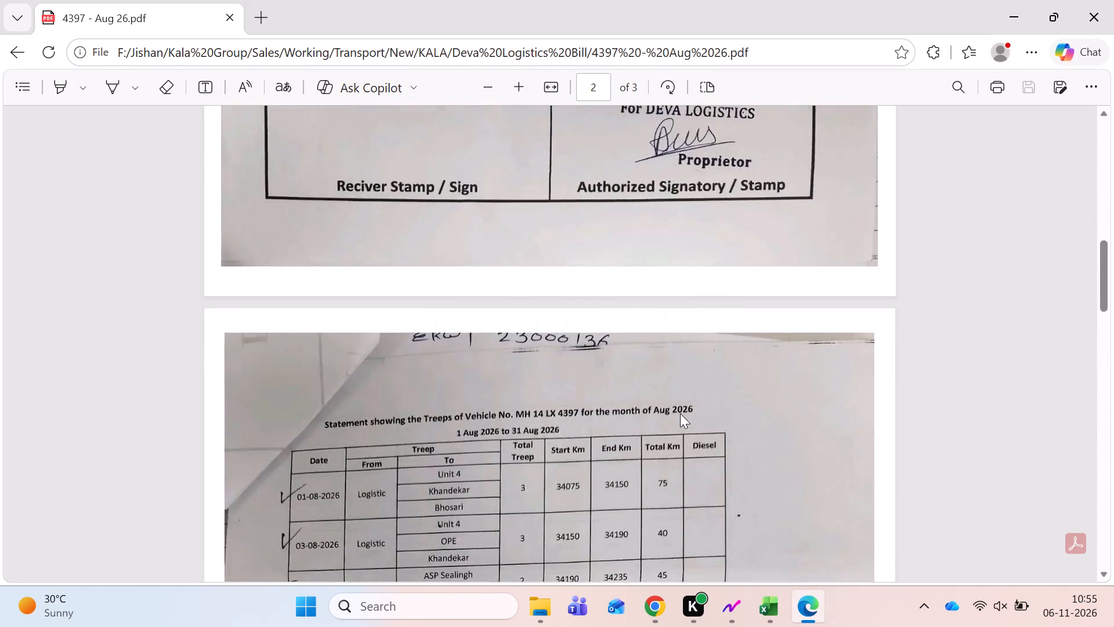
{"action": "scroll", "coordinate": [680, 413], "scroll_direction": "down", "scroll_amount": 11}
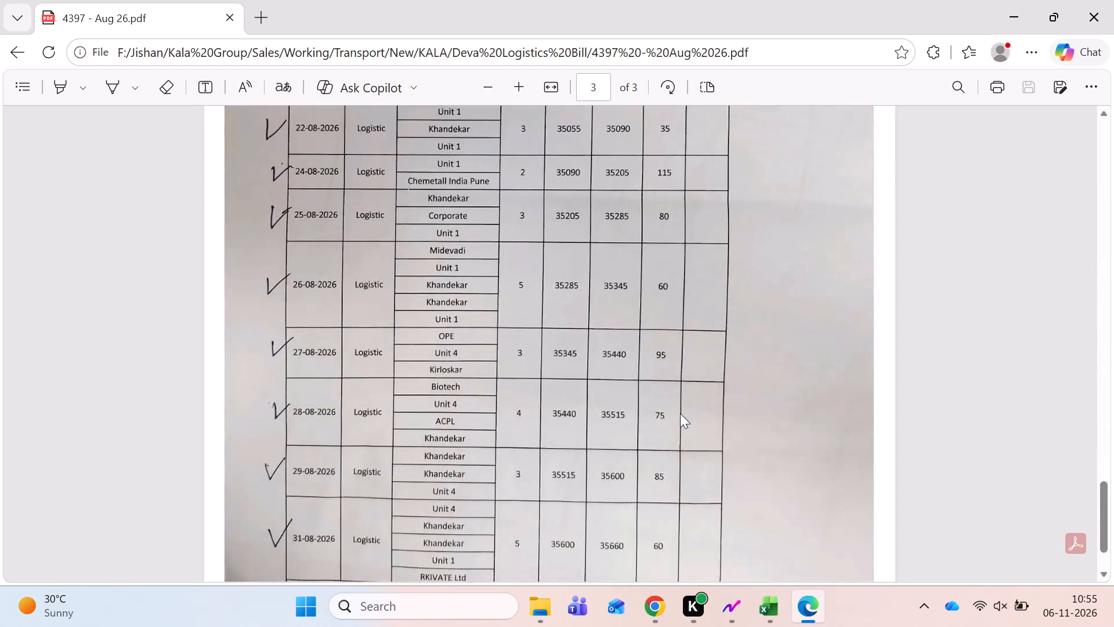
{"action": "scroll", "coordinate": [680, 413], "scroll_direction": "down", "scroll_amount": 2}
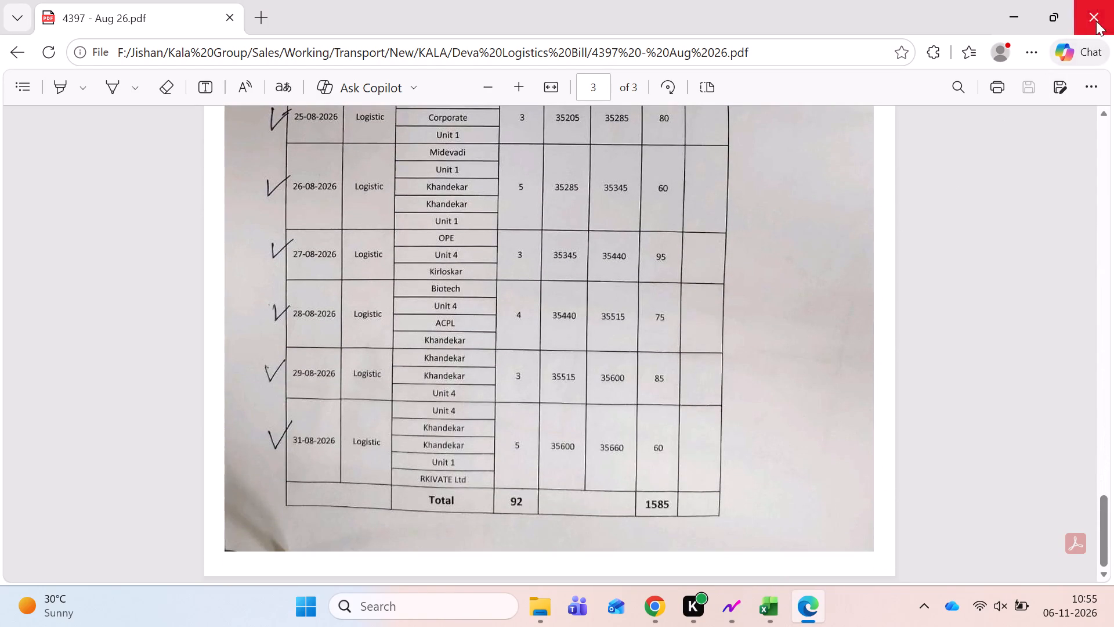
{"action": "left_click", "coordinate": [1096, 21]}
In the 4397 table's Aug-26 row, copy 1585 from Total Diesel Issued into Total KM, and replace the diesel with Apr-26's copied zero.
{"action": "key", "text": "alt+Tab"}
{"action": "key", "text": "Right"}
{"action": "key", "text": "Down"}
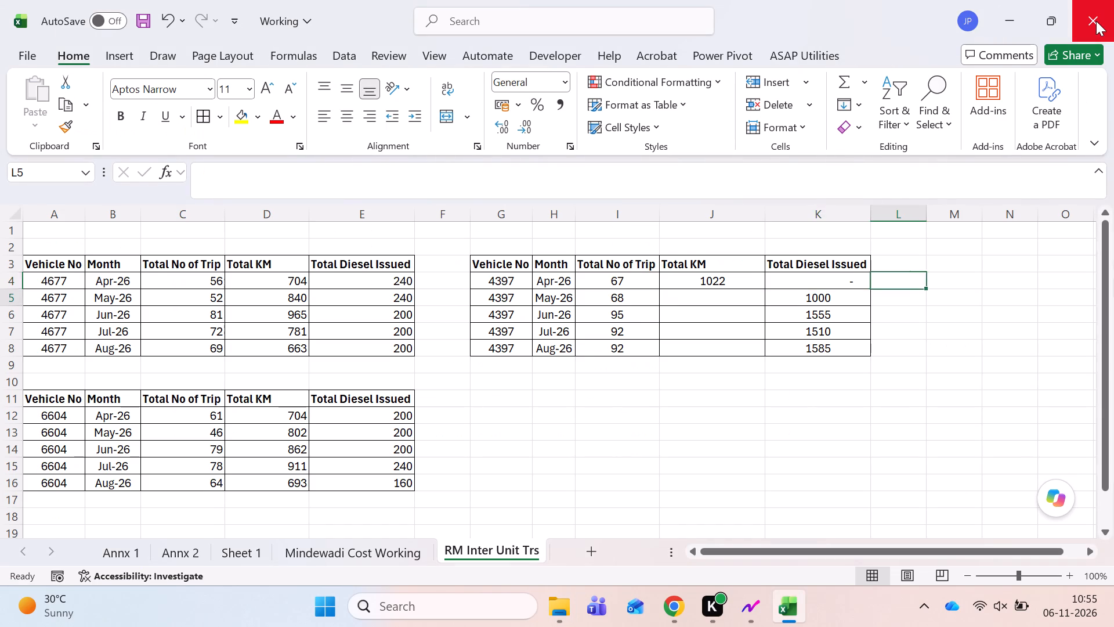
{"action": "key", "text": "Down"}
{"action": "key", "text": "Down"}
{"action": "key", "text": "Down"}
{"action": "key", "text": "Left"}
{"action": "key", "text": "ctrl+c"}
{"action": "key", "text": "Left"}
{"action": "key", "text": "Return"}
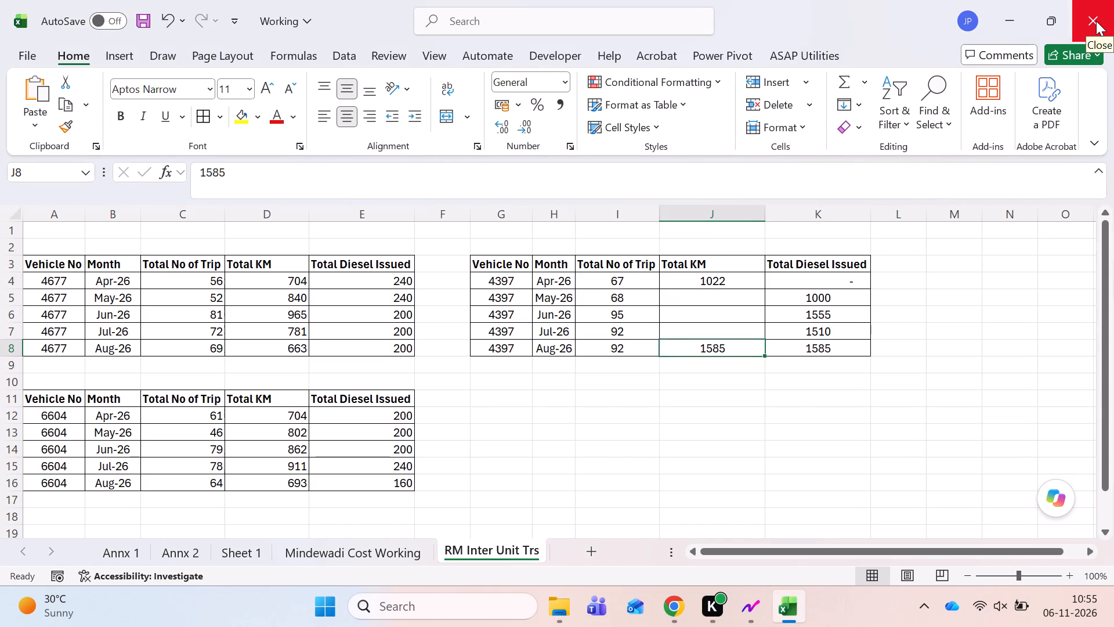
{"action": "key", "text": "Right"}
{"action": "key", "text": "Up"}
{"action": "key", "text": "ctrl+Up"}
{"action": "key", "text": "Down"}
{"action": "key", "text": "ctrl+c"}
{"action": "key", "text": "ctrl+Down"}
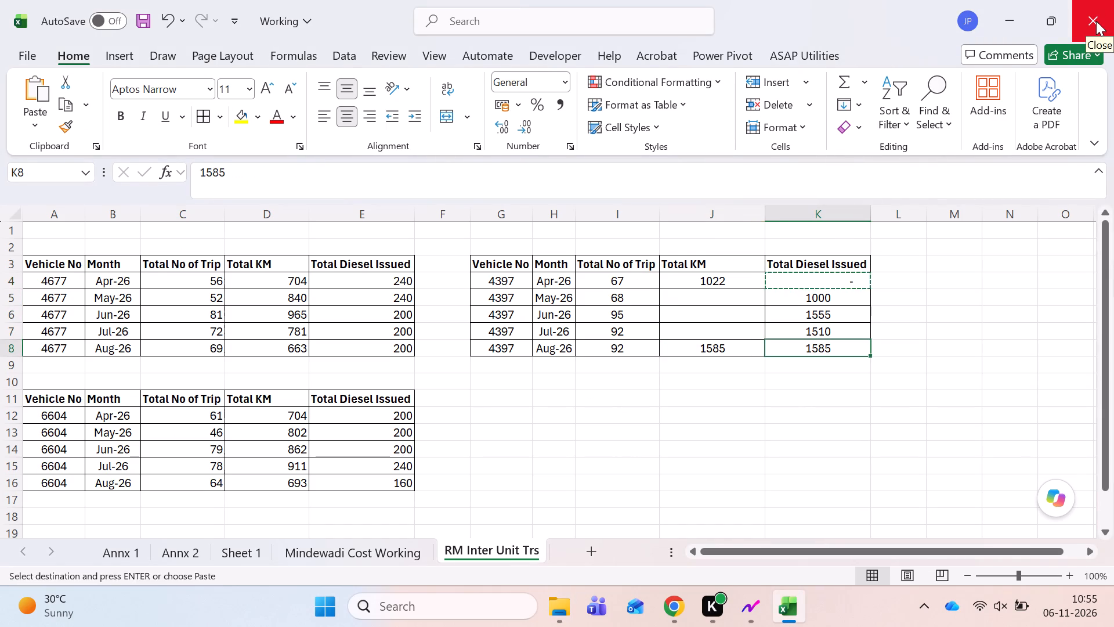
{"action": "key", "text": "Return"}
{"action": "key", "text": "Left"}
{"action": "key", "text": "Left"}
{"action": "key", "text": "alt+Tab"}
{"action": "key", "text": "Down"}
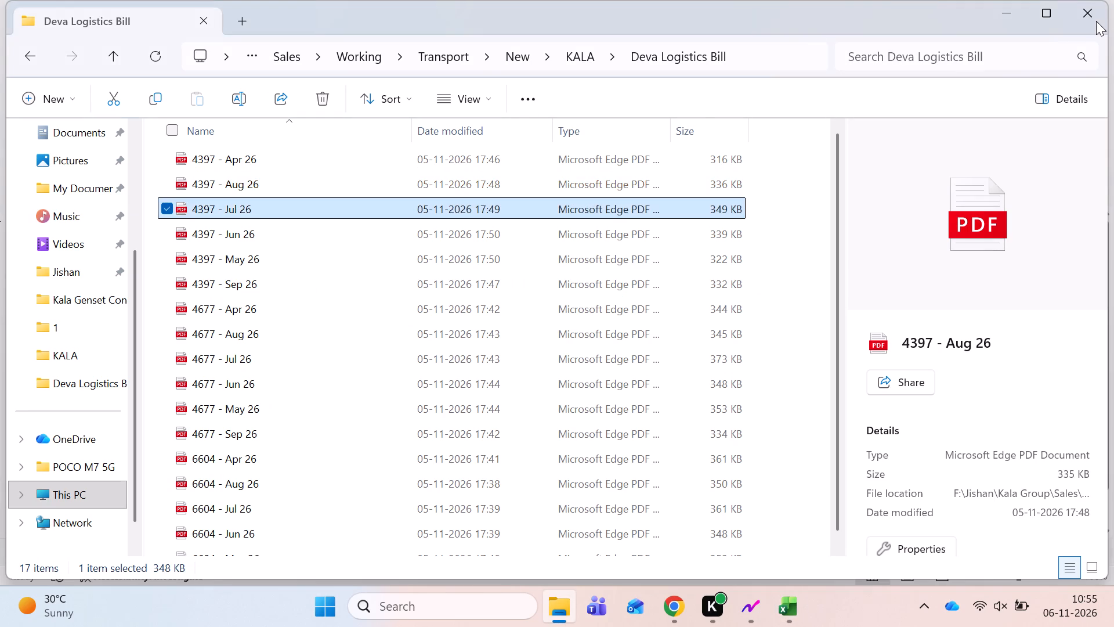
{"action": "key", "text": "Return"}
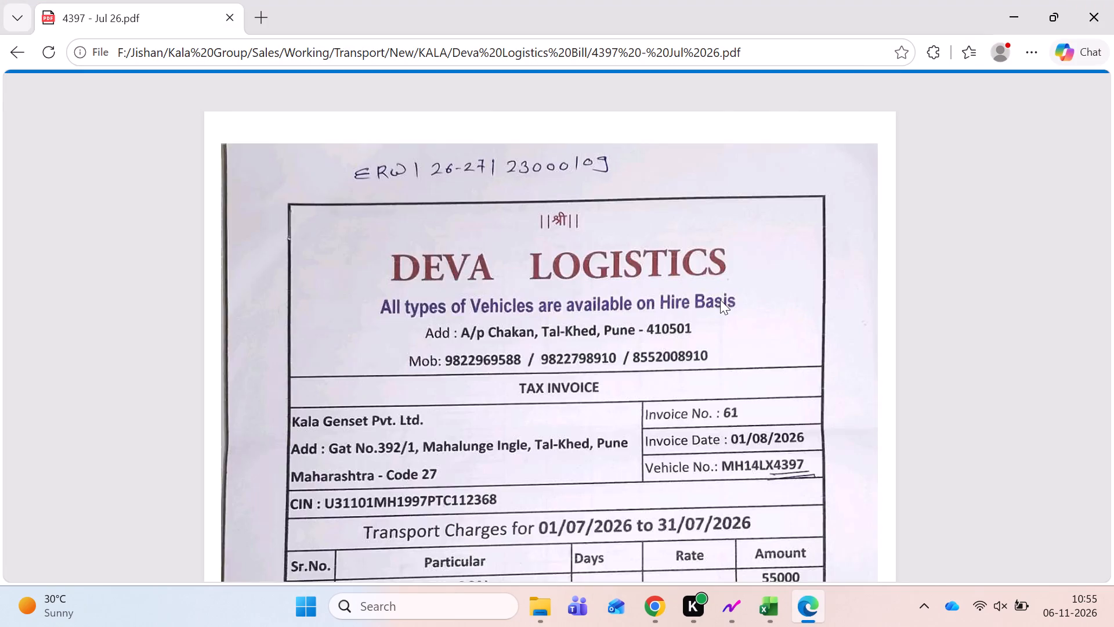
{"action": "scroll", "coordinate": [720, 300], "scroll_direction": "down", "scroll_amount": 4}
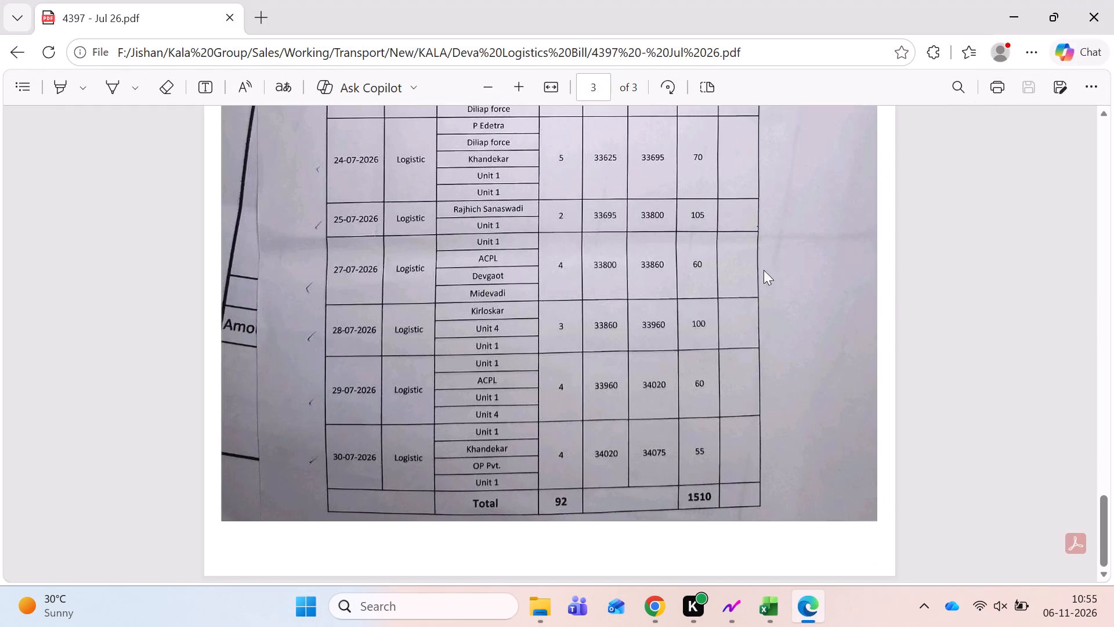
{"action": "left_click", "coordinate": [1103, 0]}
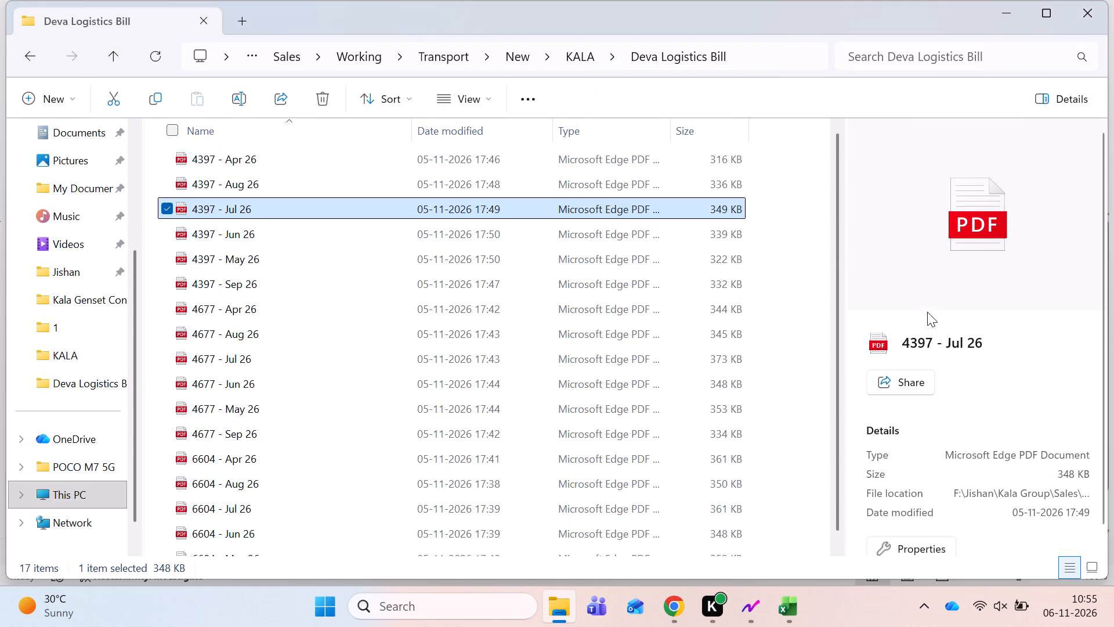
In the 4397 table's Jul-26 row, copy 1510 from Total Diesel Issued into Total KM, and replace the diesel with Aug-26's copied zero.
{"action": "key", "text": "alt+Tab"}
{"action": "key", "text": "Right"}
{"action": "key", "text": "Right"}
{"action": "key", "text": "Up"}
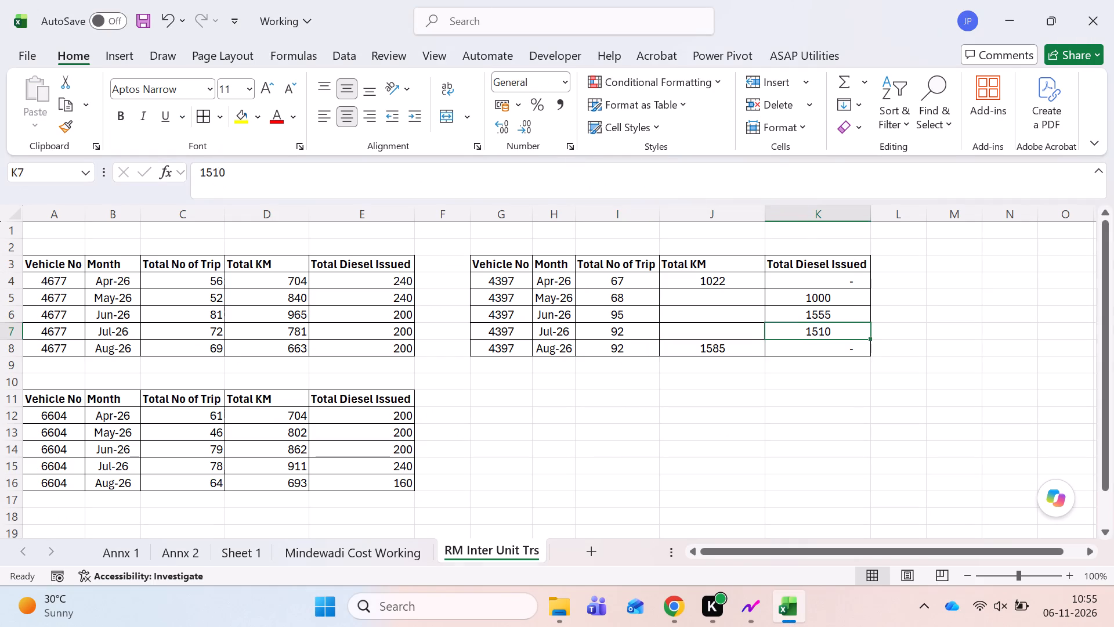
{"action": "key", "text": "ctrl+c"}
{"action": "key", "text": "Left"}
{"action": "key", "text": "Return"}
{"action": "key", "text": "Right"}
{"action": "key", "text": "Down"}
{"action": "key", "text": "ctrl+c"}
{"action": "key", "text": "Up"}
{"action": "key", "text": "Return"}
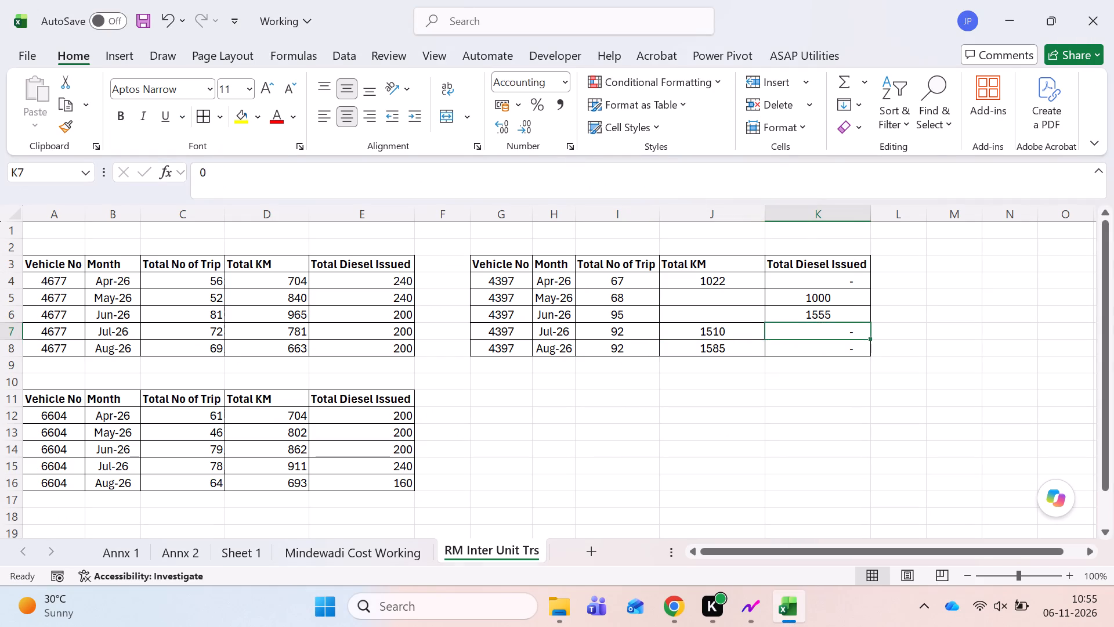
Open the 4397 - Jun 26 bill, check its total kilometres, and close it.
{"action": "key", "text": "Left"}
{"action": "key", "text": "Left"}
{"action": "key", "text": "Up"}
{"action": "key", "text": "Right"}
{"action": "key", "text": "alt+Tab"}
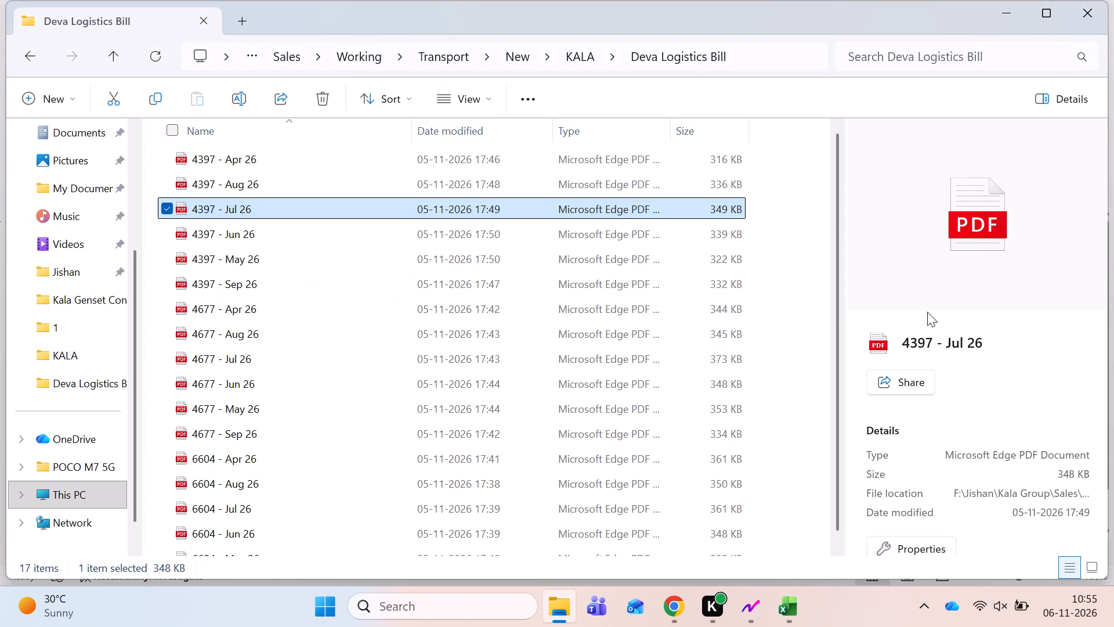
{"action": "key", "text": "Down"}
{"action": "key", "text": "Return"}
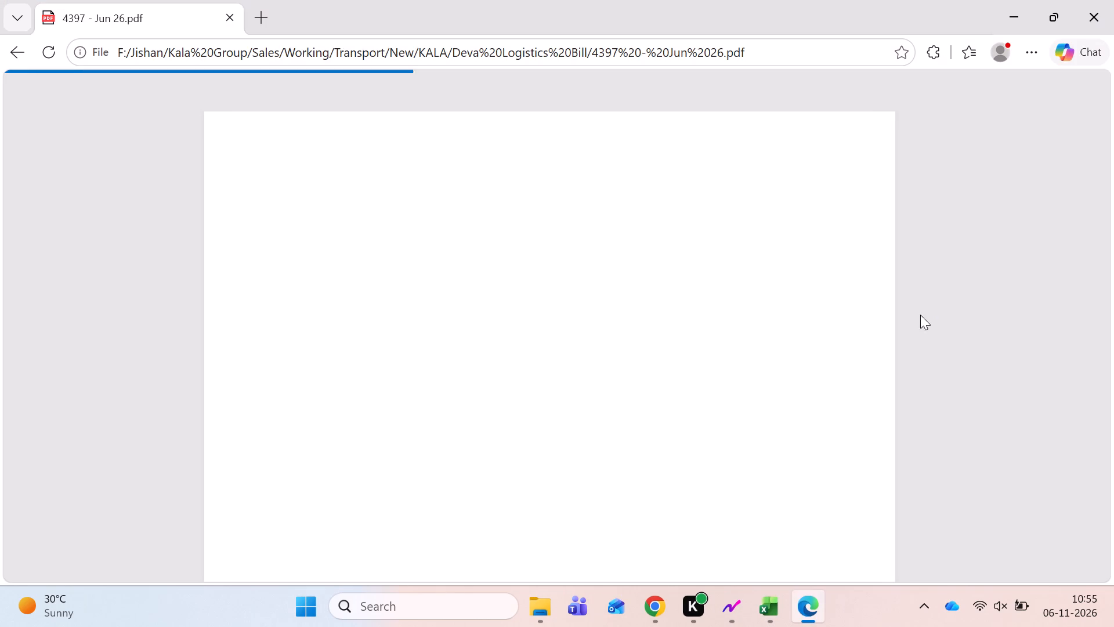
{"action": "scroll", "coordinate": [810, 381], "scroll_direction": "down", "scroll_amount": 4}
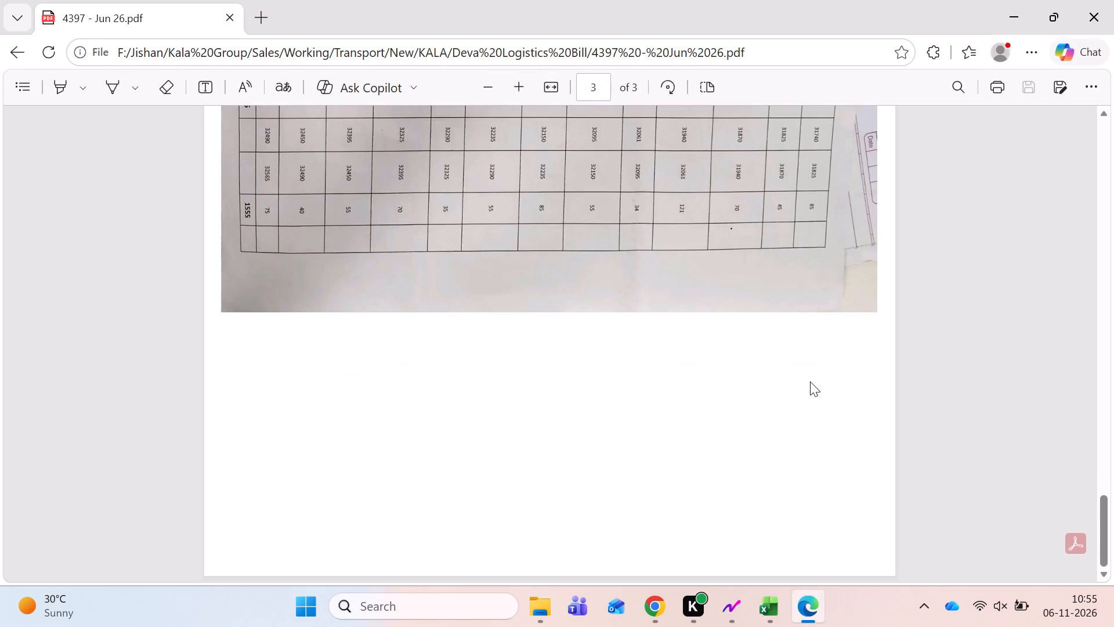
{"action": "left_click", "coordinate": [1111, 0]}
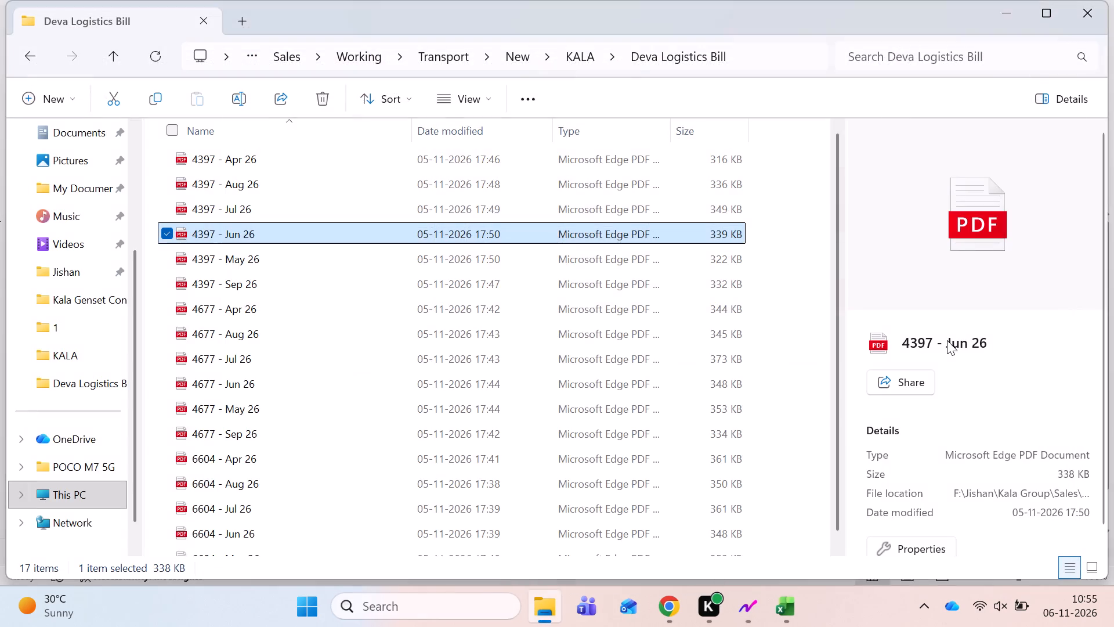
In the 4397 table's Jun-26 row, copy 1555 from Total Diesel Issued into Total KM, and replace the diesel with Jul-26's copied zero.
{"action": "key", "text": "alt+Tab"}
{"action": "key", "text": "Right"}
{"action": "key", "text": "ctrl+c"}
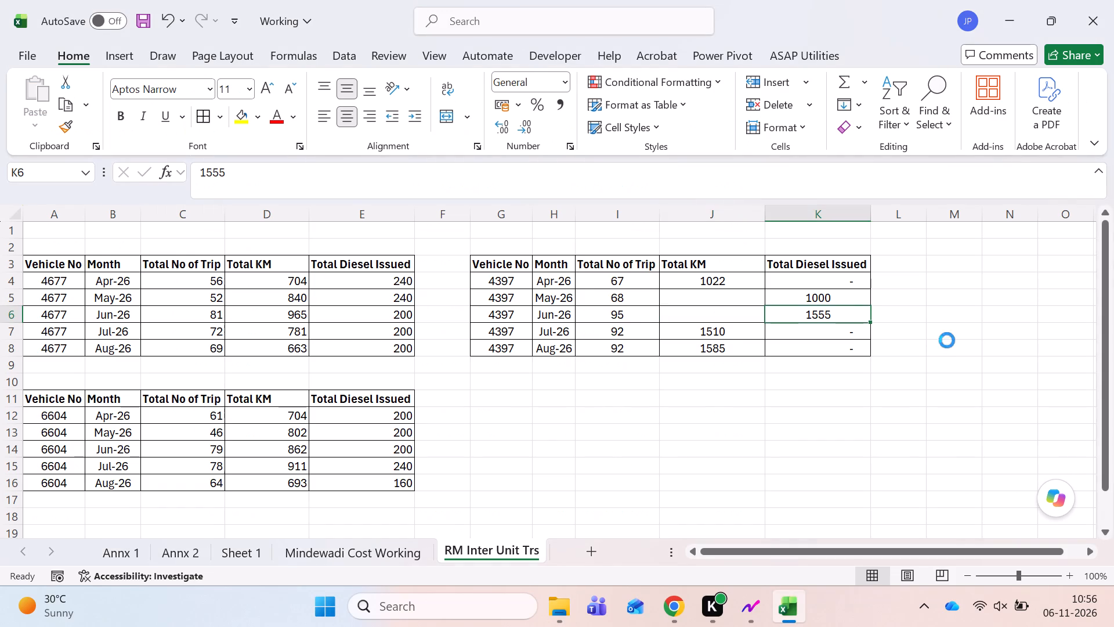
{"action": "key", "text": "Left"}
{"action": "key", "text": "Return"}
{"action": "key", "text": "Right"}
{"action": "key", "text": "Down"}
{"action": "key", "text": "ctrl+c"}
{"action": "key", "text": "Up"}
{"action": "key", "text": "Return"}
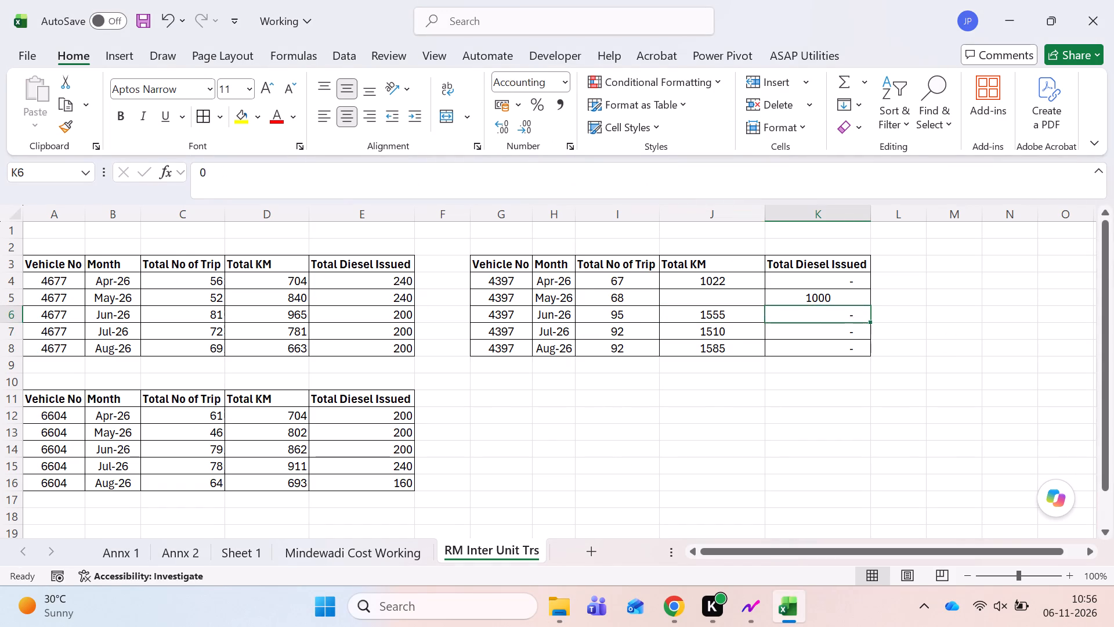
Save the Working workbook.
{"action": "key", "text": "Left"}
{"action": "key", "text": "Left"}
{"action": "key", "text": "Right"}
{"action": "key", "text": "ctrl+s"}
Open the 4397 - May 26 bill, check its trip and kilometre totals, and close it.
{"action": "key", "text": "alt+Tab"}
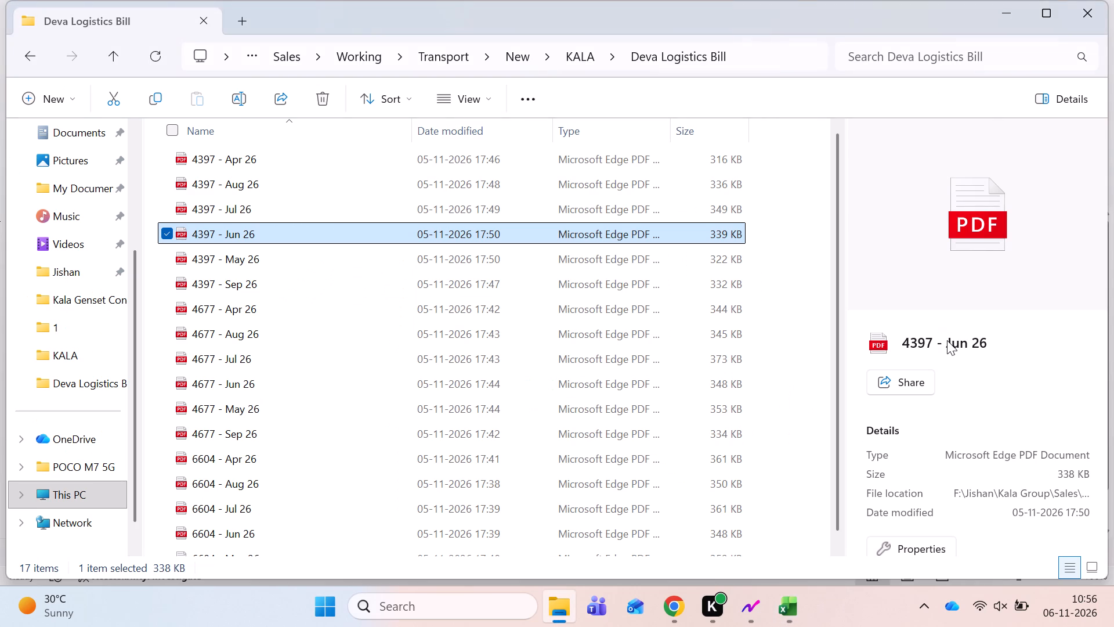
{"action": "key", "text": "Down"}
{"action": "key", "text": "Return"}
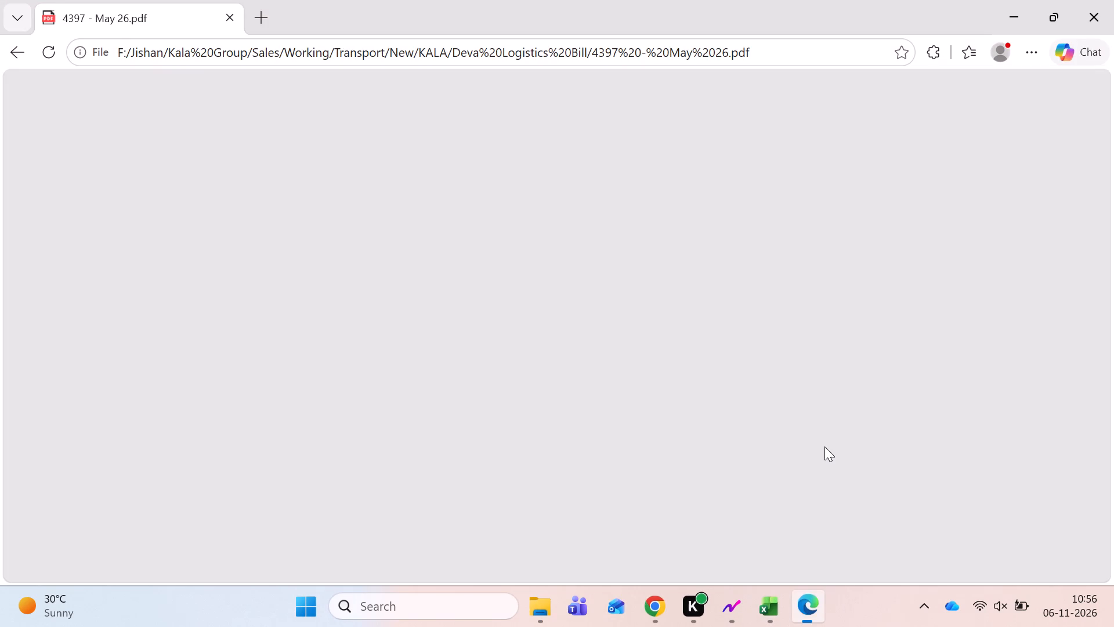
{"action": "scroll", "coordinate": [734, 358], "scroll_direction": "down", "scroll_amount": 3}
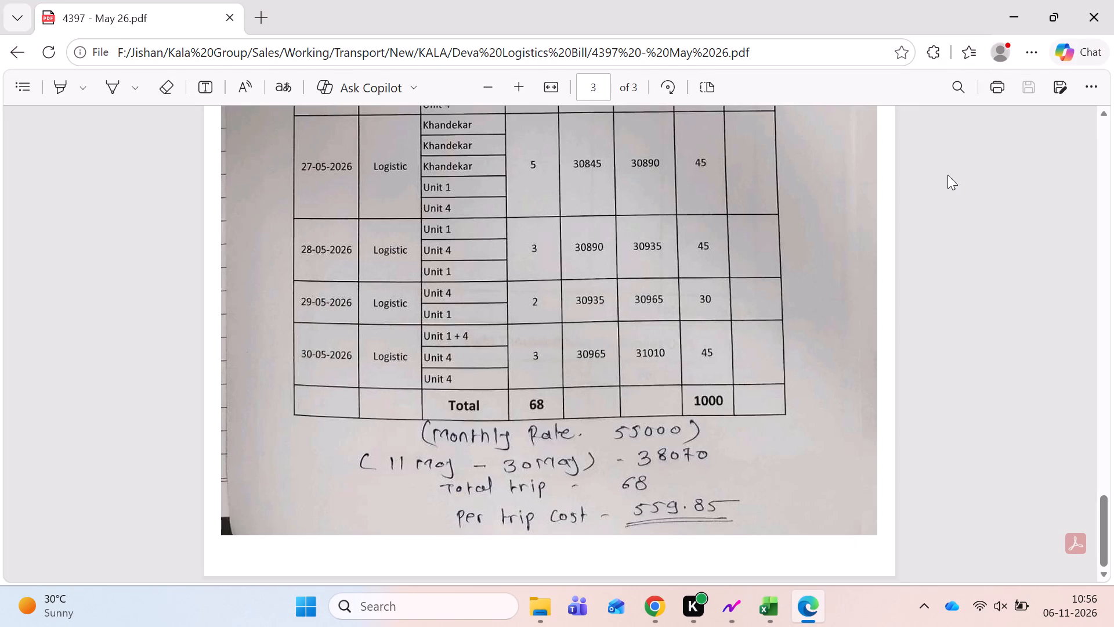
{"action": "left_click", "coordinate": [1113, 0]}
In the 4397 table's May-26 row, copy 1000 from Total Diesel Issued into Total KM, and replace the diesel with Apr-26's copied zero.
{"action": "key", "text": "alt+Tab"}
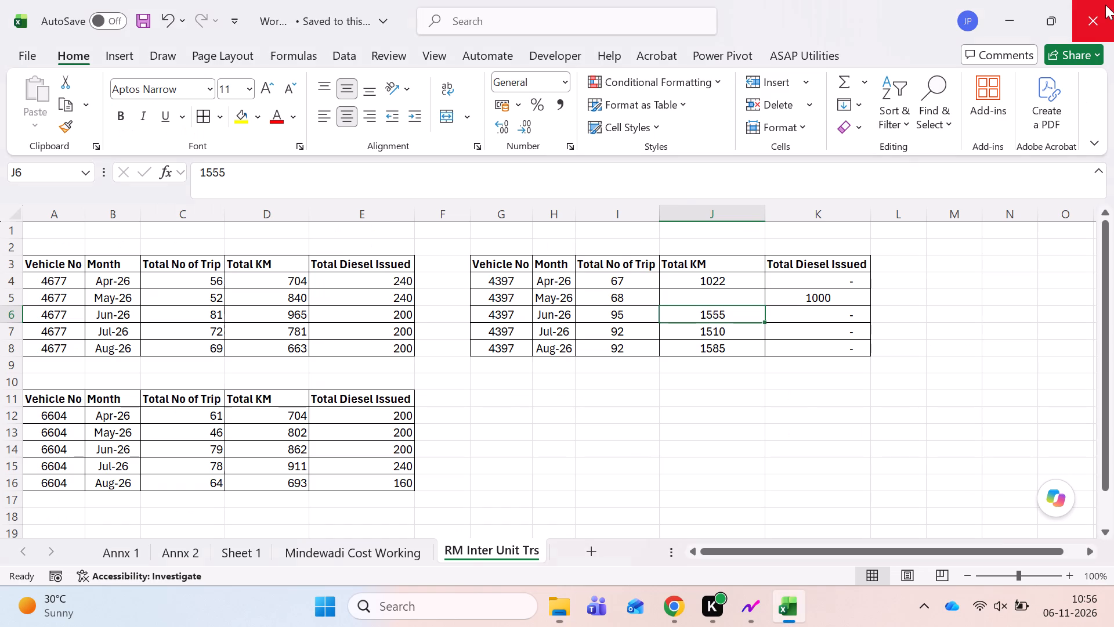
{"action": "key", "text": "Right"}
{"action": "key", "text": "Up"}
{"action": "key", "text": "ctrl+c"}
{"action": "key", "text": "Left"}
{"action": "key", "text": "Return"}
{"action": "key", "text": "Right"}
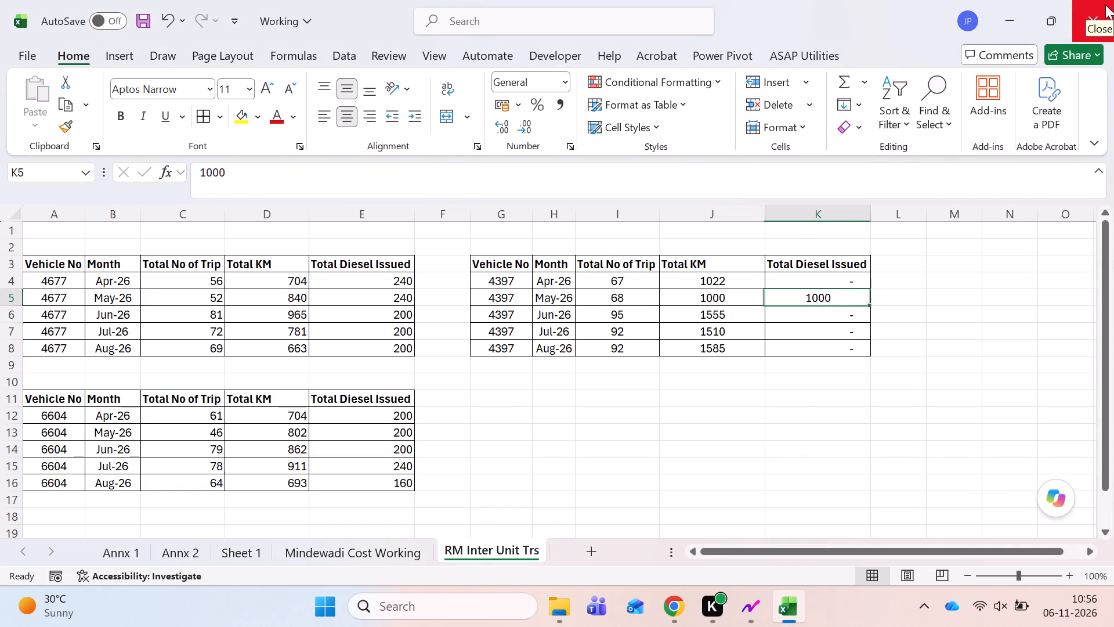
{"action": "key", "text": "Up"}
{"action": "key", "text": "Down"}
{"action": "key", "text": "Up"}
{"action": "key", "text": "ctrl+c"}
{"action": "key", "text": "Down"}
{"action": "key", "text": "Return"}
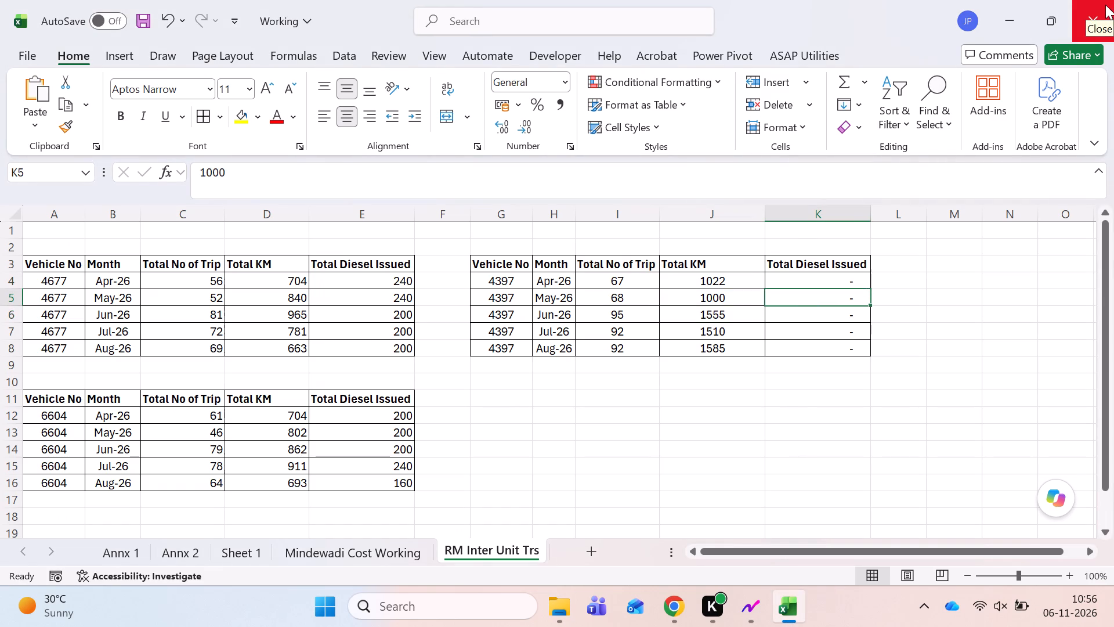
Save the Working workbook with the completed 4397 table.
{"action": "key", "text": "ctrl+Left"}
{"action": "key", "text": "ctrl+Left"}
{"action": "key", "text": "ctrl+Left"}
{"action": "key", "text": "ctrl+Left"}
{"action": "key", "text": "ctrl+s"}
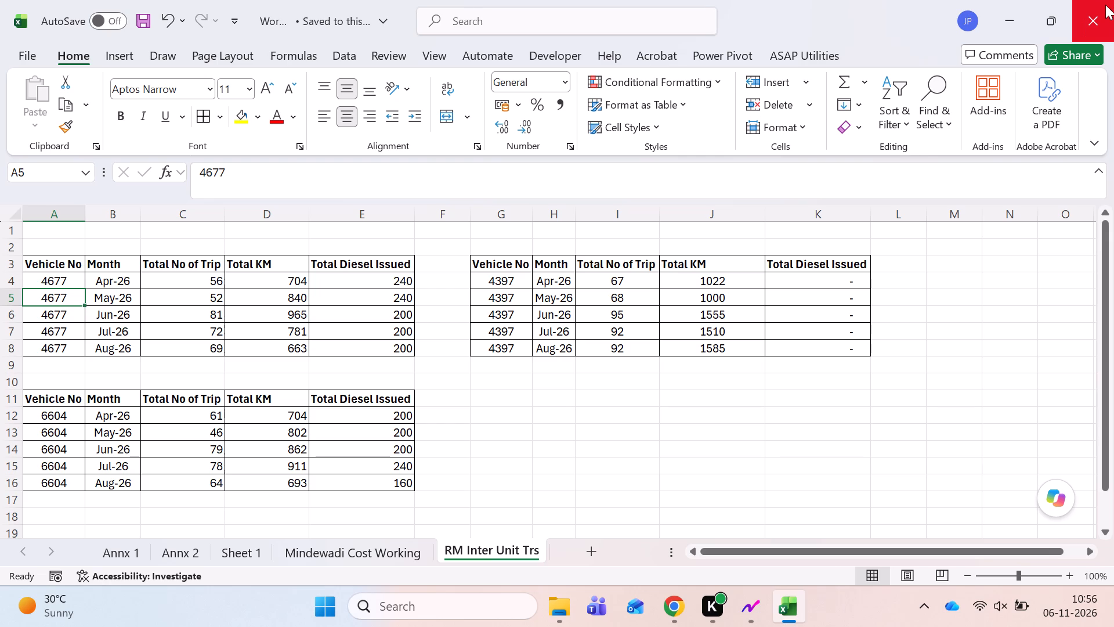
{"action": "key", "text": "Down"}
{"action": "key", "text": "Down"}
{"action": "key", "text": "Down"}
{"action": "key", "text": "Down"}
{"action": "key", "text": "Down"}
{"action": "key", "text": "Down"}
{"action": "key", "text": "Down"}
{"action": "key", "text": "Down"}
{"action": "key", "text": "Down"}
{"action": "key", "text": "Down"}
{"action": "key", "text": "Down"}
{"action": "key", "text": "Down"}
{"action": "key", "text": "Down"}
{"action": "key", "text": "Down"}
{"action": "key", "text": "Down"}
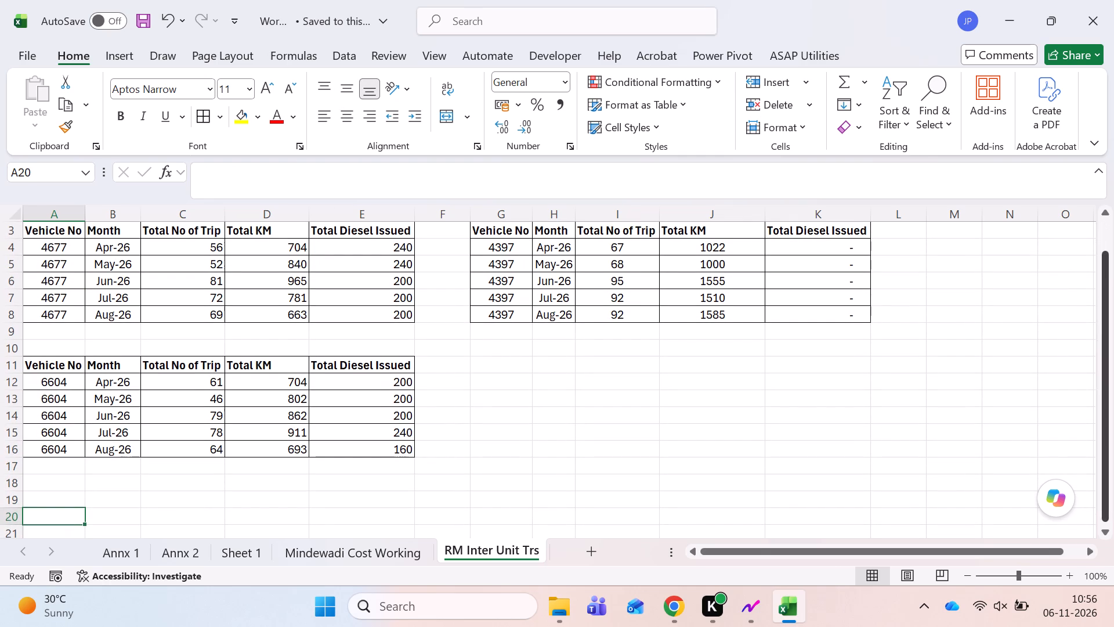
Open the Kala Pvt Ltd Freight CO v1 presentation from the KALA folder in PowerPoint and enable editing.
{"action": "left_click", "coordinate": [555, 618]}
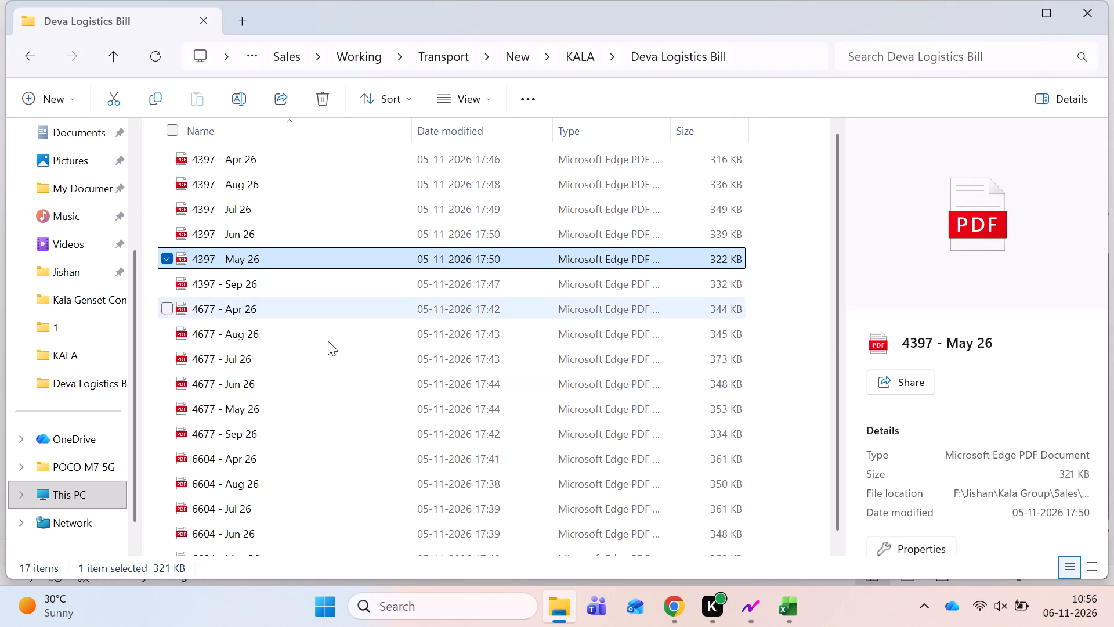
{"action": "left_click", "coordinate": [104, 49]}
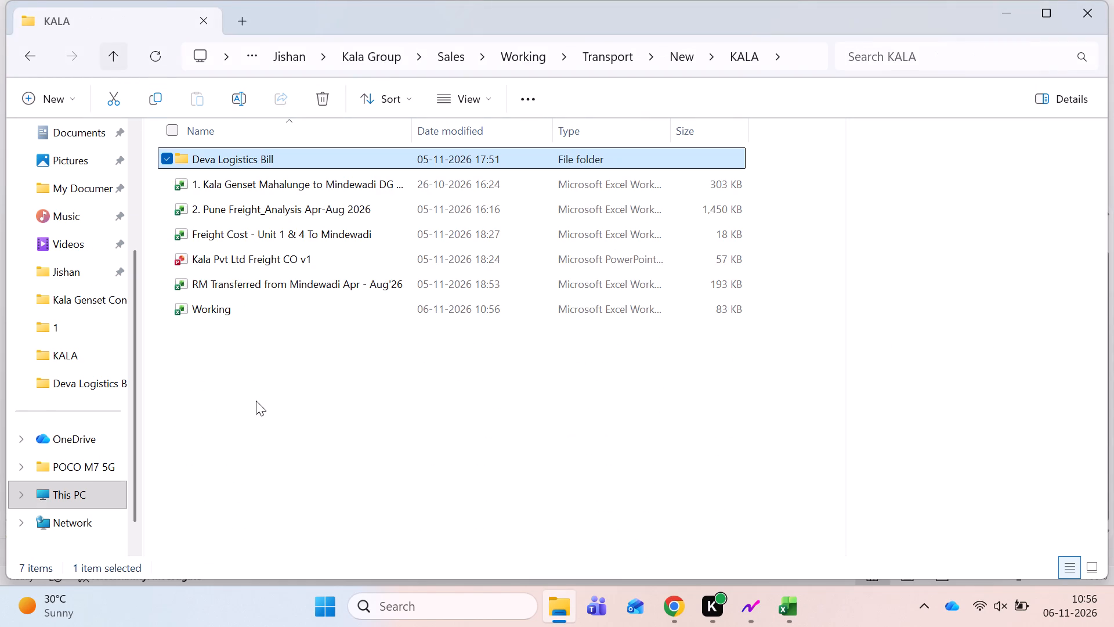
{"action": "double_click", "coordinate": [259, 262]}
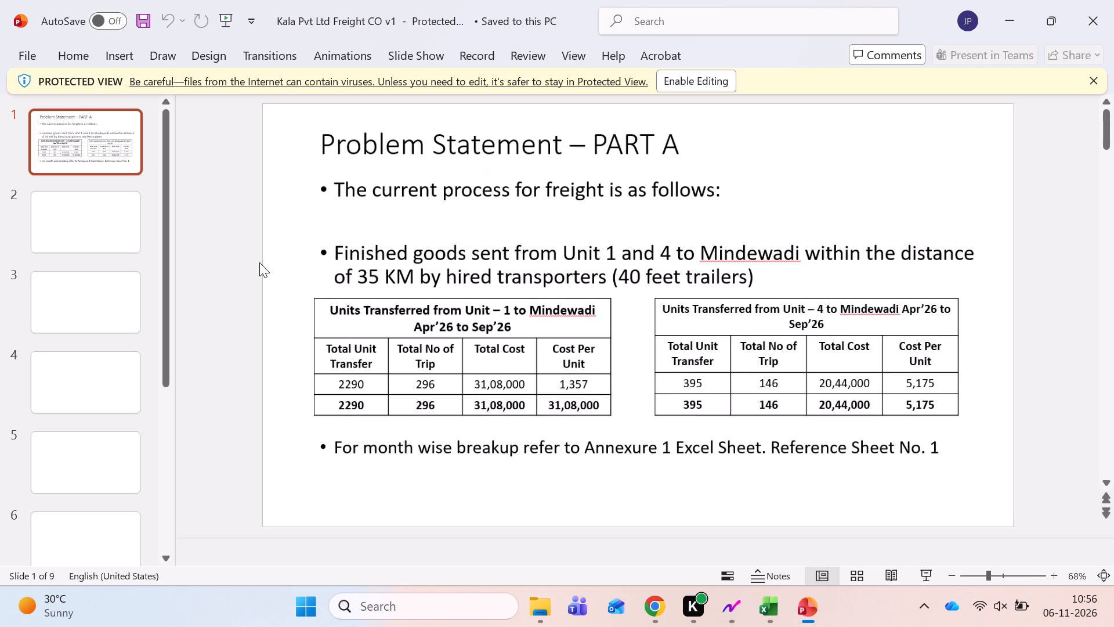
{"action": "left_click", "coordinate": [688, 82]}
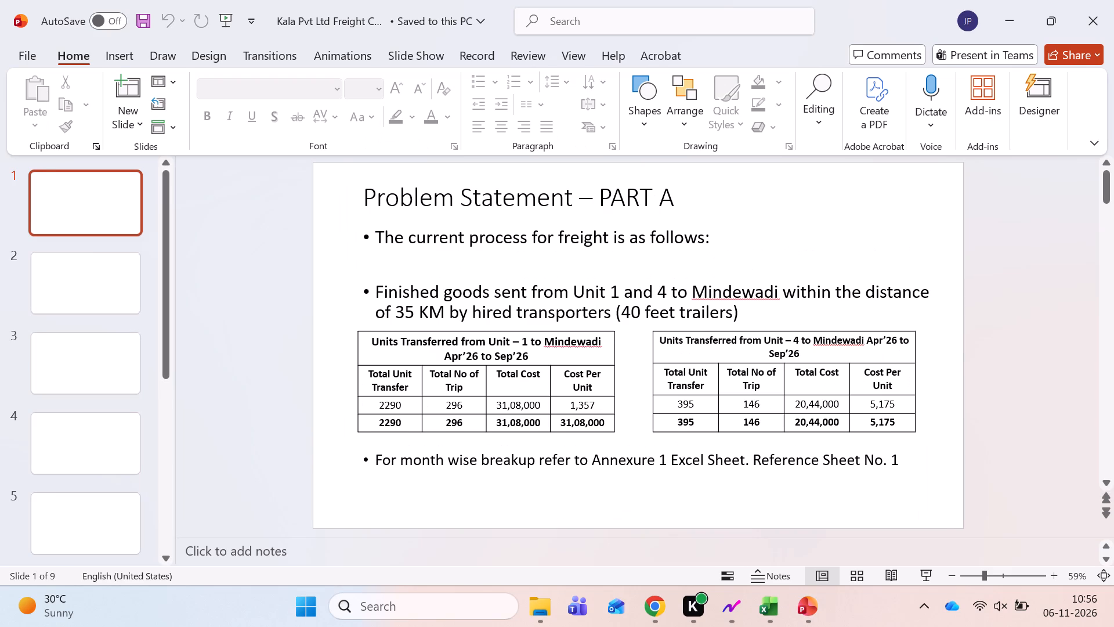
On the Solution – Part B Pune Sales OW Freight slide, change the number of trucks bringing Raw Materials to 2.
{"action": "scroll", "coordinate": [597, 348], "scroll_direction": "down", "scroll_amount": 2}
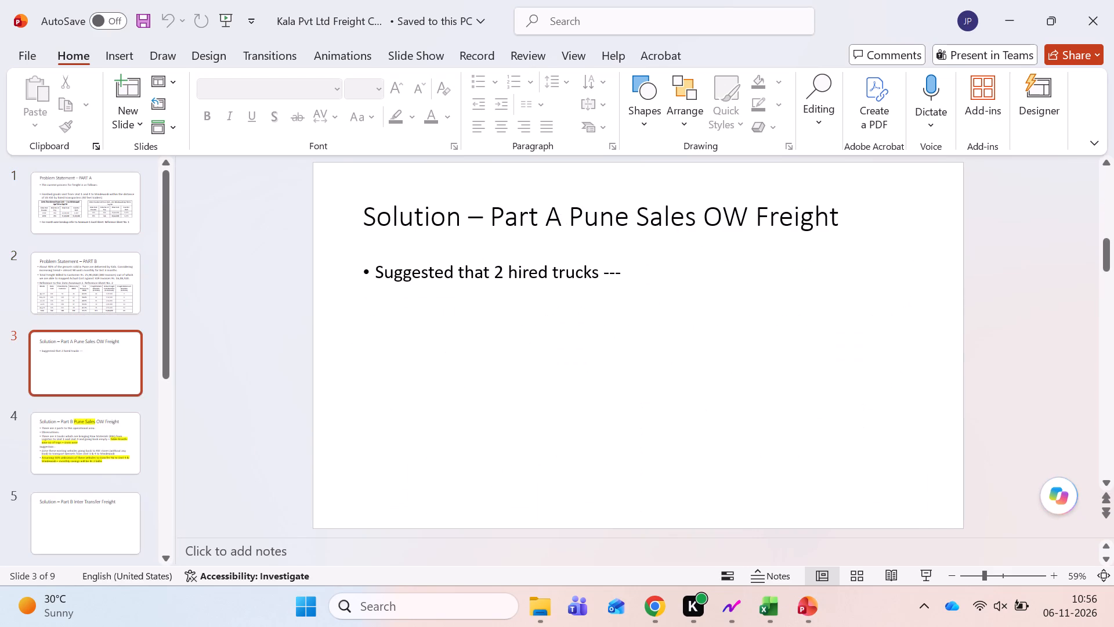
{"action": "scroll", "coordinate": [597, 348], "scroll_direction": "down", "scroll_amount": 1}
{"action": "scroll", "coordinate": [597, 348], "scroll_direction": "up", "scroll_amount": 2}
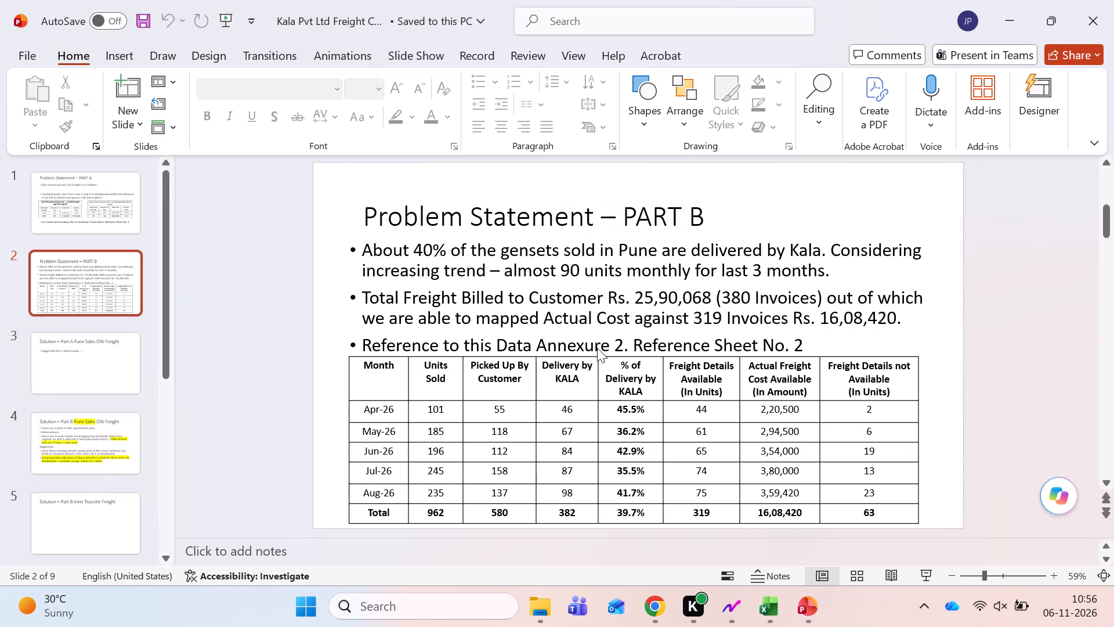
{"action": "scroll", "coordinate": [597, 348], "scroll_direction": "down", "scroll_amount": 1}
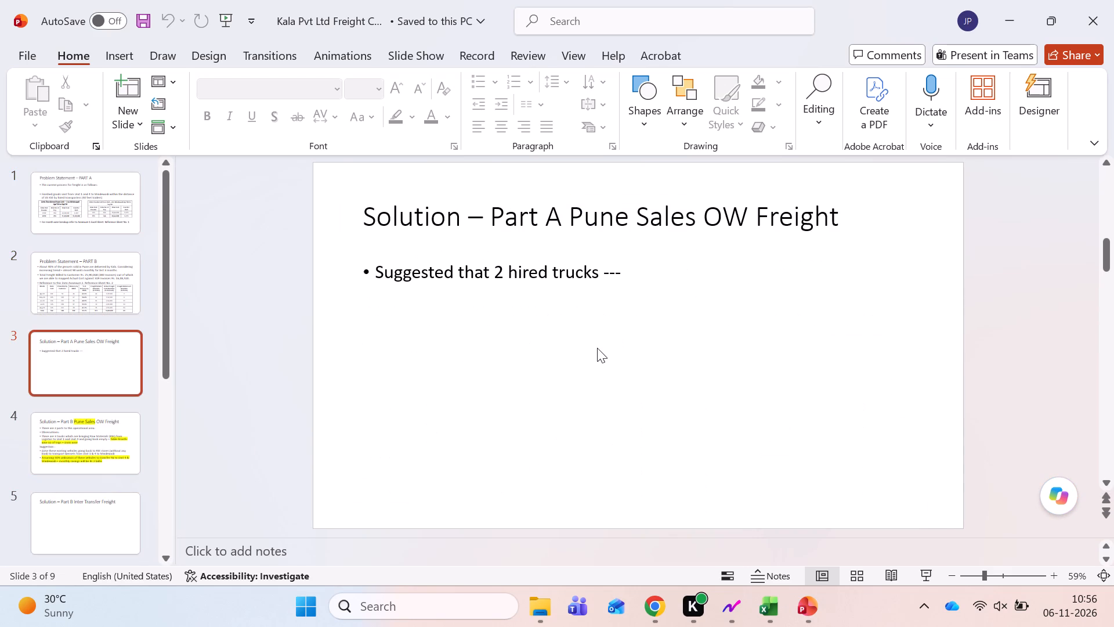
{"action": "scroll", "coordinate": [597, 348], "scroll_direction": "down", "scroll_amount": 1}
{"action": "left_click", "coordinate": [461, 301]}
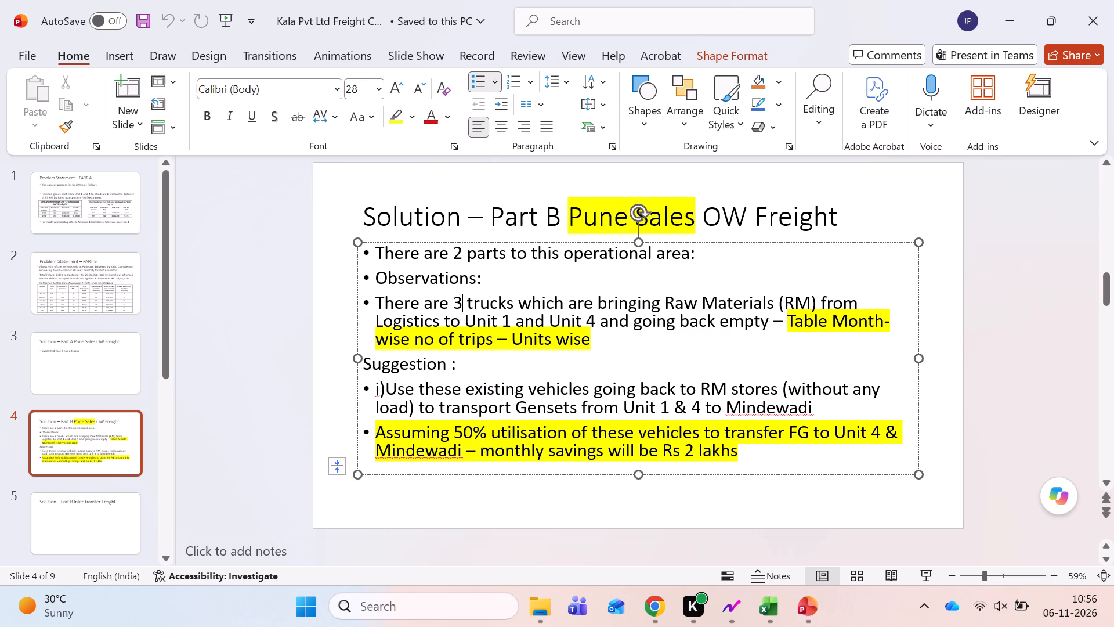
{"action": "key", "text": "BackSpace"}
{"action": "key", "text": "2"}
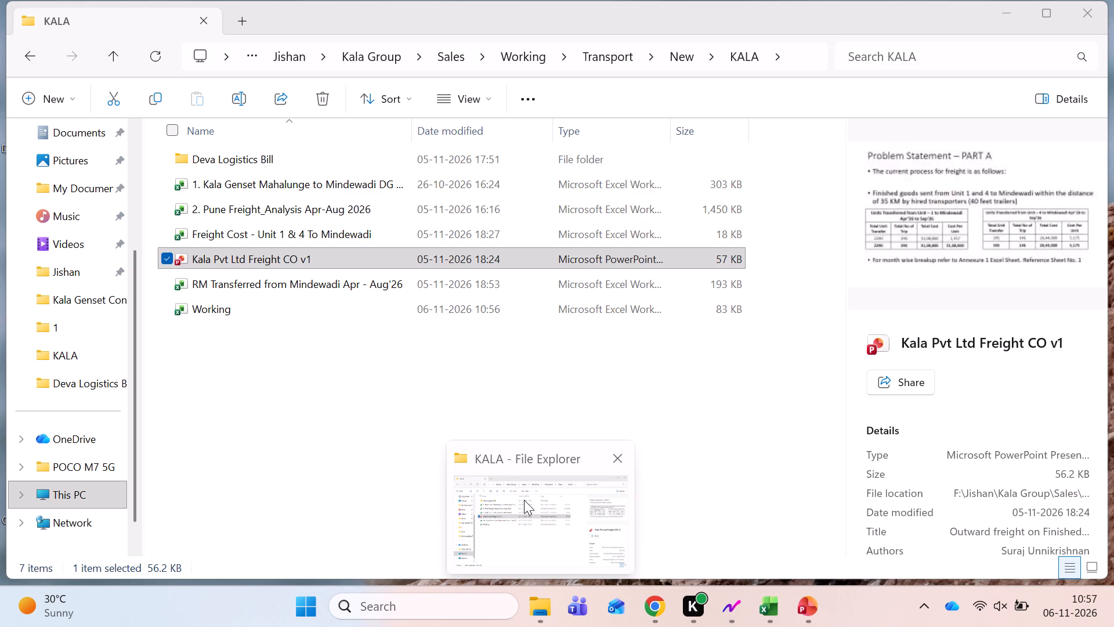
Open the 4397 - Apr 26 bill from the Deva Logistics Bill folder, check its trip statement, and close it.
{"action": "left_click", "coordinate": [539, 611]}
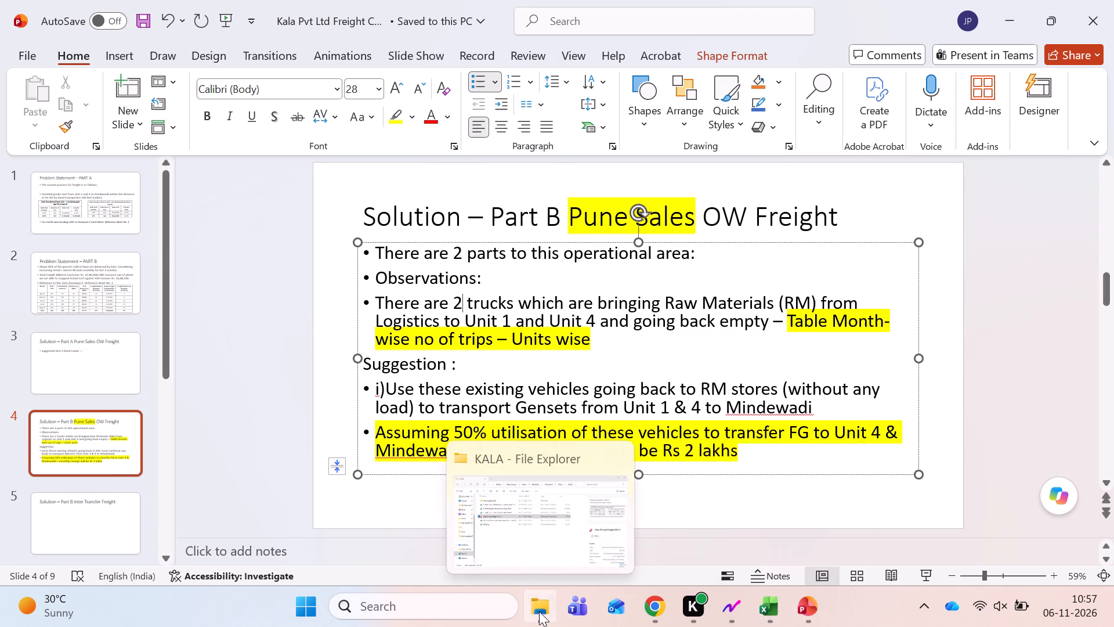
{"action": "double_click", "coordinate": [258, 163]}
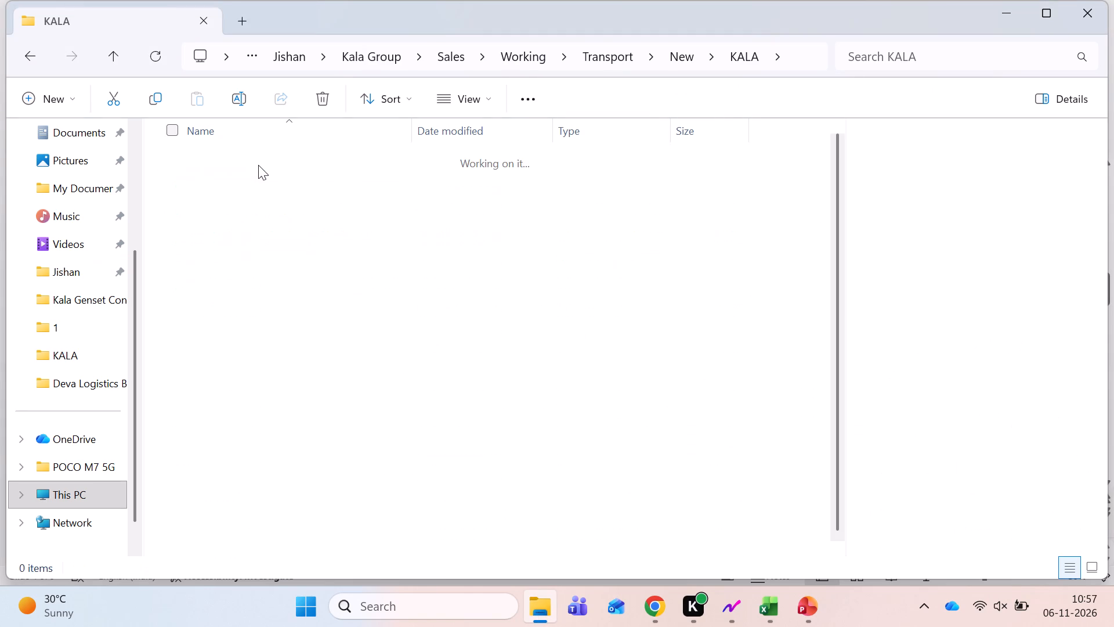
{"action": "double_click", "coordinate": [269, 158]}
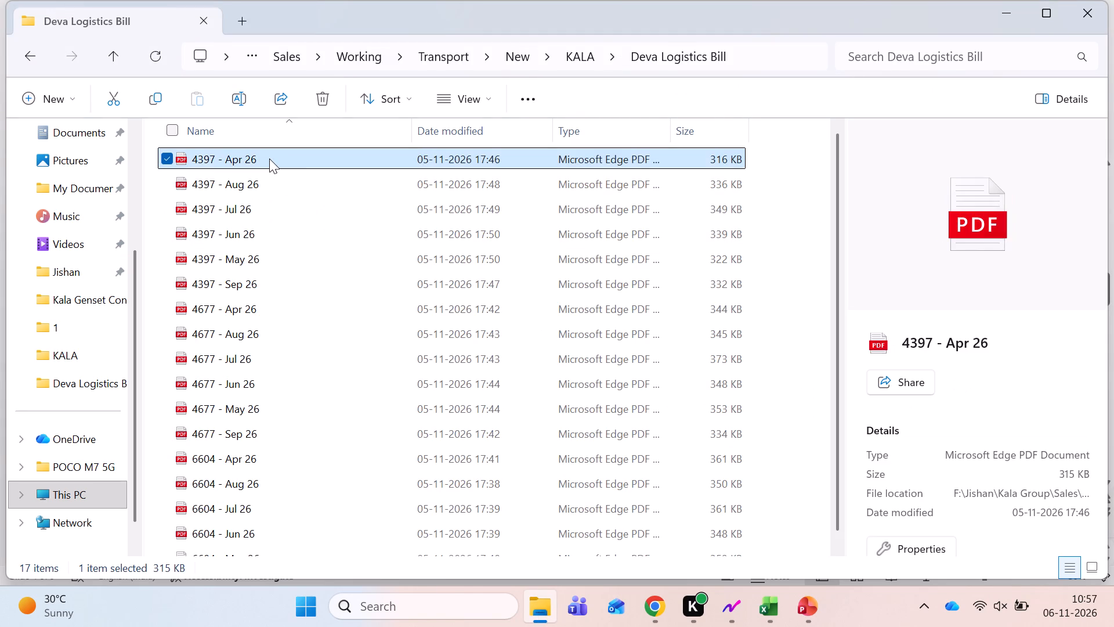
{"action": "scroll", "coordinate": [644, 381], "scroll_direction": "down", "scroll_amount": 1}
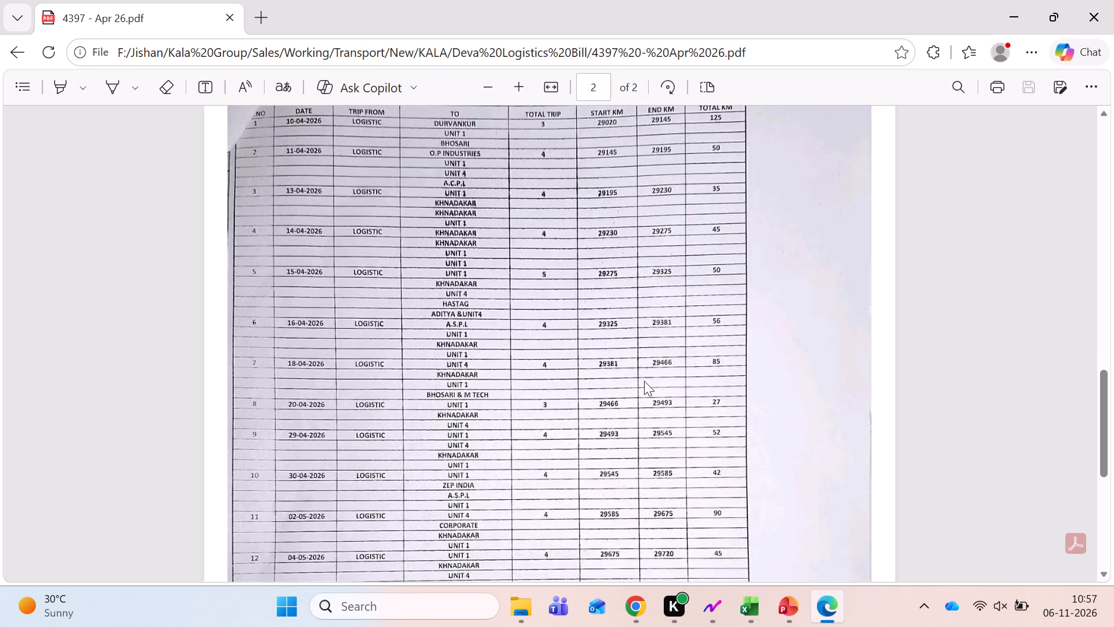
{"action": "scroll", "coordinate": [644, 381], "scroll_direction": "up", "scroll_amount": 3}
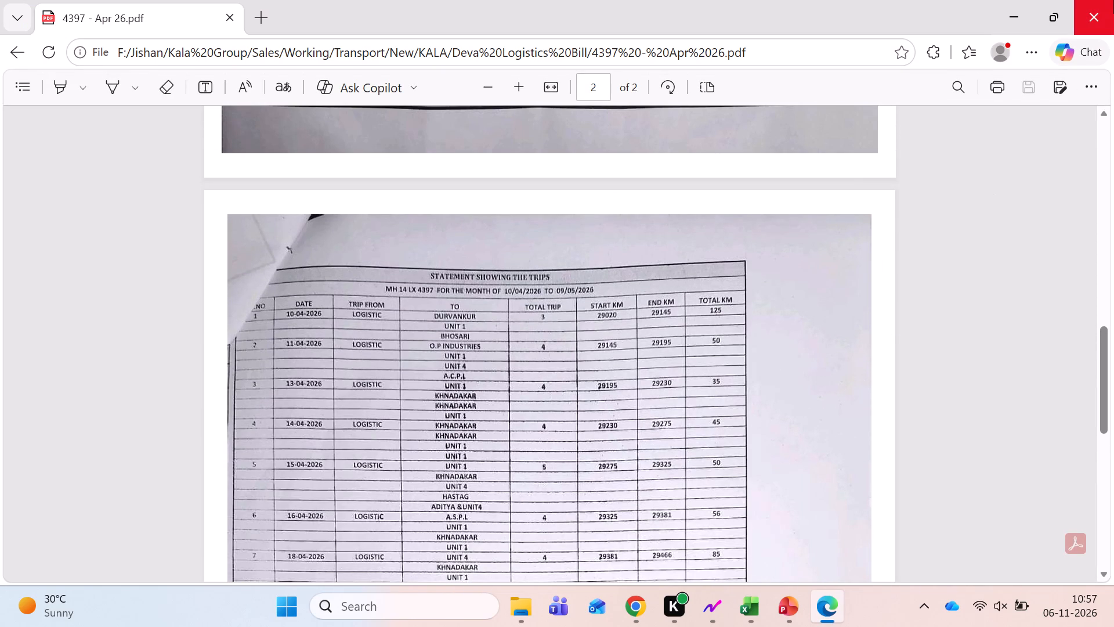
{"action": "left_click", "coordinate": [1113, 0]}
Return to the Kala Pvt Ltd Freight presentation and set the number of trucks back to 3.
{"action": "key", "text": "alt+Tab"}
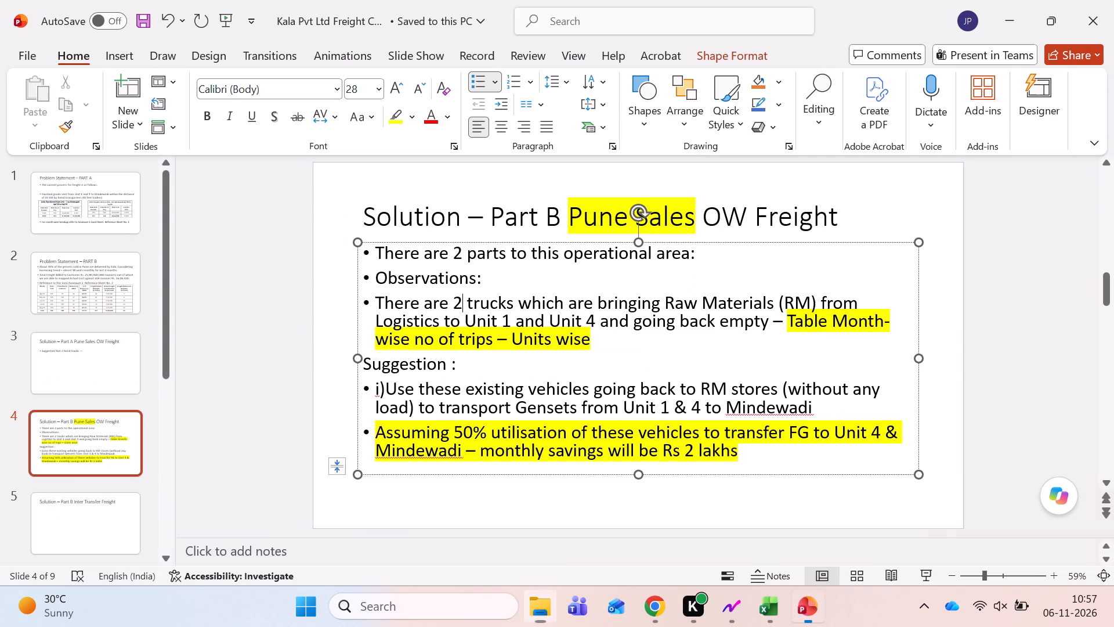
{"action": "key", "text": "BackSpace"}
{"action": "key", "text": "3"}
After "going back empty" in the trucks bullet, add "out of which one truck Diesel Cost is not in our scope".
{"action": "key", "text": "Right"}
{"action": "key", "text": "Right"}
{"action": "key", "text": "Right"}
{"action": "key", "text": "Right"}
{"action": "key", "text": "Right"}
{"action": "key", "text": "Right"}
{"action": "key", "text": "Right"}
{"action": "key", "text": "Right"}
{"action": "key", "text": "Right"}
{"action": "key", "text": "Right"}
{"action": "key", "text": "Right"}
{"action": "key", "text": "Right"}
{"action": "key", "text": "Right"}
{"action": "key", "text": "Right"}
{"action": "key", "text": "Right"}
{"action": "key", "text": "Right"}
{"action": "key", "text": "Right"}
{"action": "key", "text": "Right"}
{"action": "key", "text": "Right"}
{"action": "key", "text": "Right"}
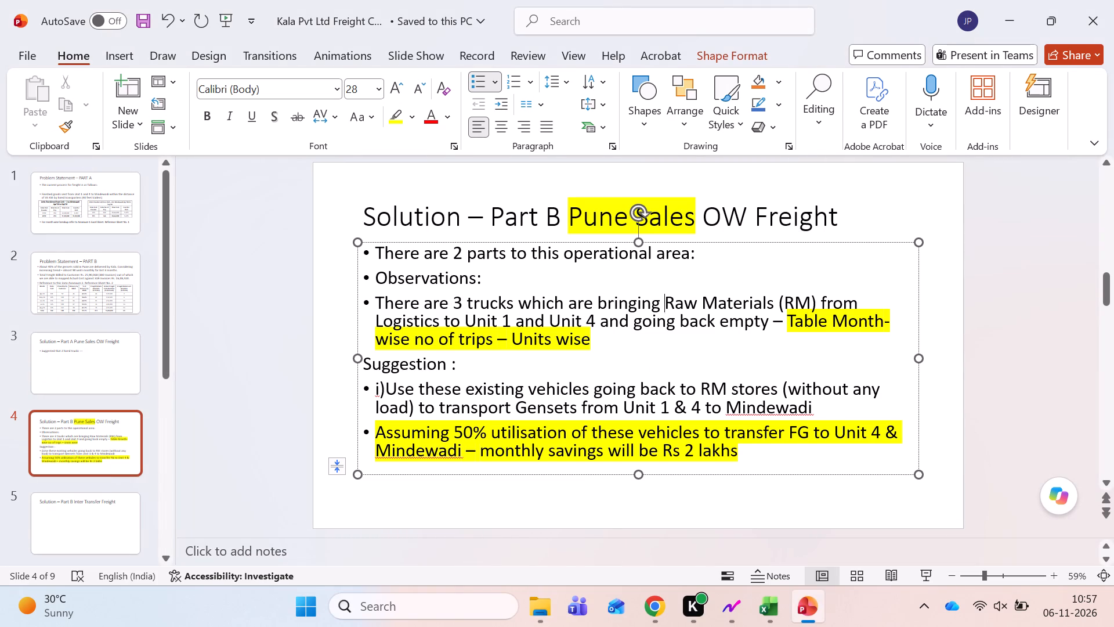
{"action": "key", "text": "Down"}
{"action": "key", "text": "Right"}
{"action": "key", "text": "Right"}
{"action": "key", "text": "Right"}
{"action": "key", "text": "space"}
{"action": "type", "text": "out of which one"}
{"action": "key", "text": "space"}
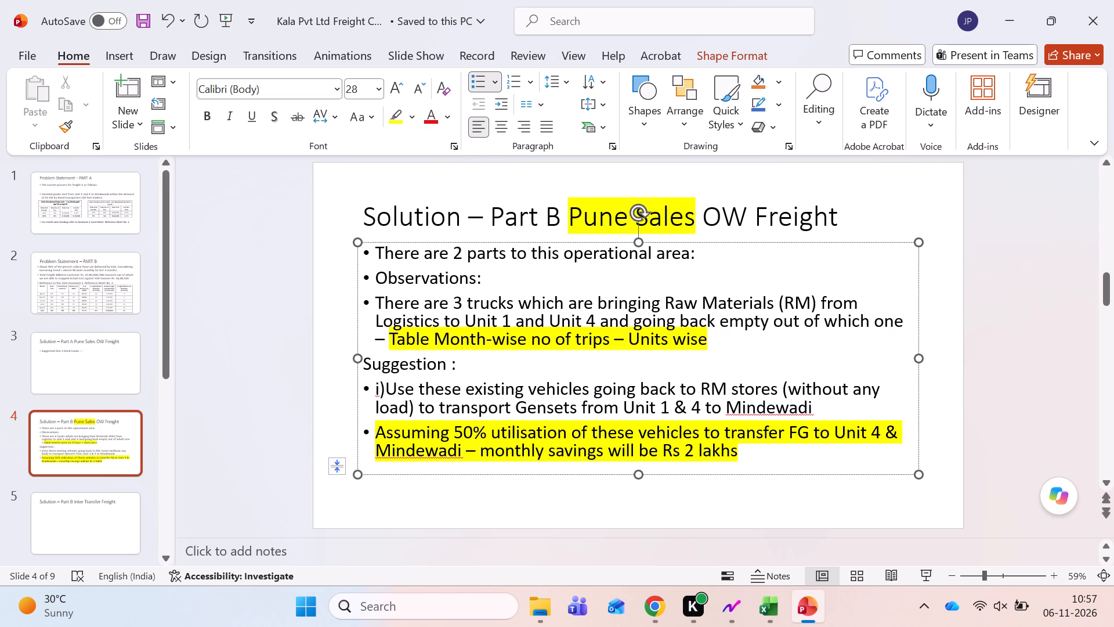
{"action": "type", "text": "truck"}
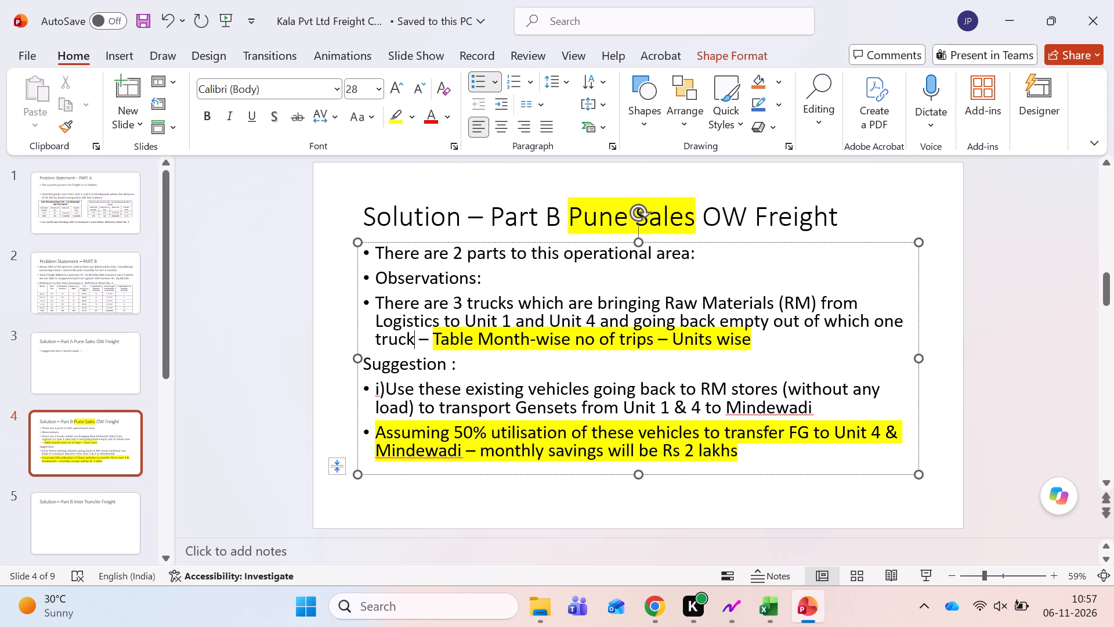
{"action": "key", "text": "space"}
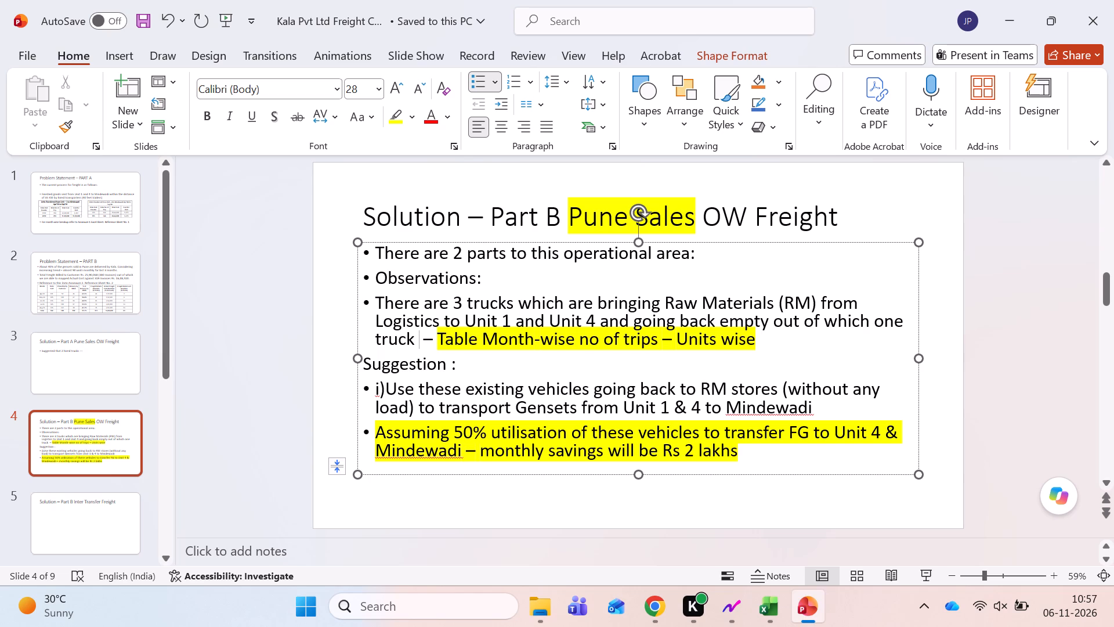
{"action": "type", "text": "IDes"}
{"action": "key", "text": "BackSpace"}
{"action": "key", "text": "BackSpace"}
{"action": "key", "text": "BackSpace"}
{"action": "key", "text": "BackSpace"}
{"action": "type", "text": "Diesel Cost is not in our scope"}
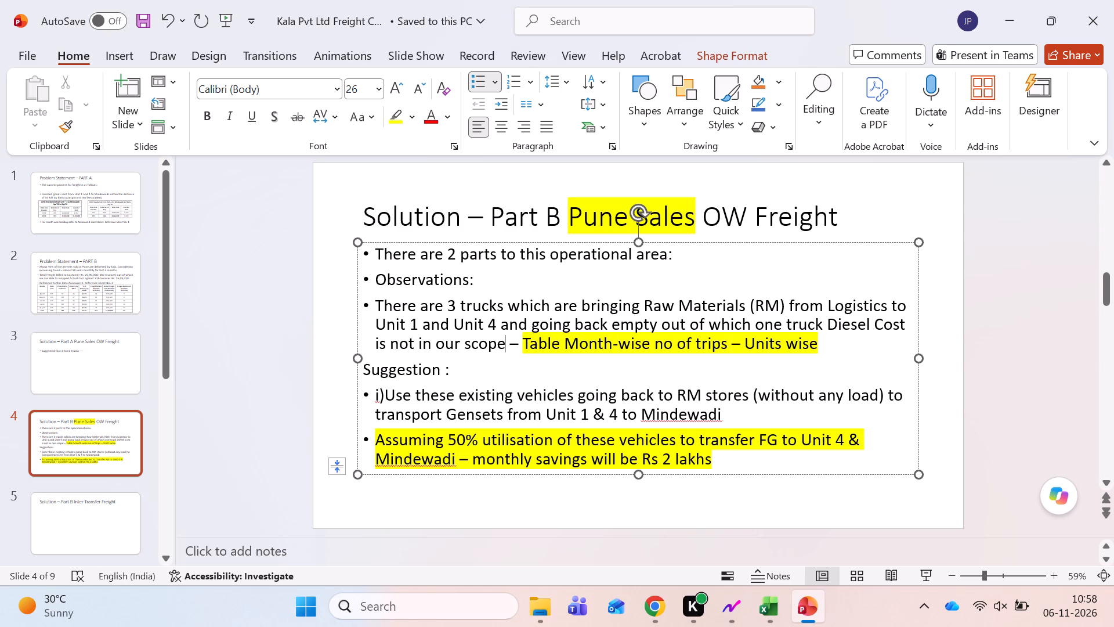
Highlight "one truck Diesel Cost is not in our scope" in yellow in the trucks bullet.
{"action": "key", "text": "shift+Up"}
{"action": "key", "text": "shift+Right"}
{"action": "key", "text": "shift+Right"}
{"action": "key", "text": "shift+Right"}
{"action": "key", "text": "shift+Right"}
{"action": "key", "text": "shift+Right"}
{"action": "key", "text": "shift+Right"}
{"action": "key", "text": "shift+Right"}
{"action": "key", "text": "shift+Right"}
{"action": "key", "text": "shift+Right"}
{"action": "key", "text": "shift+Right"}
{"action": "key", "text": "shift+Right"}
{"action": "key", "text": "shift+Right"}
{"action": "key", "text": "shift+Right"}
{"action": "key", "text": "shift+Right"}
{"action": "key", "text": "shift+Right"}
{"action": "key", "text": "shift+Right"}
{"action": "key", "text": "shift+Right"}
{"action": "key", "text": "shift+Right"}
{"action": "key", "text": "shift+Right"}
{"action": "key", "text": "shift+Right"}
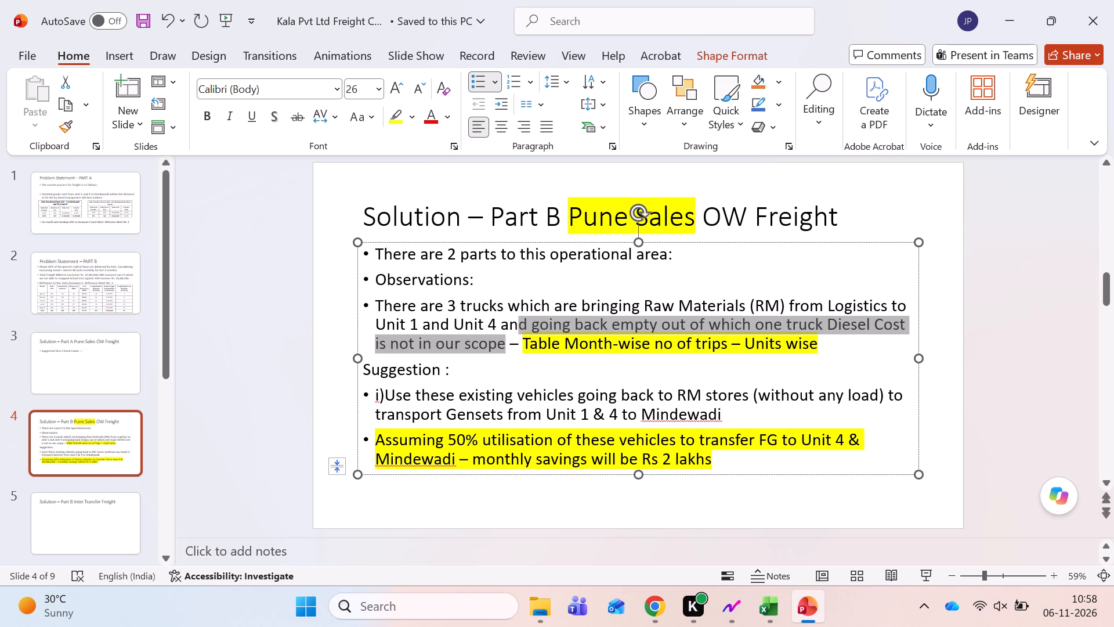
{"action": "key", "text": "shift+Right"}
{"action": "key", "text": "shift+Right"}
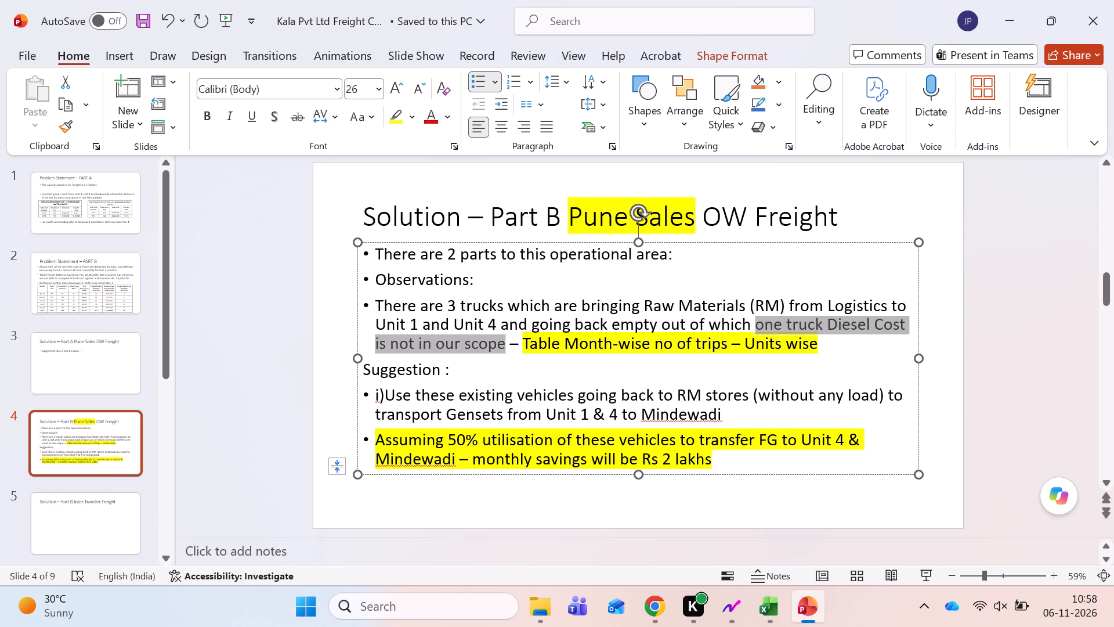
{"action": "left_click", "coordinate": [392, 114]}
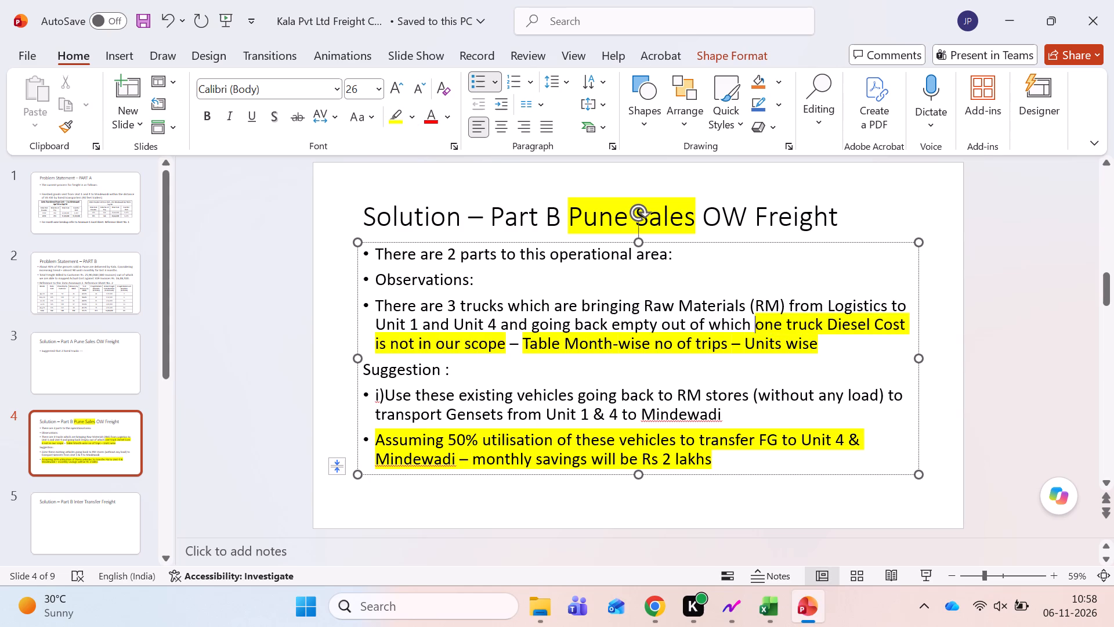
{"action": "left_click", "coordinate": [820, 351]}
Review the vehicle tables in the Working workbook, and check the full registration number in the 4397 - Apr 26 bill before closing it.
{"action": "key", "text": "alt+Tab"}
{"action": "key", "text": "alt+Tab"}
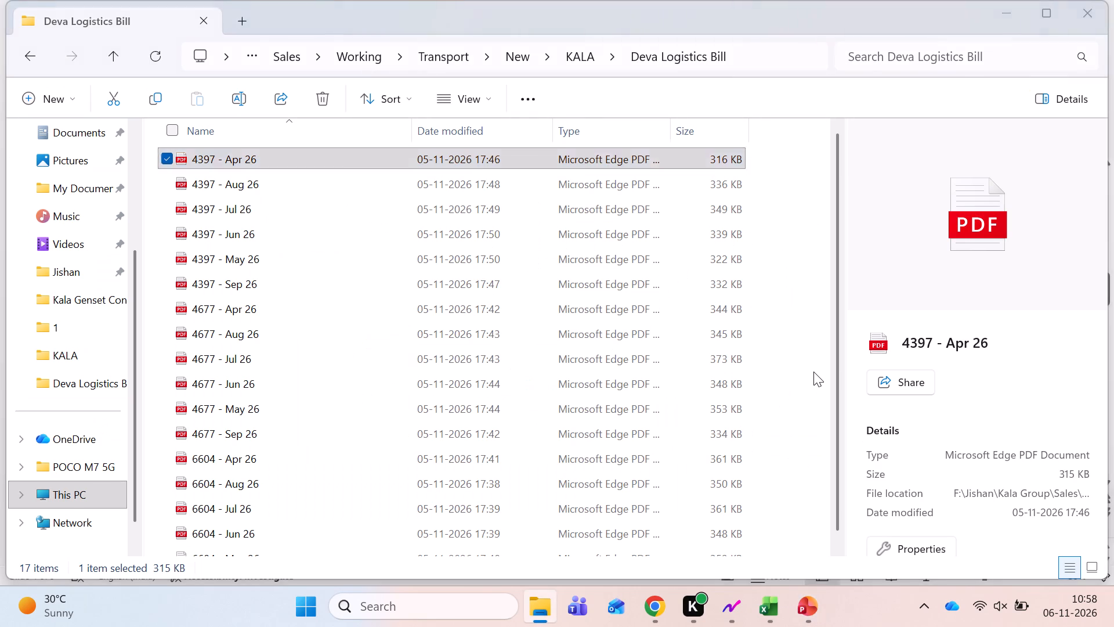
{"action": "key", "text": "alt+Tab"}
{"action": "key", "text": "alt+Tab"}
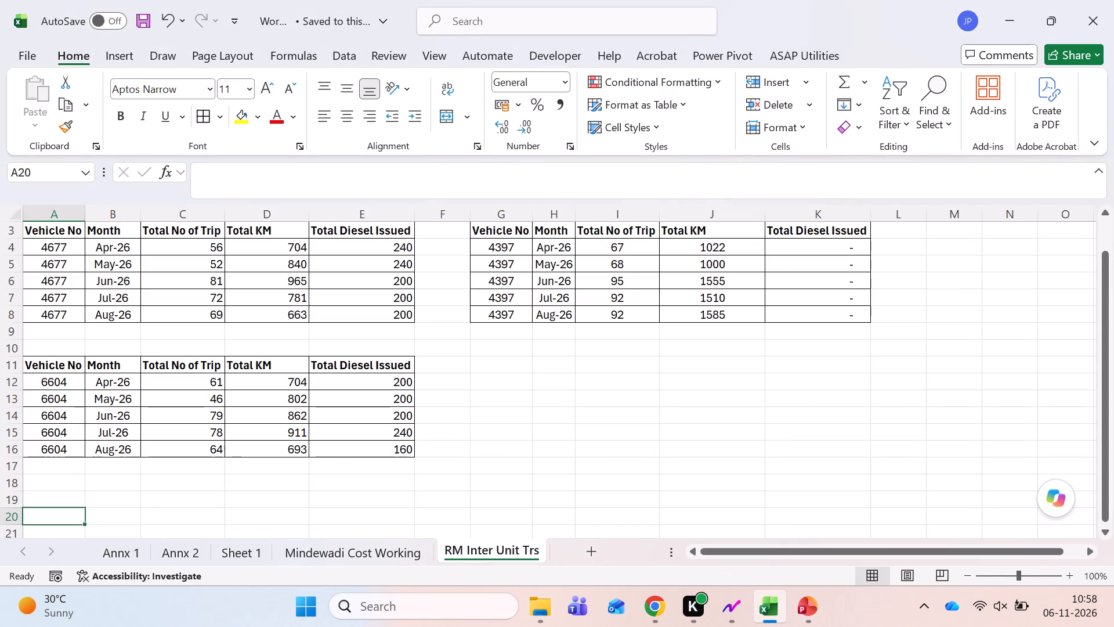
{"action": "key", "text": "Up"}
{"action": "key", "text": "Up"}
{"action": "key", "text": "Up"}
{"action": "key", "text": "Up"}
{"action": "key", "text": "Up"}
{"action": "key", "text": "ctrl+Up"}
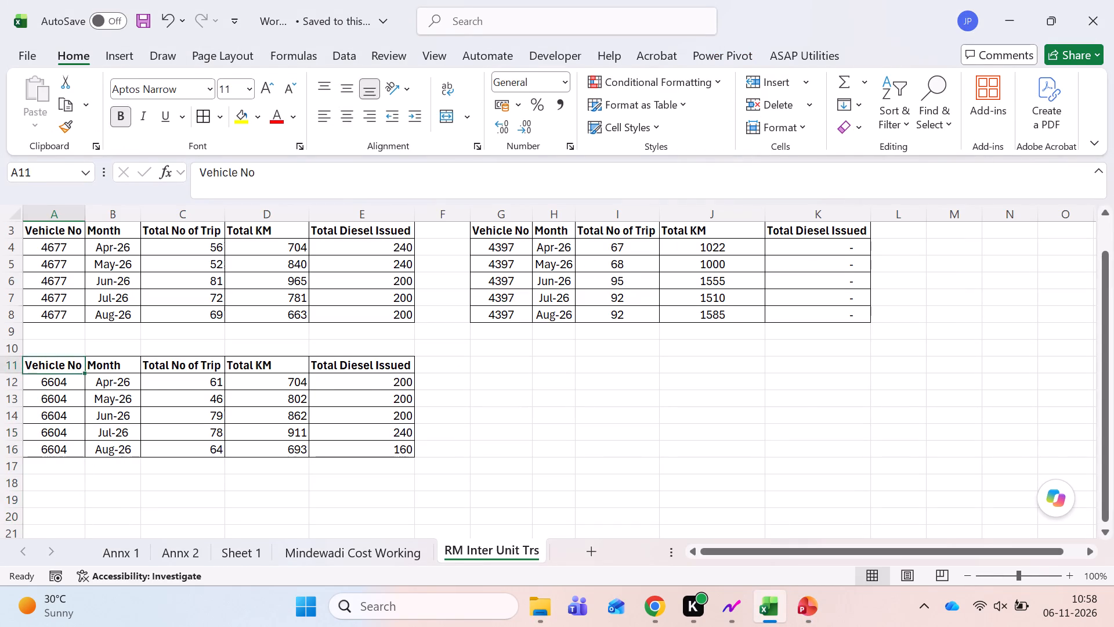
{"action": "key", "text": "ctrl+Up"}
{"action": "key", "text": "ctrl+Up"}
{"action": "key", "text": "ctrl+Up"}
{"action": "key", "text": "Down"}
{"action": "key", "text": "Down"}
{"action": "key", "text": "alt+Tab"}
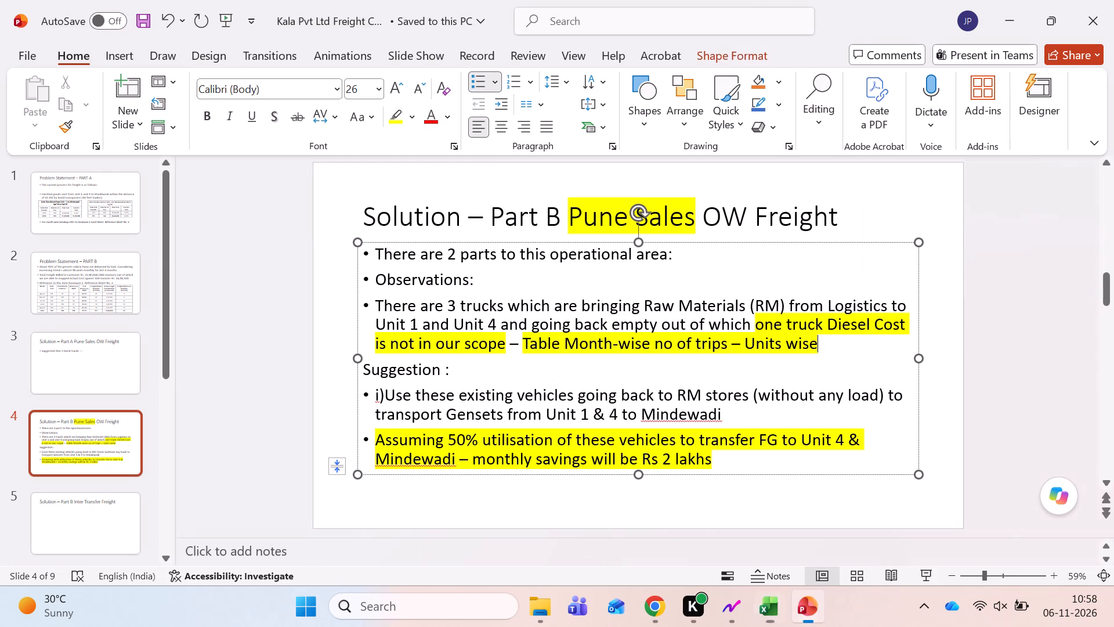
{"action": "key", "text": "alt+Tab"}
{"action": "key", "text": "alt+Tab"}
{"action": "key", "text": "alt+Tab"}
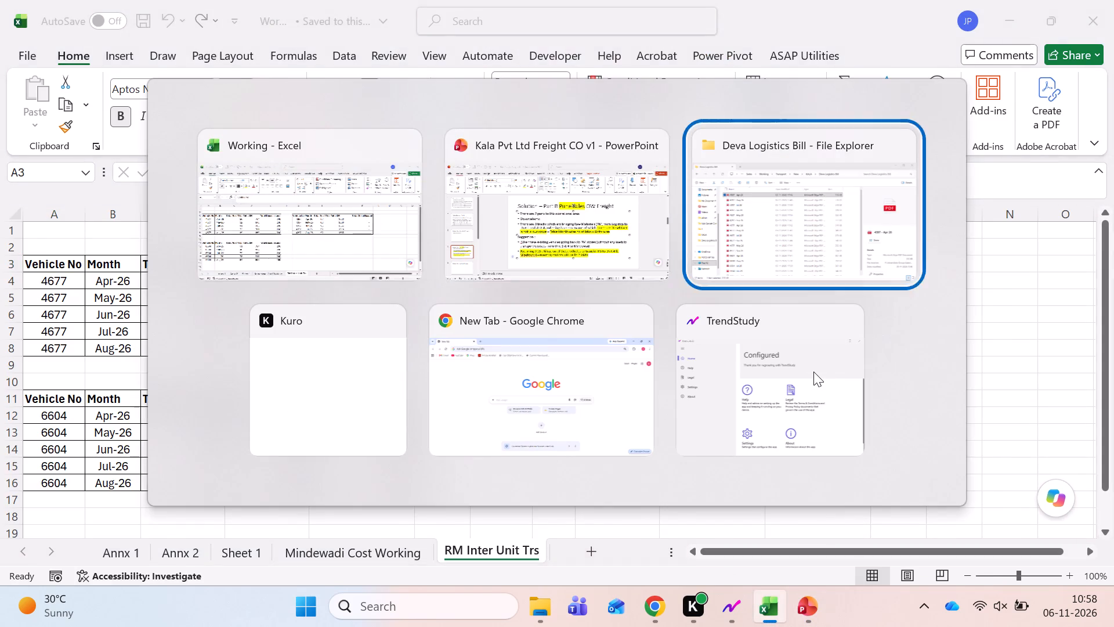
{"action": "key", "text": "Return"}
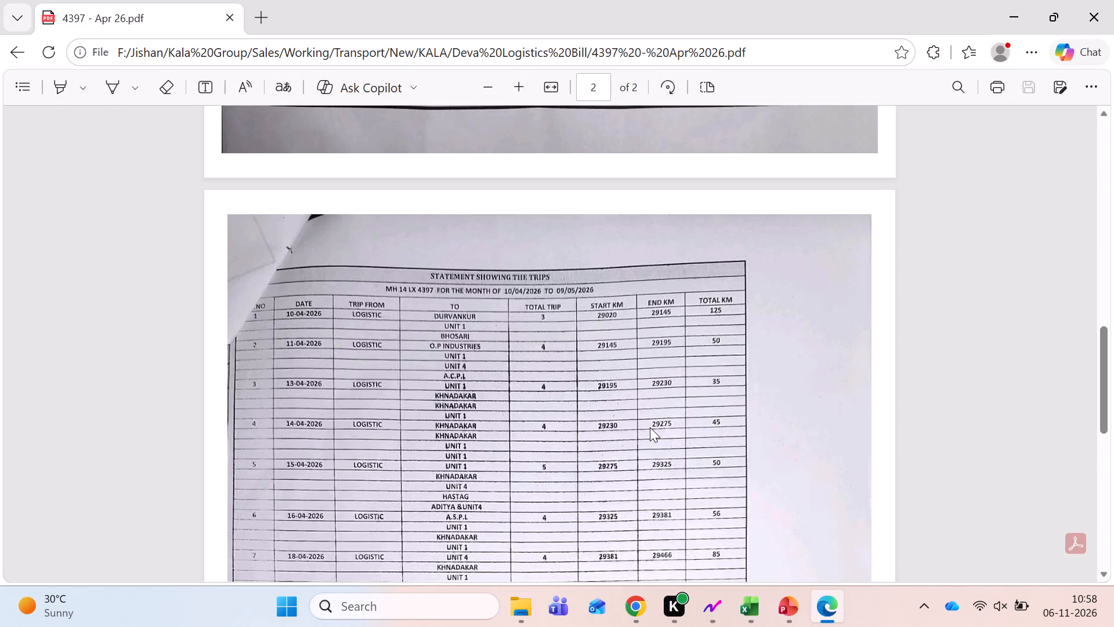
{"action": "left_click", "coordinate": [1113, 3]}
{"action": "key", "text": "alt+Tab"}
{"action": "key", "text": "Right"}
{"action": "key", "text": "Right"}
{"action": "key", "text": "Right"}
{"action": "key", "text": "Right"}
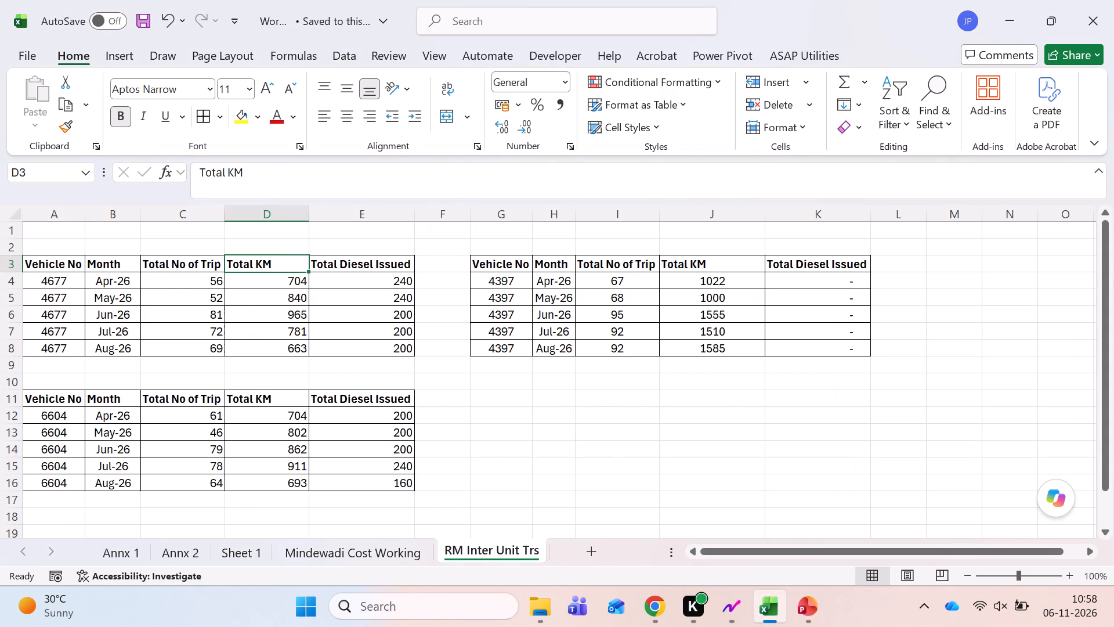
{"action": "key", "text": "Right"}
{"action": "key", "text": "Right"}
{"action": "key", "text": "Down"}
{"action": "key", "text": "F2"}
{"action": "key", "text": "ctrl+Left"}
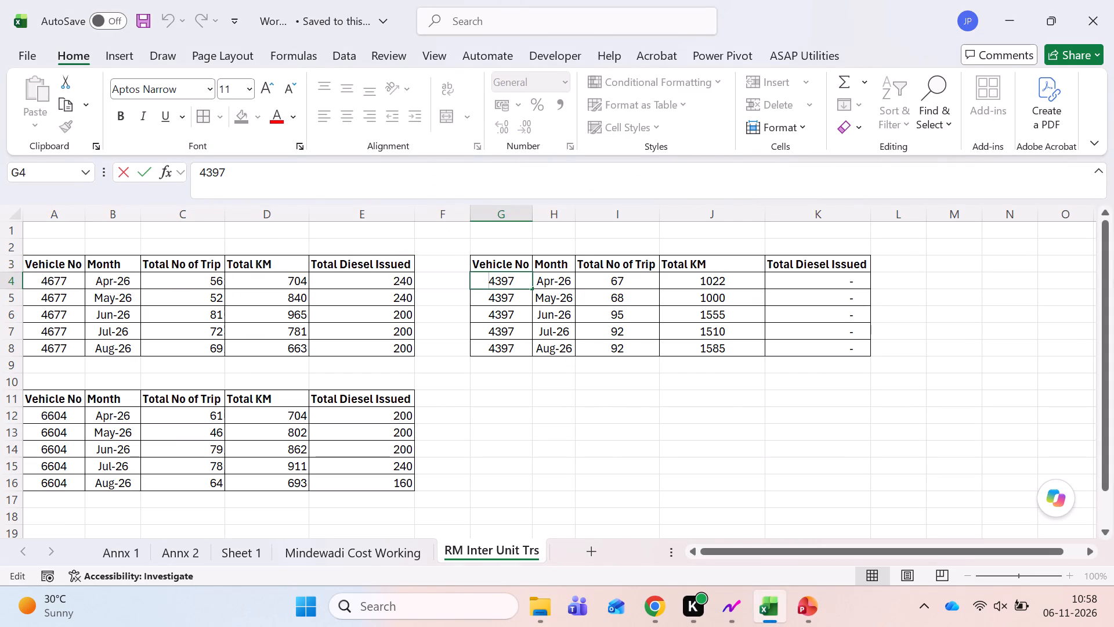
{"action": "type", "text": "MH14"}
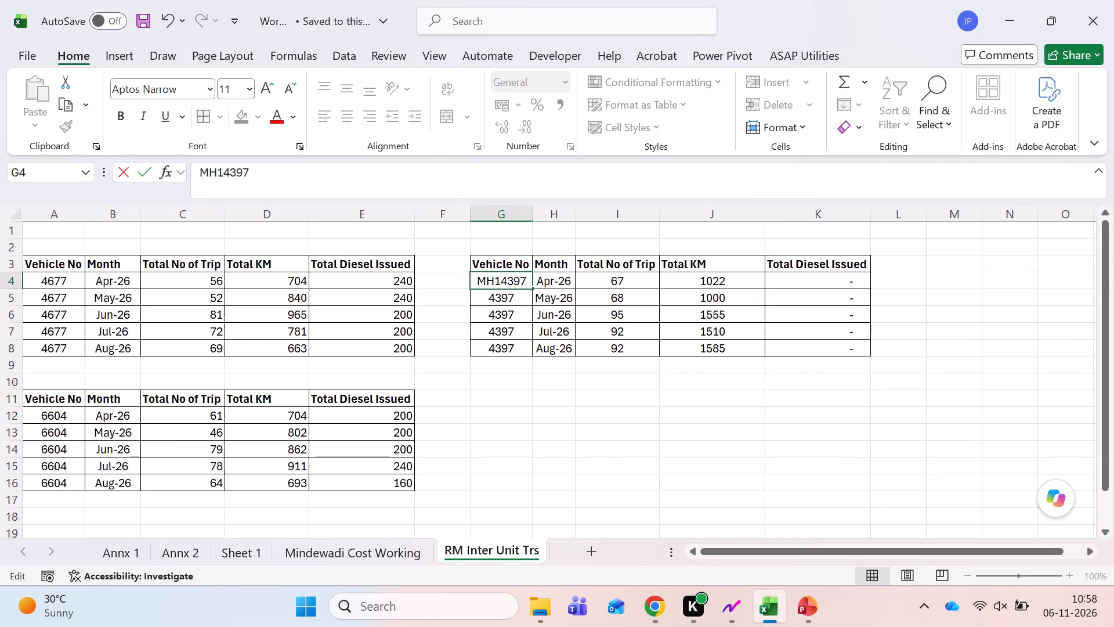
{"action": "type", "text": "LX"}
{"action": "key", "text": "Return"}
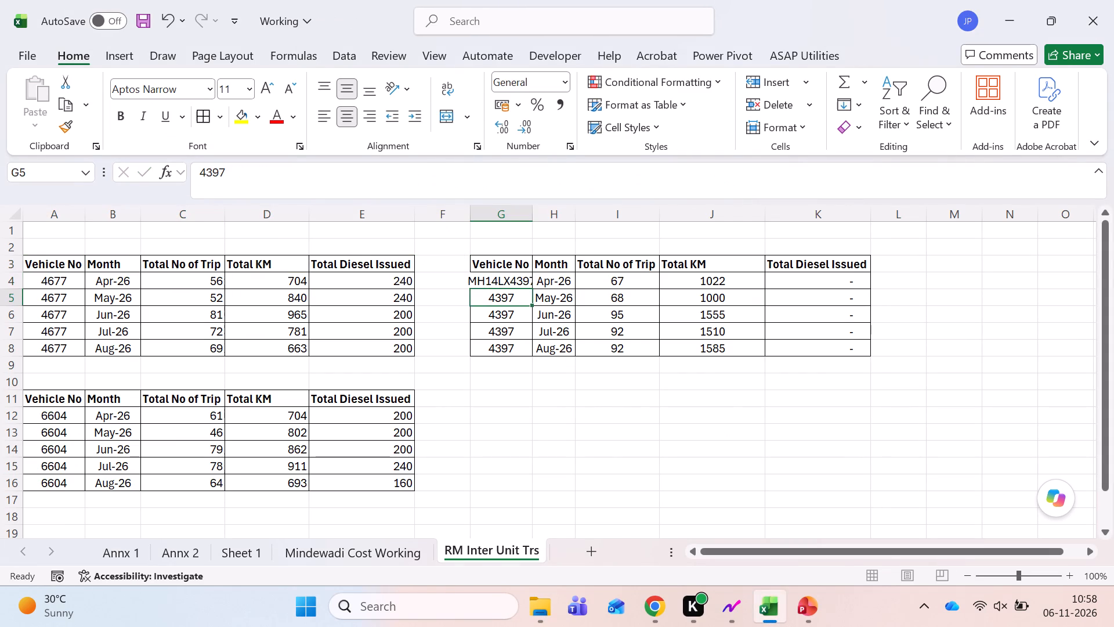
{"action": "double_click", "coordinate": [530, 211]}
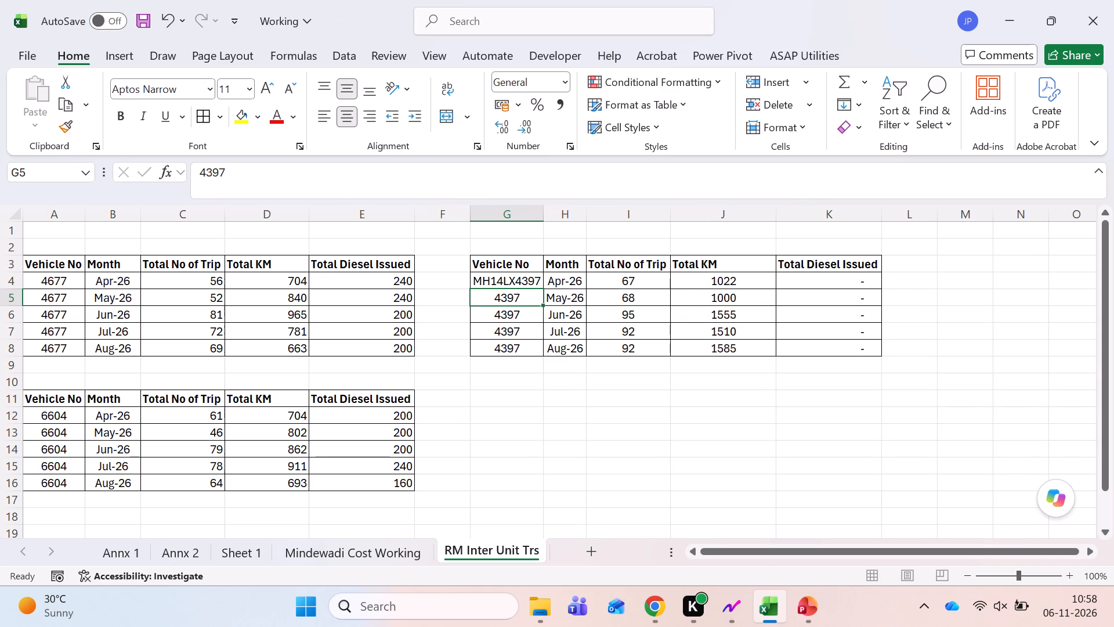
{"action": "key", "text": "Up"}
{"action": "key", "text": "ctrl+c"}
{"action": "key", "text": "Down"}
{"action": "key", "text": "shift+Down"}
{"action": "key", "text": "shift+Down"}
{"action": "key", "text": "shift+Down"}
{"action": "key", "text": "shift+Down"}
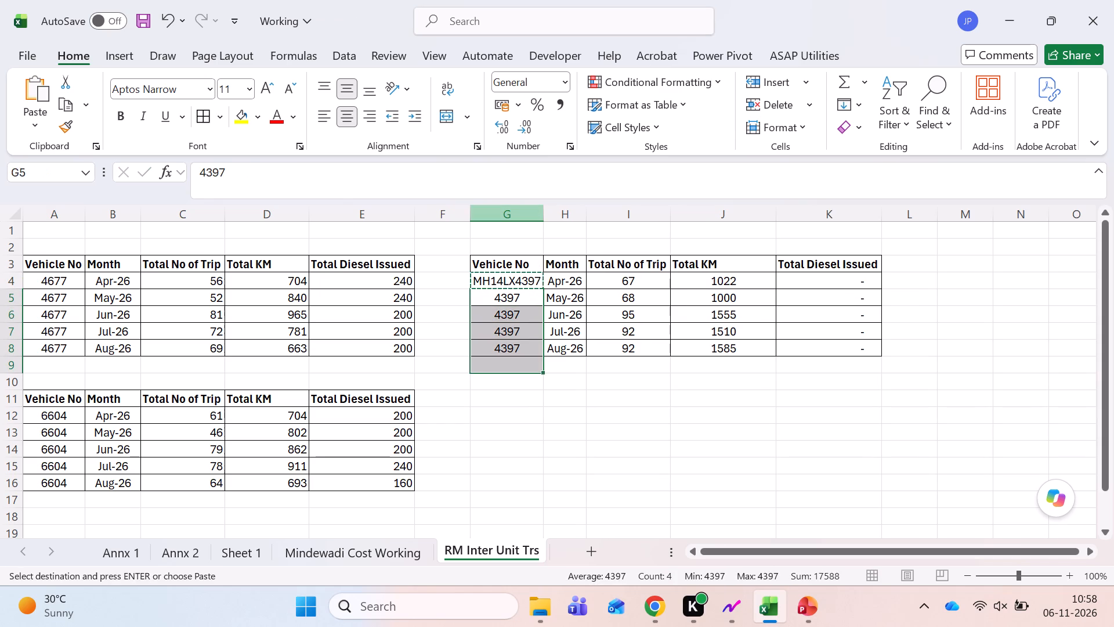
{"action": "key", "text": "shift+Up"}
{"action": "key", "text": "Return"}
Save the Working workbook with the full vehicle numbers.
{"action": "key", "text": "Up"}
{"action": "key", "text": "Up"}
{"action": "key", "text": "ctrl+s"}
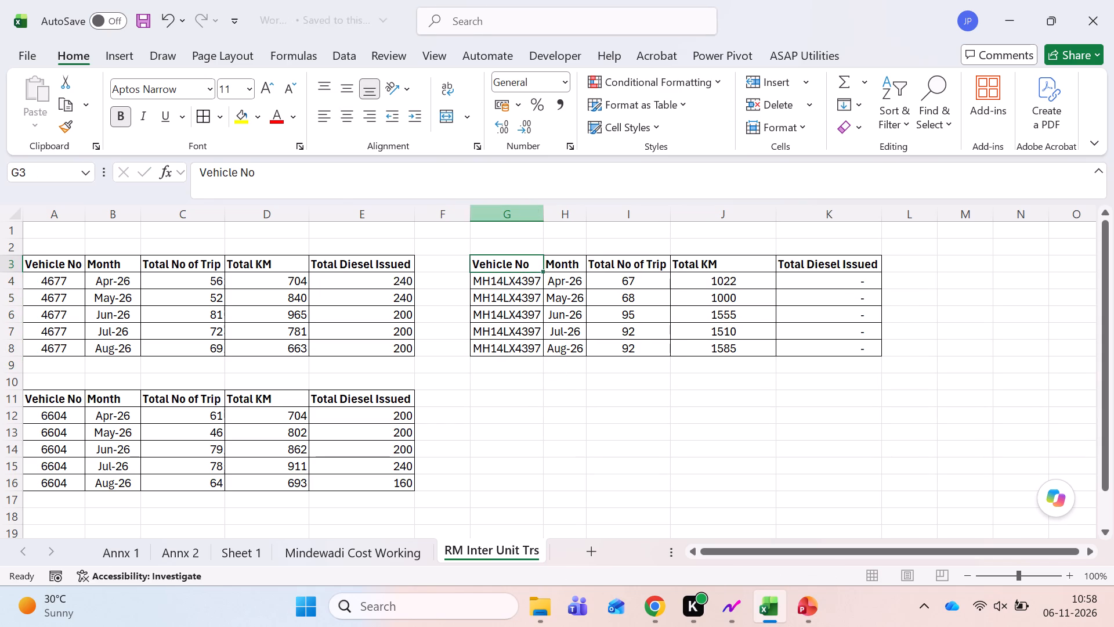
{"action": "key", "text": "ctrl+s"}
{"action": "key", "text": "ctrl+Left"}
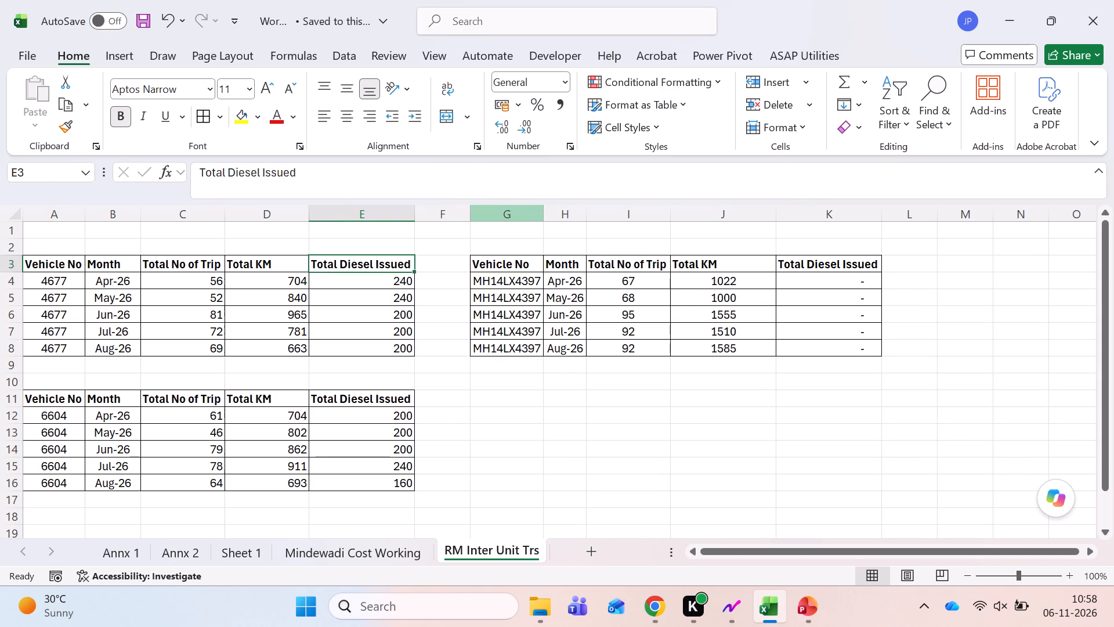
Switch to Chrome, open the Spine HR site at mobilelogin.spinehr.in, and bring up its company code entry.
{"action": "left_click", "coordinate": [649, 613]}
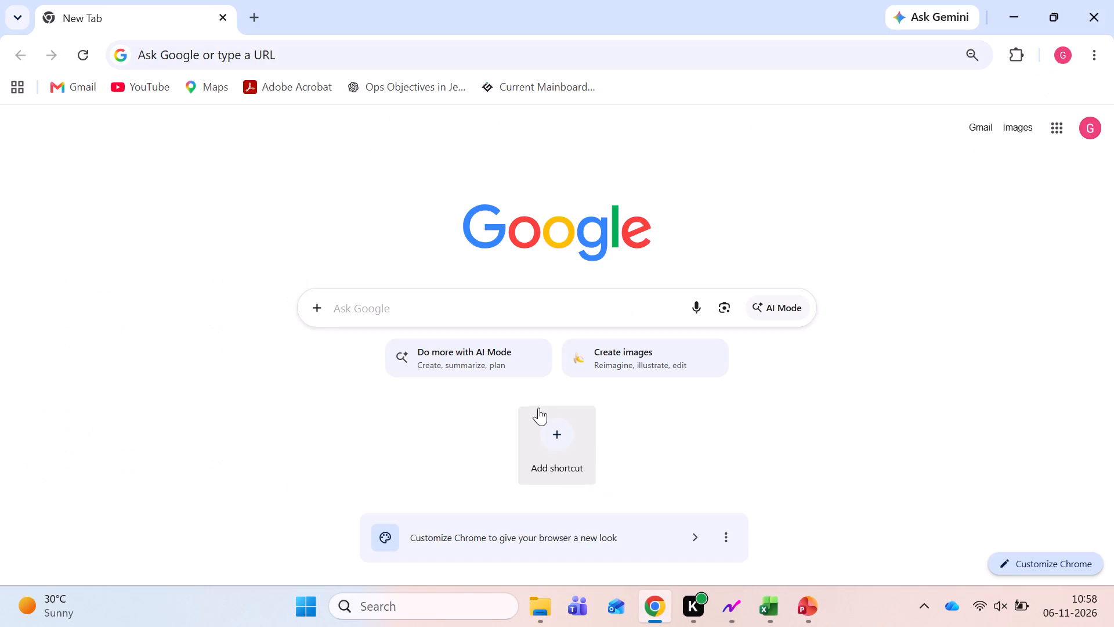
{"action": "left_click", "coordinate": [256, 57]}
{"action": "type", "text": "spi"}
{"action": "key", "text": "Return"}
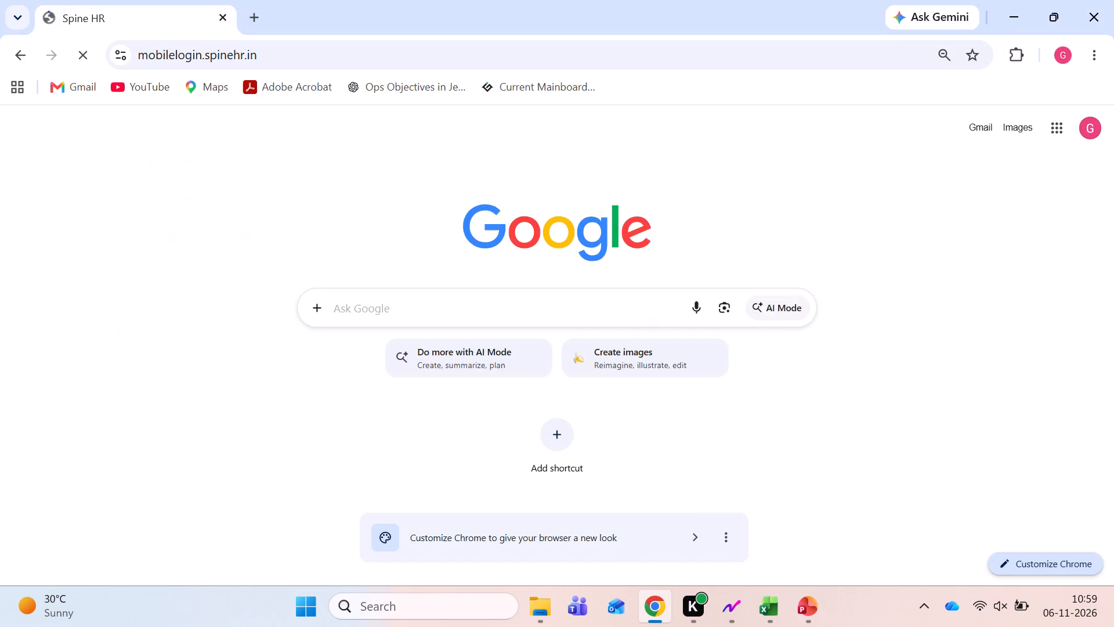
{"action": "scroll", "coordinate": [466, 401], "scroll_direction": "down", "scroll_amount": 11}
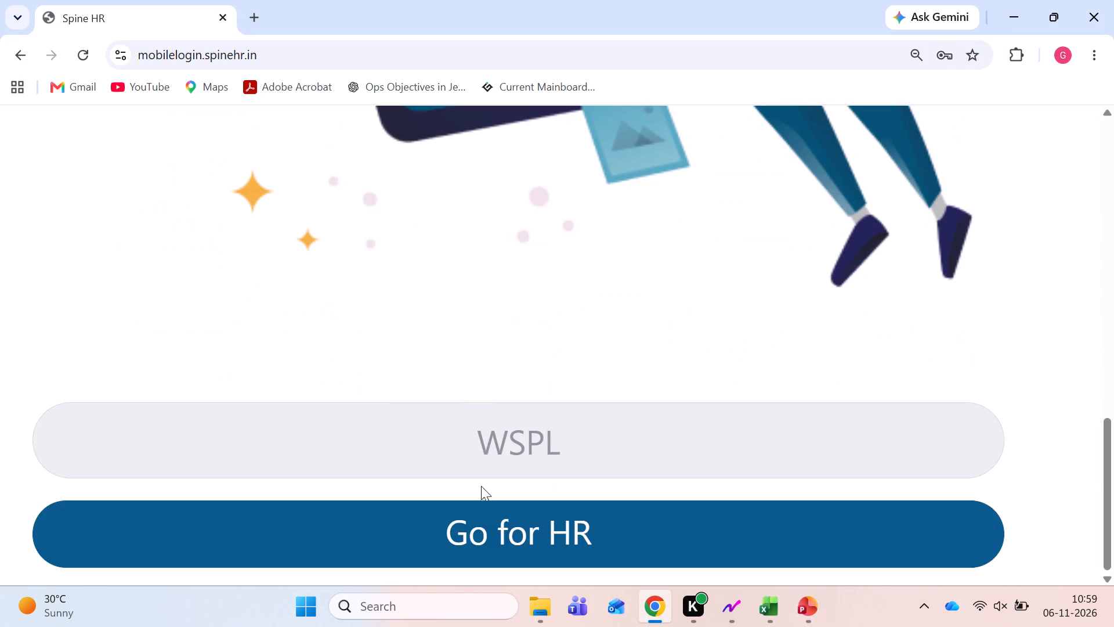
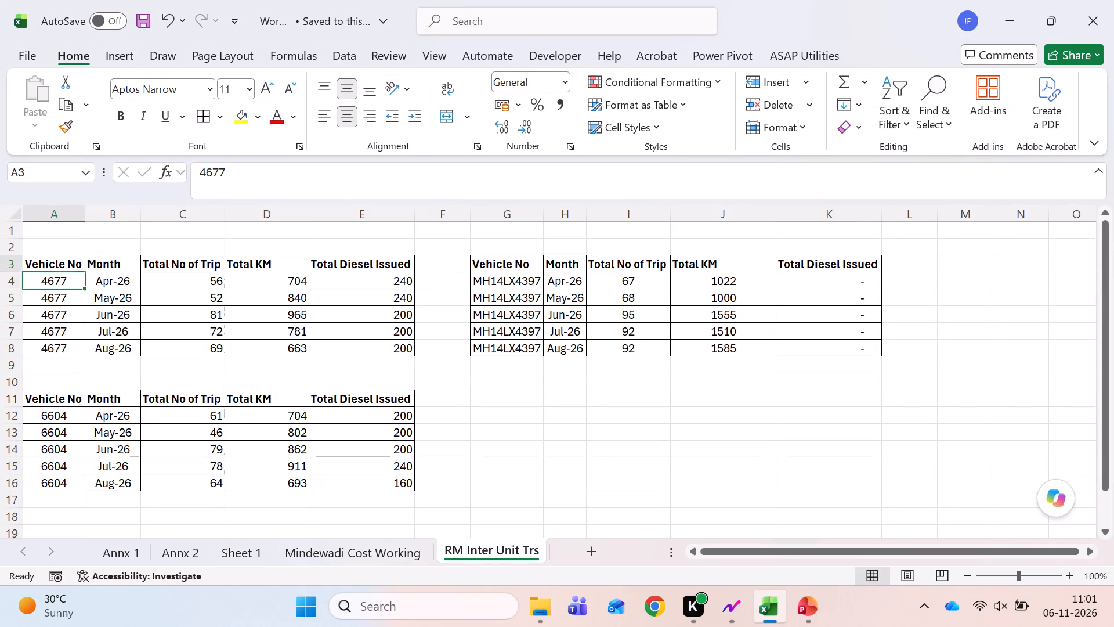
Switch to the Deva Logistics Bill folder and open the 4677 - Apr 26 bill.
{"action": "key", "text": "Right"}
{"action": "key", "text": "alt+Tab"}
{"action": "key", "text": "Down"}
{"action": "key", "text": "Down"}
{"action": "key", "text": "Down"}
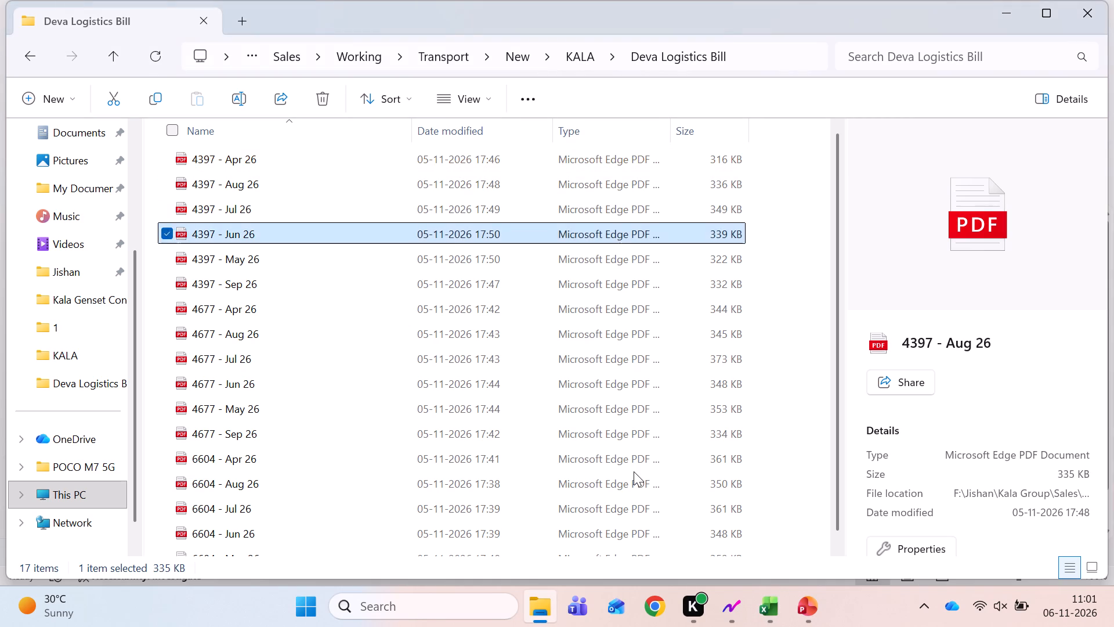
{"action": "key", "text": "Down"}
{"action": "key", "text": "Down"}
{"action": "key", "text": "Down"}
{"action": "key", "text": "Return"}
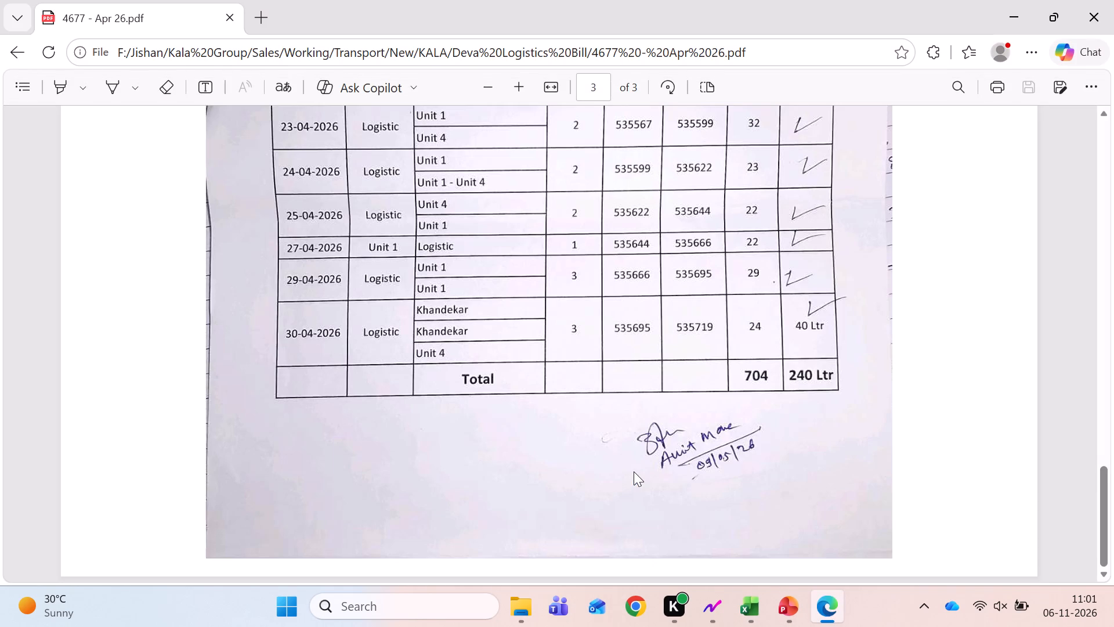
Examine the invoice and April 2026 trip statement pages of the 4677 bill, including distances and diesel, and close it.
{"action": "scroll", "coordinate": [634, 471], "scroll_direction": "up", "scroll_amount": 2}
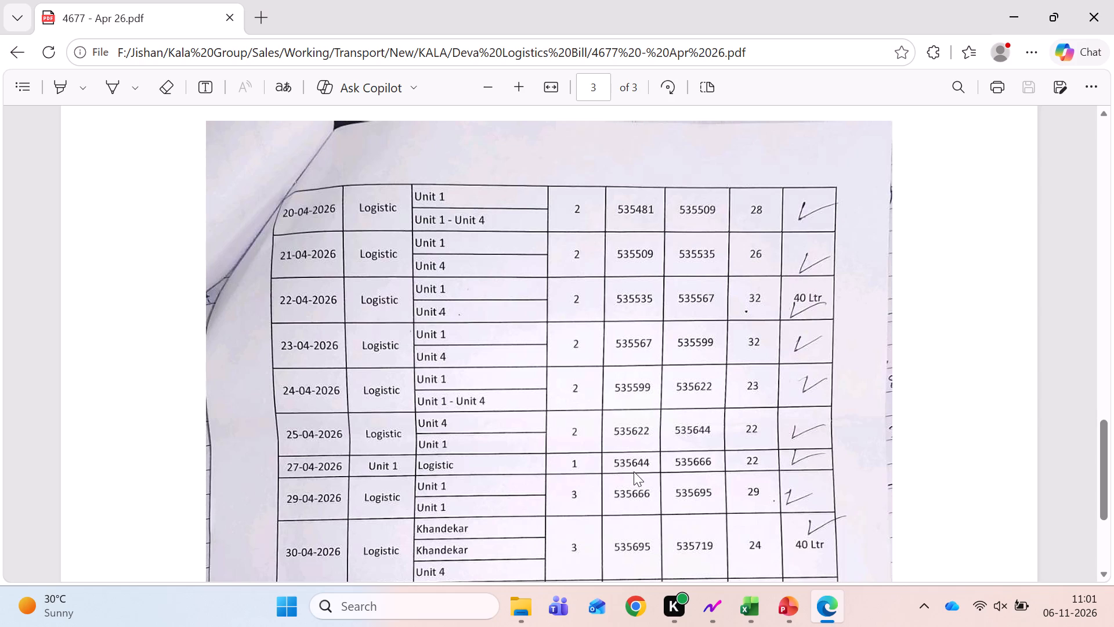
{"action": "scroll", "coordinate": [634, 471], "scroll_direction": "up", "scroll_amount": 1}
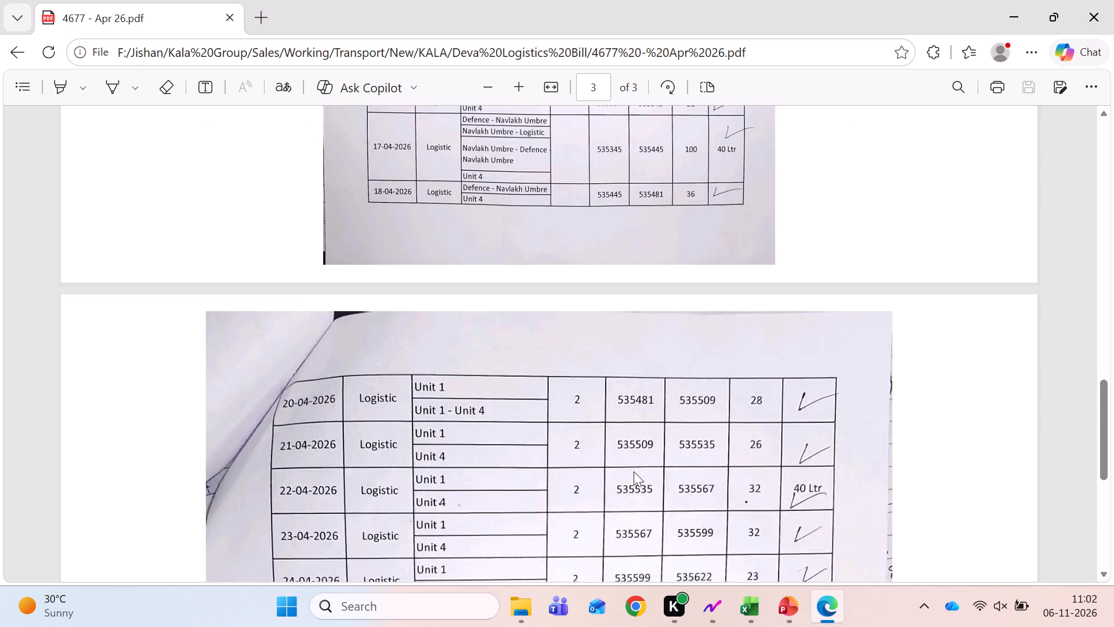
{"action": "scroll", "coordinate": [634, 471], "scroll_direction": "up", "scroll_amount": 1}
{"action": "scroll", "coordinate": [634, 471], "scroll_direction": "down", "scroll_amount": 3}
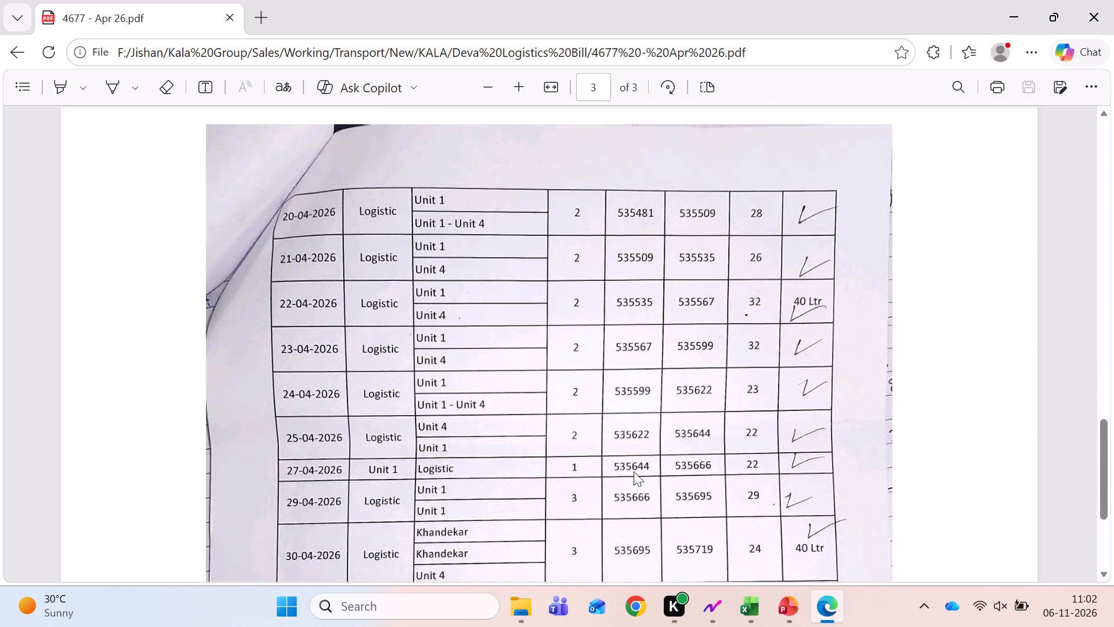
{"action": "scroll", "coordinate": [634, 471], "scroll_direction": "down", "scroll_amount": 2}
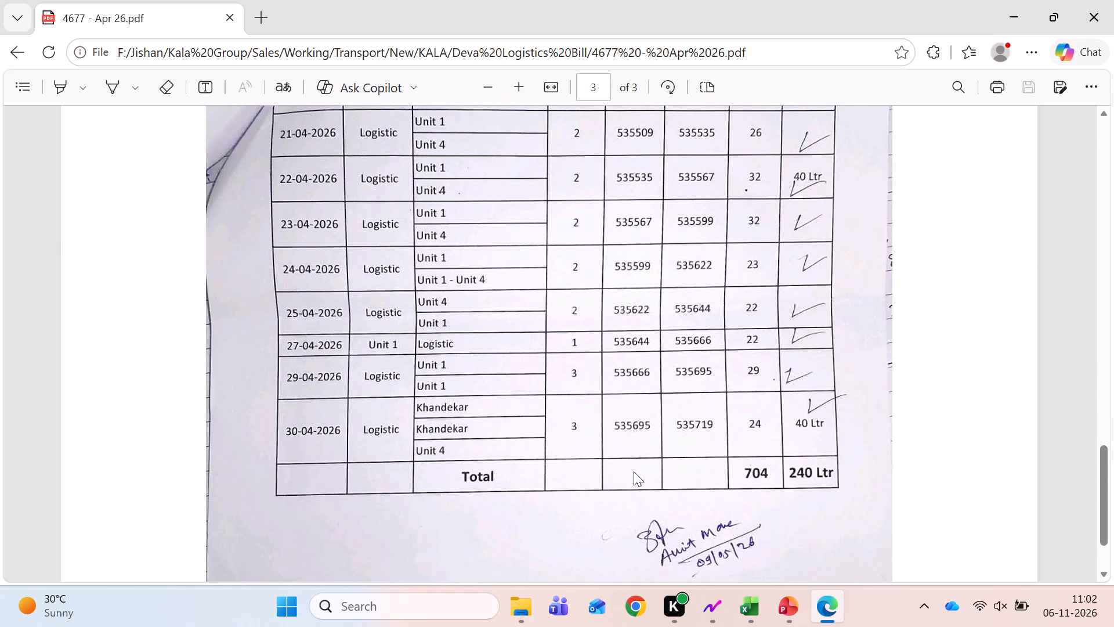
{"action": "scroll", "coordinate": [634, 471], "scroll_direction": "up", "scroll_amount": 9}
{"action": "scroll", "coordinate": [634, 471], "scroll_direction": "down", "scroll_amount": 2}
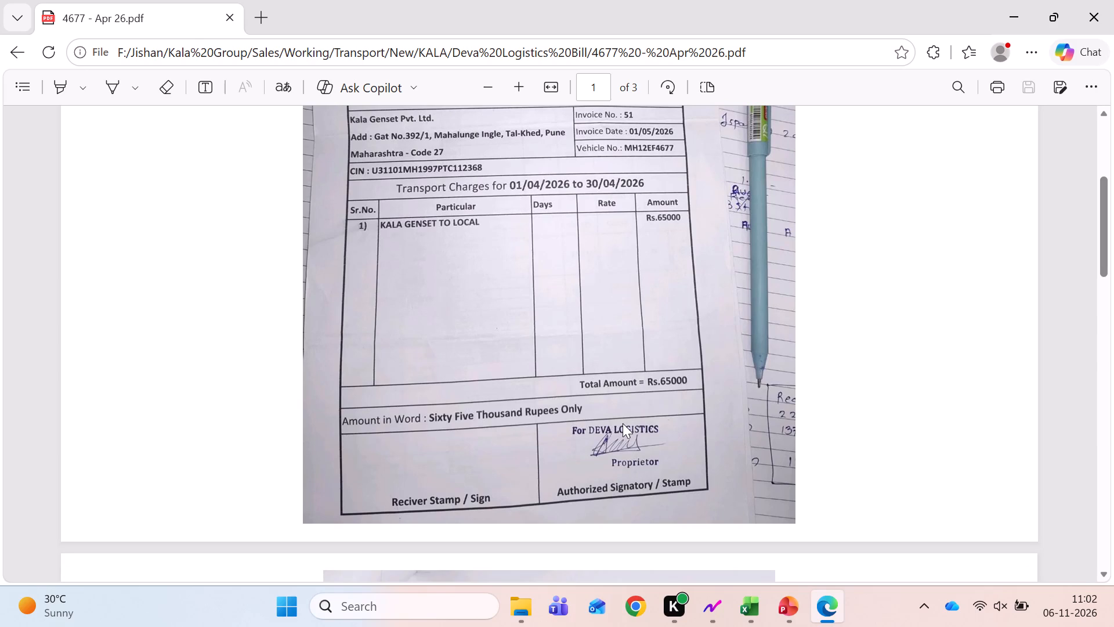
{"action": "scroll", "coordinate": [623, 423], "scroll_direction": "up", "scroll_amount": 5}
{"action": "scroll", "coordinate": [623, 423], "scroll_direction": "down", "scroll_amount": 9}
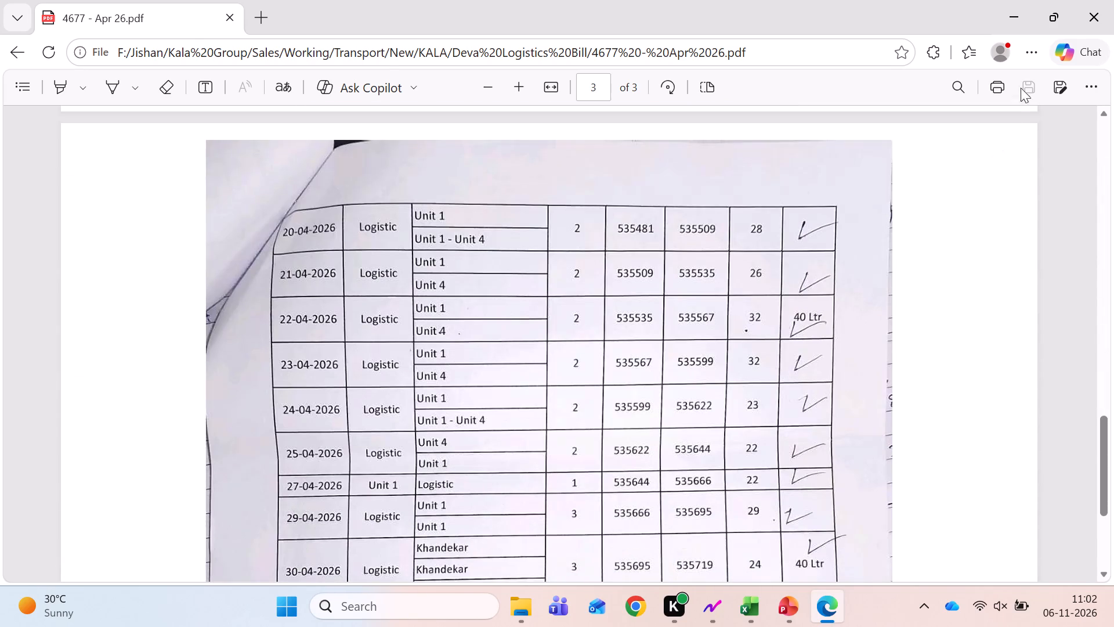
{"action": "left_click", "coordinate": [1110, 6]}
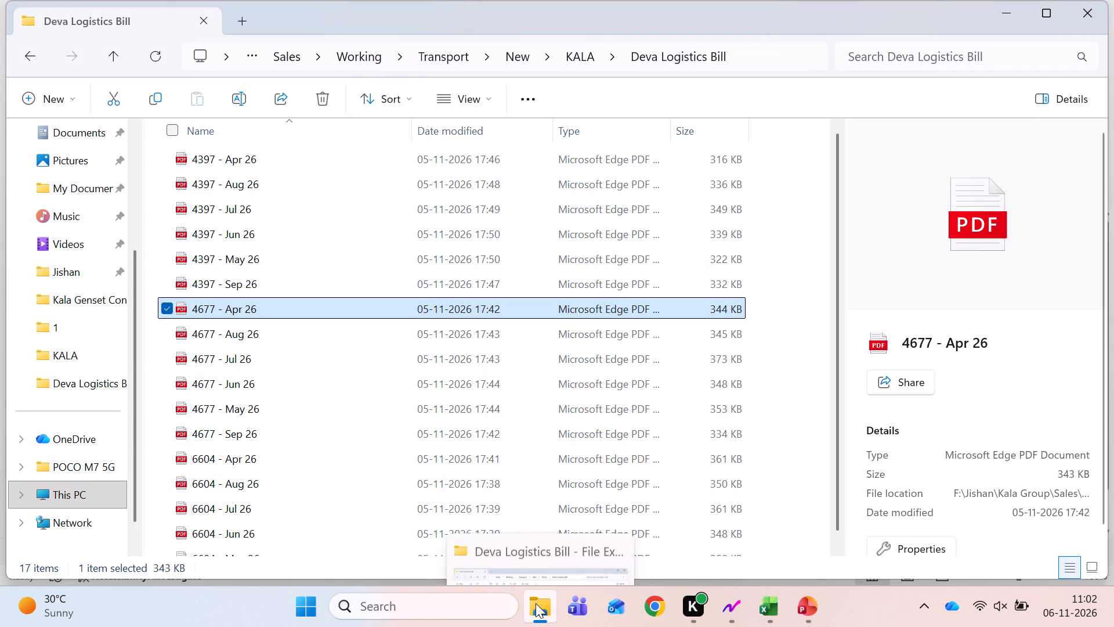
Open the Deva_Logistics_Trip_Statements_Consolidated workbook from the Downloads folder.
{"action": "scroll", "coordinate": [99, 347], "scroll_direction": "up", "scroll_amount": 4}
{"action": "left_click", "coordinate": [67, 280]}
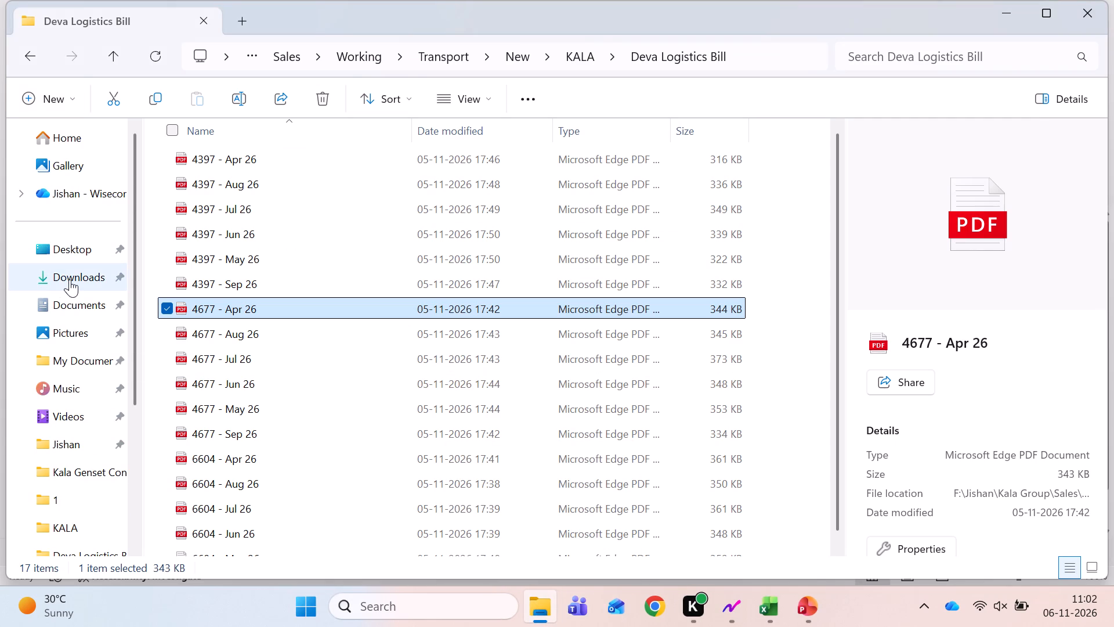
{"action": "left_click", "coordinate": [70, 279]}
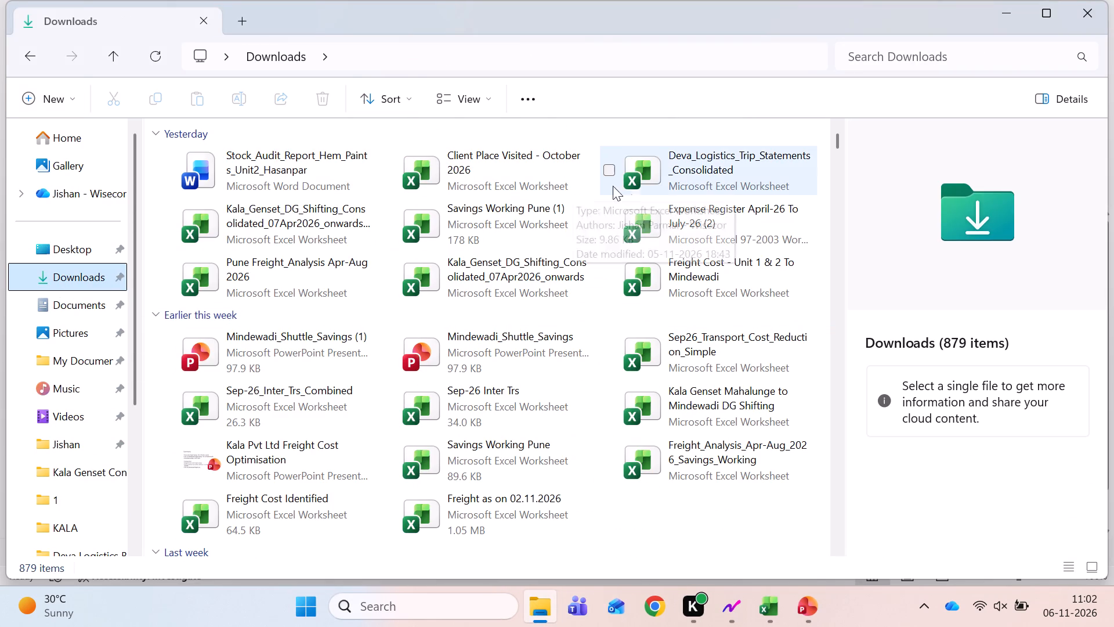
{"action": "double_click", "coordinate": [669, 175]}
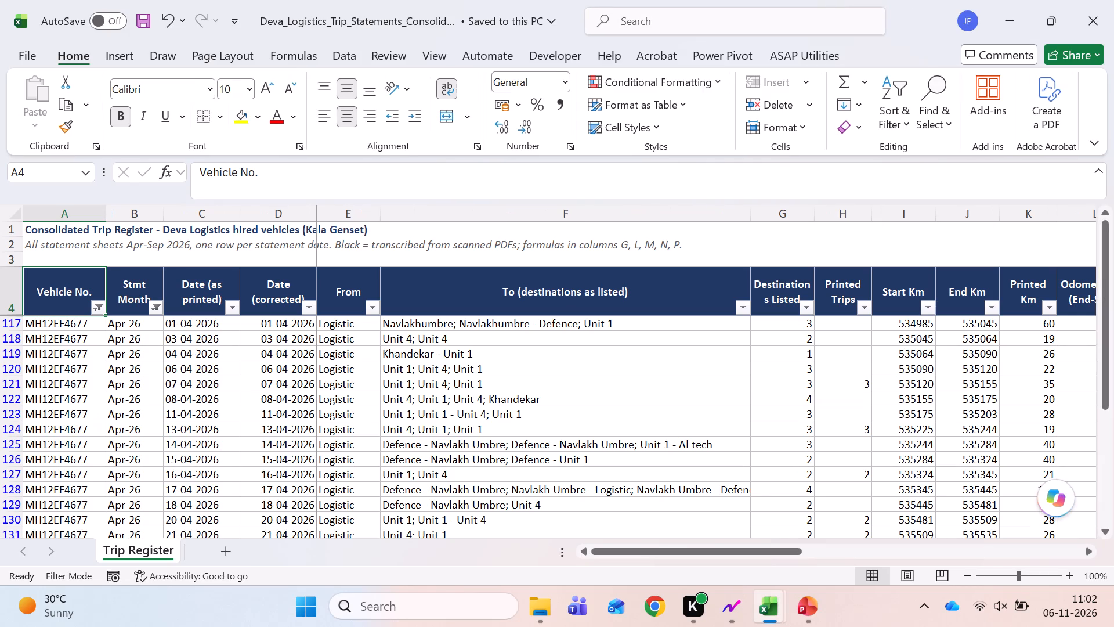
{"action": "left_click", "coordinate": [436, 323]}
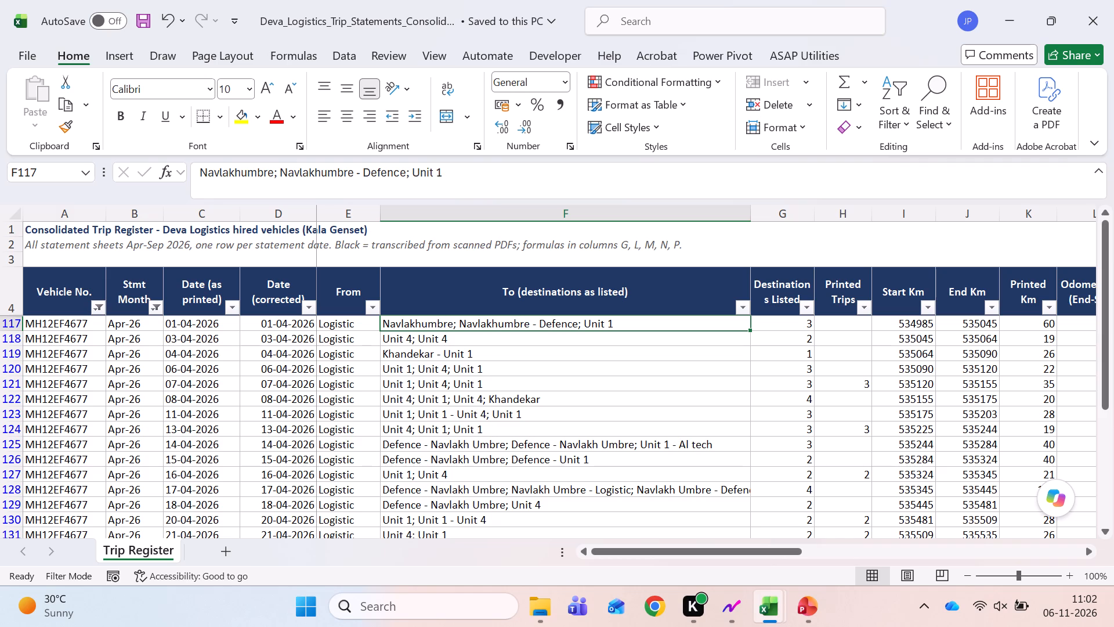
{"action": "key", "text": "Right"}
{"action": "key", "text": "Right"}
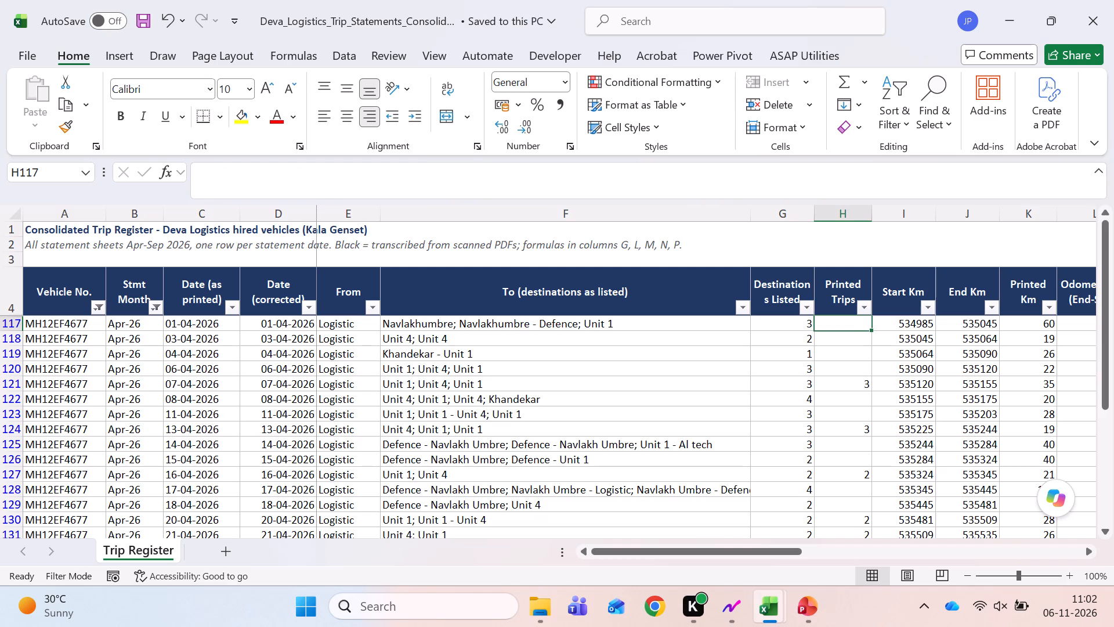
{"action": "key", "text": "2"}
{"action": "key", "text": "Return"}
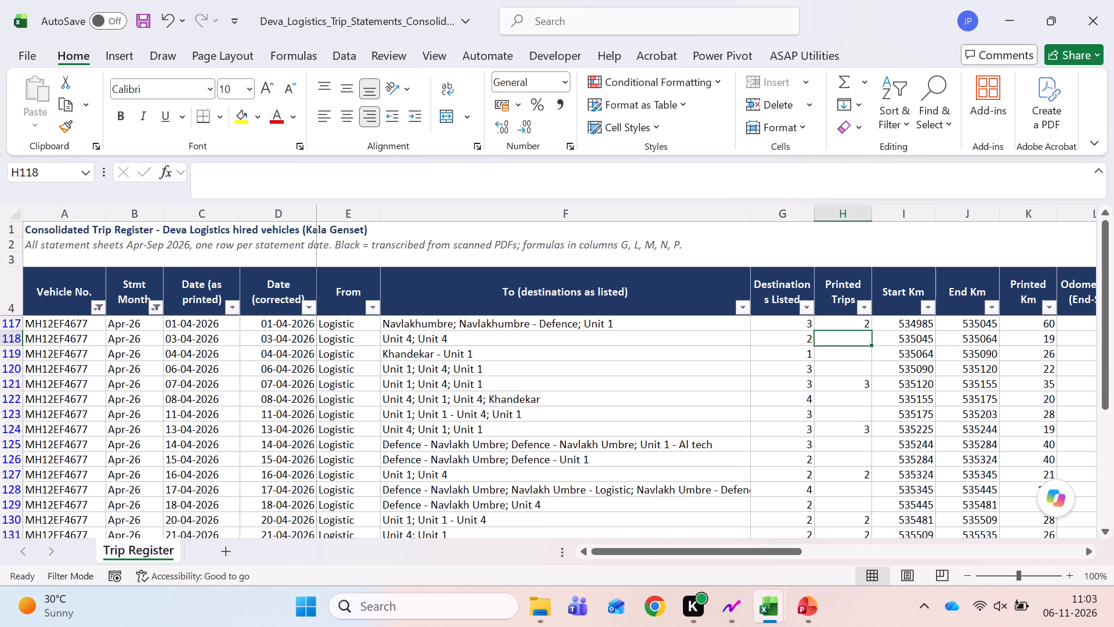
Reopen the 4677 - Apr 26 bill from KALA's Deva Logistics Bill folder and find the first days of its trip statement.
{"action": "left_click", "coordinate": [527, 611]}
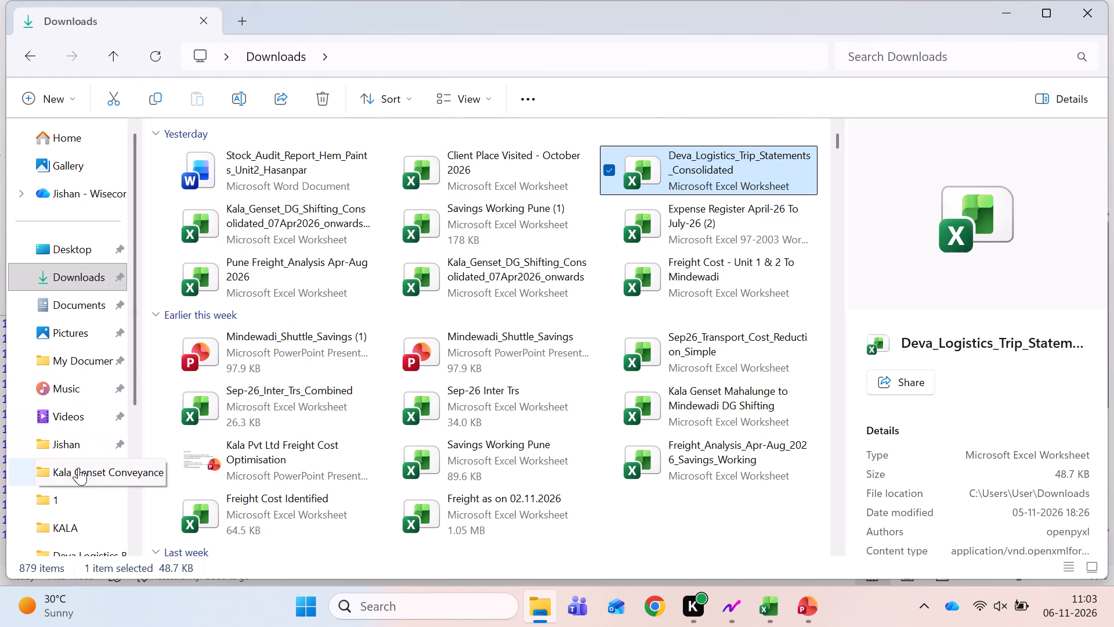
{"action": "left_click", "coordinate": [75, 521]}
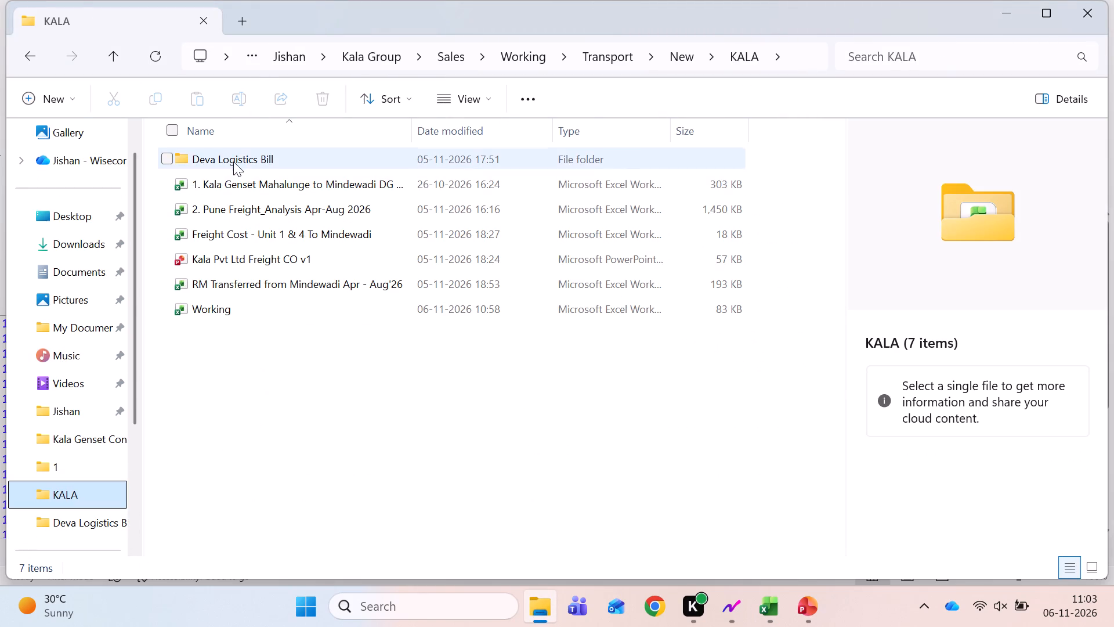
{"action": "double_click", "coordinate": [232, 157]}
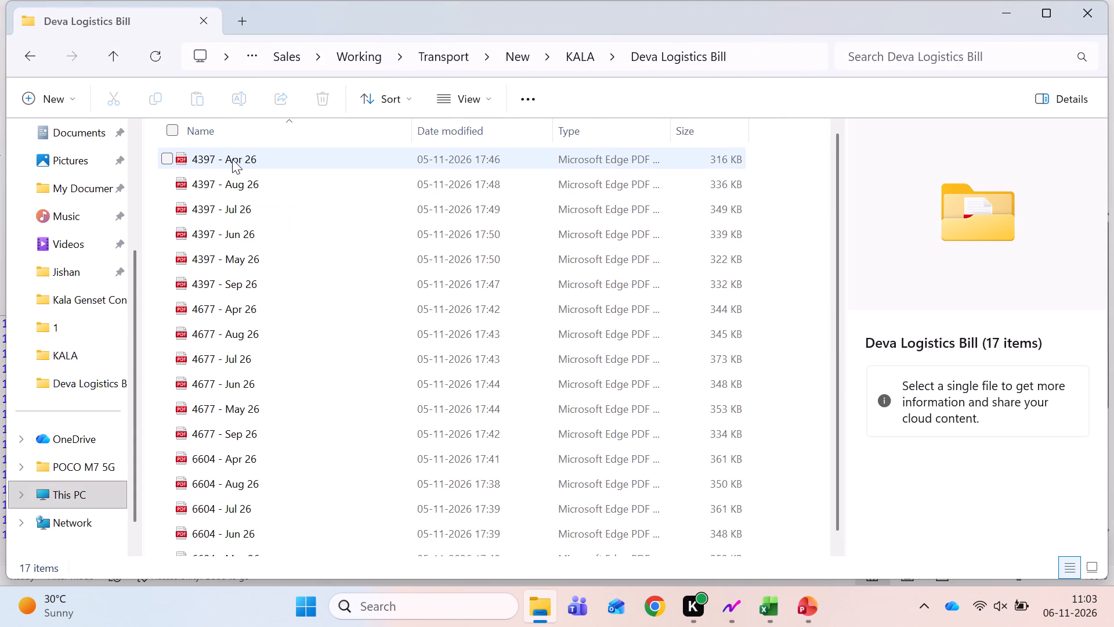
{"action": "double_click", "coordinate": [234, 307]}
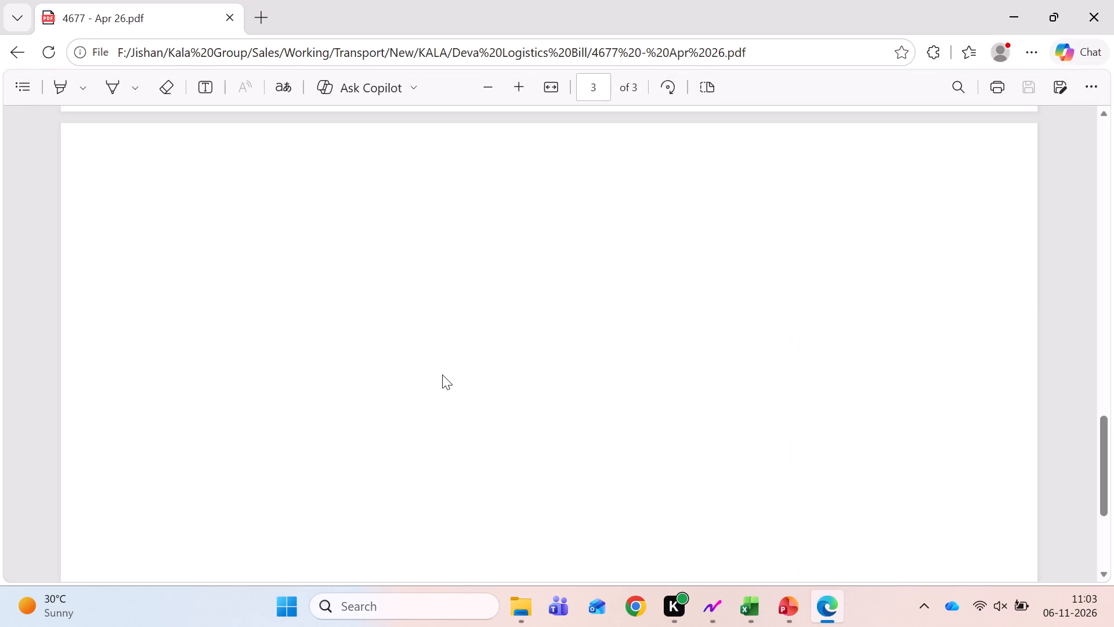
{"action": "scroll", "coordinate": [442, 374], "scroll_direction": "up", "scroll_amount": 2}
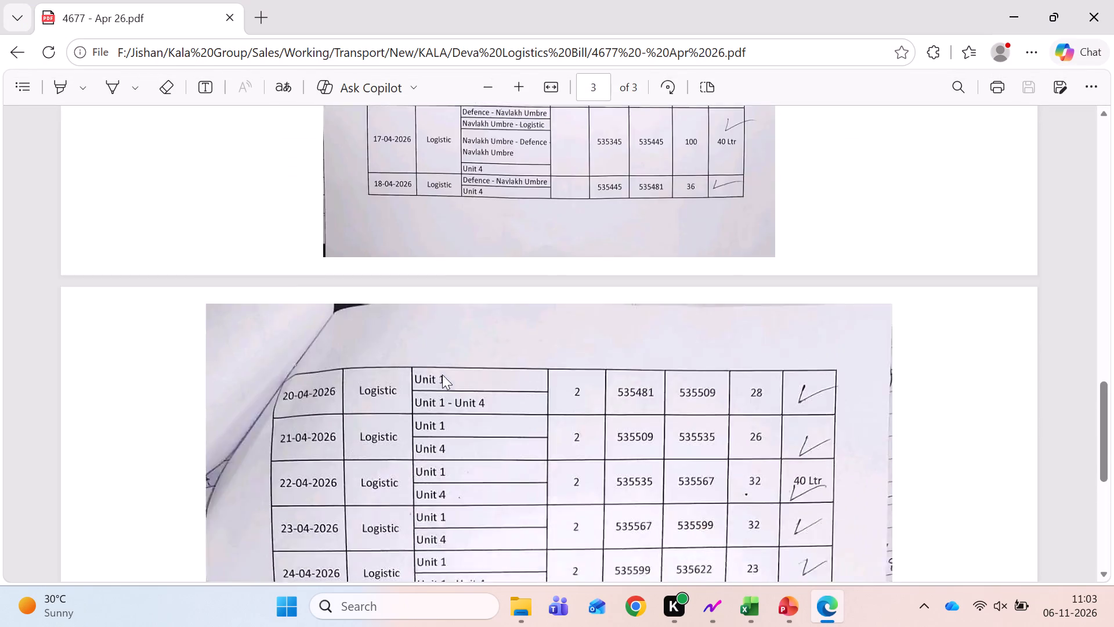
{"action": "scroll", "coordinate": [442, 374], "scroll_direction": "up", "scroll_amount": 7}
{"action": "scroll", "coordinate": [442, 374], "scroll_direction": "down", "scroll_amount": 4}
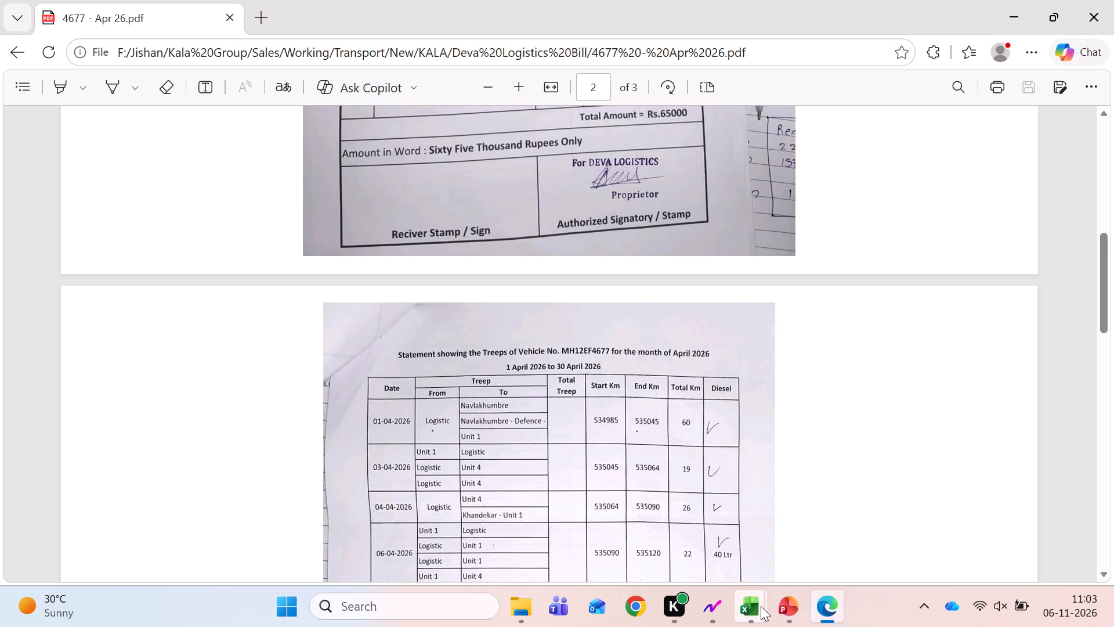
{"action": "left_click", "coordinate": [678, 553]}
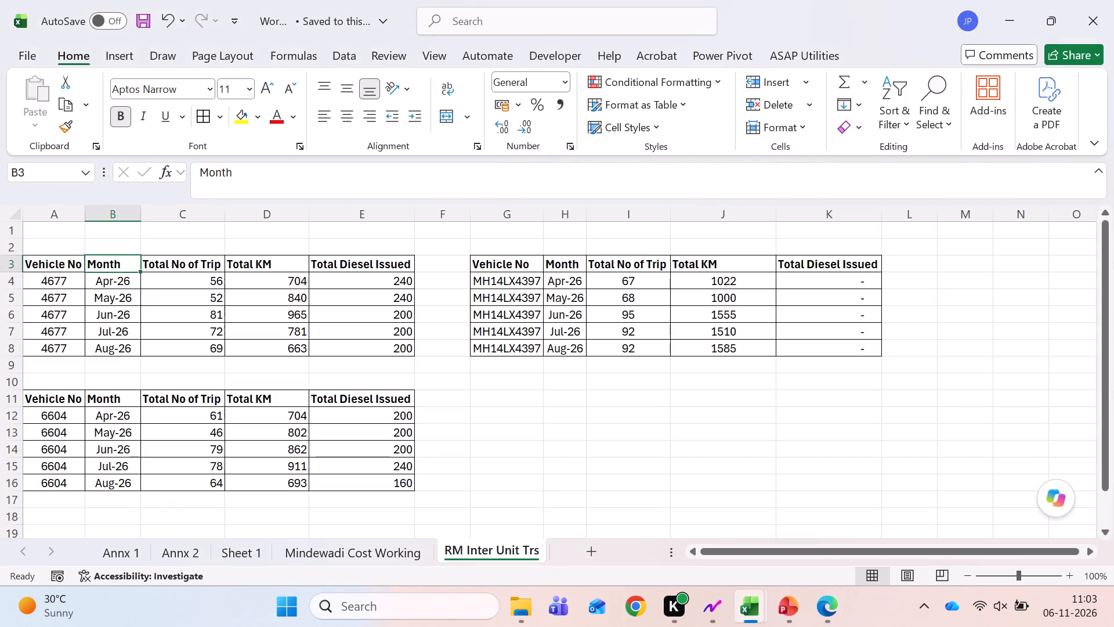
{"action": "left_click", "coordinate": [747, 608]}
{"action": "left_click", "coordinate": [838, 518]}
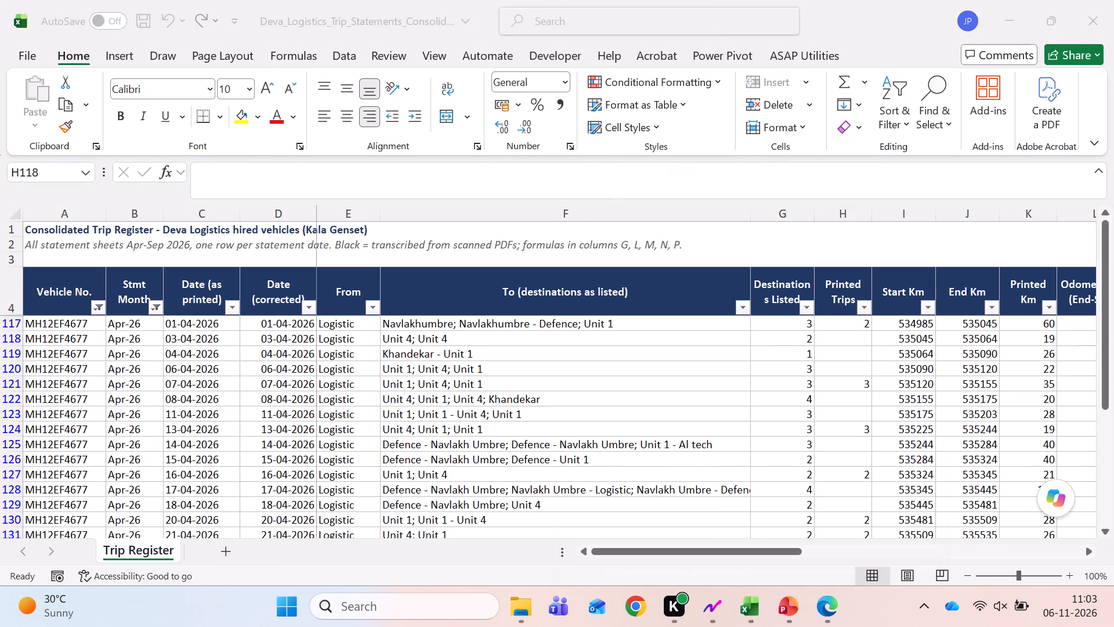
{"action": "key", "text": "Right"}
{"action": "key", "text": "Right"}
{"action": "key", "text": "Left"}
{"action": "key", "text": "Left"}
{"action": "key", "text": "Up"}
{"action": "key", "text": "3"}
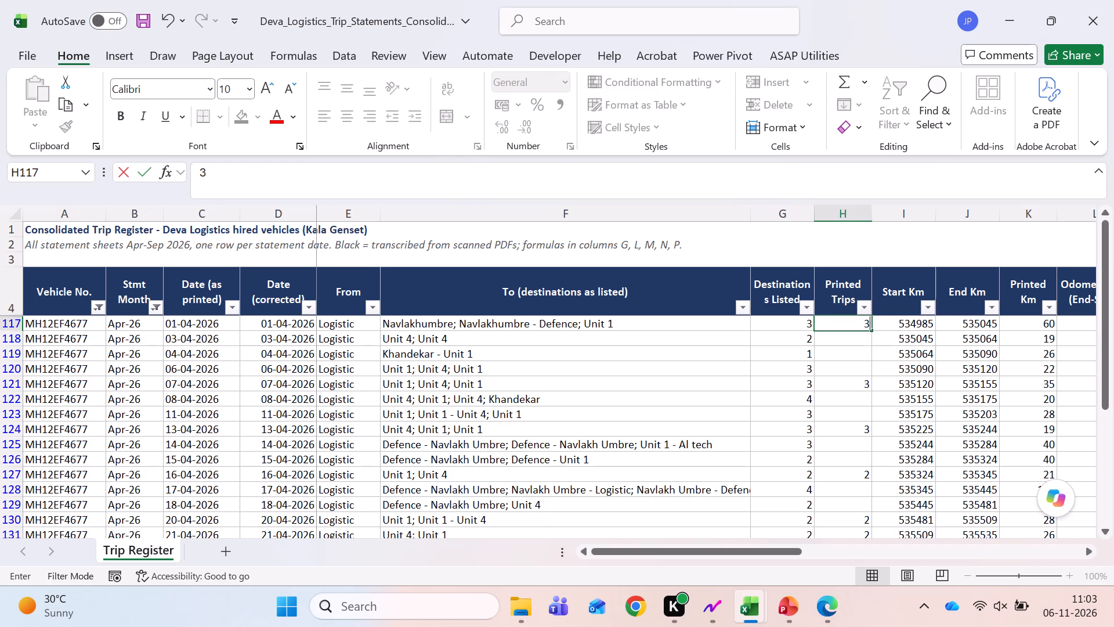
{"action": "key", "text": "Return"}
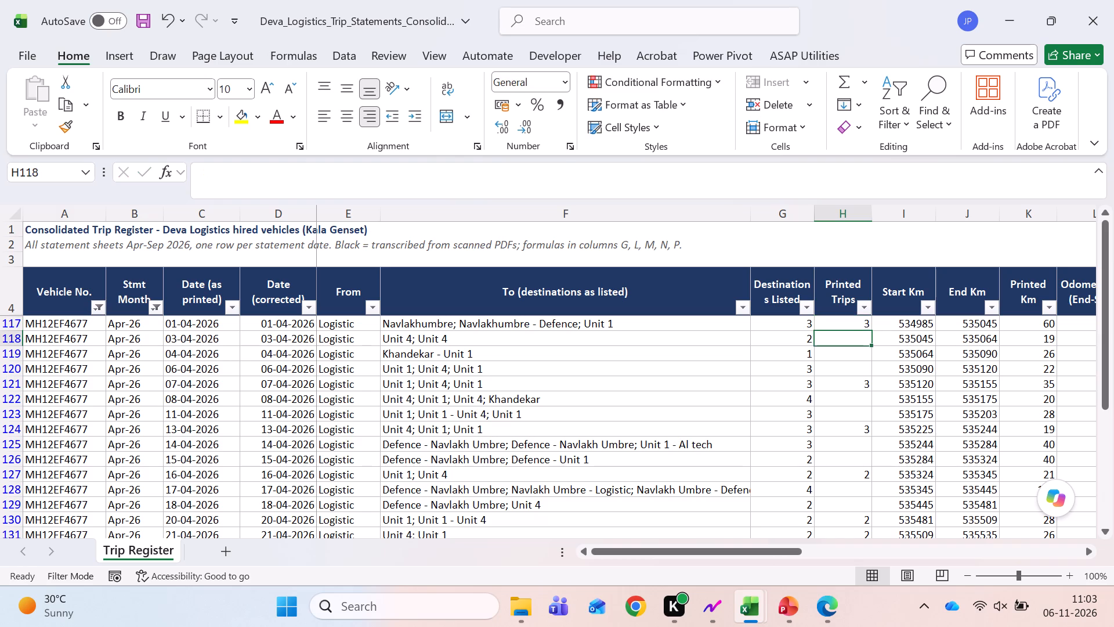
Compare the 03-04-2026 trips with the 4677 April bill and change that row's destinations in the Trip Register to Logistic; Unit 4.
{"action": "key", "text": "alt+Tab"}
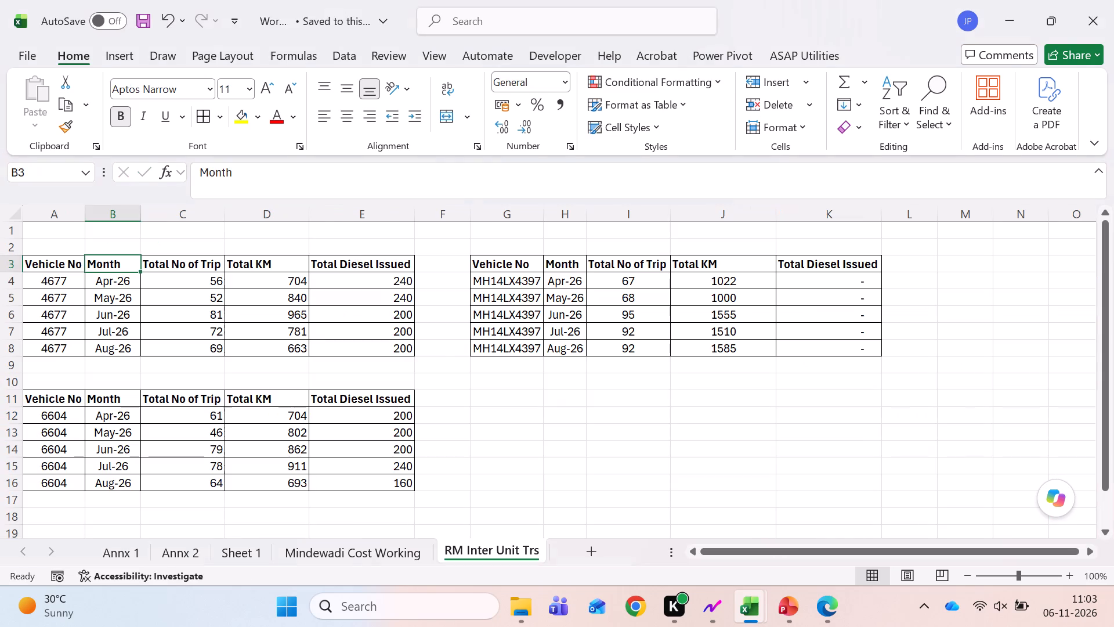
{"action": "key", "text": "alt+Tab"}
{"action": "key", "text": "alt+Tab"}
{"action": "key", "text": "alt+Tab"}
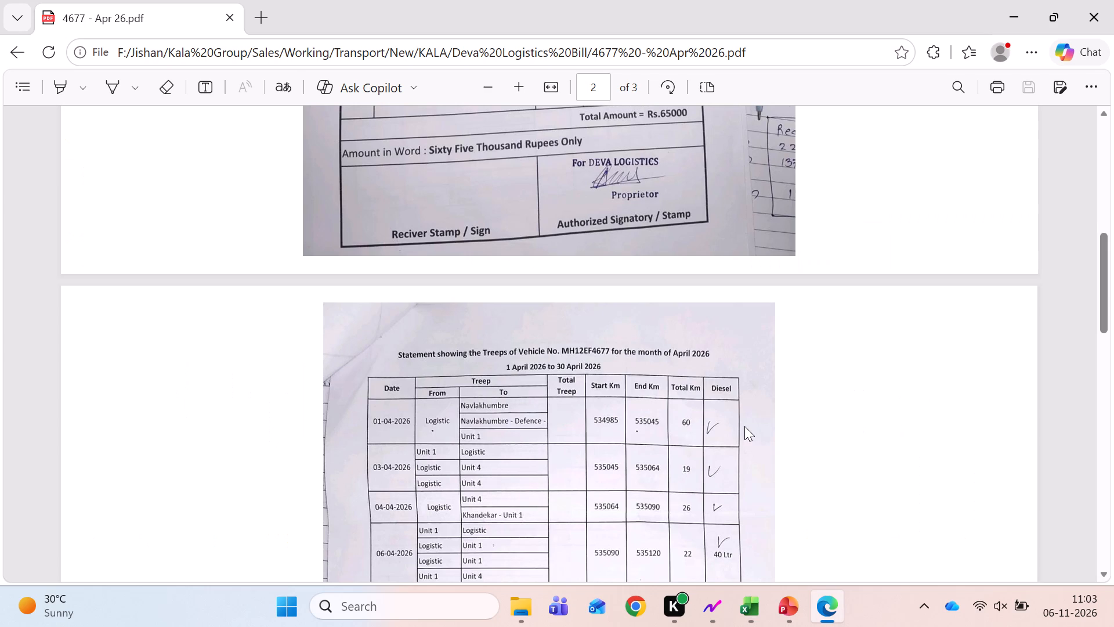
{"action": "key", "text": "alt+Tab"}
{"action": "key", "text": "Left"}
{"action": "key", "text": "Left"}
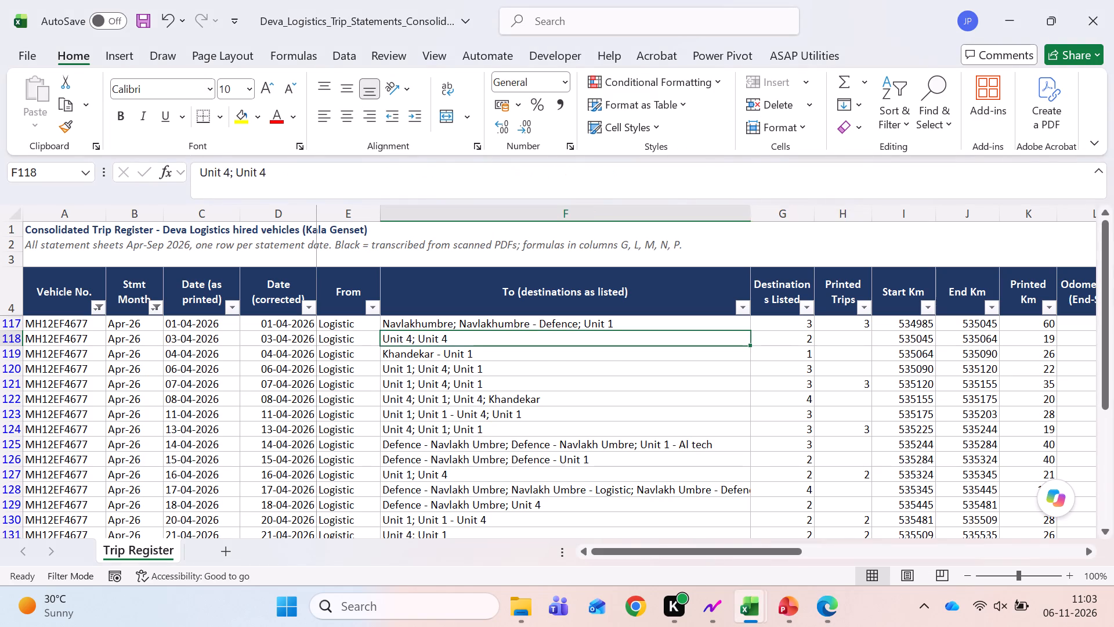
{"action": "key", "text": "alt+Tab"}
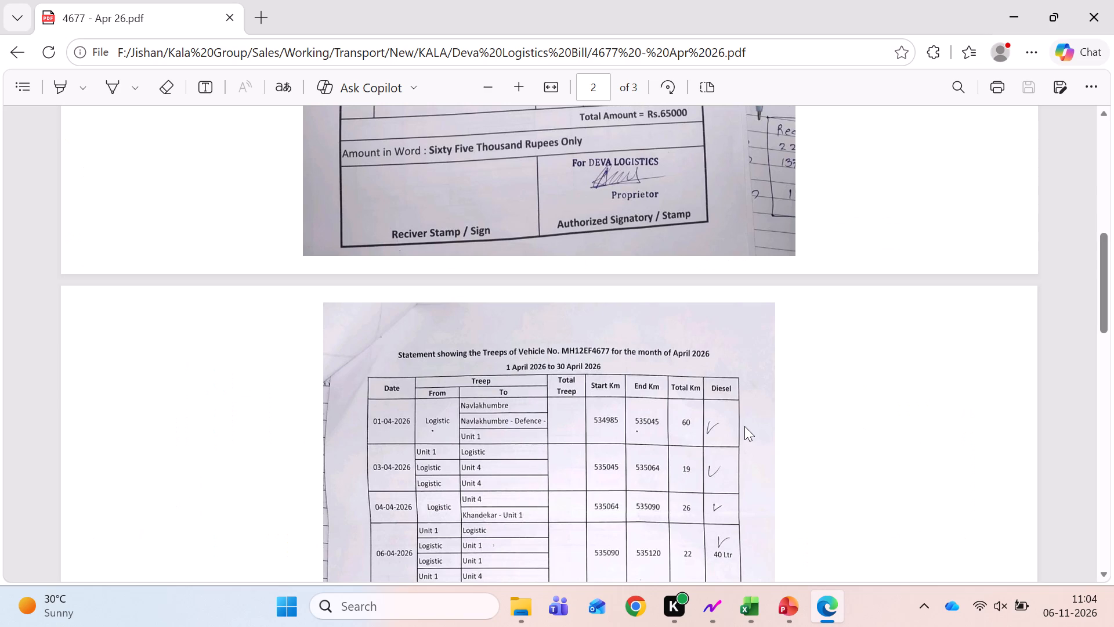
{"action": "key", "text": "alt+Tab"}
{"action": "key", "text": "F2"}
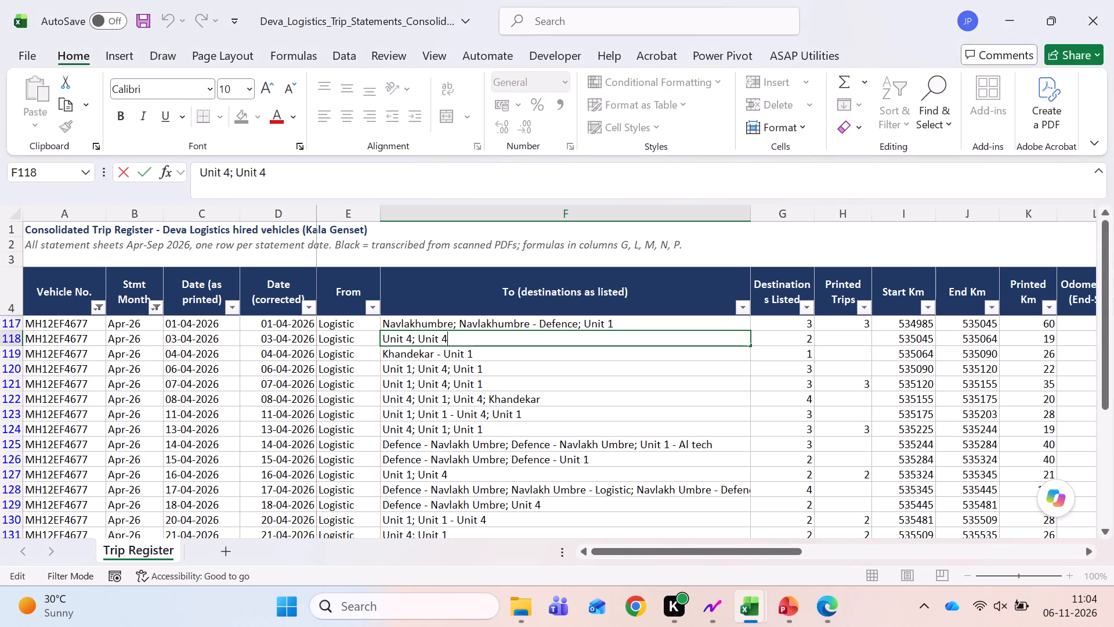
{"action": "key", "text": "ctrl+Left"}
{"action": "key", "text": "ctrl+Left"}
{"action": "key", "text": "Left"}
{"action": "key", "text": "Left"}
{"action": "key", "text": "ctrl+shift+Left"}
{"action": "key", "text": "ctrl+shift+Left"}
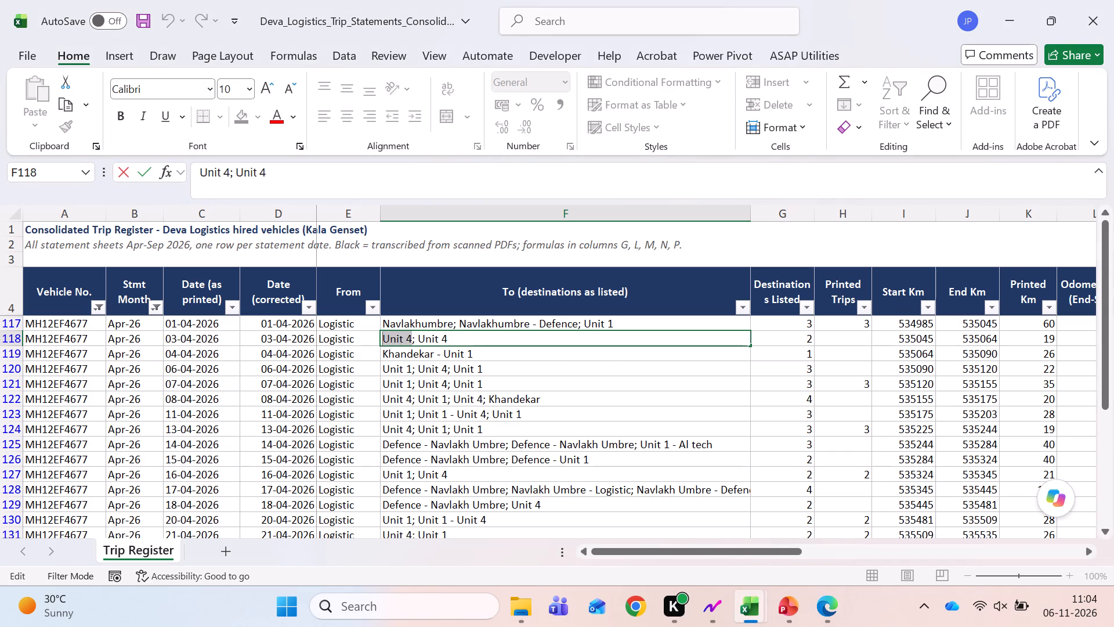
{"action": "type", "text": "Lo"}
{"action": "type", "text": "gistic"}
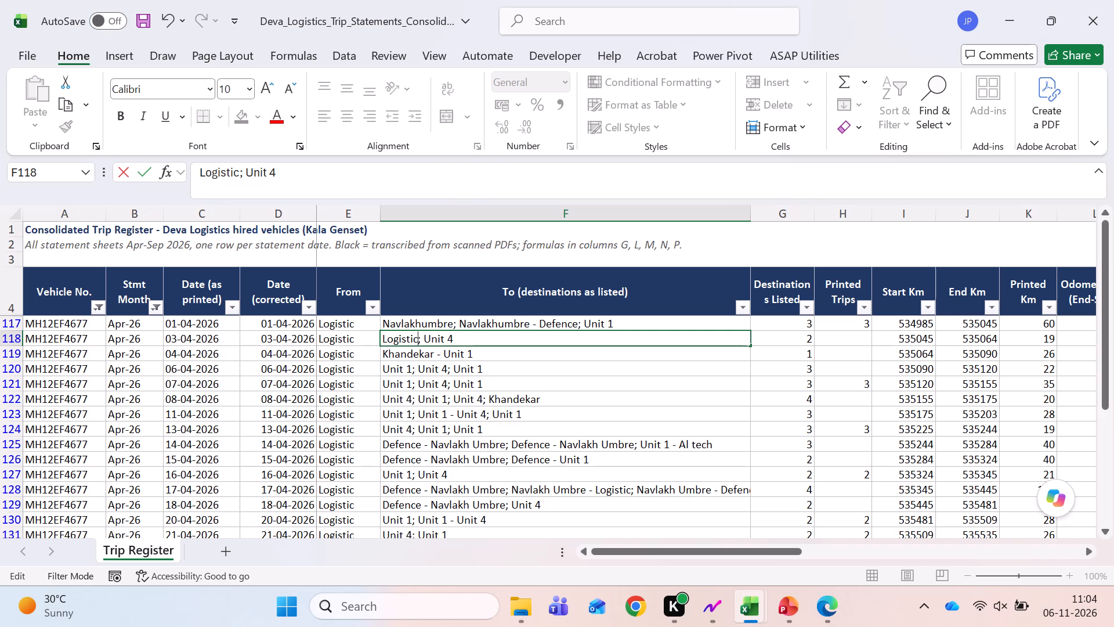
{"action": "key", "text": "Tab"}
{"action": "key", "text": "Left"}
Check the 4677 April bill and append ", Unit 4" to the 03-04-2026 row's destinations in the Trip Register.
{"action": "key", "text": "alt+Tab"}
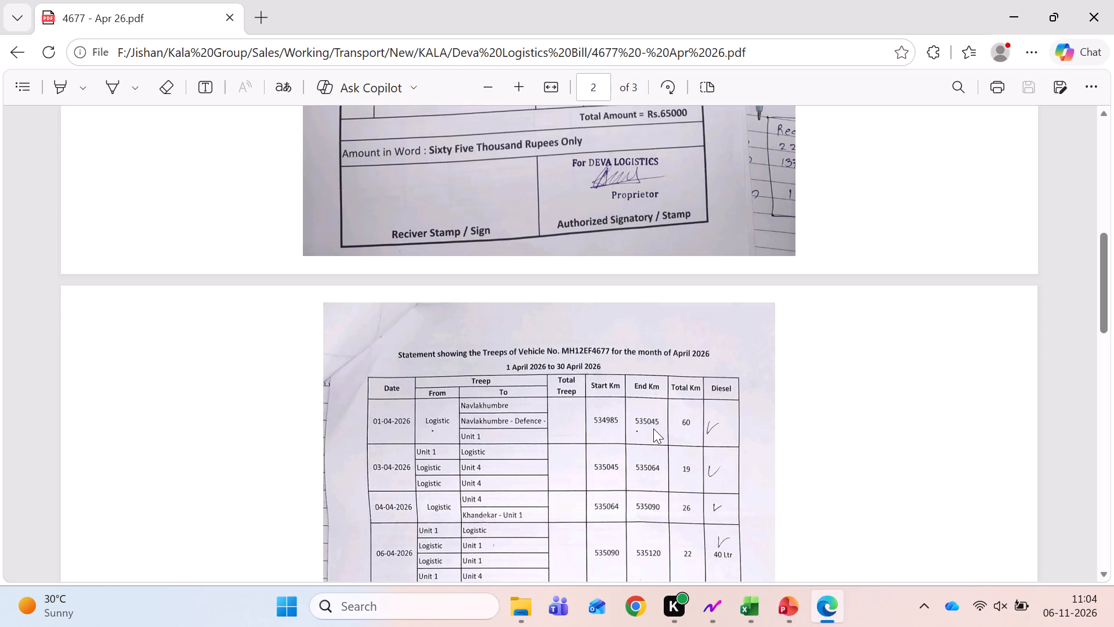
{"action": "key", "text": "alt+Tab"}
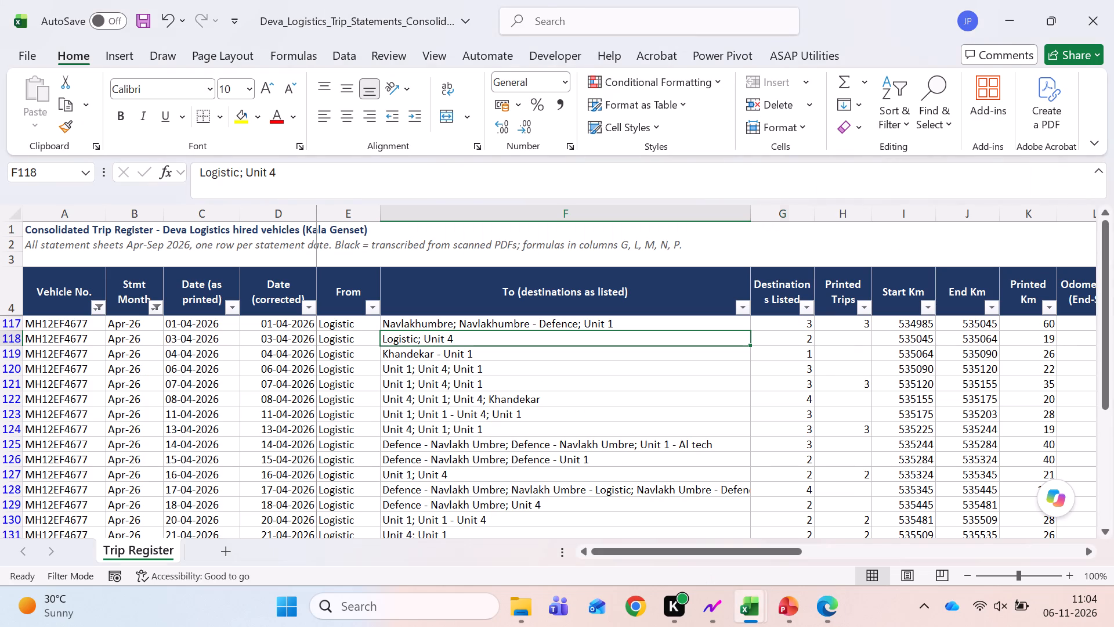
{"action": "key", "text": "Right"}
{"action": "key", "text": "Left"}
{"action": "key", "text": "F2"}
{"action": "type", "text": ", Unit 4"}
{"action": "key", "text": "Return"}
{"action": "key", "text": "Up"}
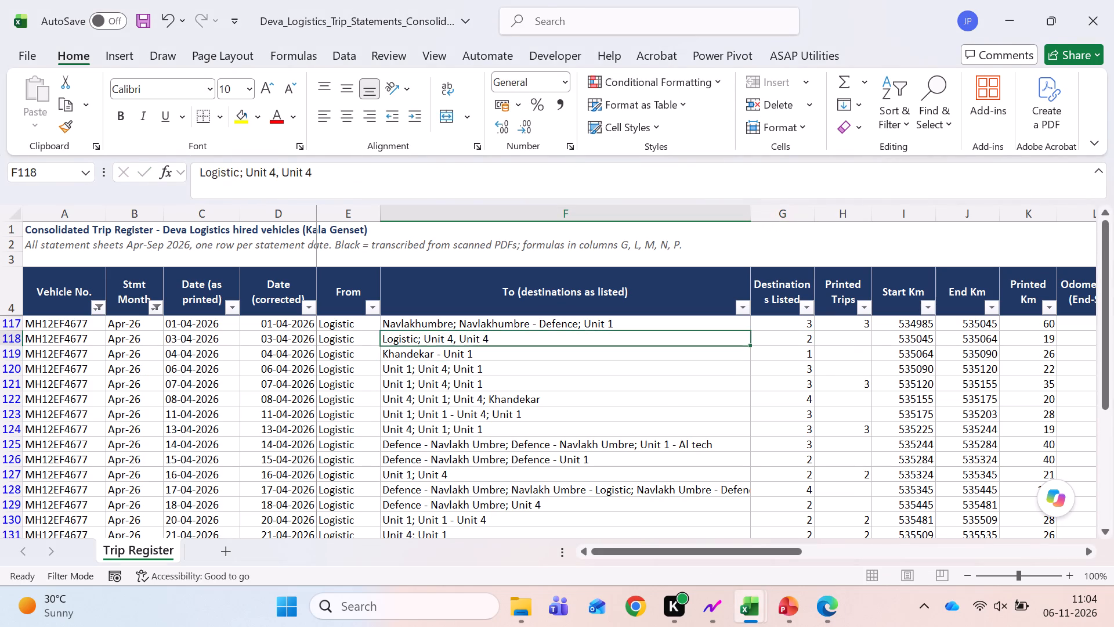
Recheck the bill's 03-04-2026 entries and enter 3 as that row's Printed Trips in the Trip Register.
{"action": "key", "text": "alt+Tab"}
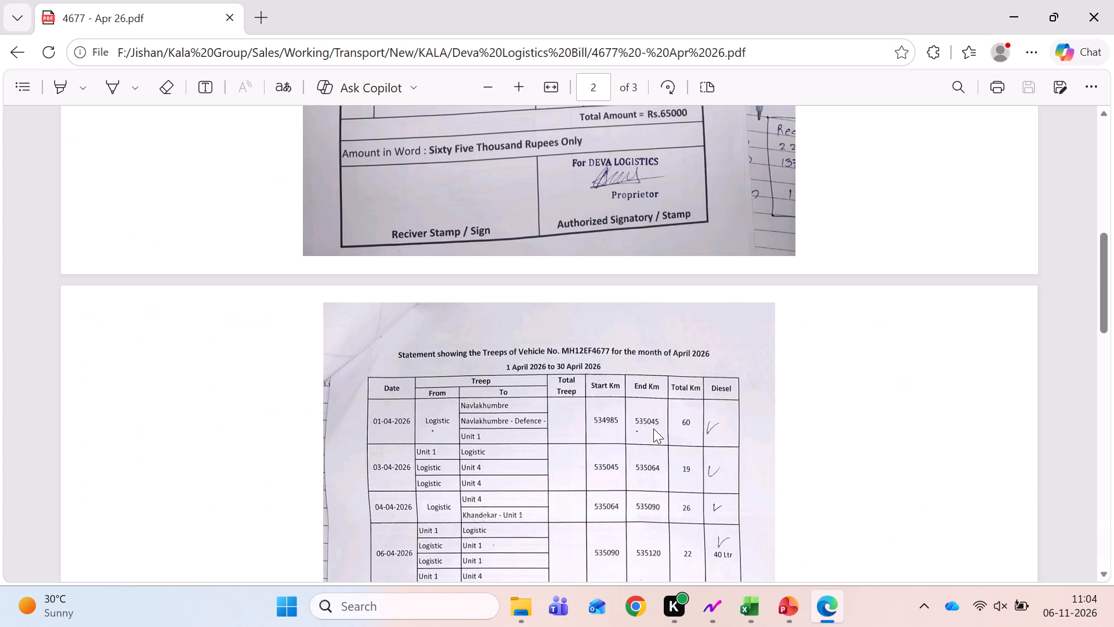
{"action": "key", "text": "alt+Tab"}
{"action": "key", "text": "Right"}
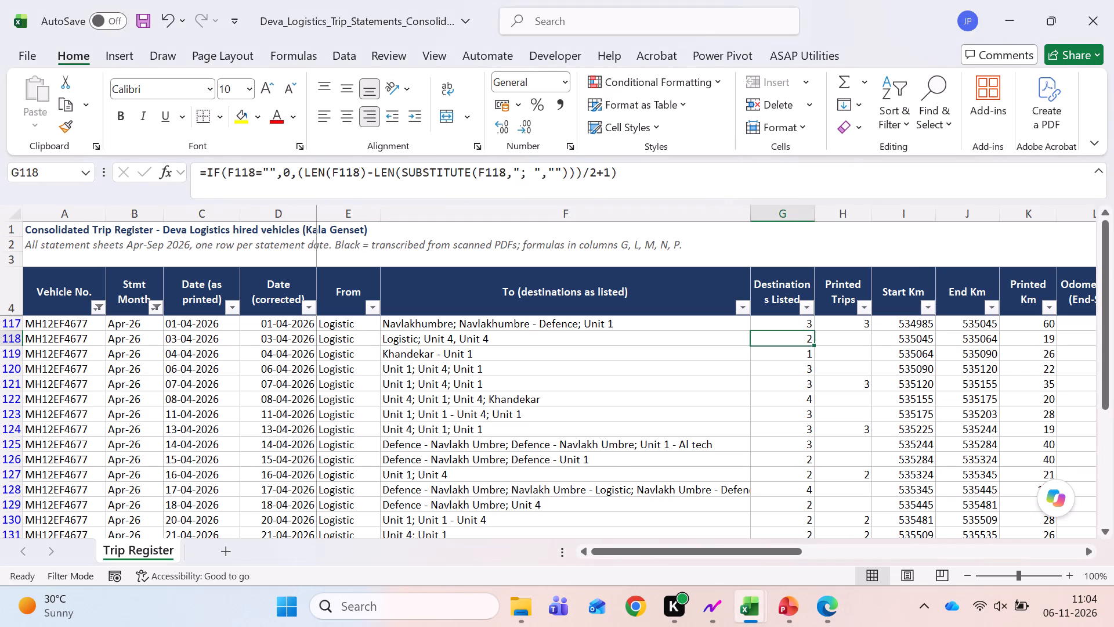
{"action": "key", "text": "Right"}
{"action": "key", "text": "3"}
{"action": "key", "text": "Return"}
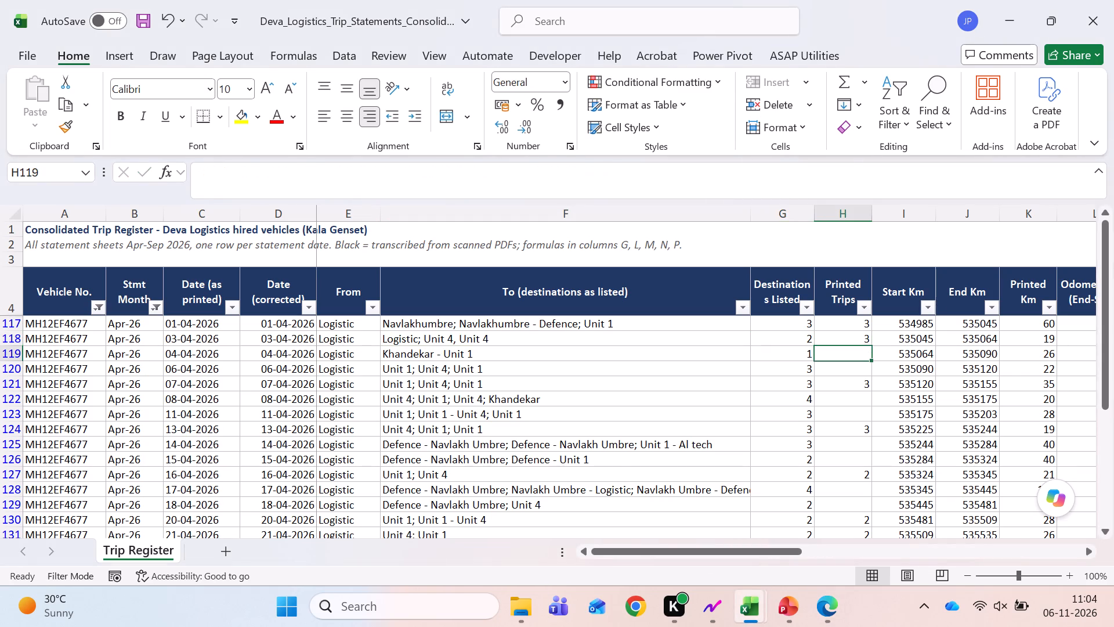
Filter the Printed Trips column to show only the blank entries.
{"action": "key", "text": "ctrl+Up"}
{"action": "key", "text": "ctrl+Up"}
{"action": "key", "text": "alt+Down"}
{"action": "key", "text": "alt+Down"}
{"action": "key", "text": "alt+Down"}
{"action": "key", "text": "alt+Down"}
{"action": "key", "text": "alt+Down"}
{"action": "key", "text": "alt+Down"}
{"action": "key", "text": "alt+Down"}
{"action": "key", "text": "alt+Down"}
{"action": "key", "text": "alt+Down"}
{"action": "key", "text": "alt+Down"}
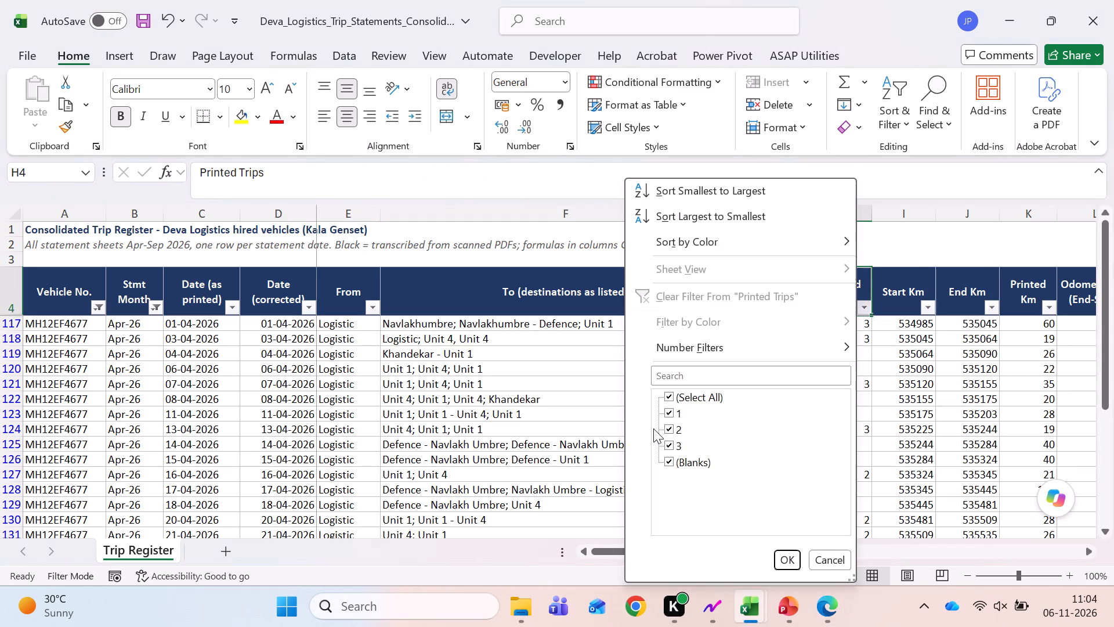
{"action": "key", "text": "Down"}
{"action": "key", "text": "space"}
{"action": "key", "text": "Down"}
{"action": "key", "text": "Down"}
{"action": "key", "text": "Down"}
{"action": "key", "text": "Down"}
{"action": "key", "text": "space"}
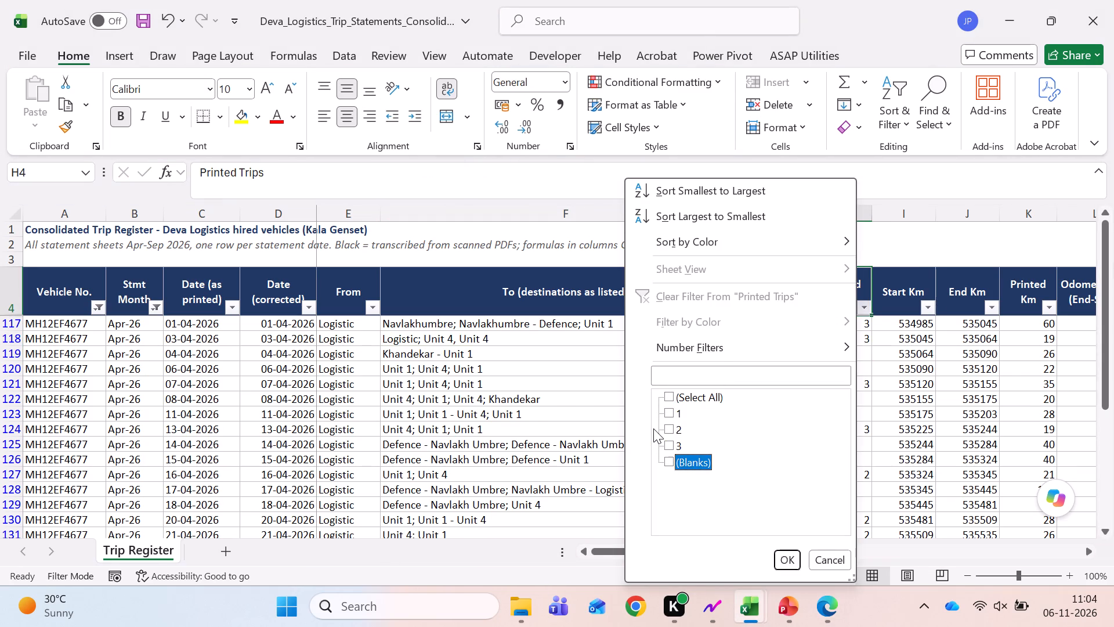
{"action": "key", "text": "Return"}
Compare the 04-04-2026 trips with the 4677 April bill and set that row's destinations to Unit 4, Unit 1.
{"action": "key", "text": "Down"}
{"action": "key", "text": "Left"}
{"action": "key", "text": "Left"}
{"action": "key", "text": "Left"}
{"action": "key", "text": "Left"}
{"action": "key", "text": "Left"}
{"action": "key", "text": "Left"}
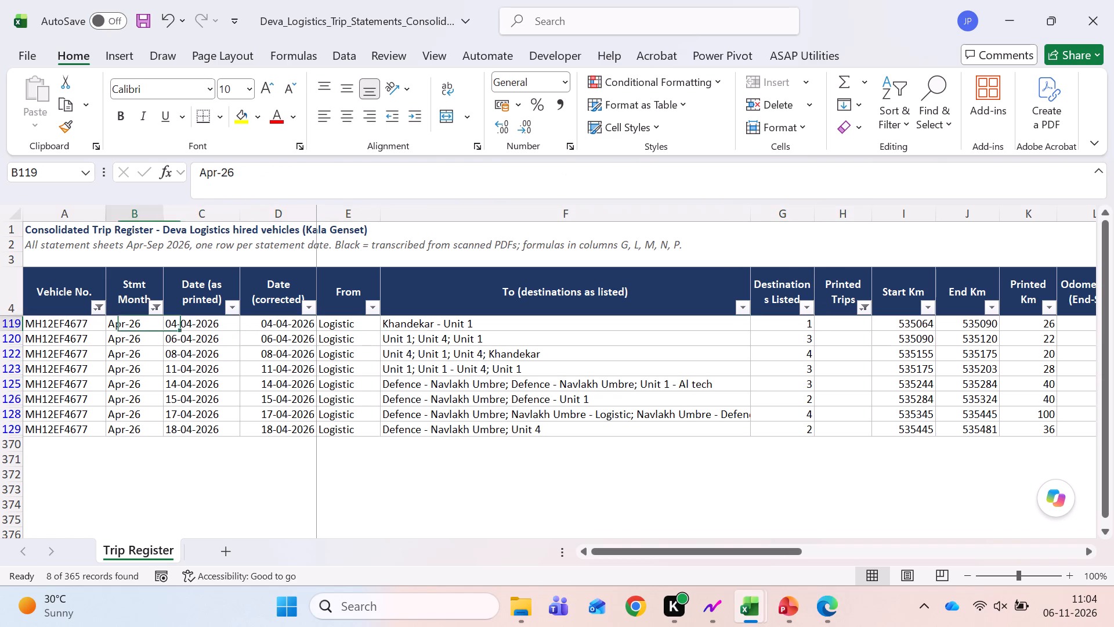
{"action": "key", "text": "Right"}
{"action": "key", "text": "Right"}
{"action": "key", "text": "Right"}
{"action": "key", "text": "Right"}
{"action": "key", "text": "Right"}
{"action": "key", "text": "Right"}
{"action": "key", "text": "Left"}
{"action": "key", "text": "Left"}
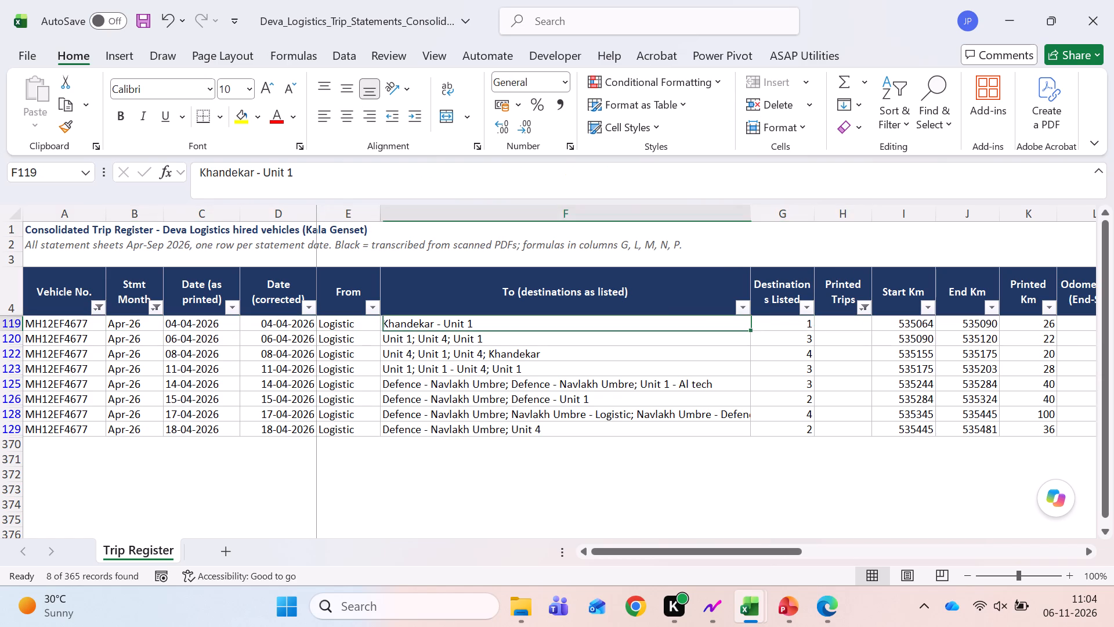
{"action": "key", "text": "Right"}
{"action": "key", "text": "Left"}
{"action": "key", "text": "alt+Tab"}
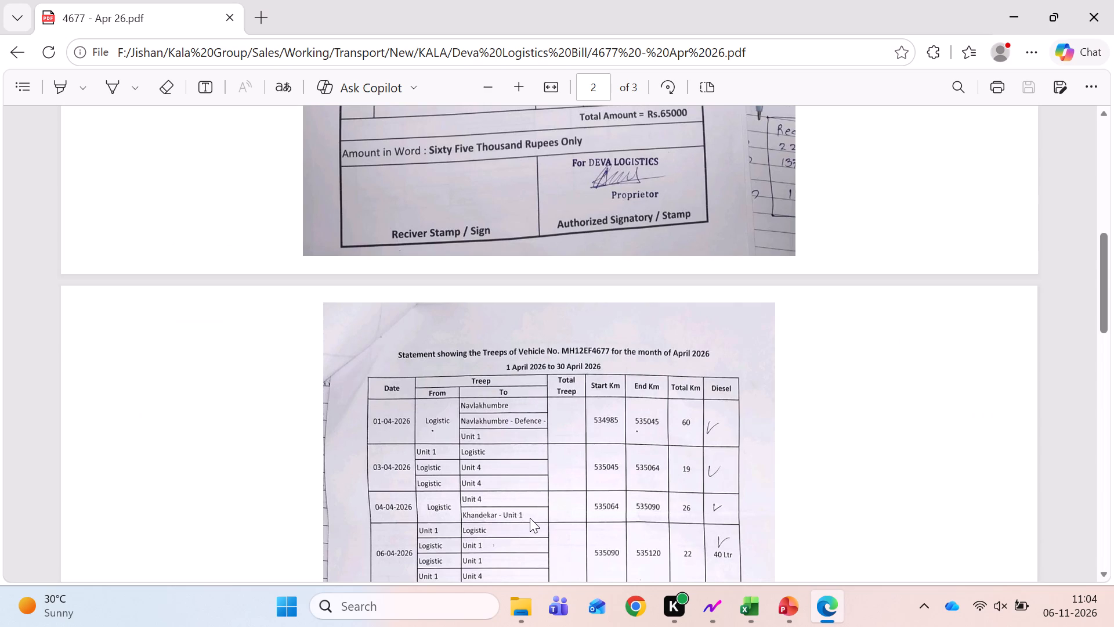
{"action": "key", "text": "alt+Tab"}
{"action": "key", "text": "alt+Tab"}
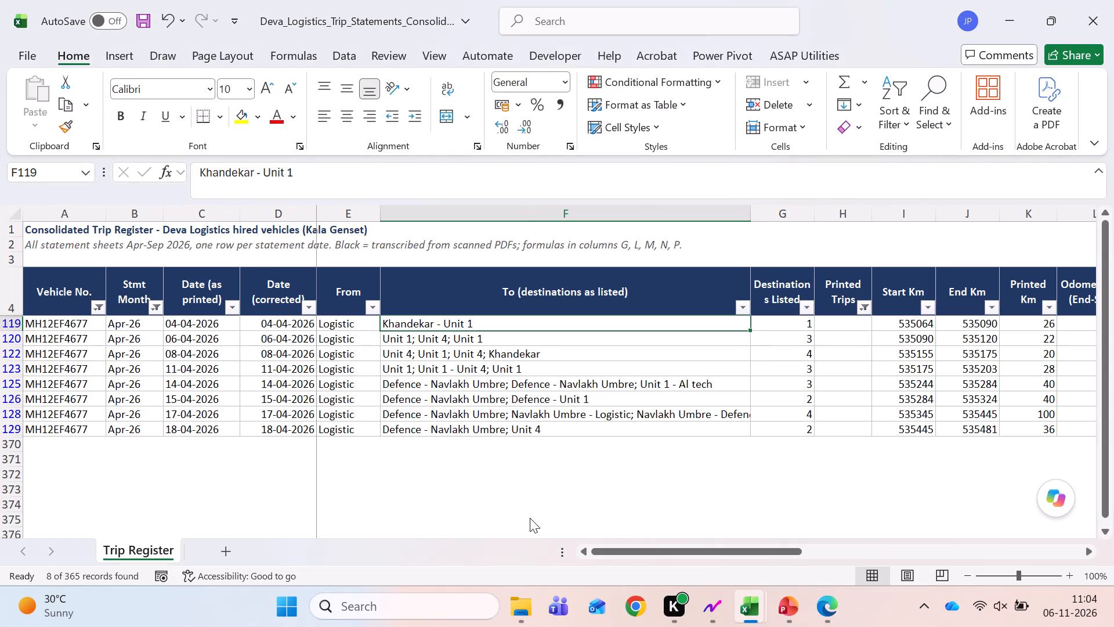
{"action": "key", "text": "alt+Tab"}
{"action": "type", "text": "Unit 4, Unit 1"}
{"action": "key", "text": "Tab"}
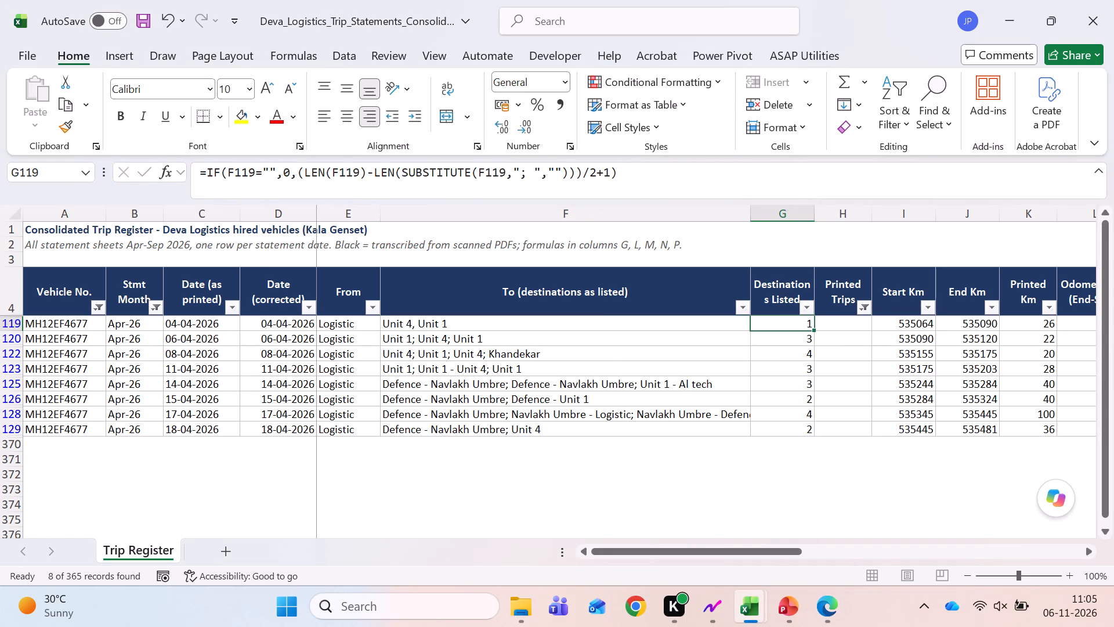
{"action": "key", "text": "Tab"}
{"action": "key", "text": "2"}
{"action": "key", "text": "Down"}
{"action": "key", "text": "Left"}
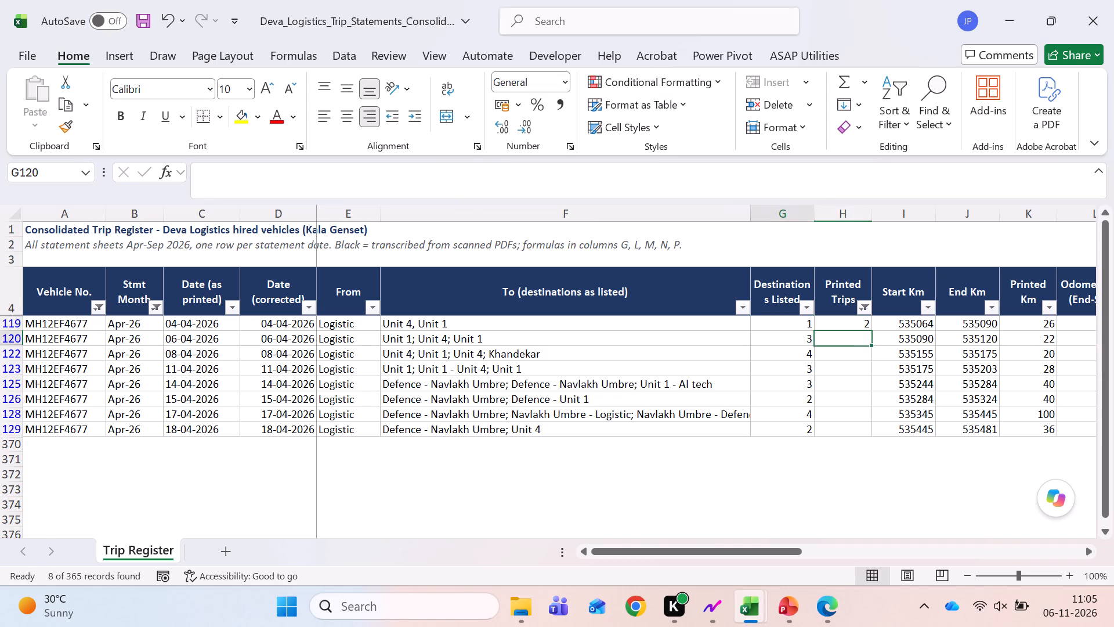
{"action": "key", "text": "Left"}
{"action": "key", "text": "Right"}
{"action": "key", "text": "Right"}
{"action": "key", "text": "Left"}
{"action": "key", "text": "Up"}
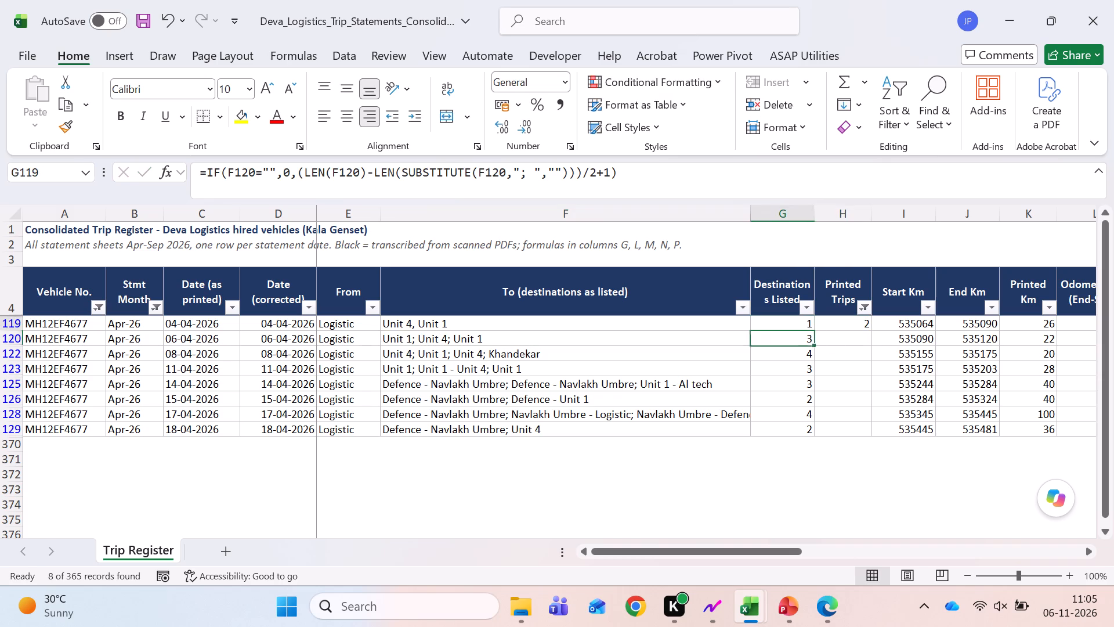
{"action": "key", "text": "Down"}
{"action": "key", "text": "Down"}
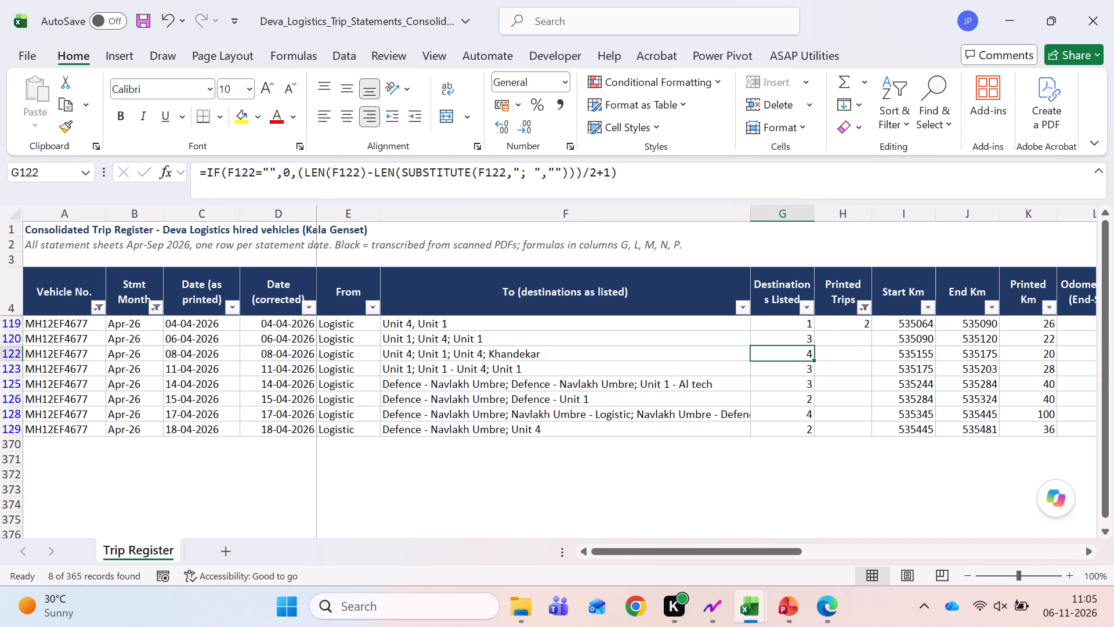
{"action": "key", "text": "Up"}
Compare the 06-04-2026 trips with the 4677 April bill and add "Logistics, " at the start of that row's destinations.
{"action": "key", "text": "Left"}
{"action": "key", "text": "Left"}
{"action": "key", "text": "Left"}
{"action": "key", "text": "Left"}
{"action": "key", "text": "Left"}
{"action": "key", "text": "Right"}
{"action": "key", "text": "Right"}
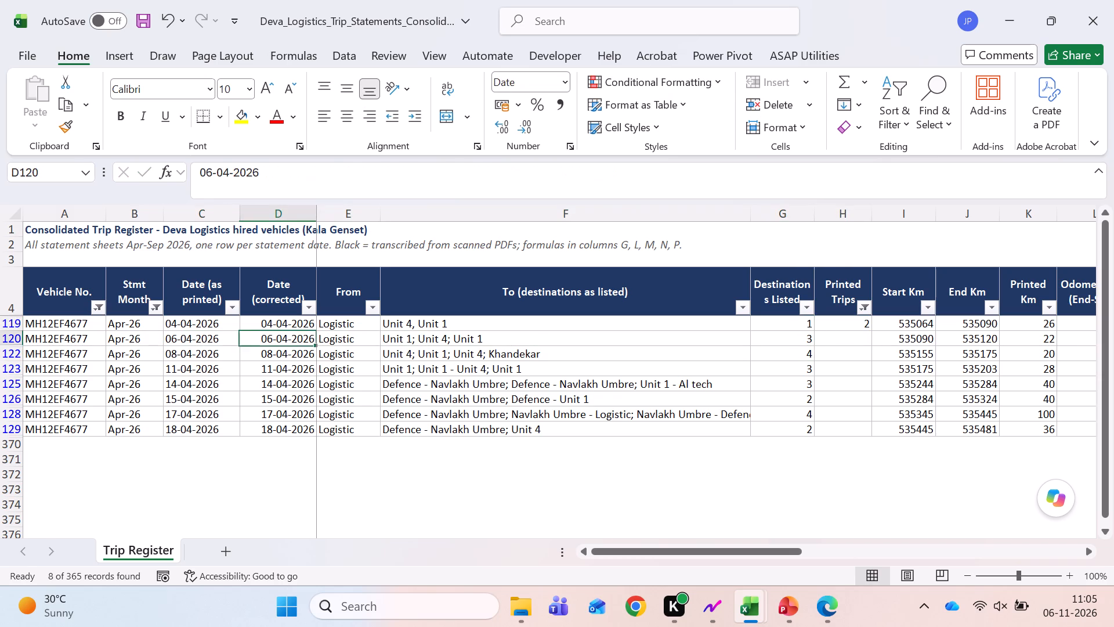
{"action": "key", "text": "Right"}
{"action": "key", "text": "Left"}
{"action": "key", "text": "Right"}
{"action": "key", "text": "Right"}
{"action": "key", "text": "alt+Tab"}
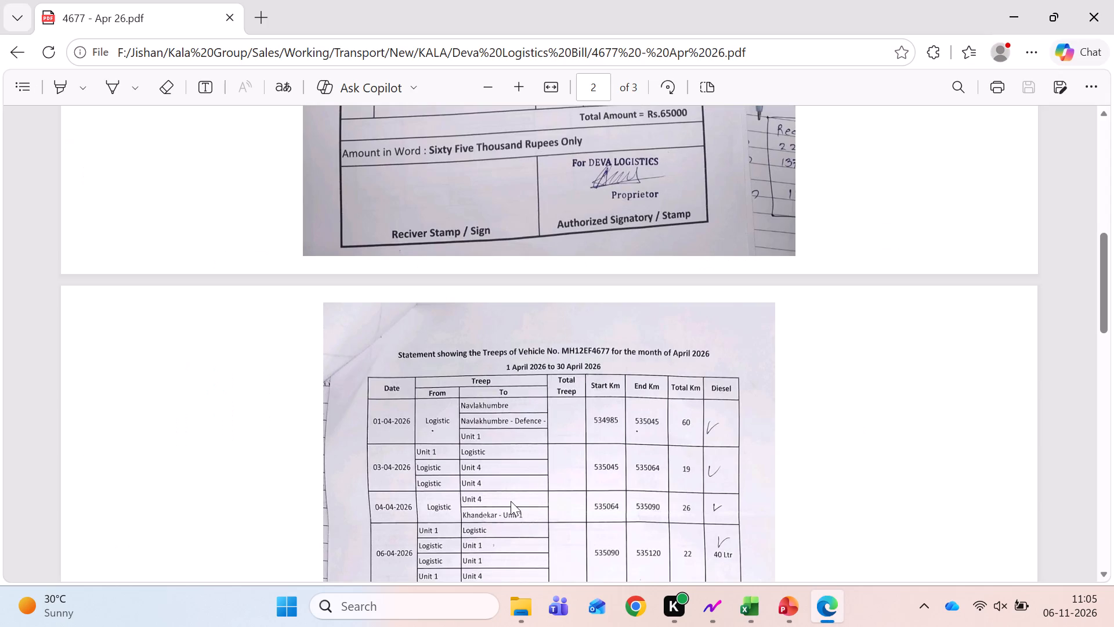
{"action": "scroll", "coordinate": [511, 501], "scroll_direction": "down", "scroll_amount": 2}
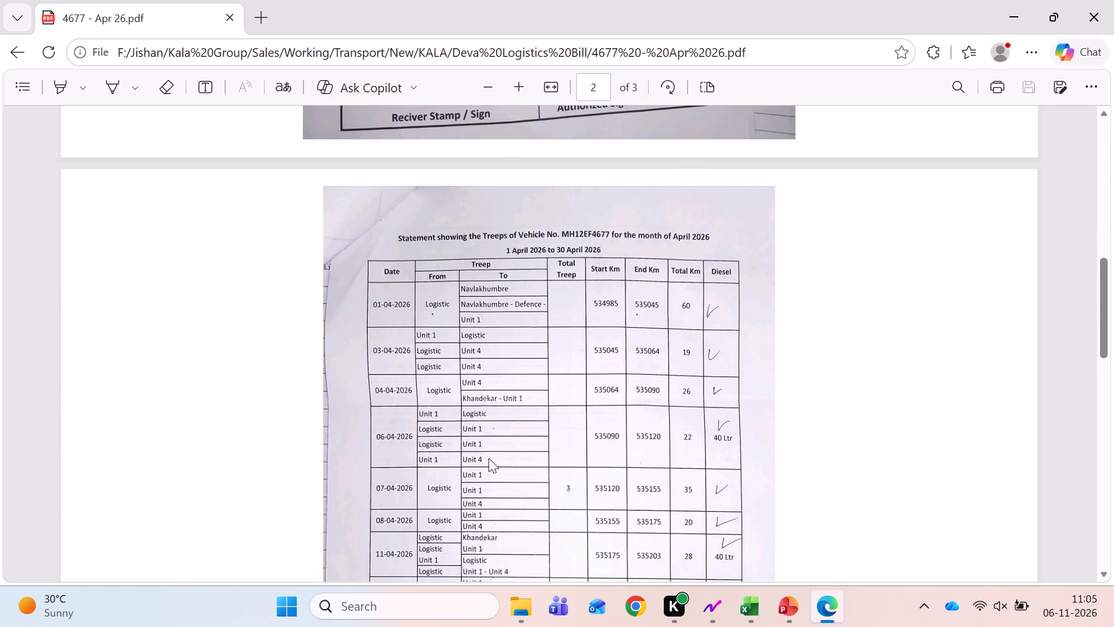
{"action": "key", "text": "alt+Tab"}
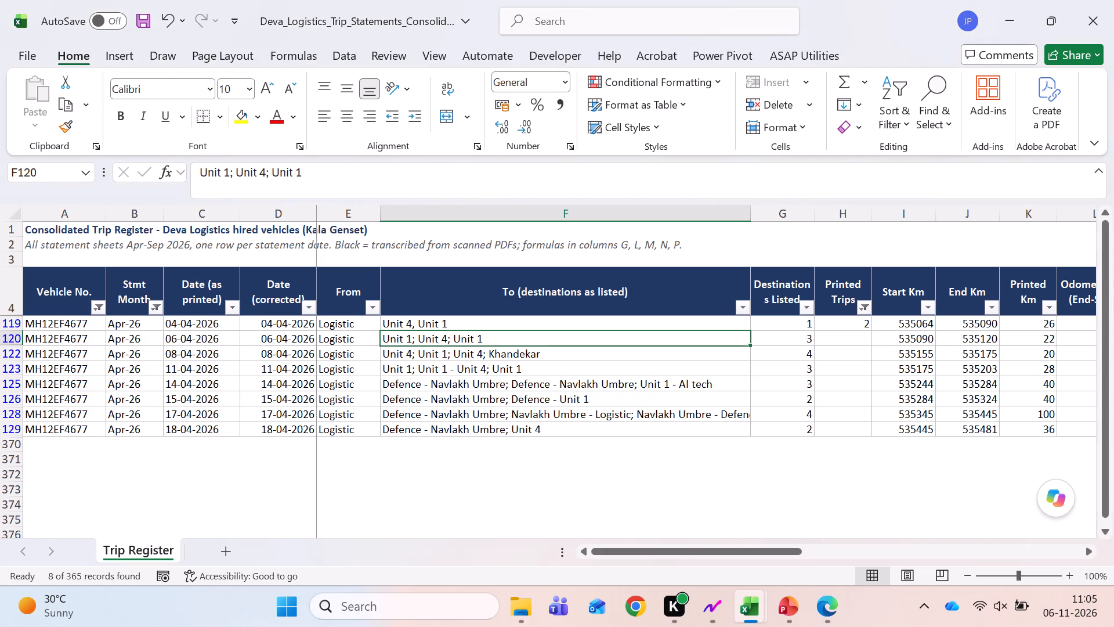
{"action": "key", "text": "F2"}
{"action": "key", "text": "ctrl+Left"}
{"action": "key", "text": "ctrl+Left"}
{"action": "key", "text": "ctrl+Left"}
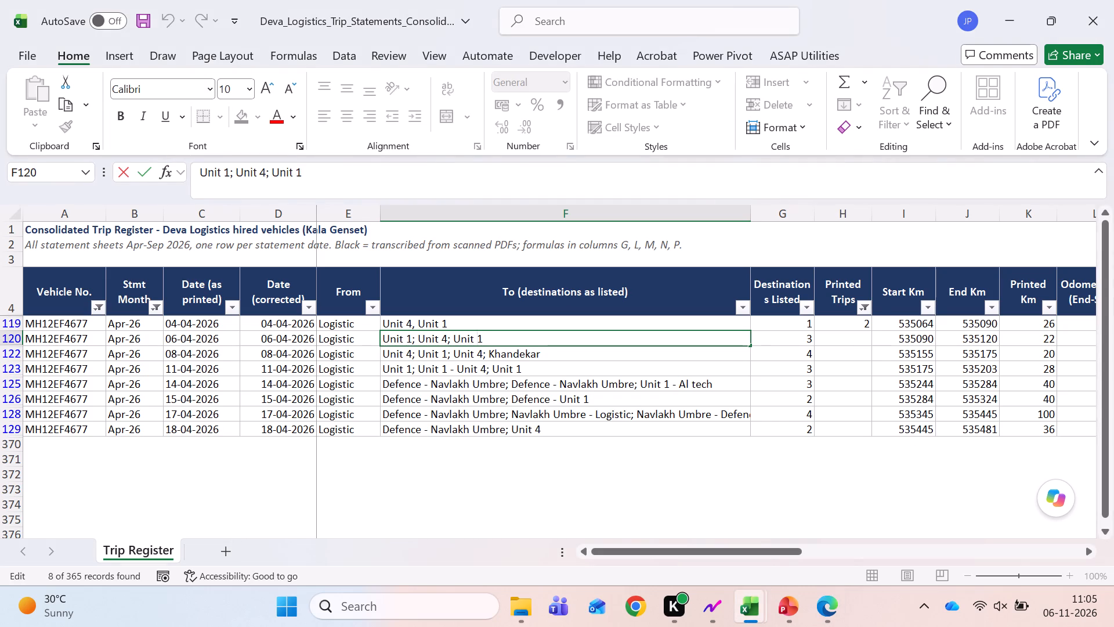
{"action": "key", "text": "ctrl+Left"}
{"action": "key", "text": "ctrl+Left"}
{"action": "key", "text": "ctrl+Left"}
{"action": "key", "text": "ctrl+Left"}
{"action": "key", "text": "ctrl+Left"}
{"action": "key", "text": "ctrl+Left"}
{"action": "key", "text": "ctrl+Left"}
{"action": "type", "text": "Logistics"}
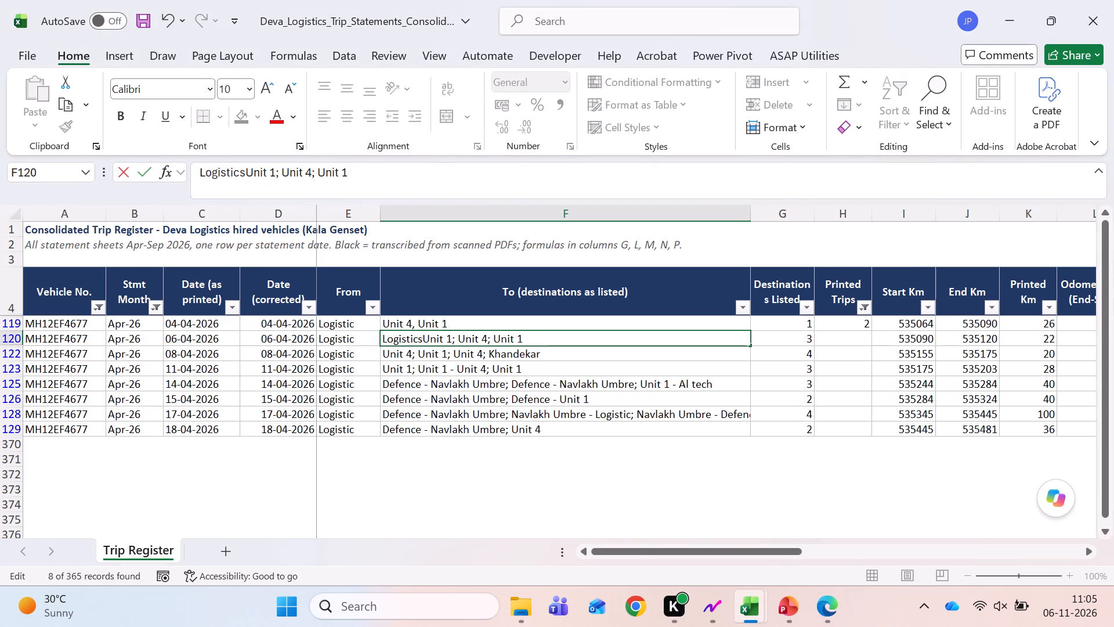
{"action": "type", "text": ","}
{"action": "key", "text": "space"}
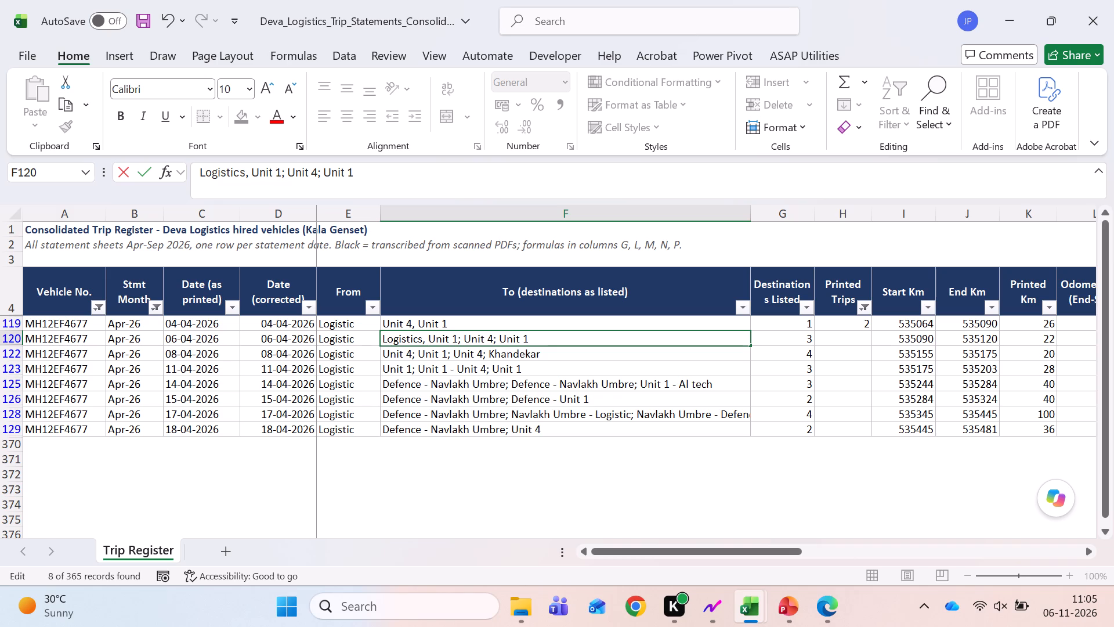
{"action": "key", "text": "Return"}
{"action": "key", "text": "Up"}
{"action": "key", "text": "Right"}
{"action": "key", "text": "Right"}
{"action": "key", "text": "Right"}
{"action": "key", "text": "Left"}
{"action": "key", "text": "4"}
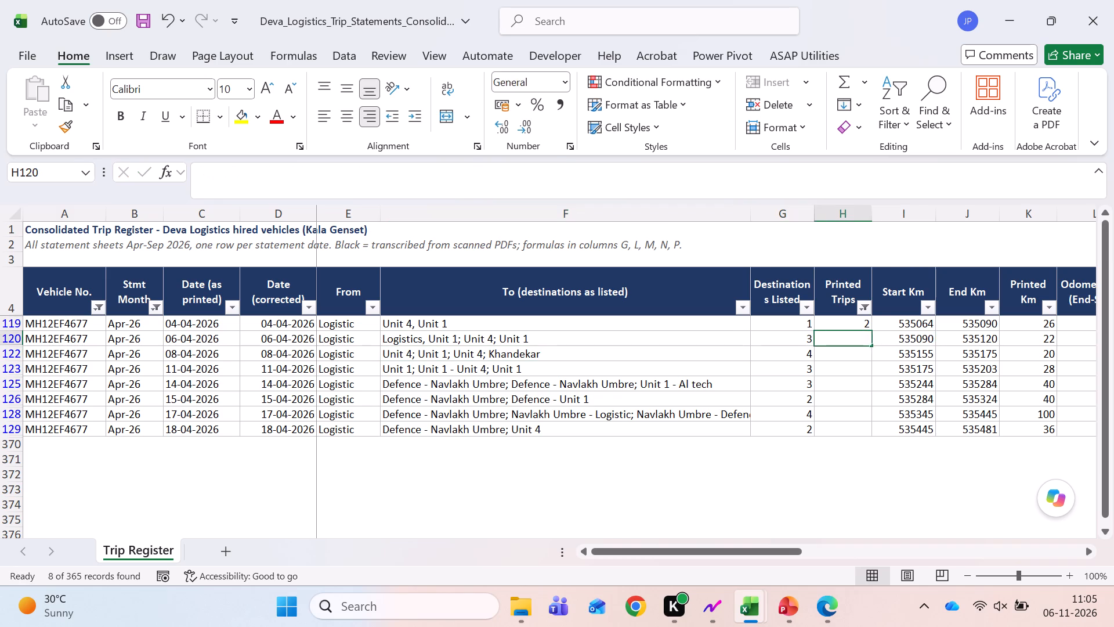
{"action": "key", "text": "Down"}
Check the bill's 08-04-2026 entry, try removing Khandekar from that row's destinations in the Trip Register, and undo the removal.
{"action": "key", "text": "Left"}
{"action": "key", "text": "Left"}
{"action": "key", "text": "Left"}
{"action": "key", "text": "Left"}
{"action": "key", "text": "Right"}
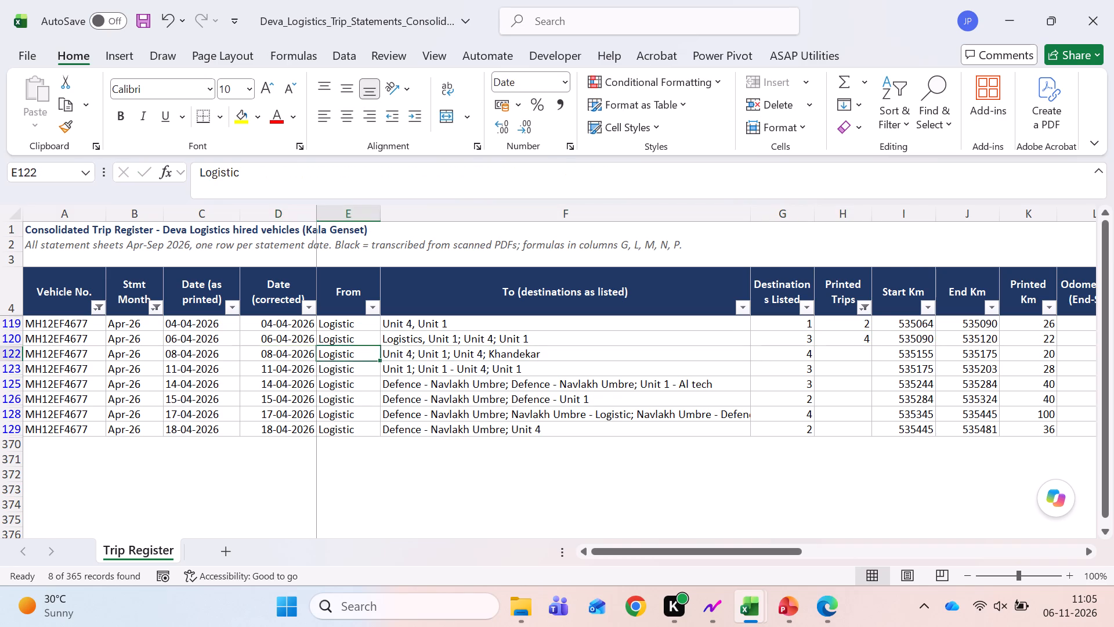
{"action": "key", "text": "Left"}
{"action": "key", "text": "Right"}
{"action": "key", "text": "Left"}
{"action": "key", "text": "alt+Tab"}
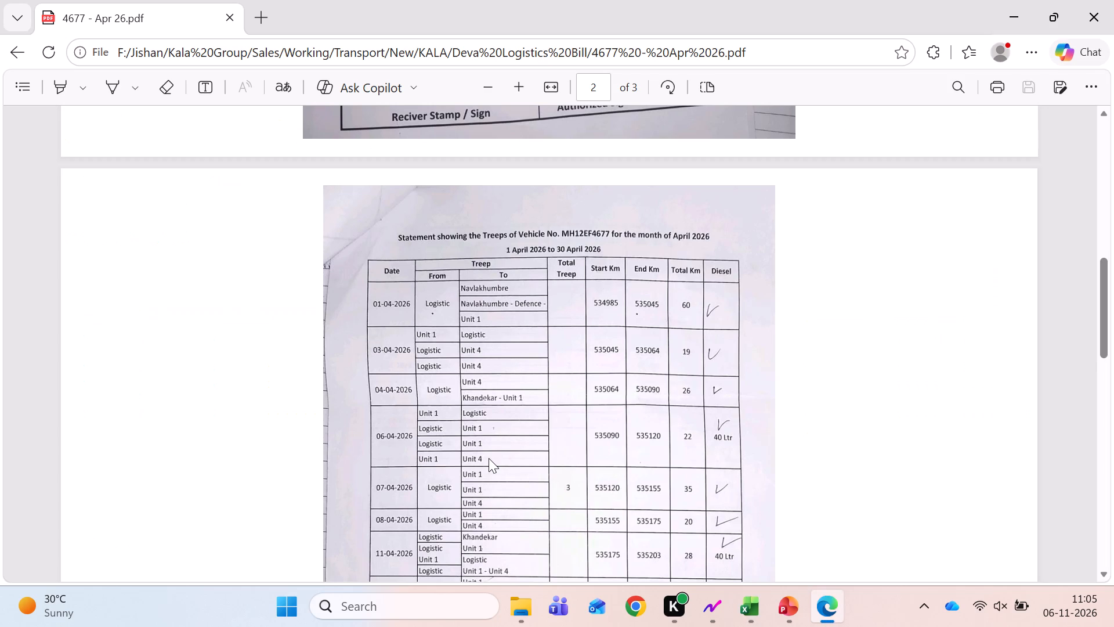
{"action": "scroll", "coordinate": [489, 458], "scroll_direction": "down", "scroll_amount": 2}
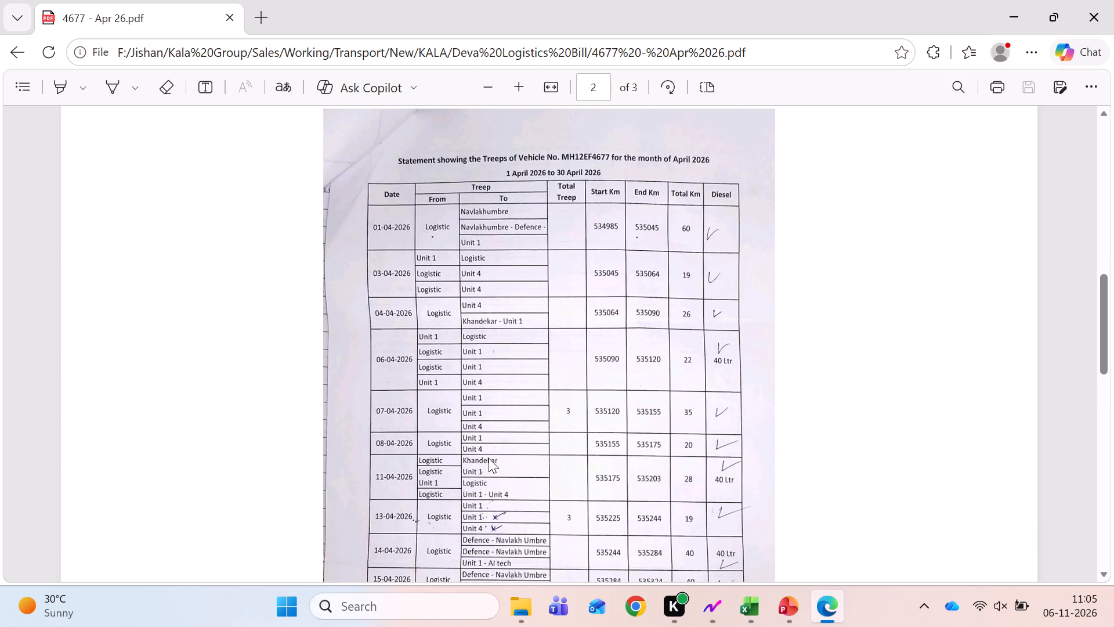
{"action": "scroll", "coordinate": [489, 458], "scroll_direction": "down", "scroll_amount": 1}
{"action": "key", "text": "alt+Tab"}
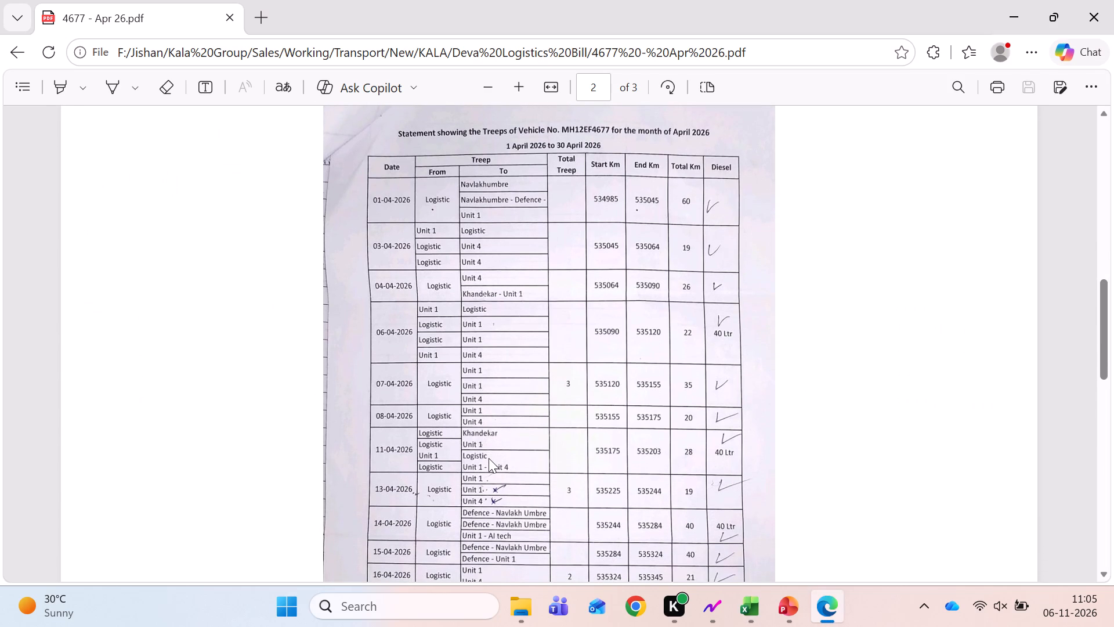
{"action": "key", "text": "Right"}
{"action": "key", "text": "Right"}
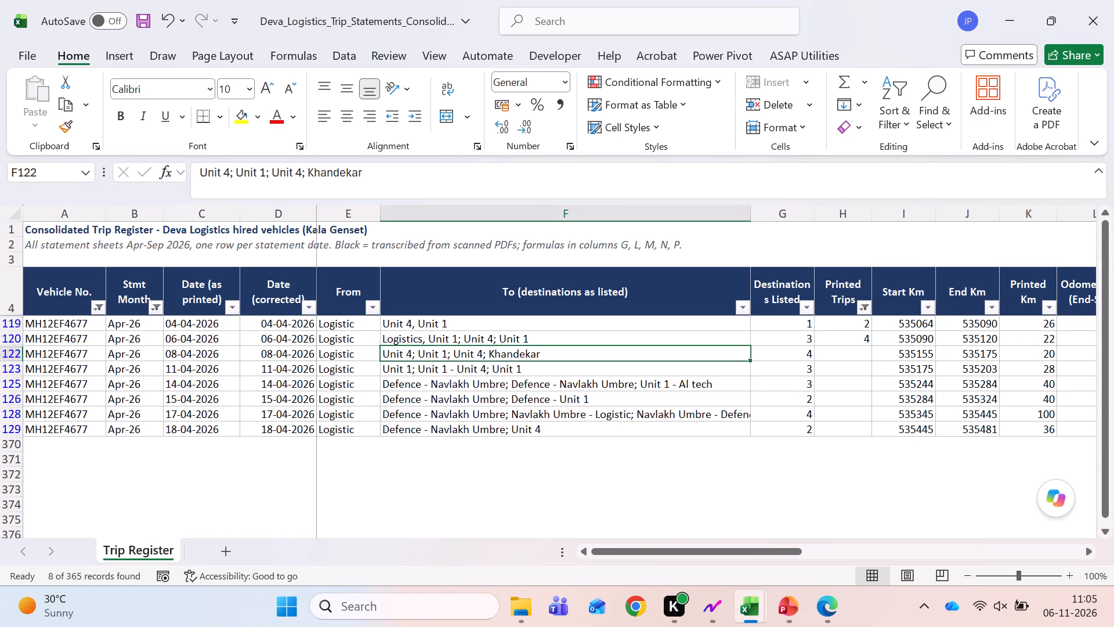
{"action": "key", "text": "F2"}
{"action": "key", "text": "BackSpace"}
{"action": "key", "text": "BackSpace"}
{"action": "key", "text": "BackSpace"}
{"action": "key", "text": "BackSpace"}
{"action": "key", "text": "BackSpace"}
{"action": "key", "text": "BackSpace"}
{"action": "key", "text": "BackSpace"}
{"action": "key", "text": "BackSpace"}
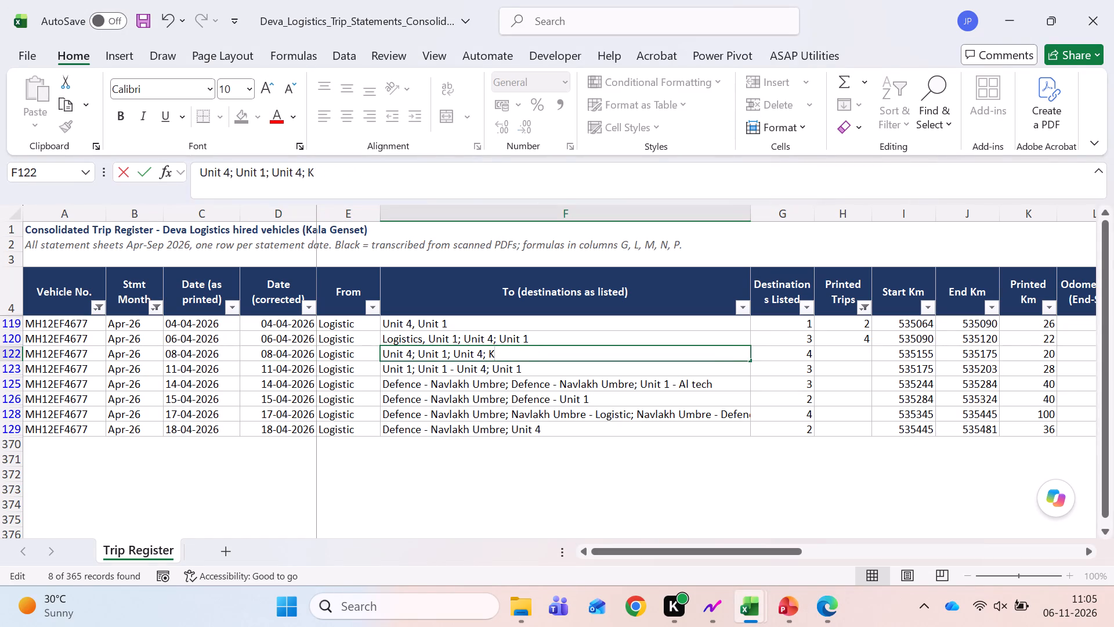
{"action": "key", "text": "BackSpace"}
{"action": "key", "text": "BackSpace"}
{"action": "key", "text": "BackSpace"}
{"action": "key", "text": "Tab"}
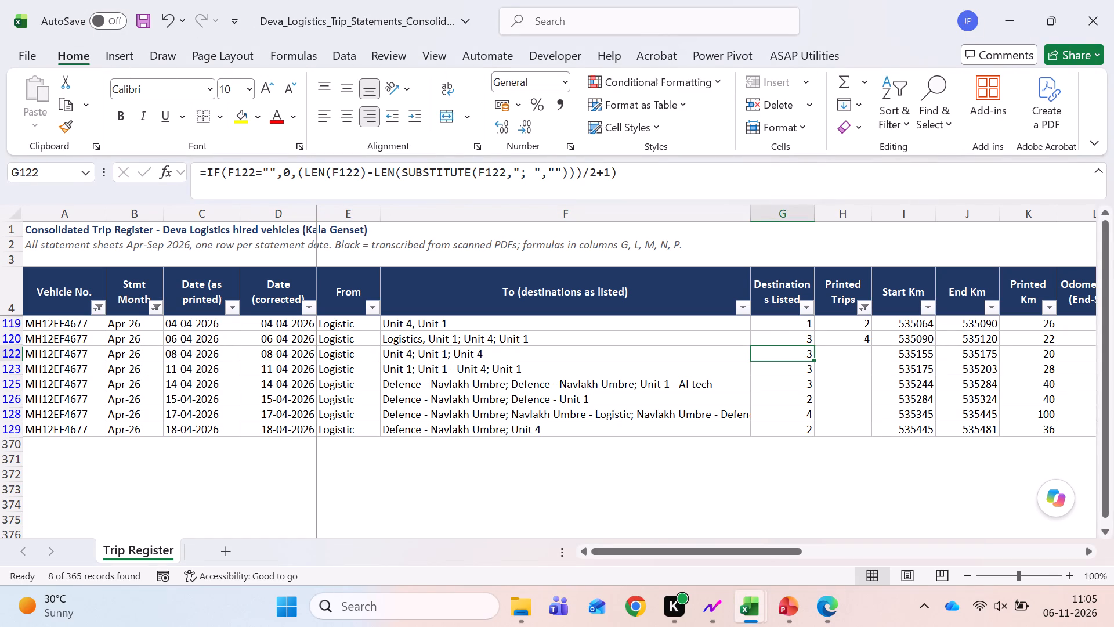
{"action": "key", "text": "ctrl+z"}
{"action": "key", "text": "alt+Tab"}
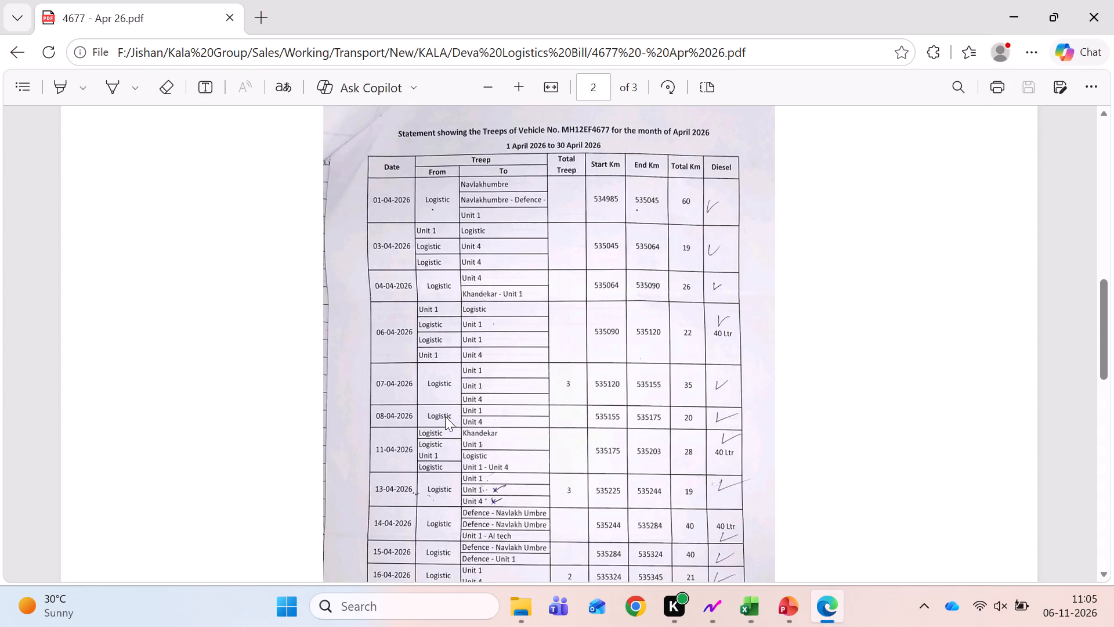
{"action": "key", "text": "alt+Tab"}
{"action": "key", "text": "Left"}
{"action": "key", "text": "Left"}
{"action": "key", "text": "Left"}
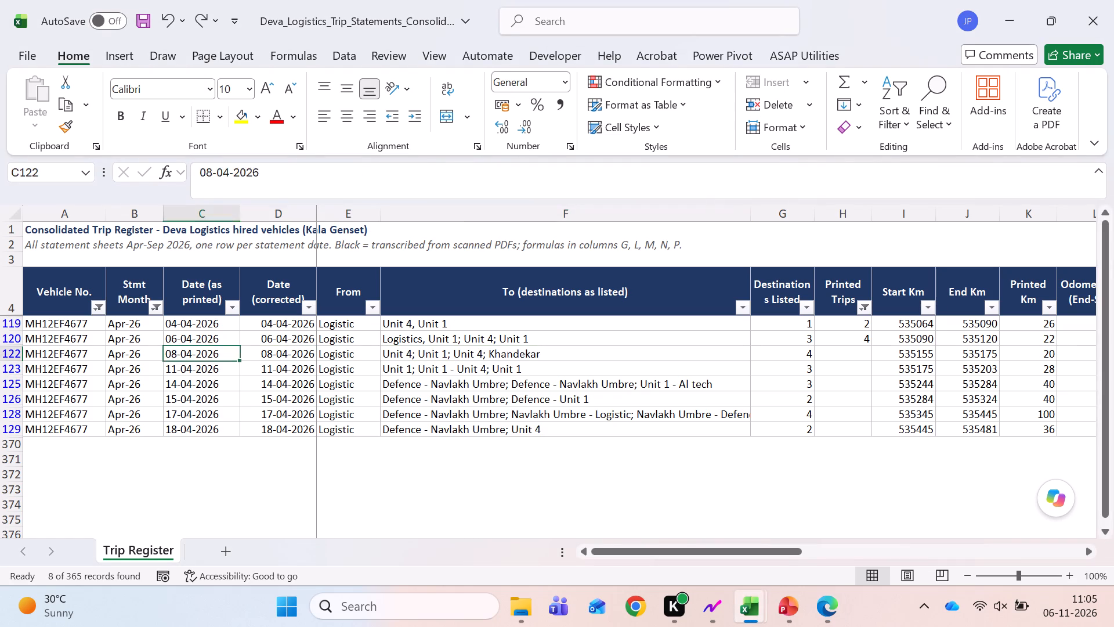
{"action": "key", "text": "Left"}
{"action": "key", "text": "Right"}
{"action": "key", "text": "Right"}
{"action": "key", "text": "Right"}
{"action": "key", "text": "Right"}
{"action": "key", "text": "Right"}
{"action": "key", "text": "Right"}
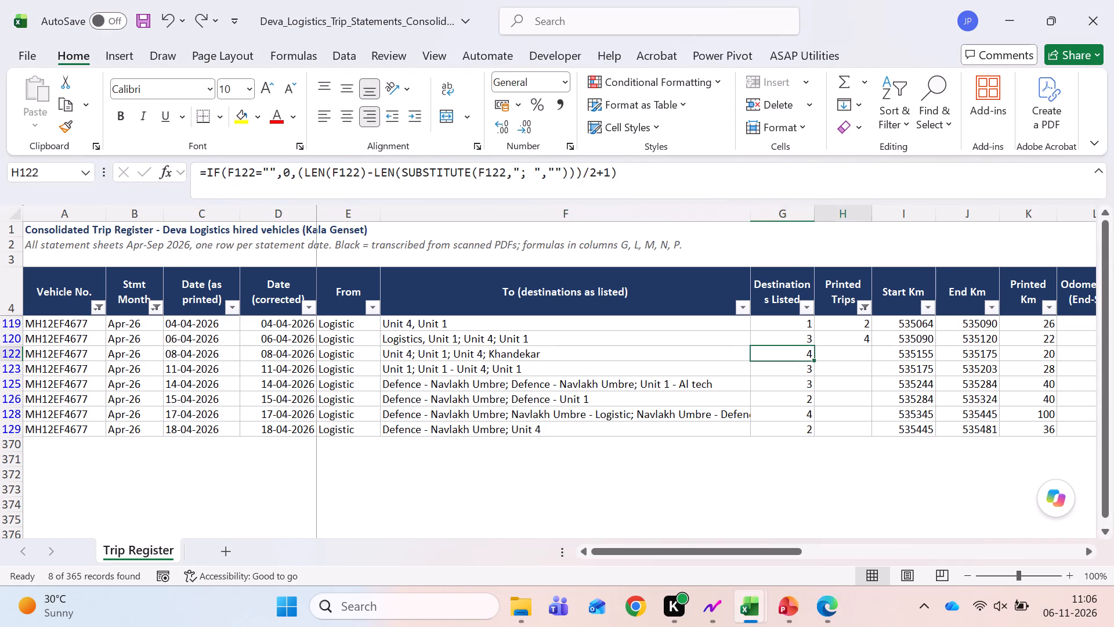
{"action": "key", "text": "Left"}
{"action": "key", "text": "Left"}
{"action": "key", "text": "Right"}
{"action": "key", "text": "alt+Tab"}
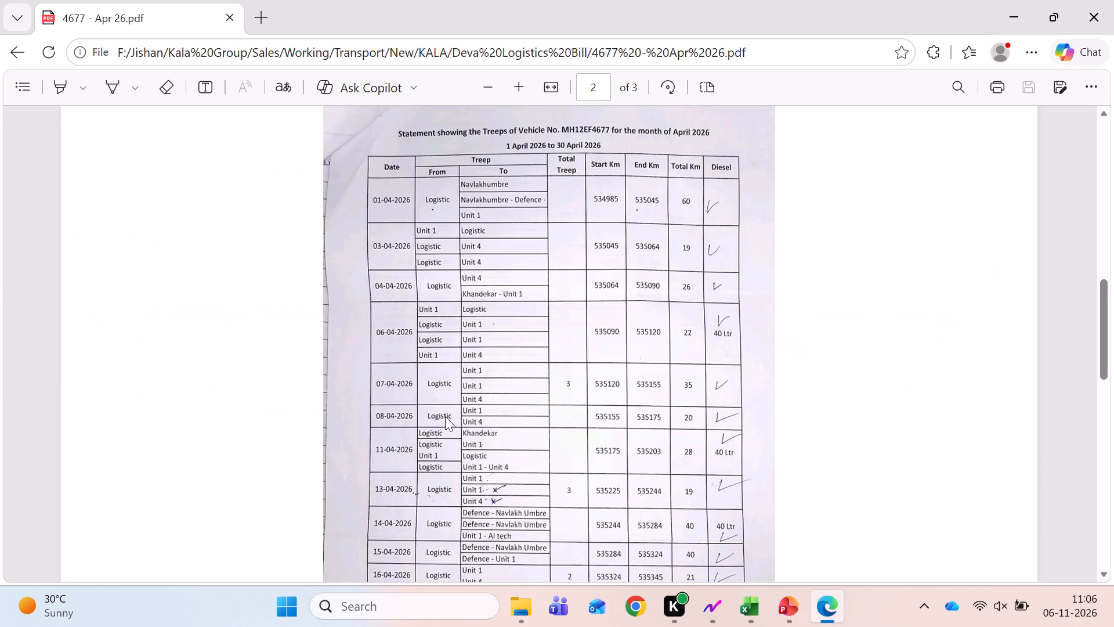
{"action": "key", "text": "alt+Tab"}
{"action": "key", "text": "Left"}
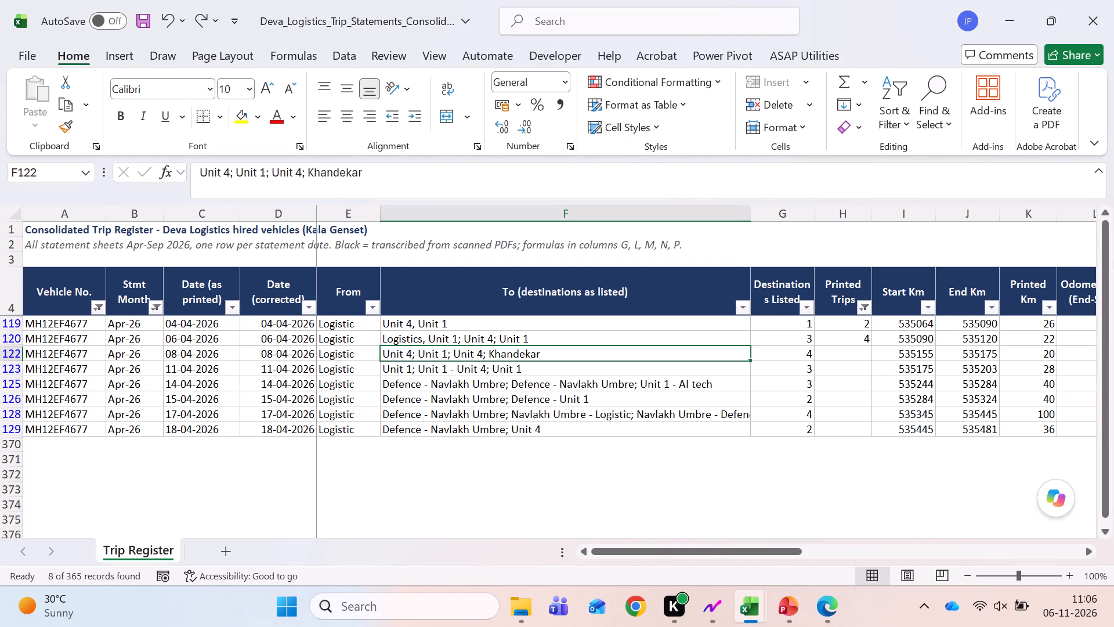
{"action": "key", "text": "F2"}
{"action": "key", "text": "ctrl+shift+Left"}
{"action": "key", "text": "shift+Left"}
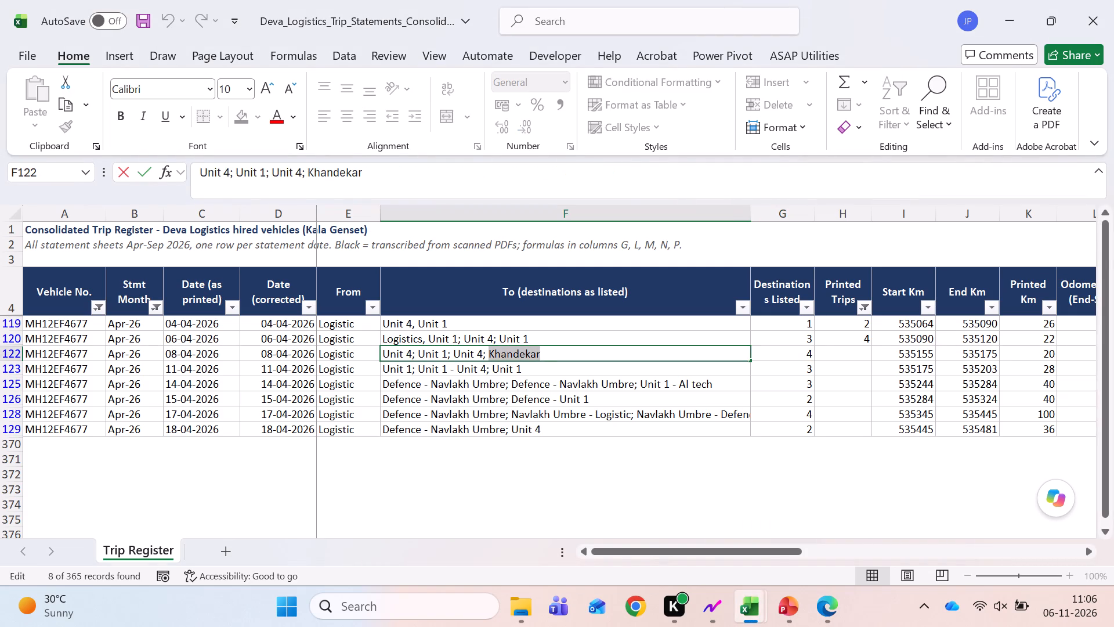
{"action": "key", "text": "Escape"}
Recheck the bill's 08-04-2026 entry and replace that row's destinations with "Unit 4, Unit 1", copied from the 04-04-2026 row.
{"action": "key", "text": "Left"}
{"action": "key", "text": "alt+Tab"}
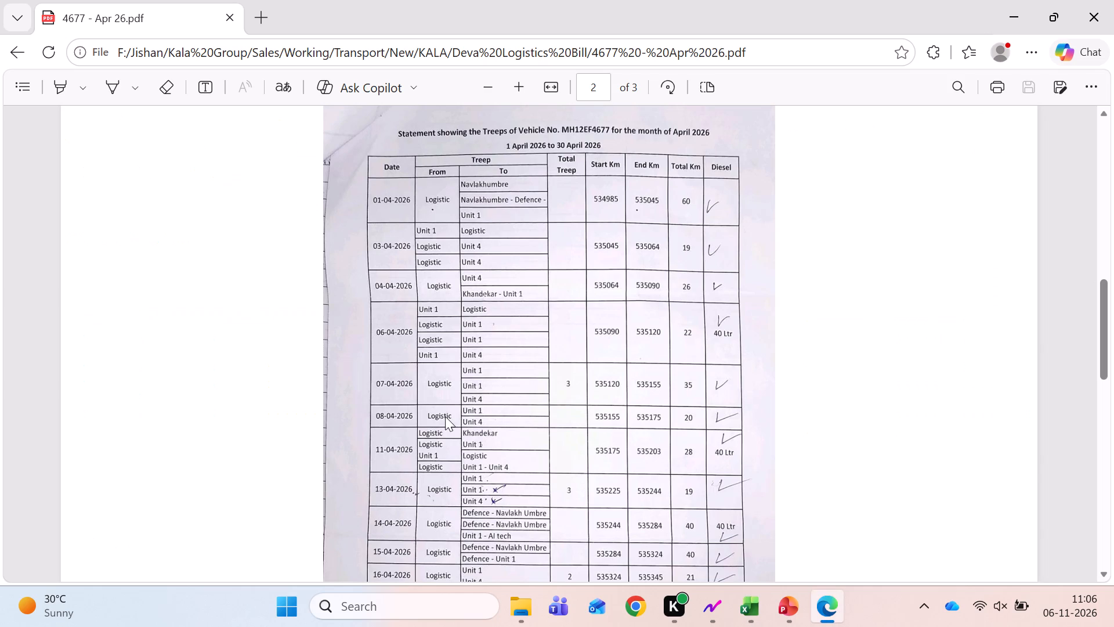
{"action": "key", "text": "alt+Tab"}
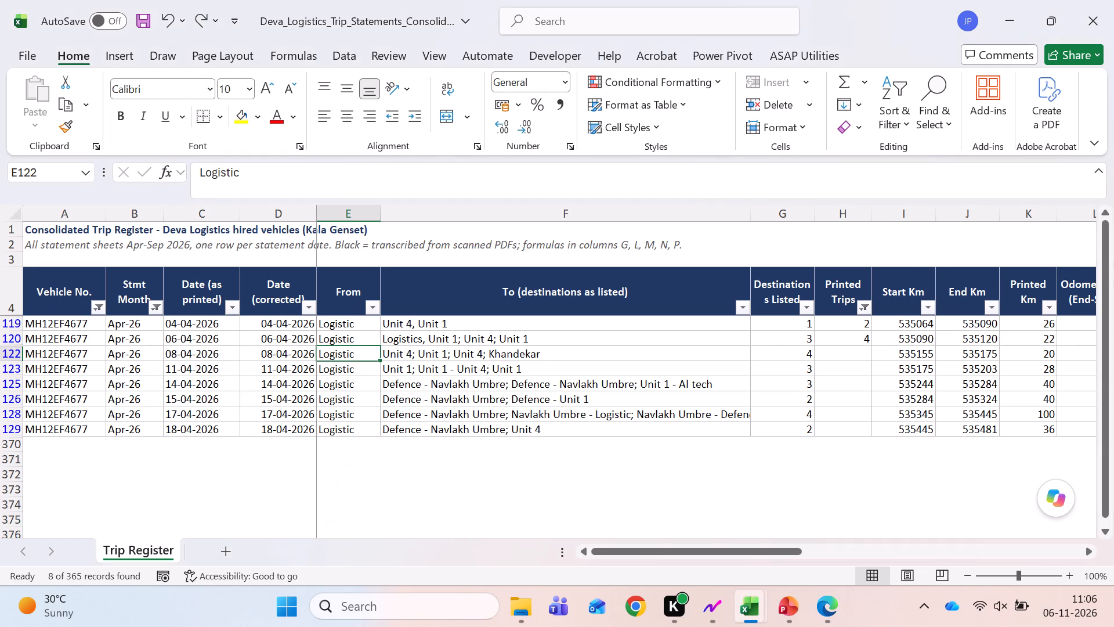
{"action": "key", "text": "Right"}
{"action": "key", "text": "F2"}
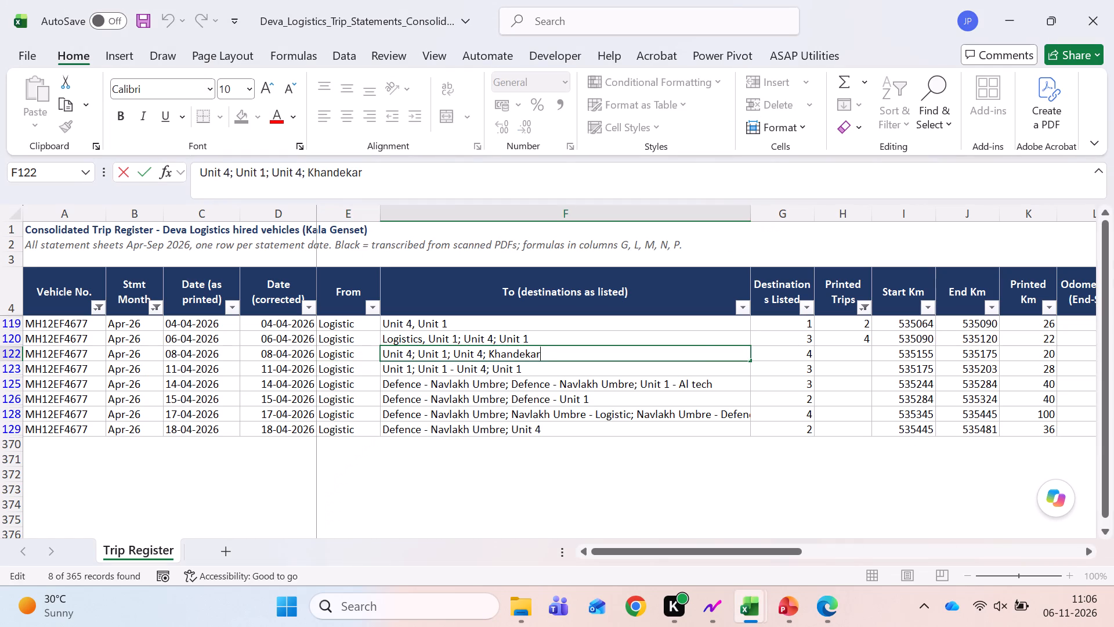
{"action": "key", "text": "Escape"}
{"action": "key", "text": "Up"}
{"action": "key", "text": "Up"}
{"action": "key", "text": "ctrl+c"}
{"action": "key", "text": "Down"}
{"action": "key", "text": "Down"}
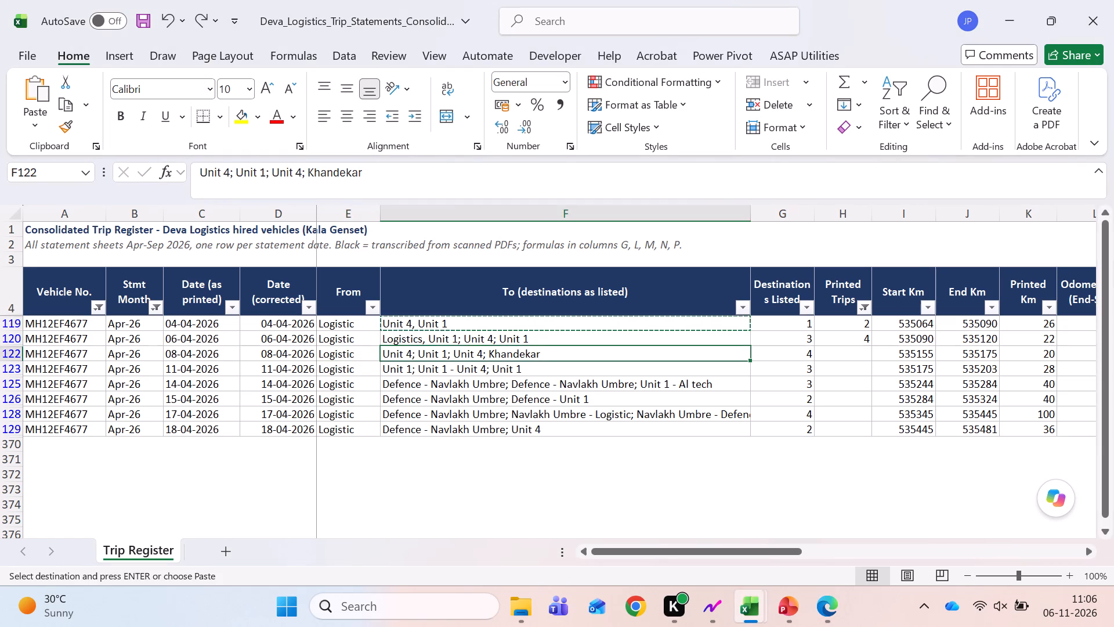
{"action": "key", "text": "Return"}
{"action": "key", "text": "Right"}
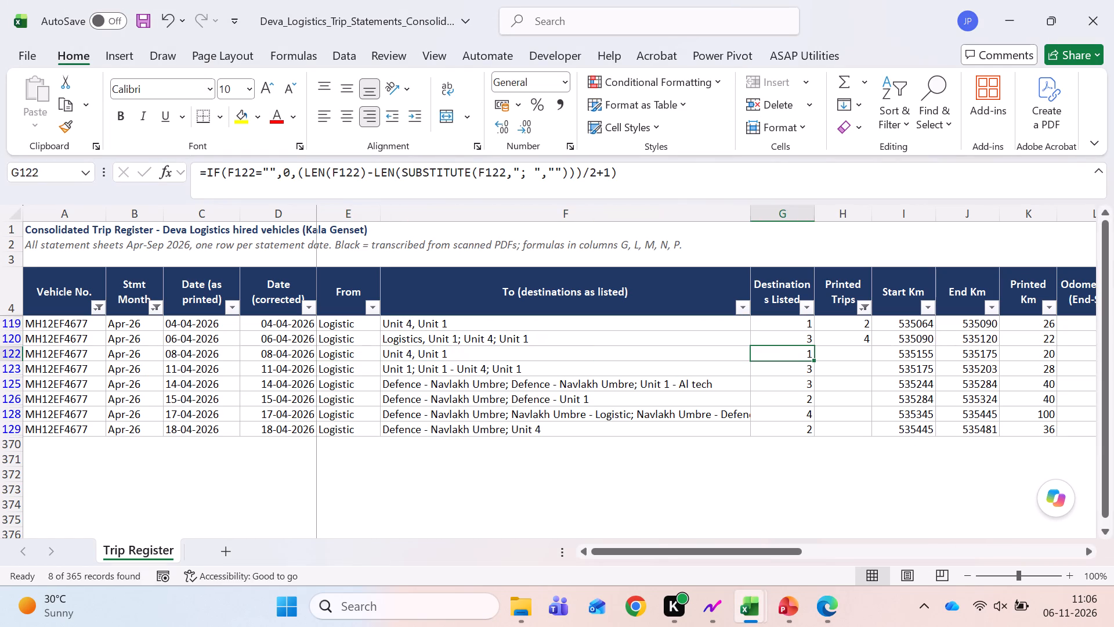
{"action": "key", "text": "Right"}
{"action": "key", "text": "alt+Tab"}
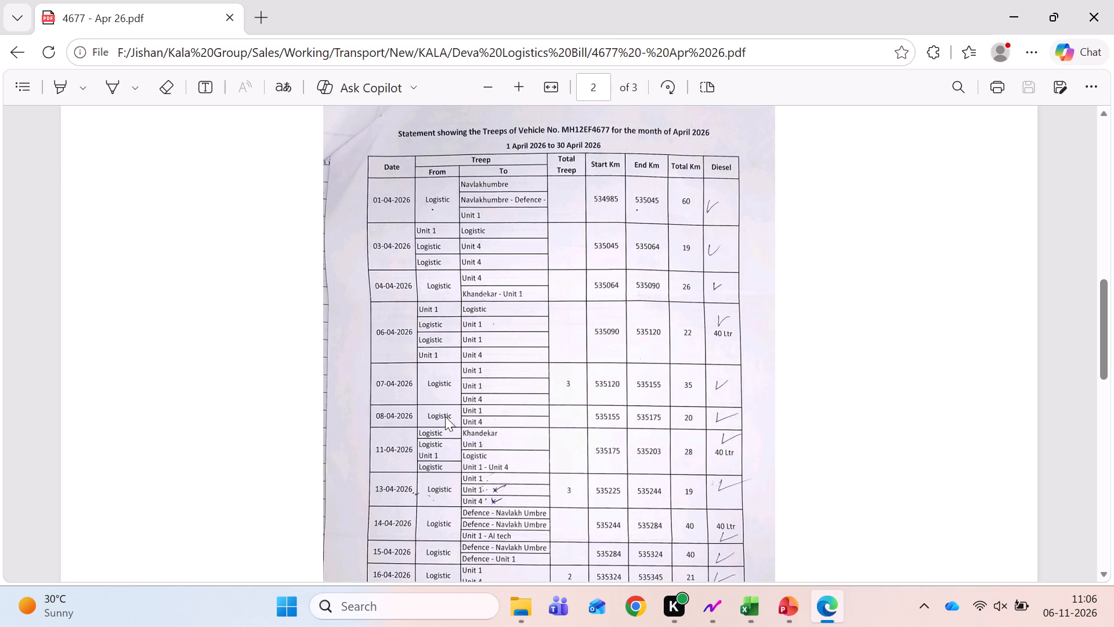
{"action": "key", "text": "alt+Tab"}
{"action": "key", "text": "2"}
{"action": "key", "text": "Return"}
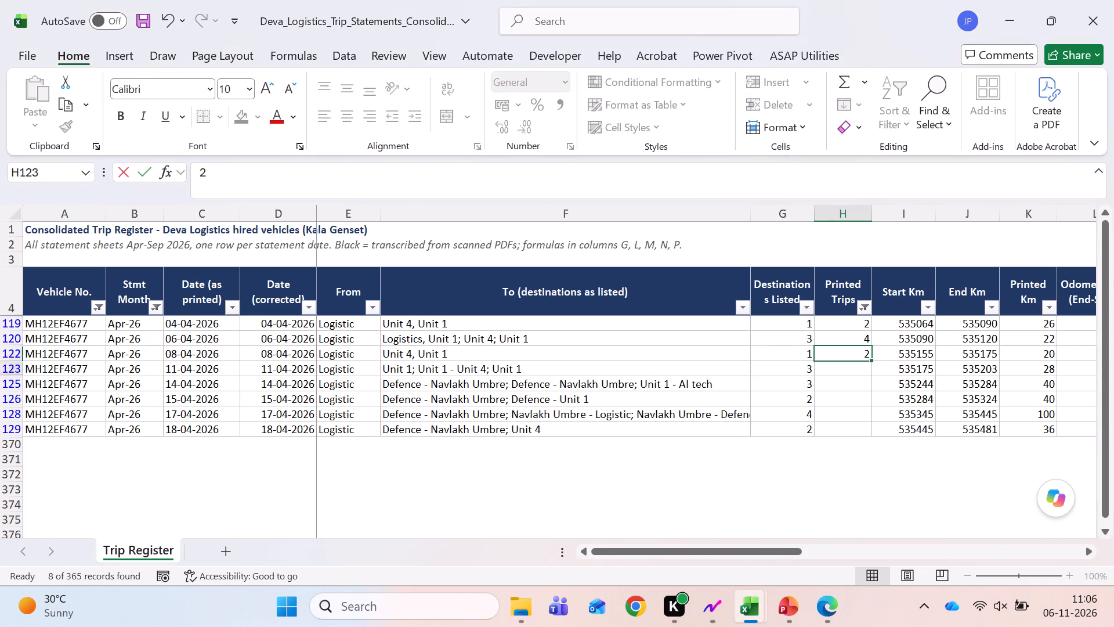
Compare the 11-04-2026 row with the 4677 April bill and set its destinations to "Khandekar, Unit 1, Logistics, Unit 4".
{"action": "key", "text": "Left"}
{"action": "key", "text": "Left"}
{"action": "key", "text": "Left"}
{"action": "key", "text": "Left"}
{"action": "key", "text": "Left"}
{"action": "key", "text": "Left"}
{"action": "key", "text": "Left"}
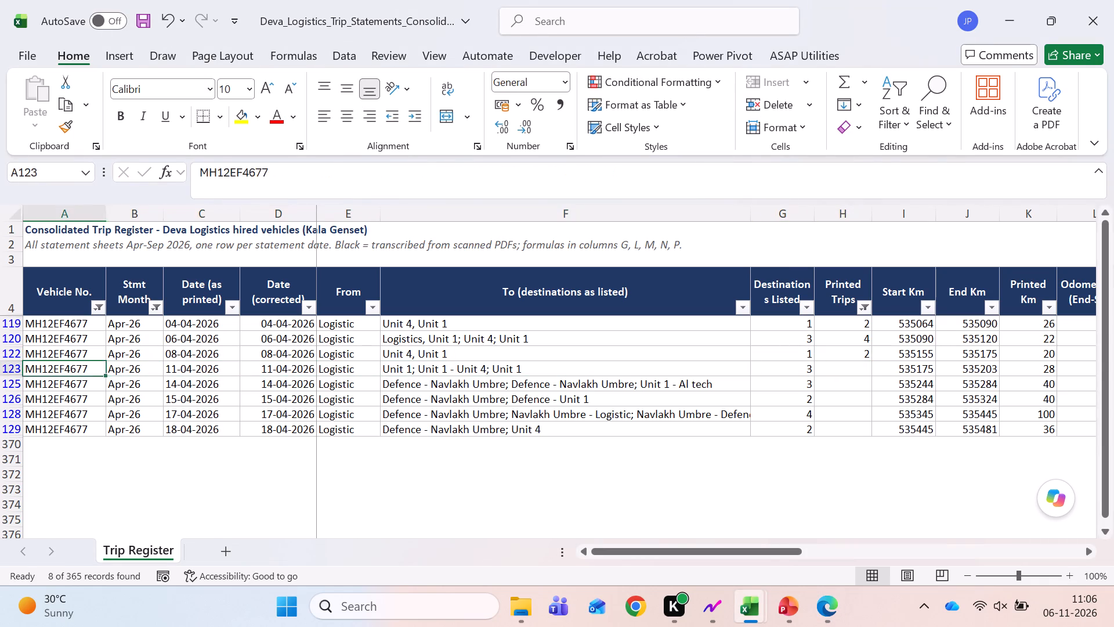
{"action": "key", "text": "Right"}
{"action": "key", "text": "Right"}
{"action": "key", "text": "alt+Tab"}
{"action": "scroll", "coordinate": [445, 416], "scroll_direction": "down", "scroll_amount": 1}
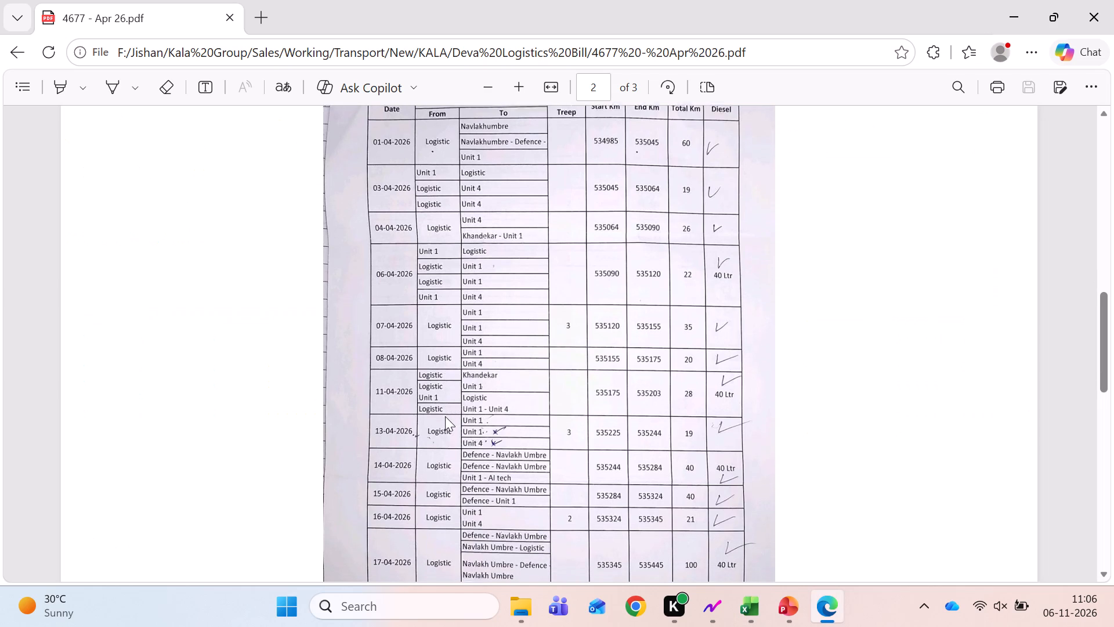
{"action": "scroll", "coordinate": [445, 416], "scroll_direction": "down", "scroll_amount": 1}
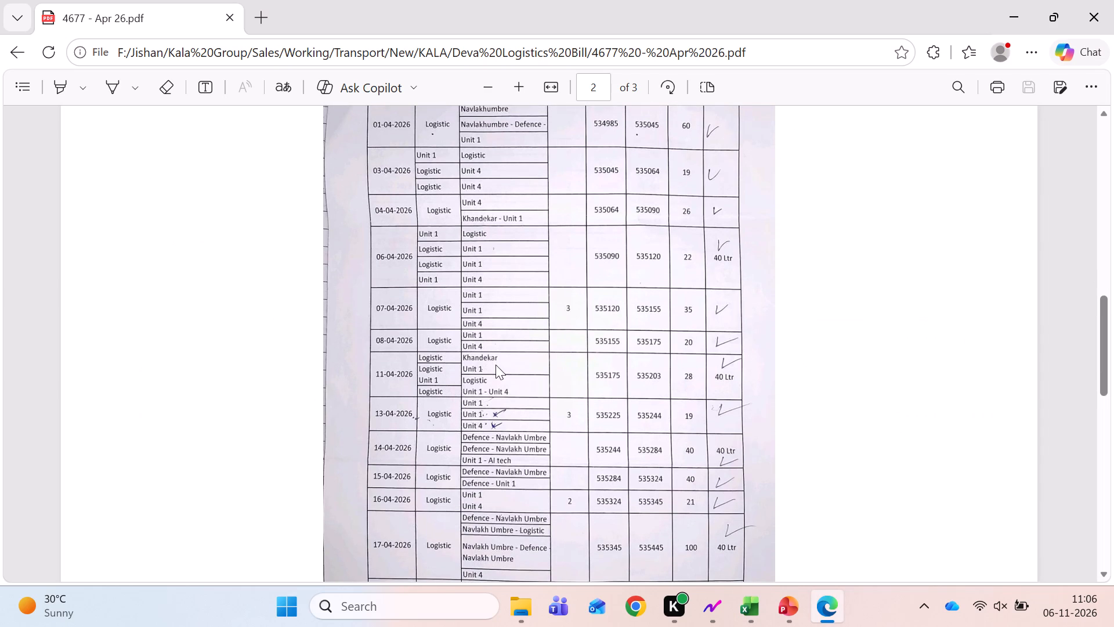
{"action": "key", "text": "alt+Tab"}
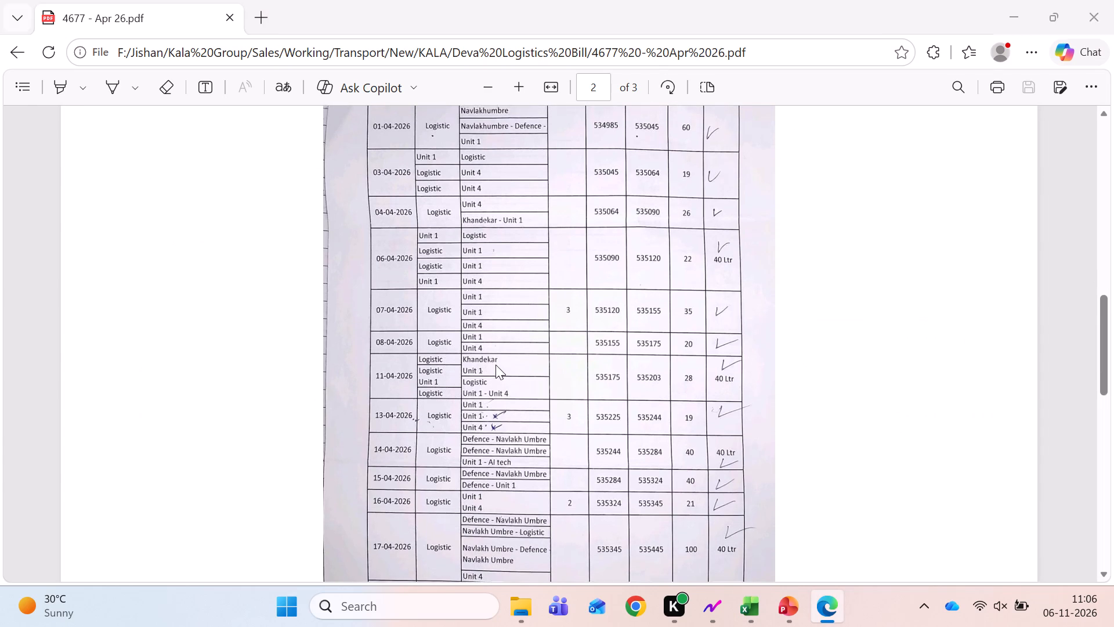
{"action": "key", "text": "Right"}
{"action": "key", "text": "Right"}
{"action": "key", "text": "Right"}
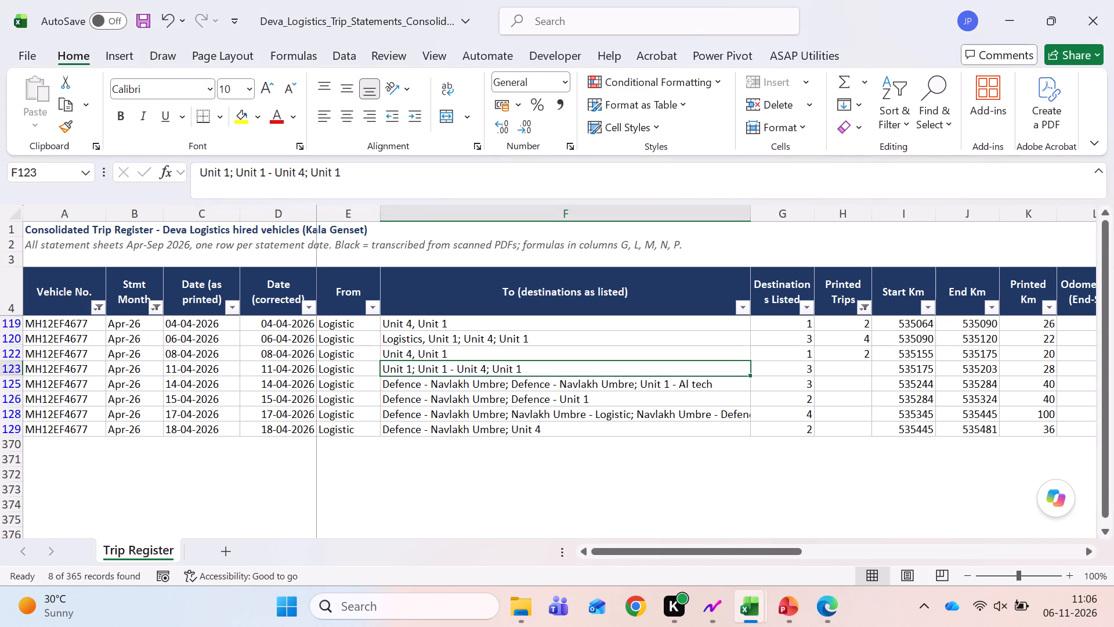
{"action": "type", "text": "Khandekar, Unit 1, Logis"}
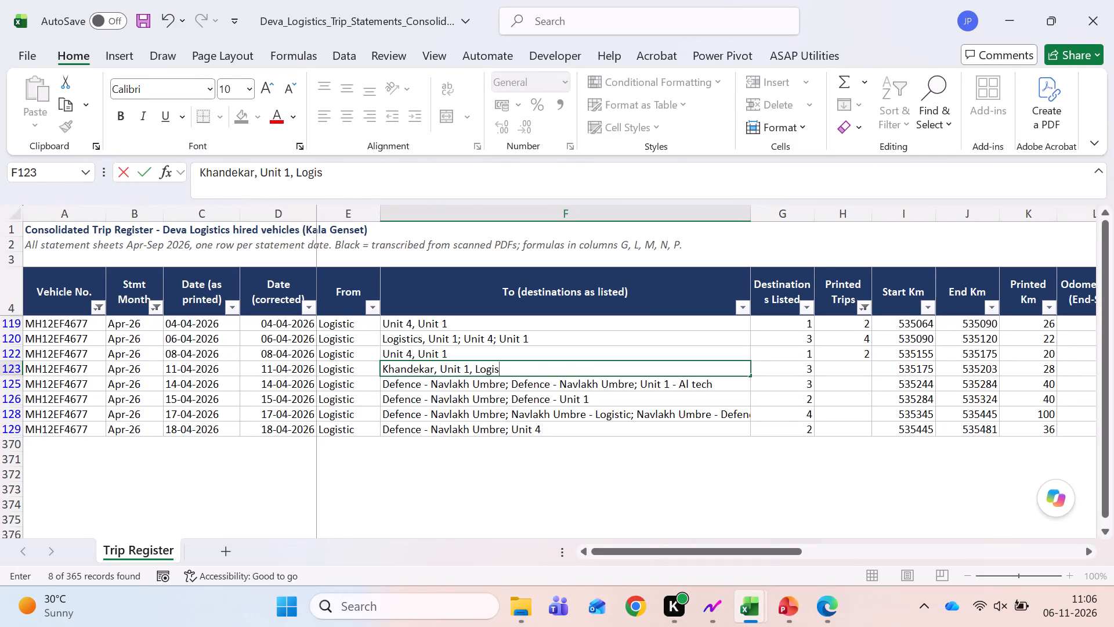
{"action": "type", "text": "tics,"}
{"action": "key", "text": "space"}
{"action": "type", "text": "Unit 4"}
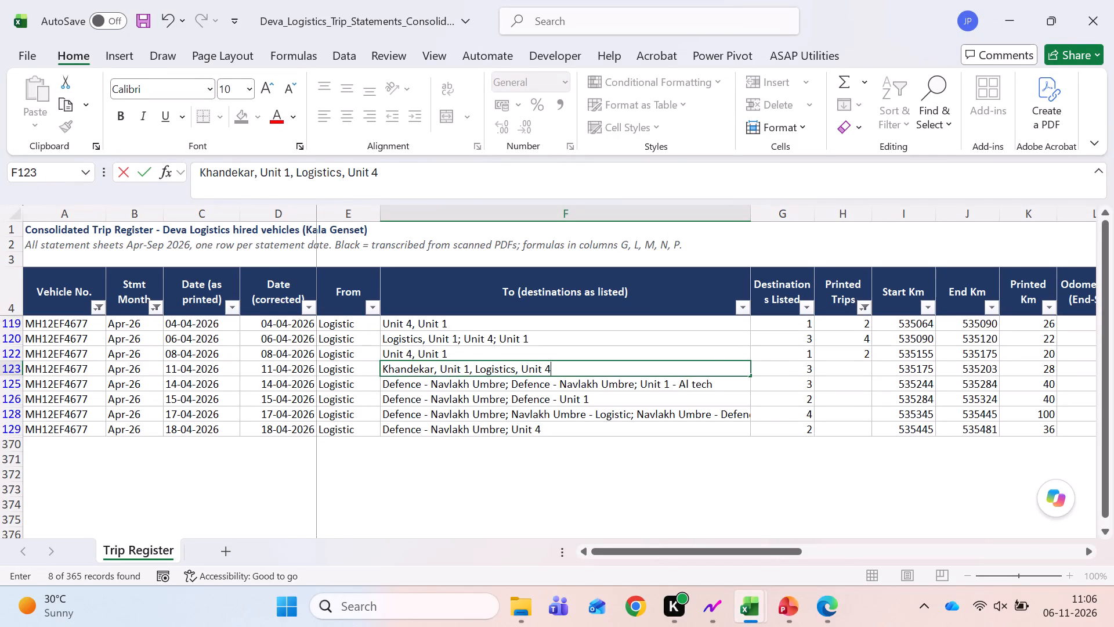
{"action": "key", "text": "Tab"}
{"action": "key", "text": "alt+Tab"}
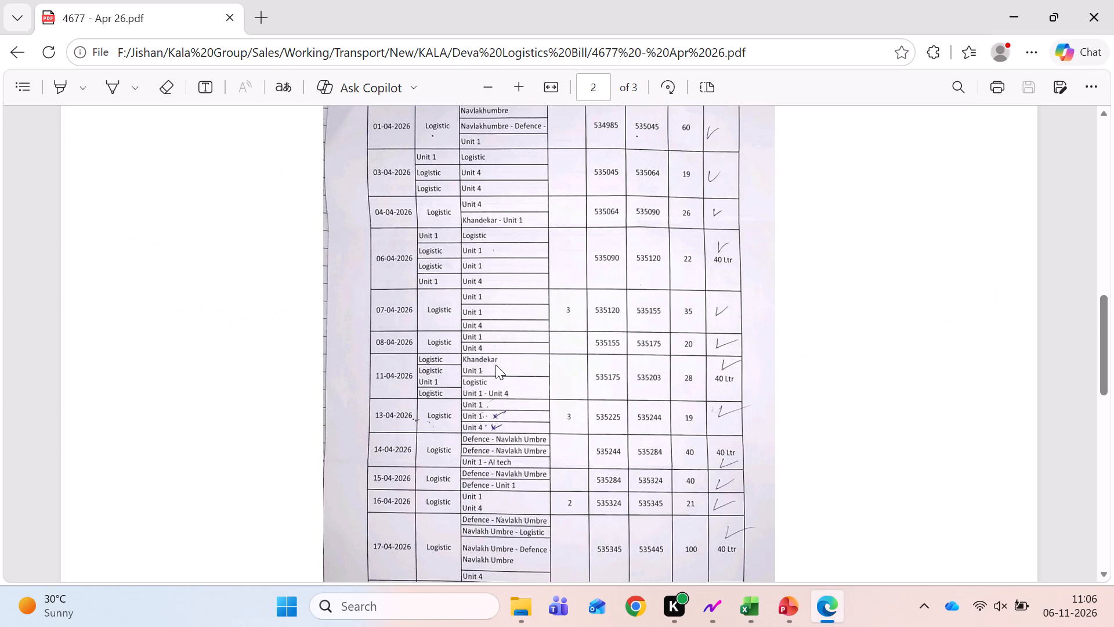
{"action": "key", "text": "alt+Tab"}
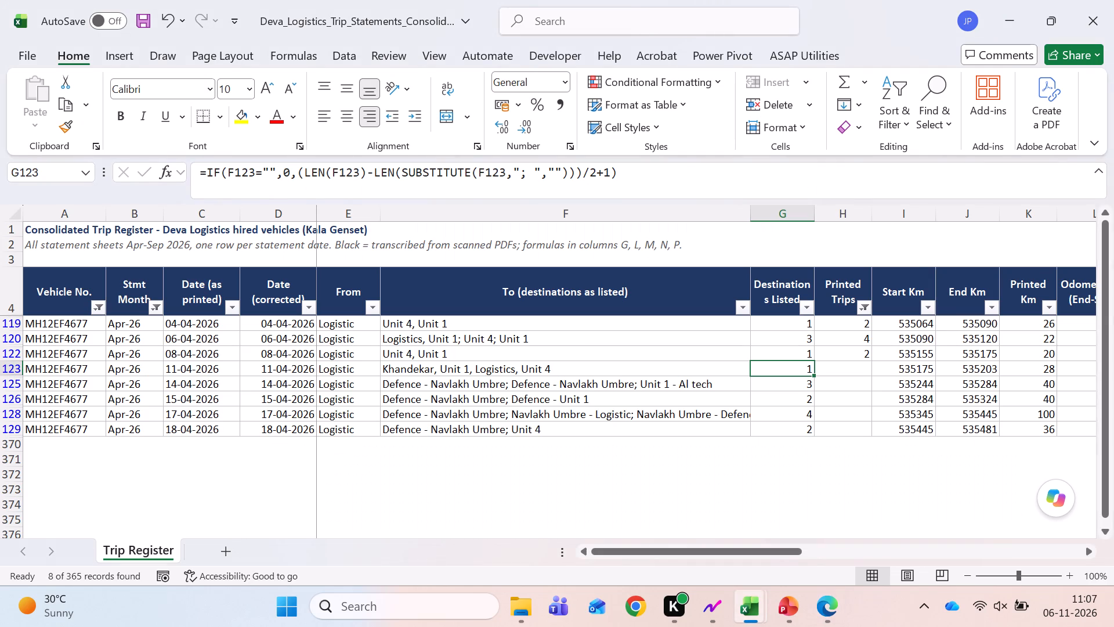
{"action": "key", "text": "Tab"}
{"action": "key", "text": "4"}
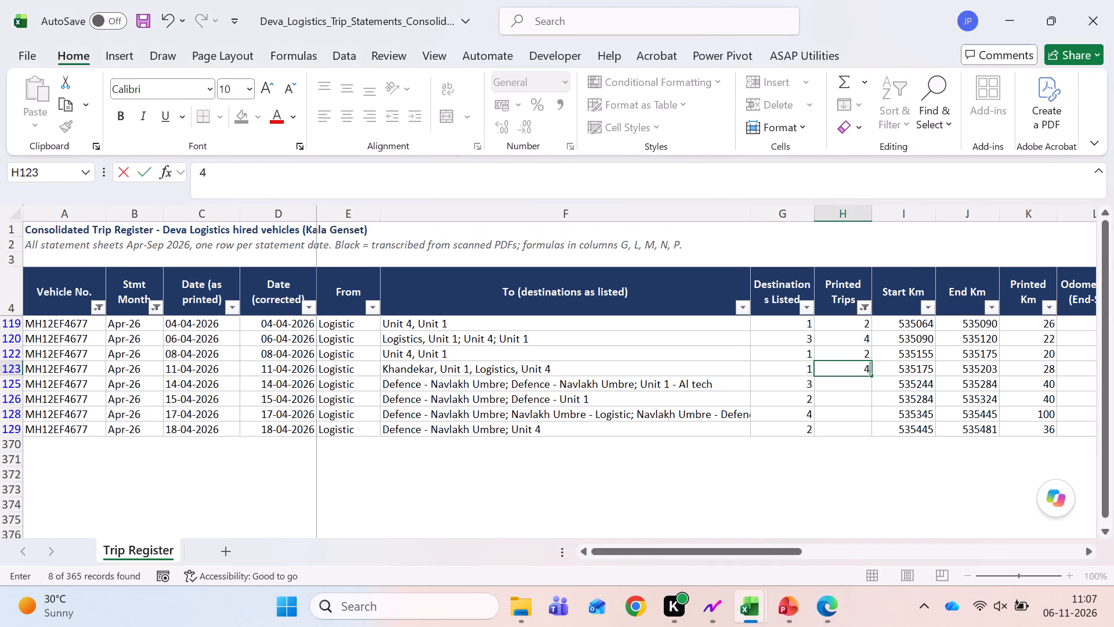
{"action": "key", "text": "Left"}
{"action": "key", "text": "ctrl+s"}
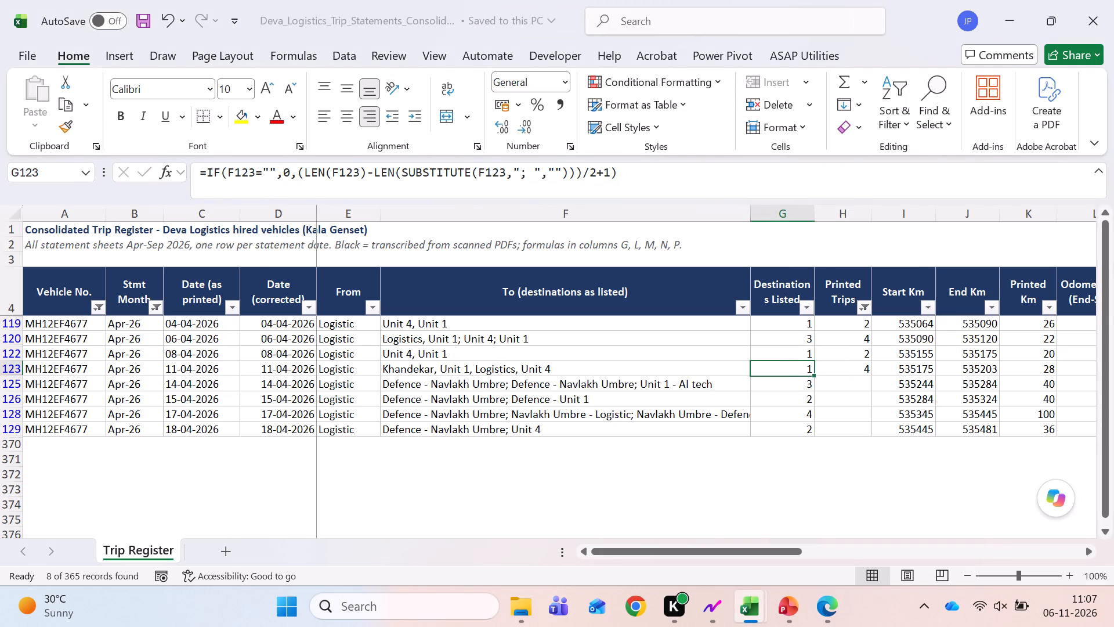
Compare the 14-04-2026 row with the 4677 April bill and enter 3 as its Printed Trips.
{"action": "key", "text": "Down"}
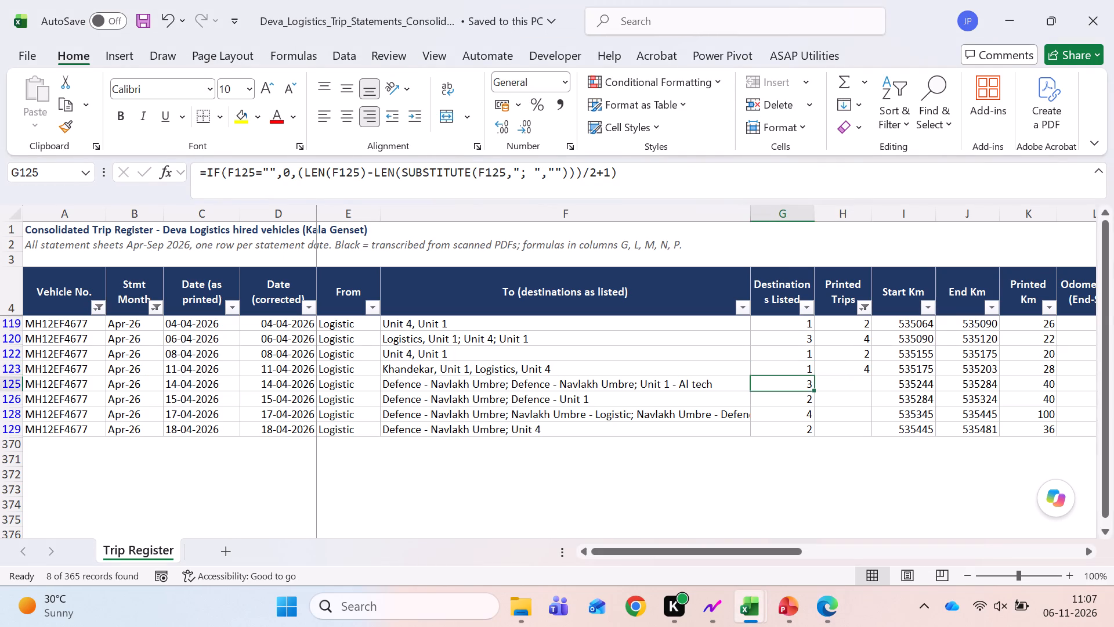
{"action": "key", "text": "shift+space"}
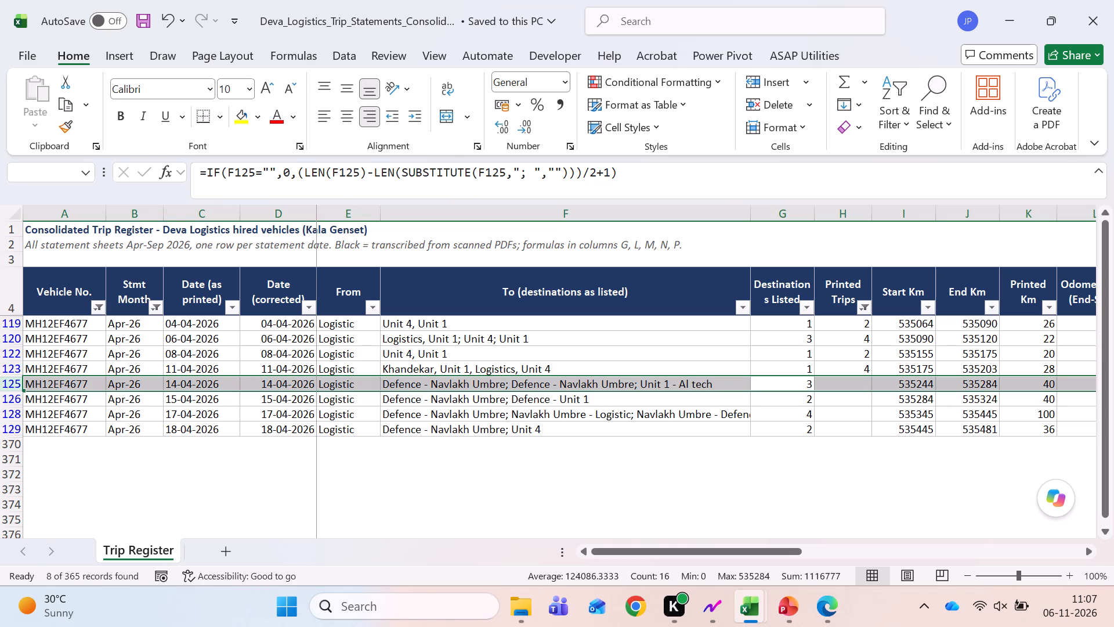
{"action": "key", "text": "alt+Tab"}
{"action": "scroll", "coordinate": [482, 415], "scroll_direction": "down", "scroll_amount": 1}
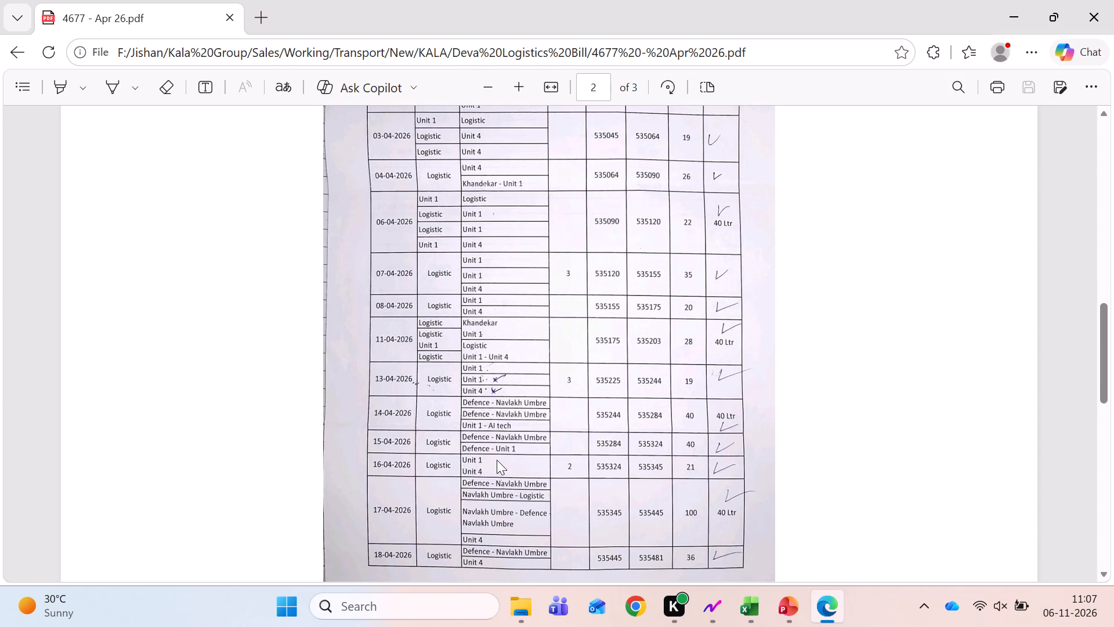
{"action": "key", "text": "alt+Tab"}
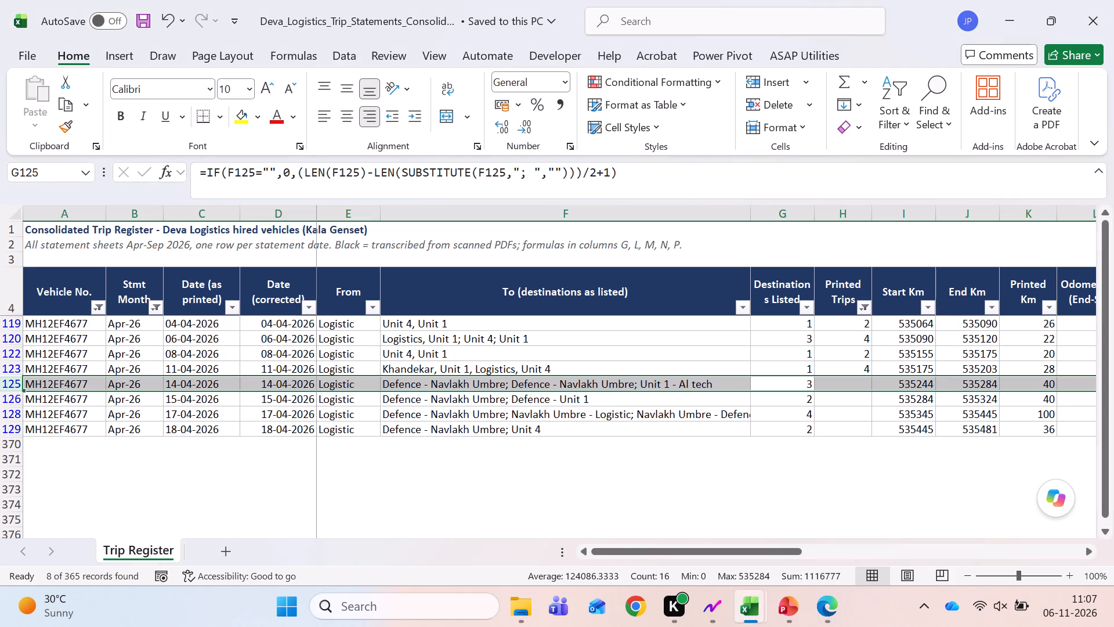
{"action": "key", "text": "Tab"}
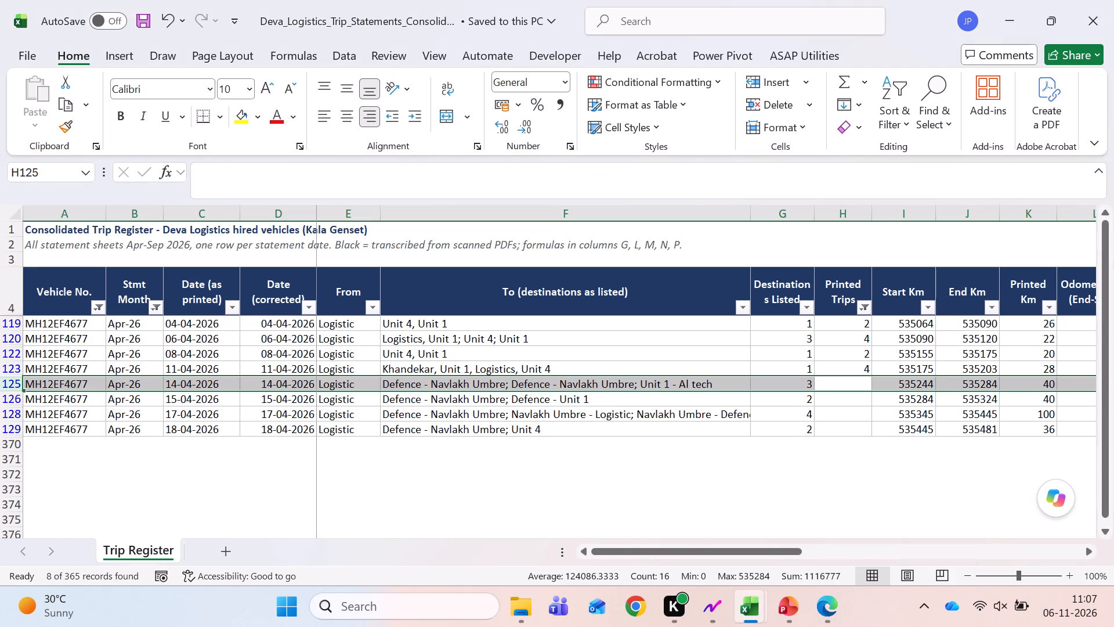
{"action": "key", "text": "Right"}
{"action": "key", "text": "Left"}
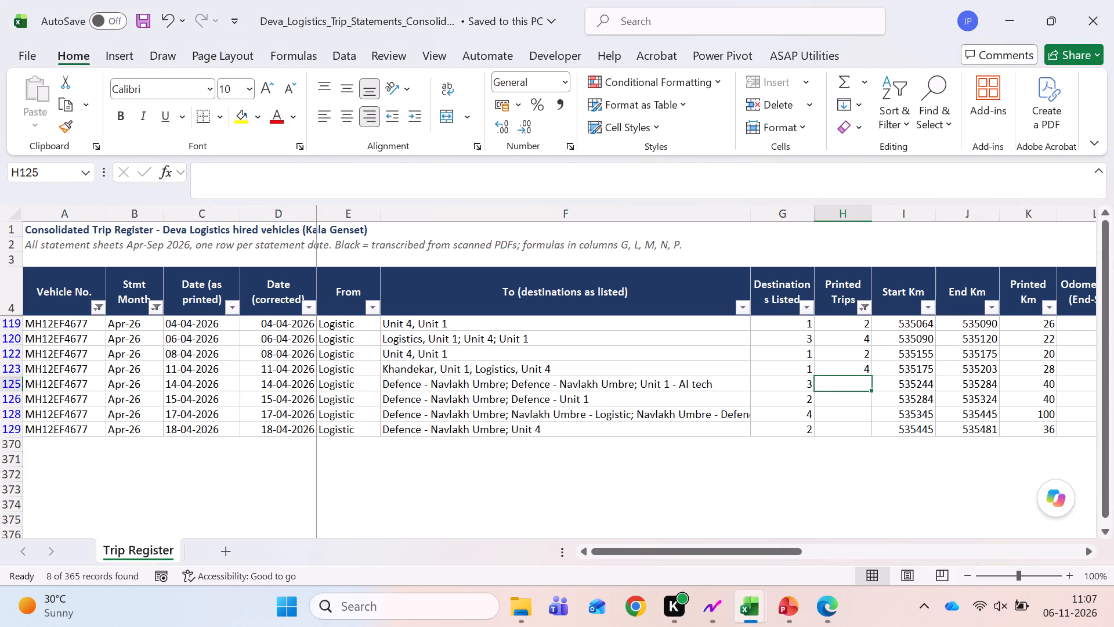
{"action": "key", "text": "3"}
{"action": "key", "text": "Down"}
Compare the 15-04-2026 row with the 4677 April bill and enter 2 as its Printed Trips.
{"action": "key", "text": "Left"}
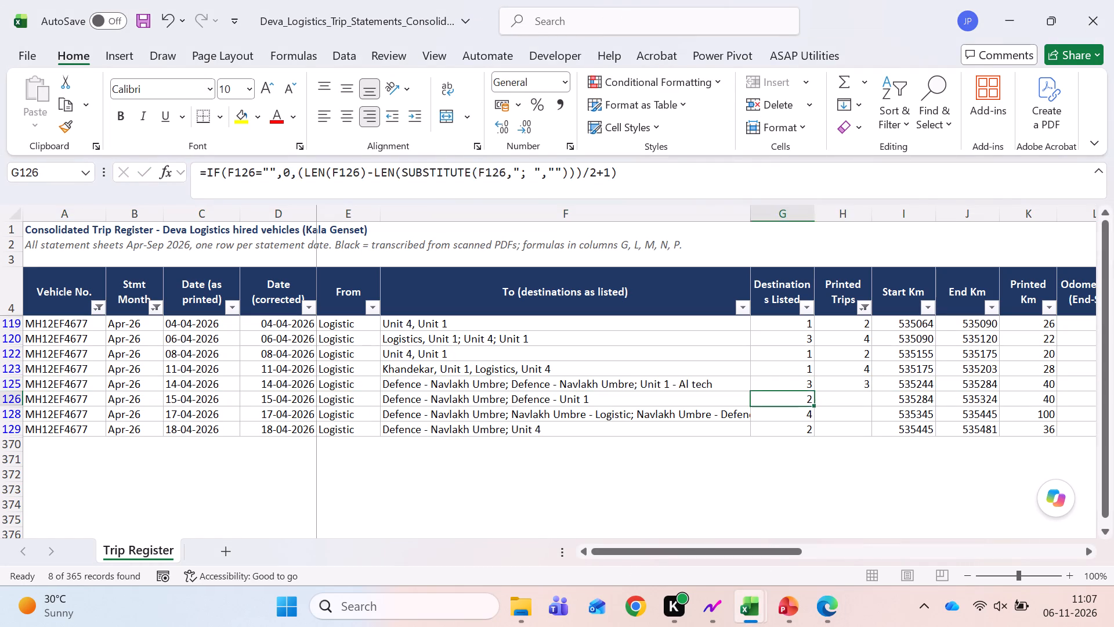
{"action": "key", "text": "Left"}
{"action": "key", "text": "Left"}
{"action": "key", "text": "Left"}
{"action": "key", "text": "Left"}
{"action": "key", "text": "alt+Tab"}
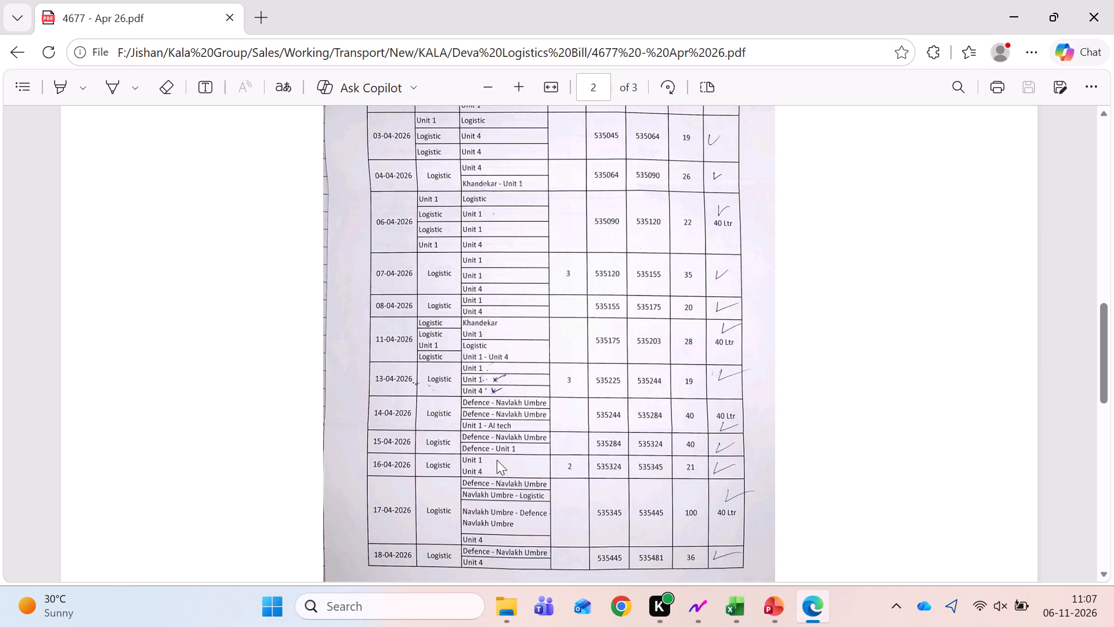
{"action": "key", "text": "alt+Tab"}
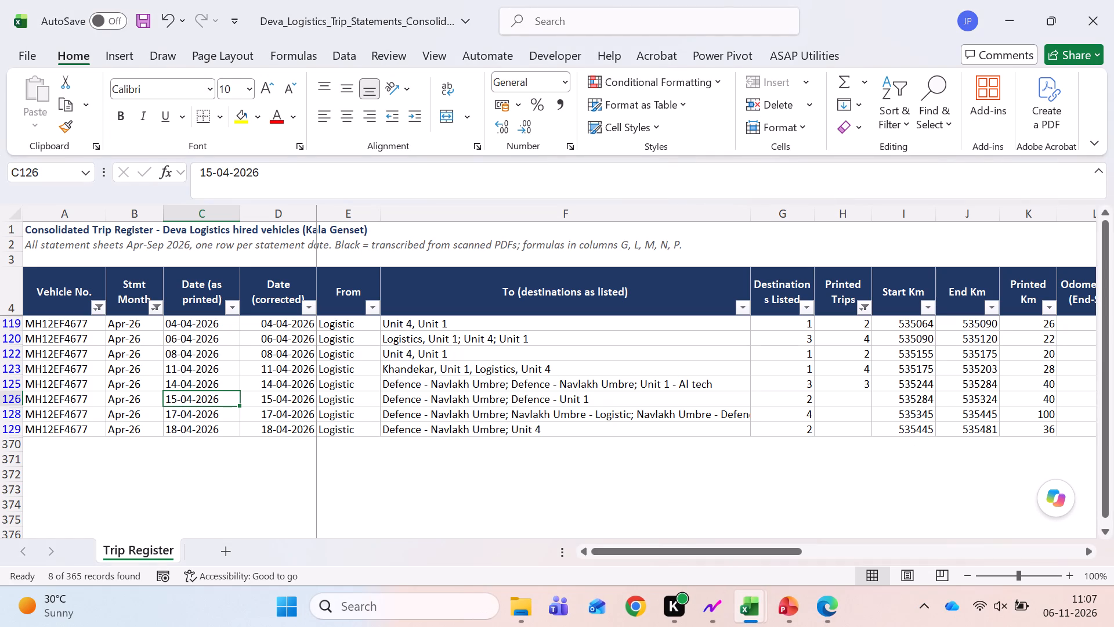
{"action": "key", "text": "alt+Tab"}
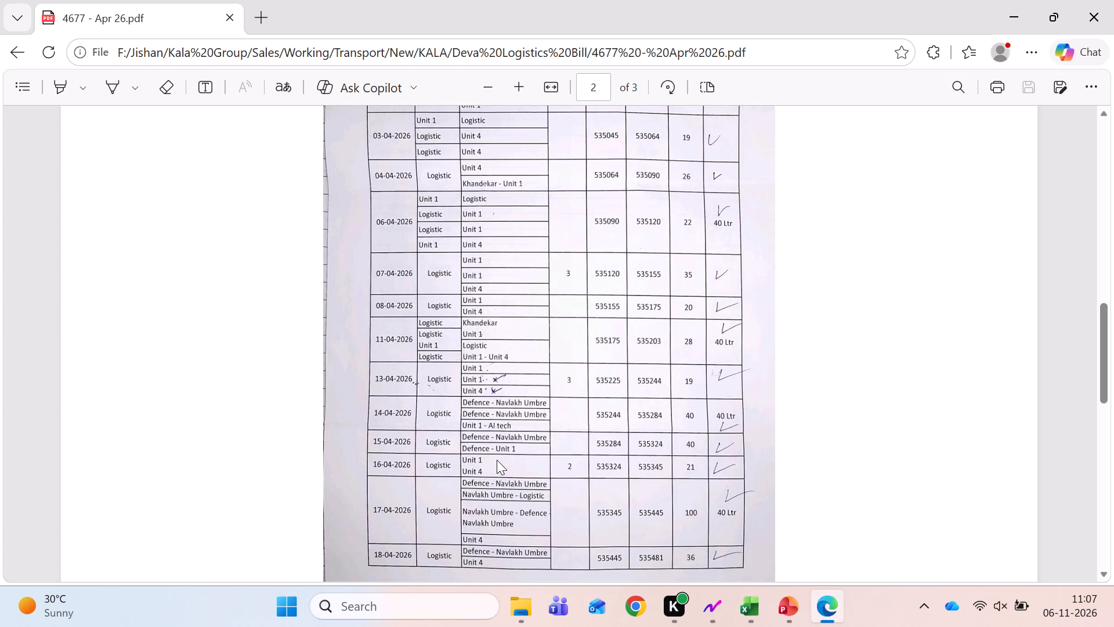
{"action": "key", "text": "alt+Tab"}
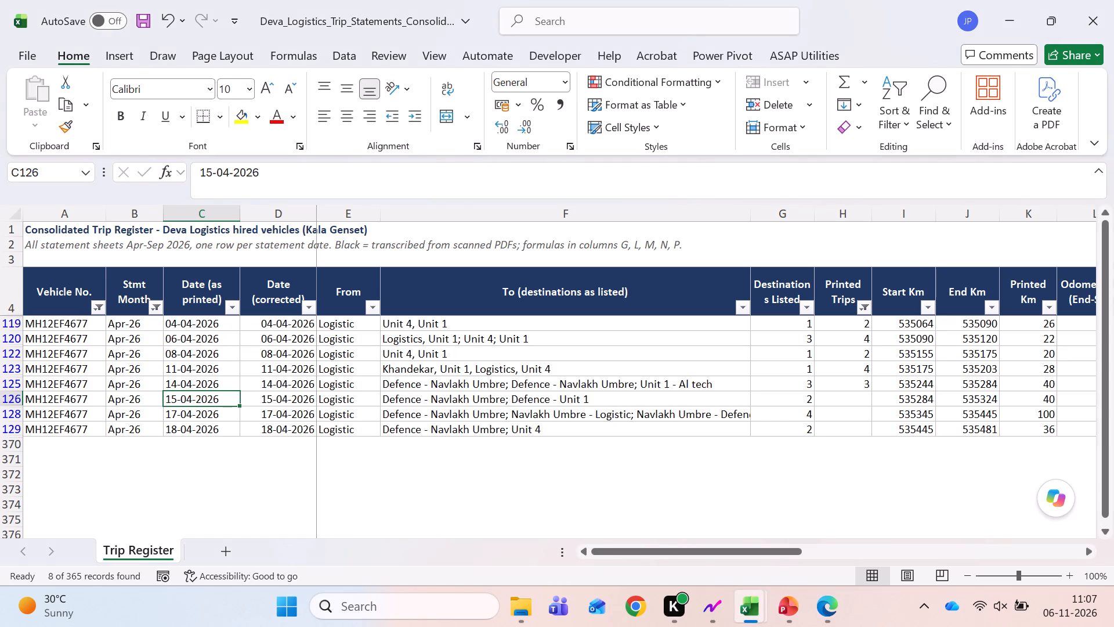
{"action": "key", "text": "Right"}
{"action": "key", "text": "Right"}
{"action": "key", "text": "Right"}
{"action": "key", "text": "Right"}
{"action": "key", "text": "Right"}
{"action": "key", "text": "2"}
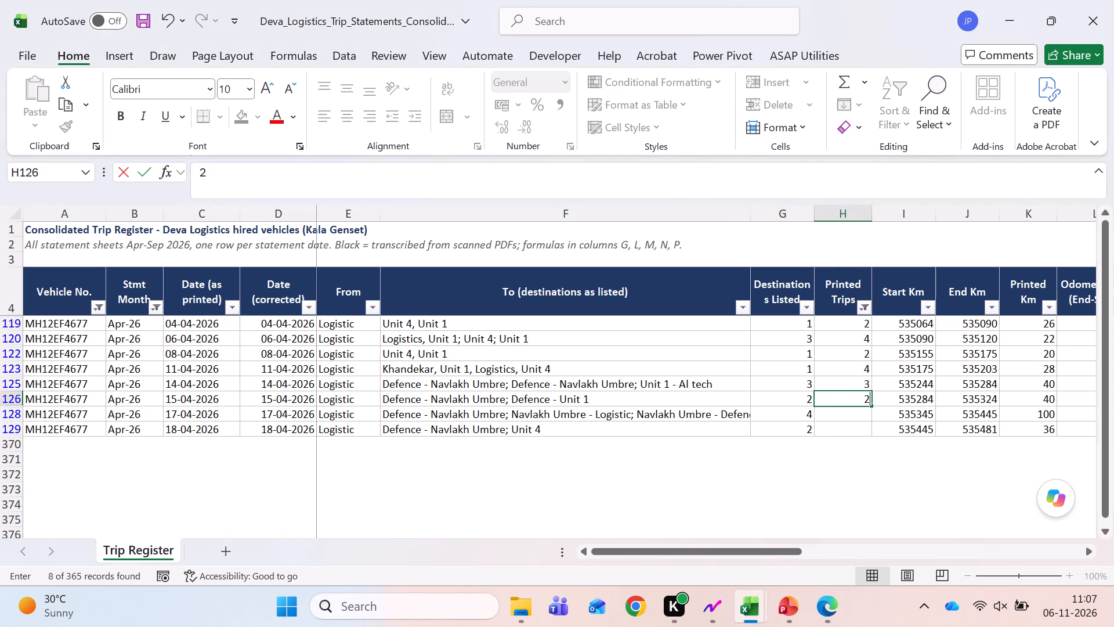
{"action": "key", "text": "Left"}
Compare the 17-04-2026 row's destinations with the 4677 April bill and enter 4 as its Printed Trips.
{"action": "key", "text": "Left"}
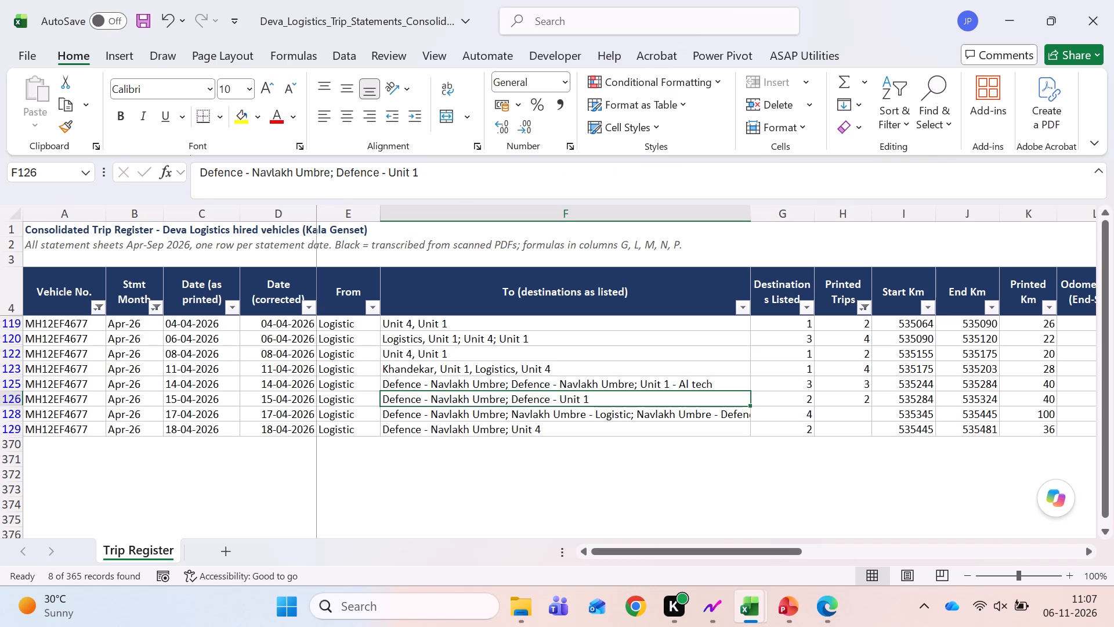
{"action": "key", "text": "Down"}
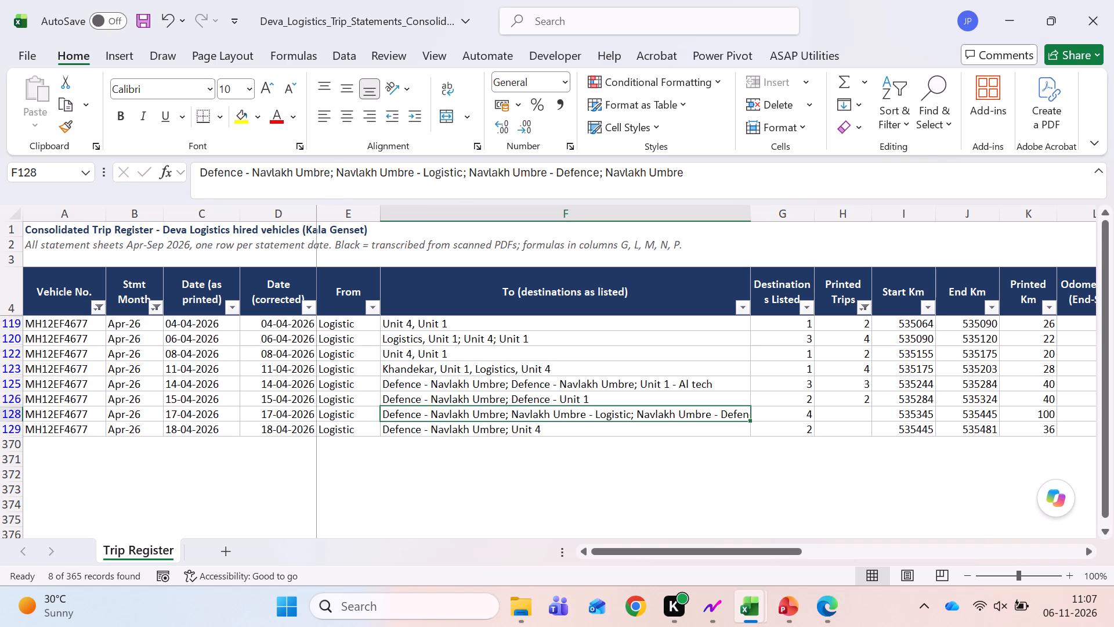
{"action": "key", "text": "alt+Tab"}
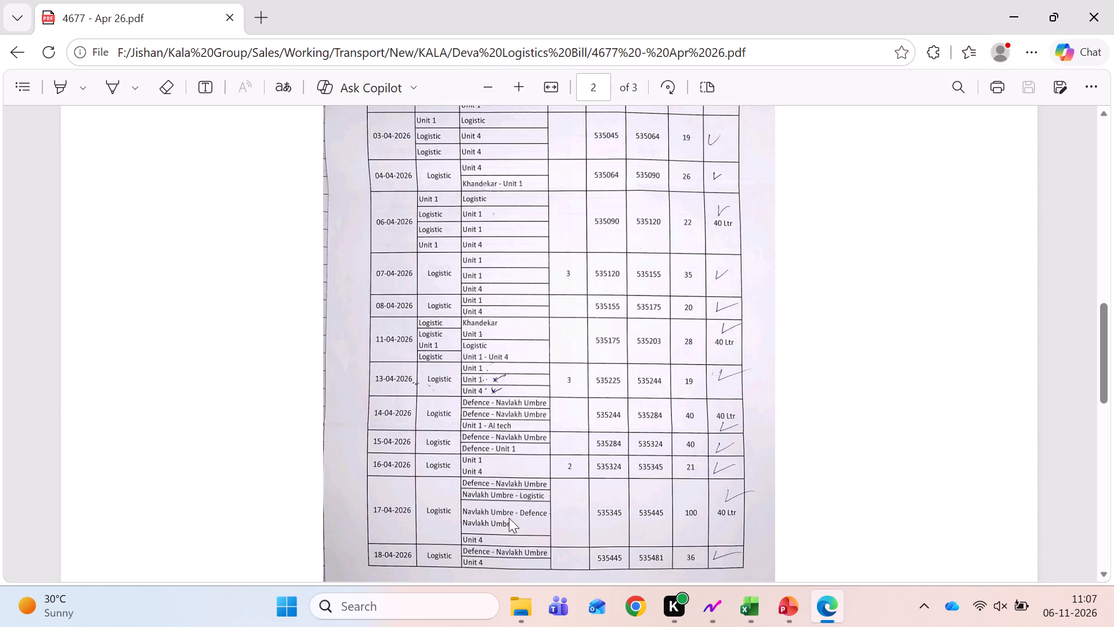
{"action": "key", "text": "alt+Tab"}
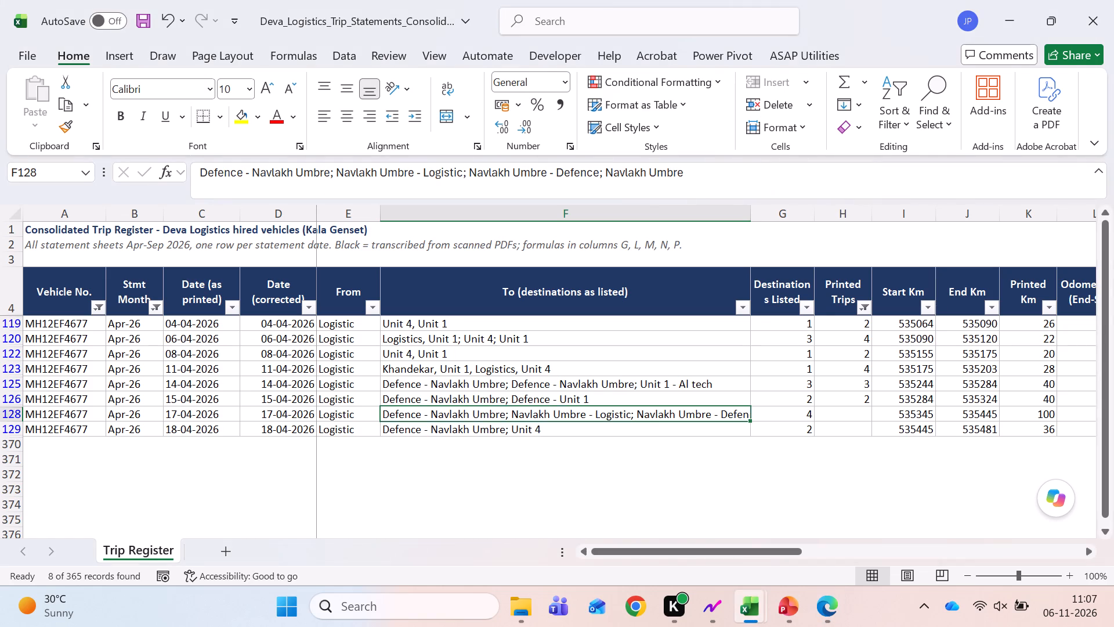
{"action": "key", "text": "alt+Tab"}
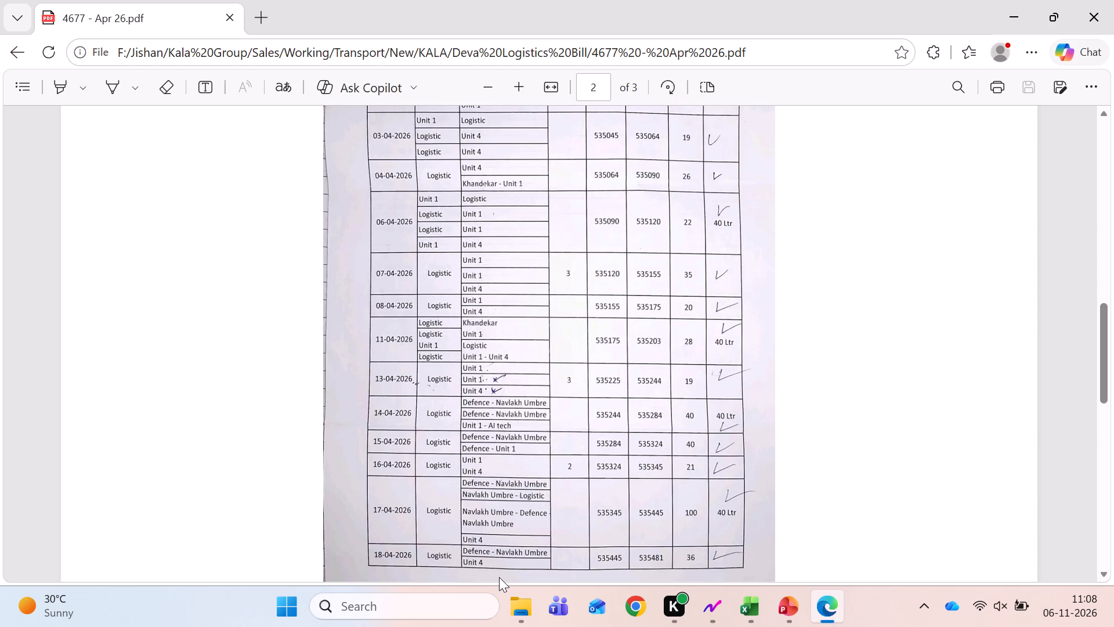
{"action": "key", "text": "alt+Tab"}
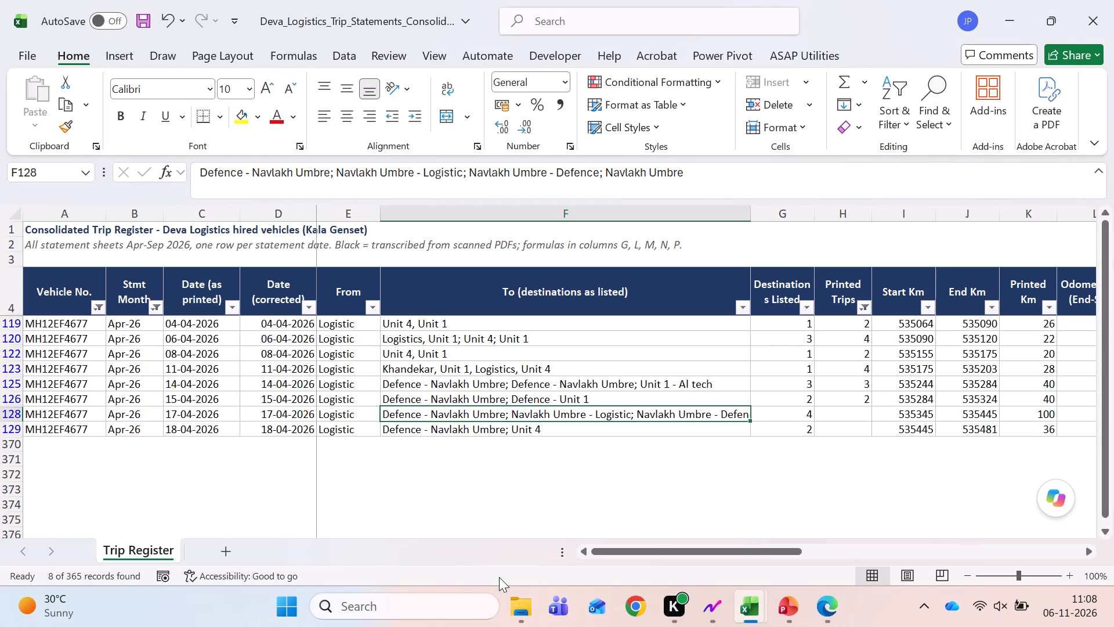
{"action": "key", "text": "alt+Tab"}
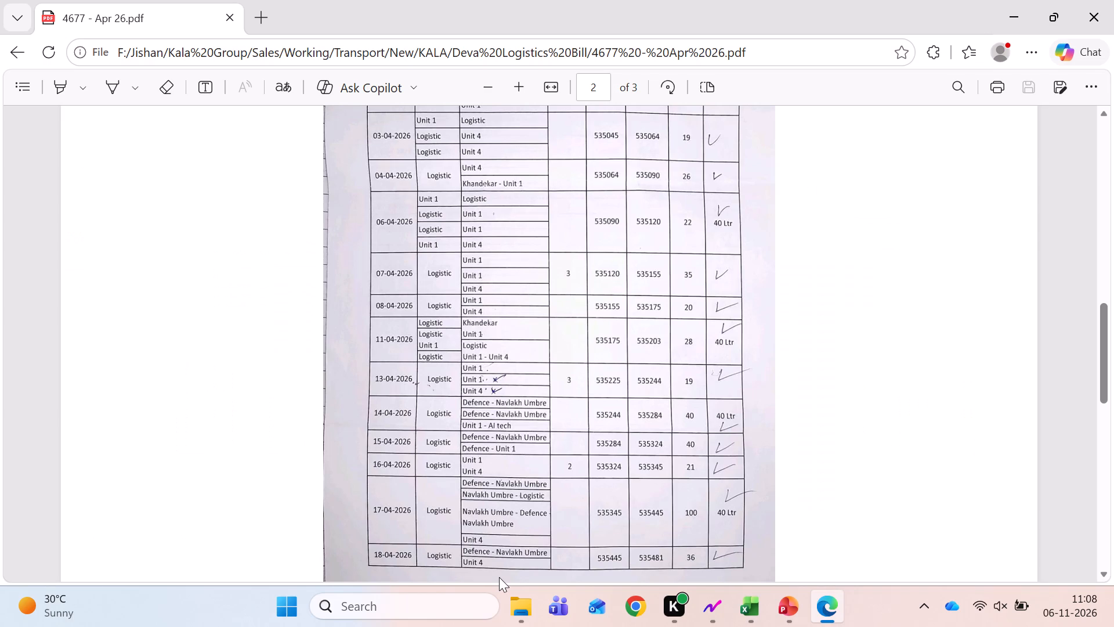
{"action": "key", "text": "alt+Tab"}
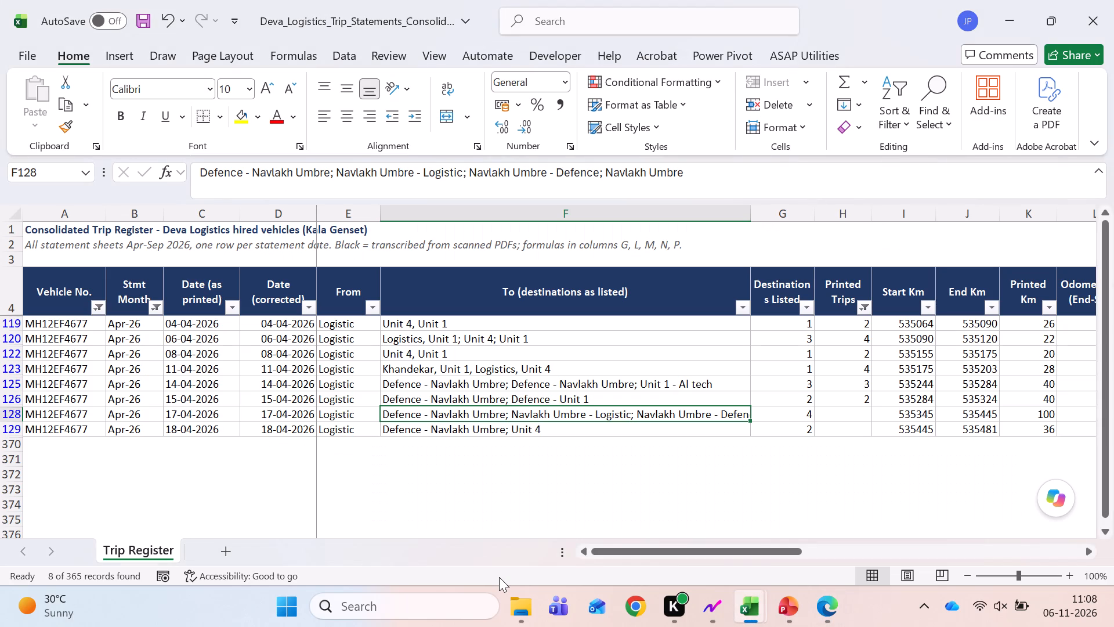
{"action": "key", "text": "Right"}
{"action": "key", "text": "Right"}
{"action": "key", "text": "4"}
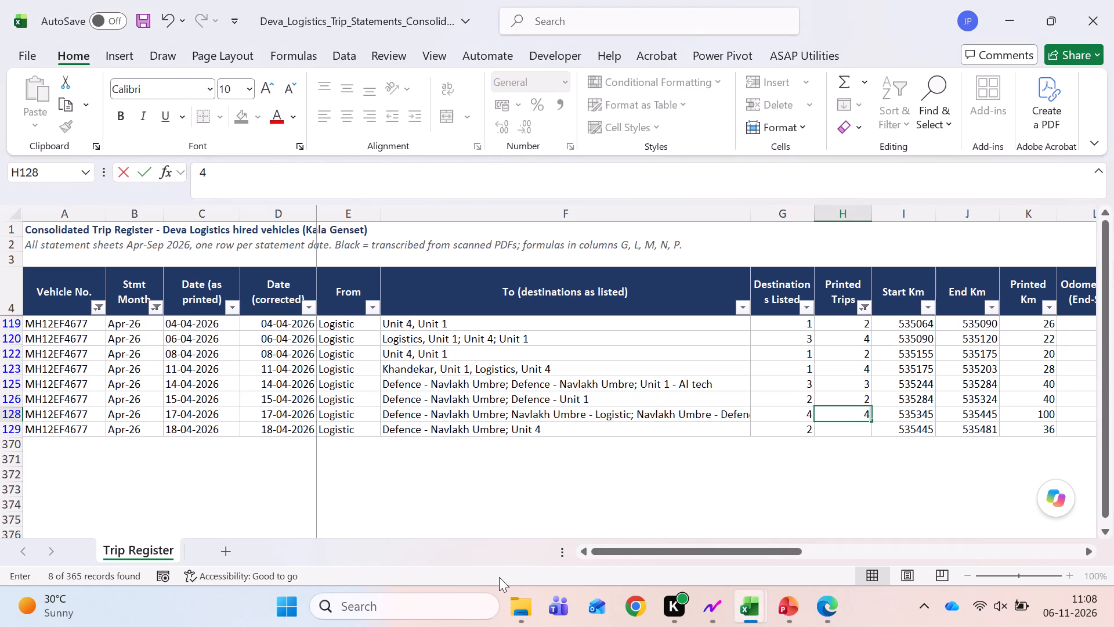
{"action": "key", "text": "Left"}
{"action": "key", "text": "Down"}
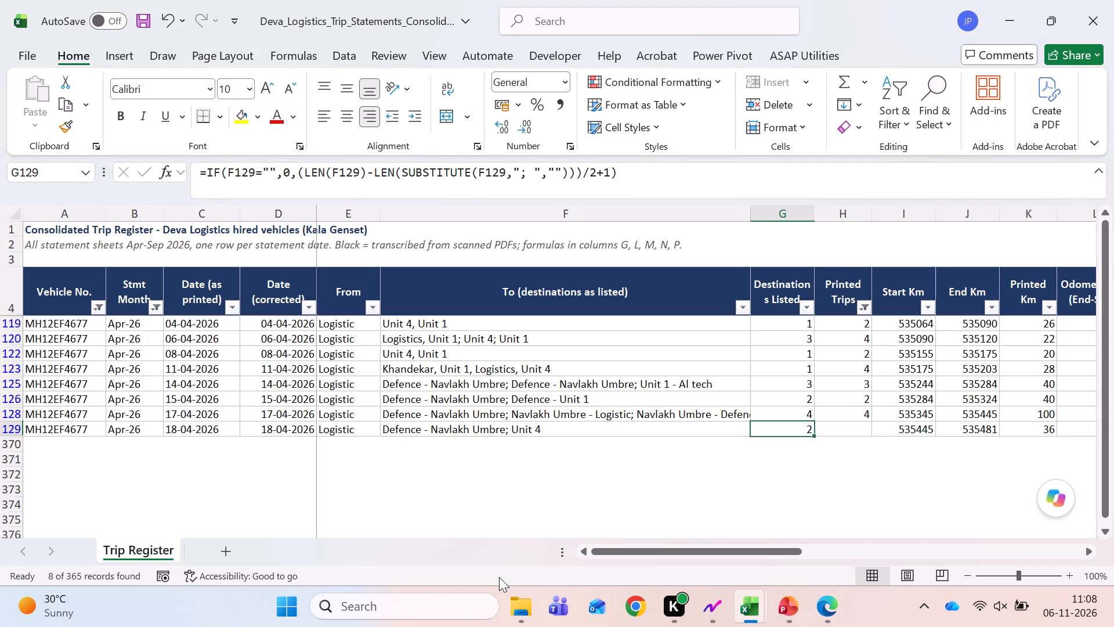
{"action": "key", "text": "alt+Tab"}
{"action": "key", "text": "alt+Tab"}
{"action": "key", "text": "alt+Tab"}
{"action": "scroll", "coordinate": [478, 525], "scroll_direction": "down", "scroll_amount": 1}
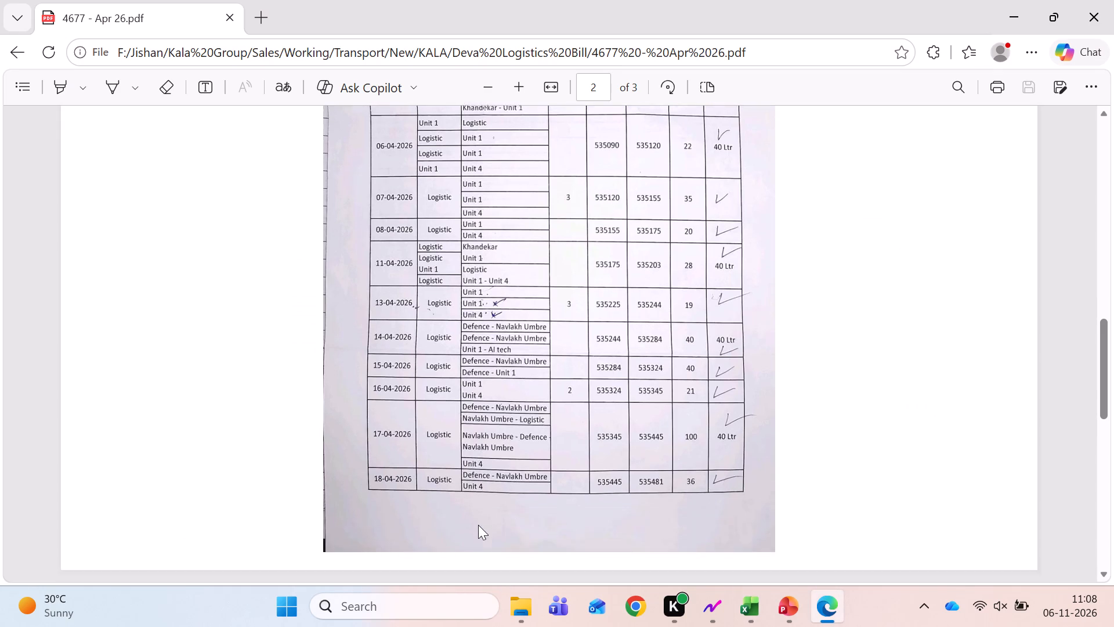
{"action": "scroll", "coordinate": [478, 525], "scroll_direction": "down", "scroll_amount": 3}
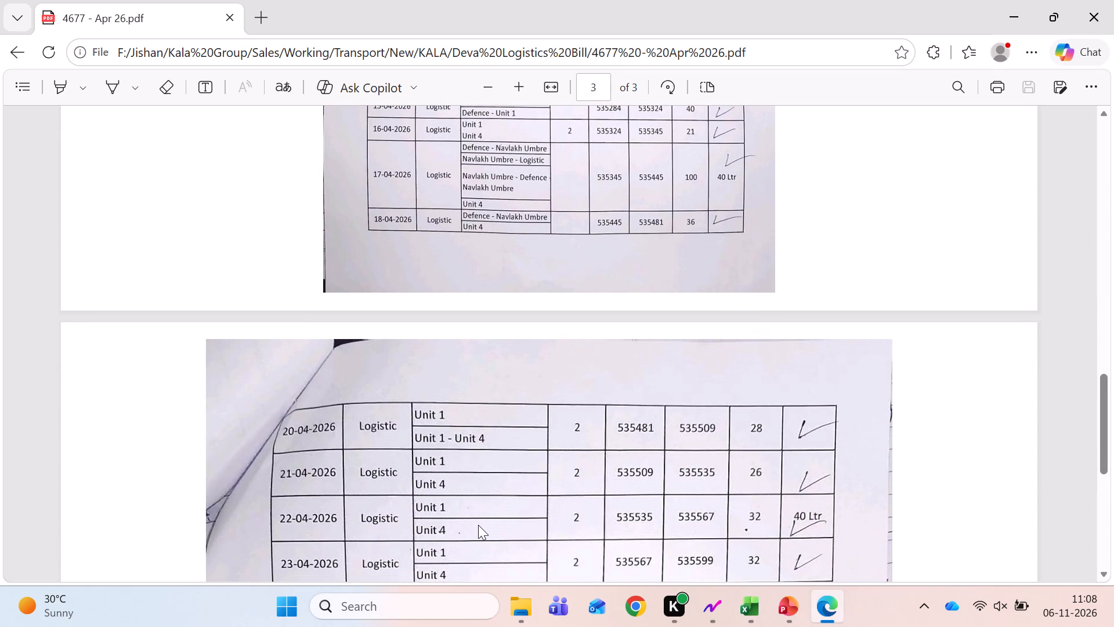
{"action": "key", "text": "alt+Tab"}
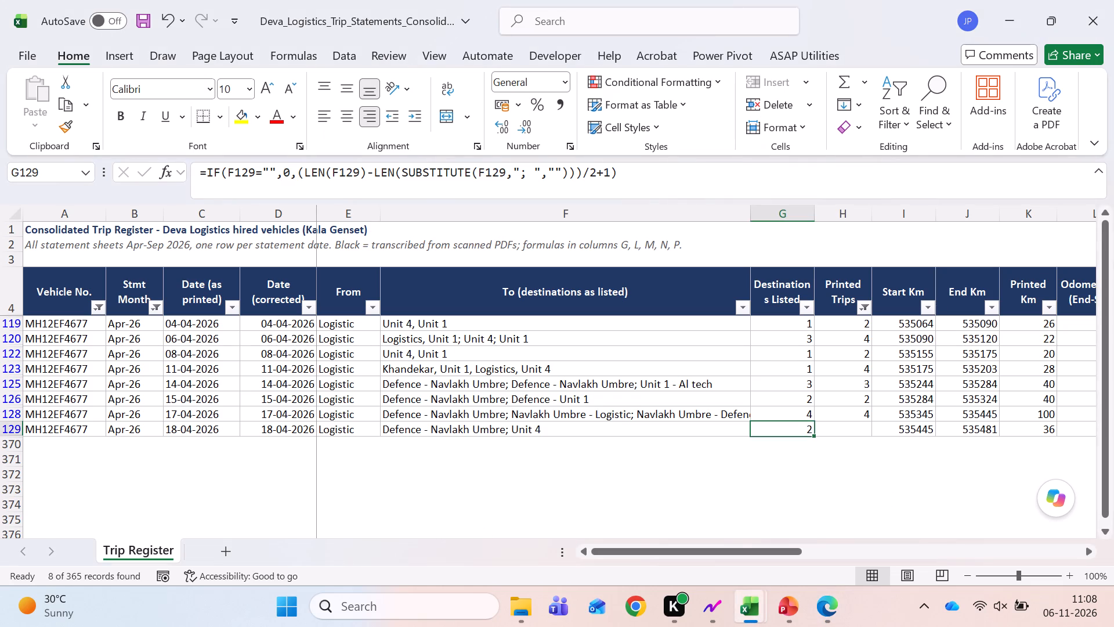
{"action": "key", "text": "Right"}
{"action": "key", "text": "2"}
{"action": "key", "text": "Up"}
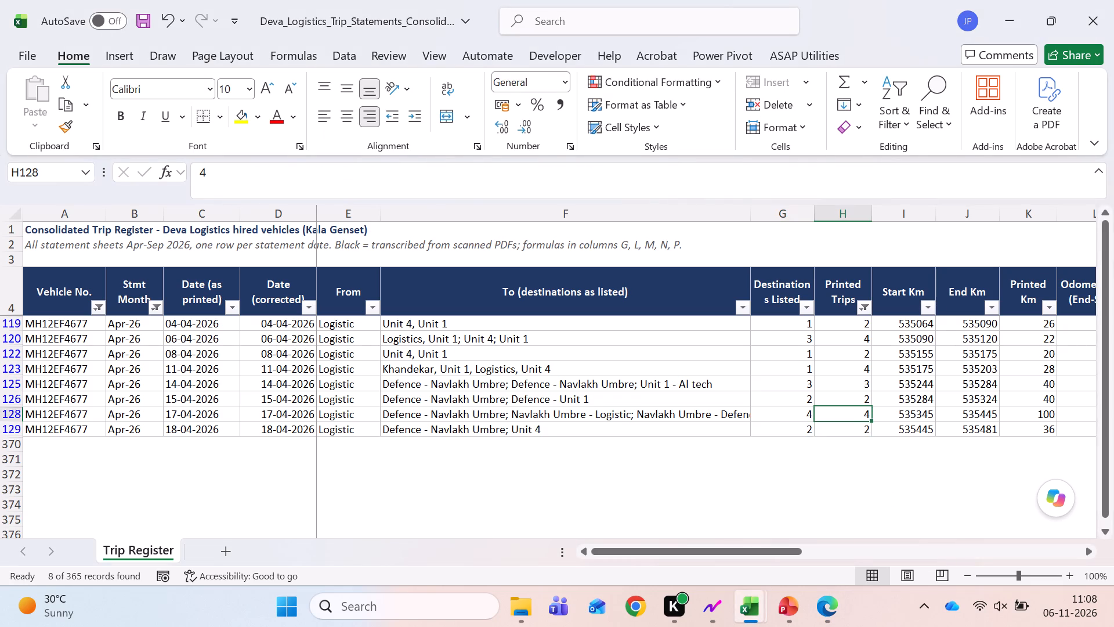
{"action": "key", "text": "ctrl+s"}
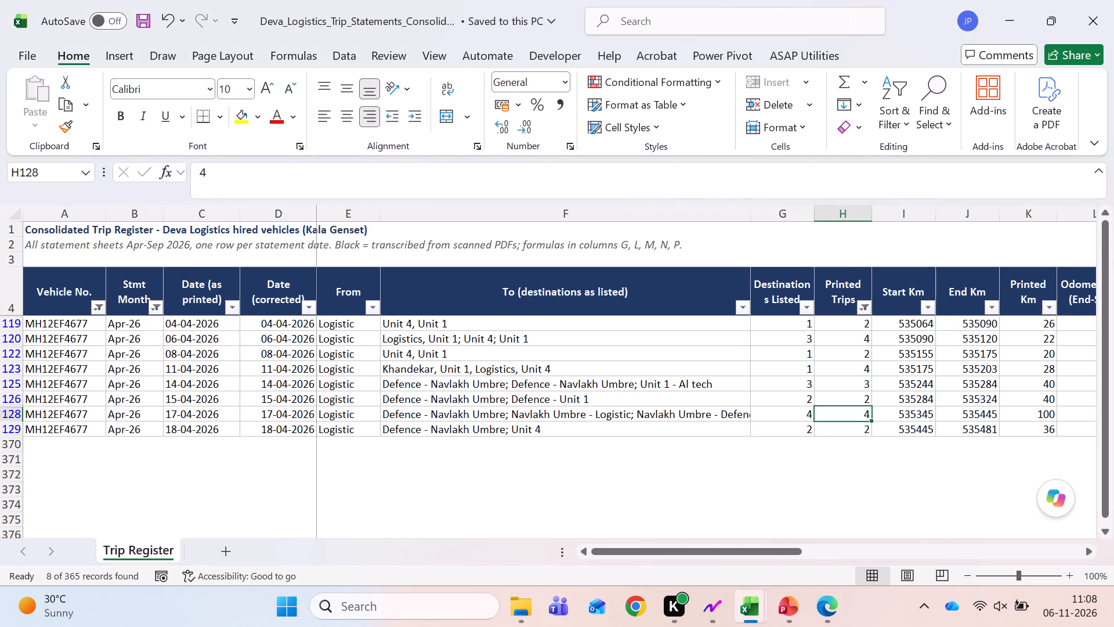
{"action": "left_click", "coordinate": [860, 311]}
{"action": "left_click", "coordinate": [673, 399]}
{"action": "left_click", "coordinate": [774, 561]}
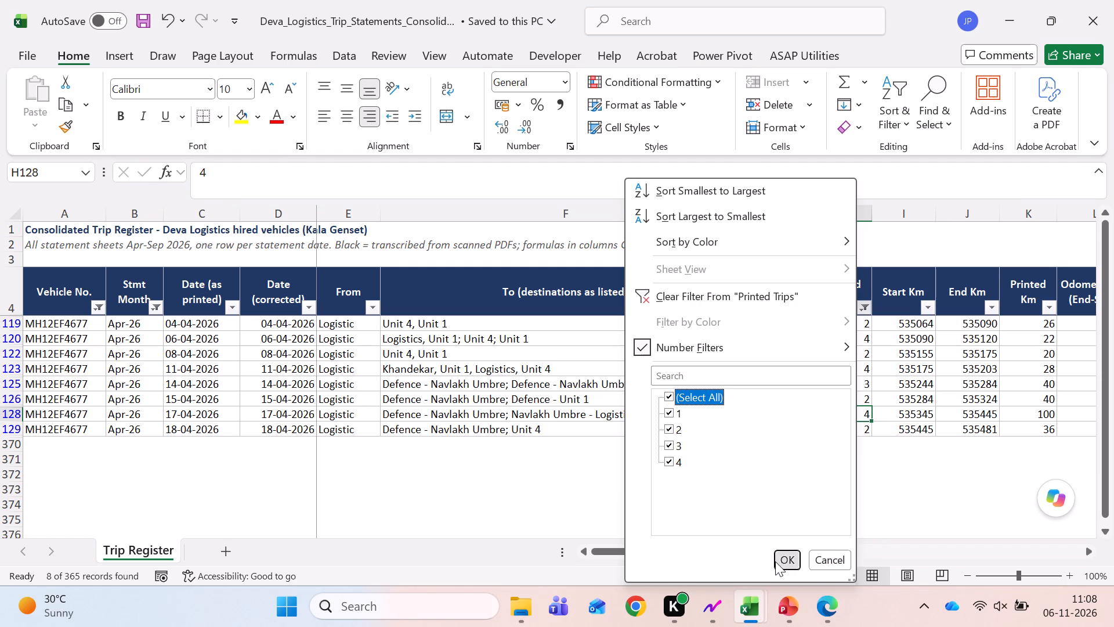
{"action": "left_click", "coordinate": [829, 377]}
{"action": "scroll", "coordinate": [849, 446], "scroll_direction": "down", "scroll_amount": 3}
{"action": "scroll", "coordinate": [849, 446], "scroll_direction": "up", "scroll_amount": 4}
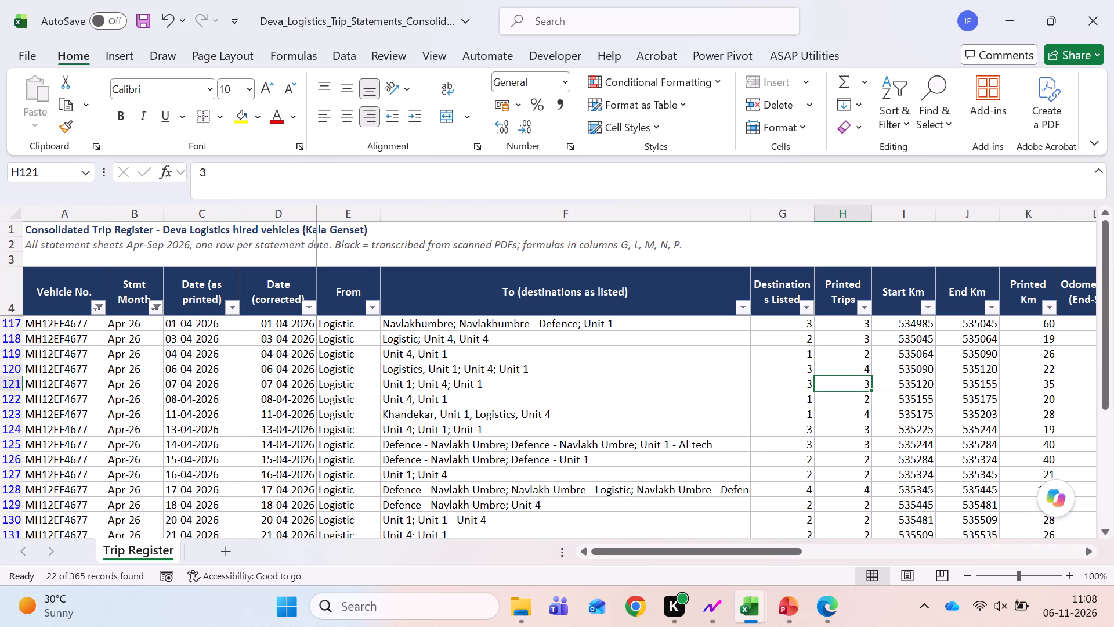
Review the whole 4677 April bill statement, from 01-04-2026 to the total row, against the register's April trips.
{"action": "key", "text": "Left"}
{"action": "key", "text": "Left"}
{"action": "key", "text": "Left"}
{"action": "key", "text": "Left"}
{"action": "key", "text": "Right"}
{"action": "key", "text": "alt+Tab"}
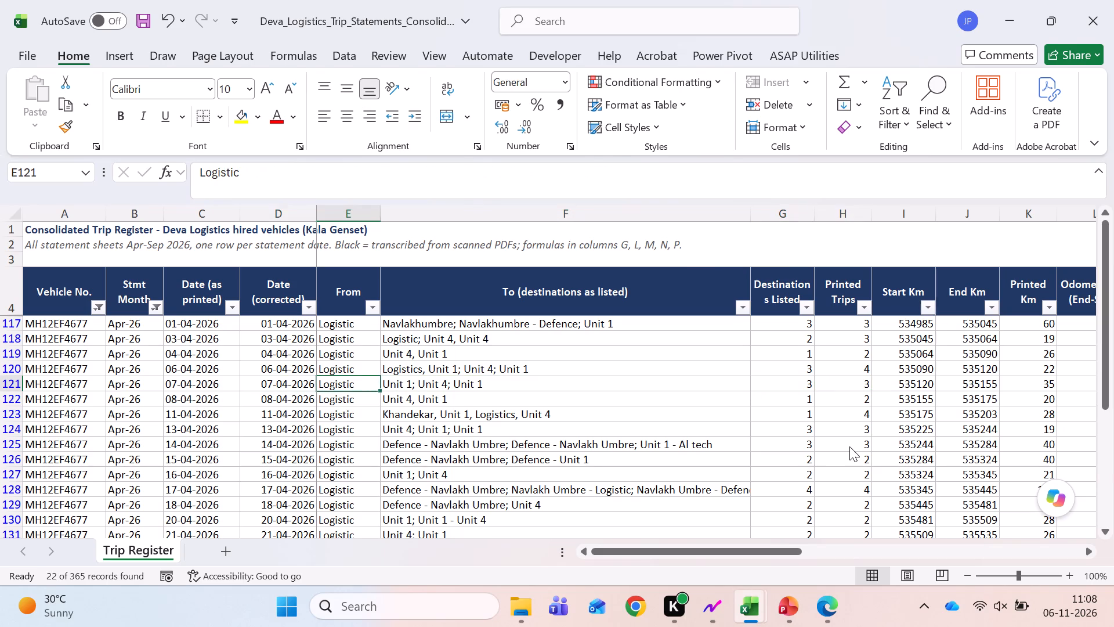
{"action": "scroll", "coordinate": [849, 446], "scroll_direction": "down", "scroll_amount": 4}
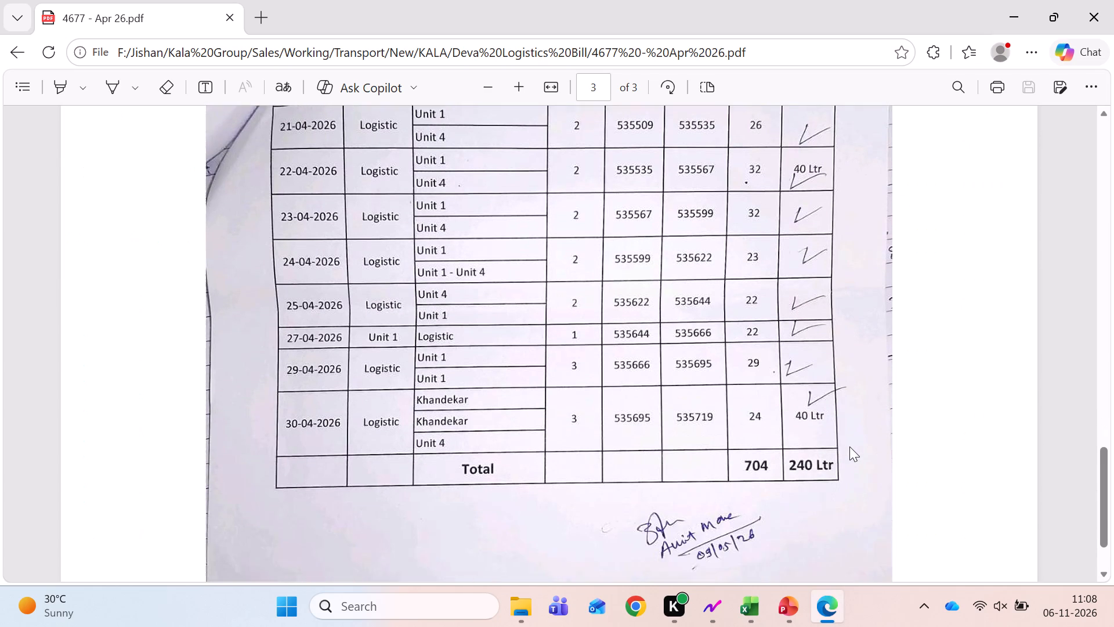
{"action": "scroll", "coordinate": [849, 446], "scroll_direction": "down", "scroll_amount": 1}
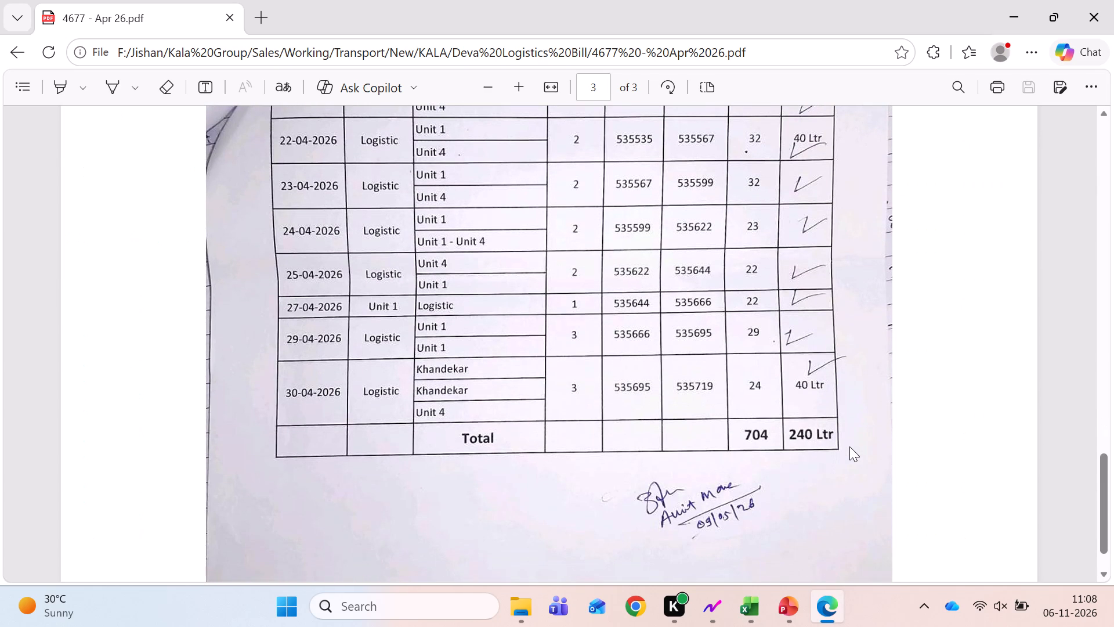
{"action": "scroll", "coordinate": [849, 446], "scroll_direction": "up", "scroll_amount": 5}
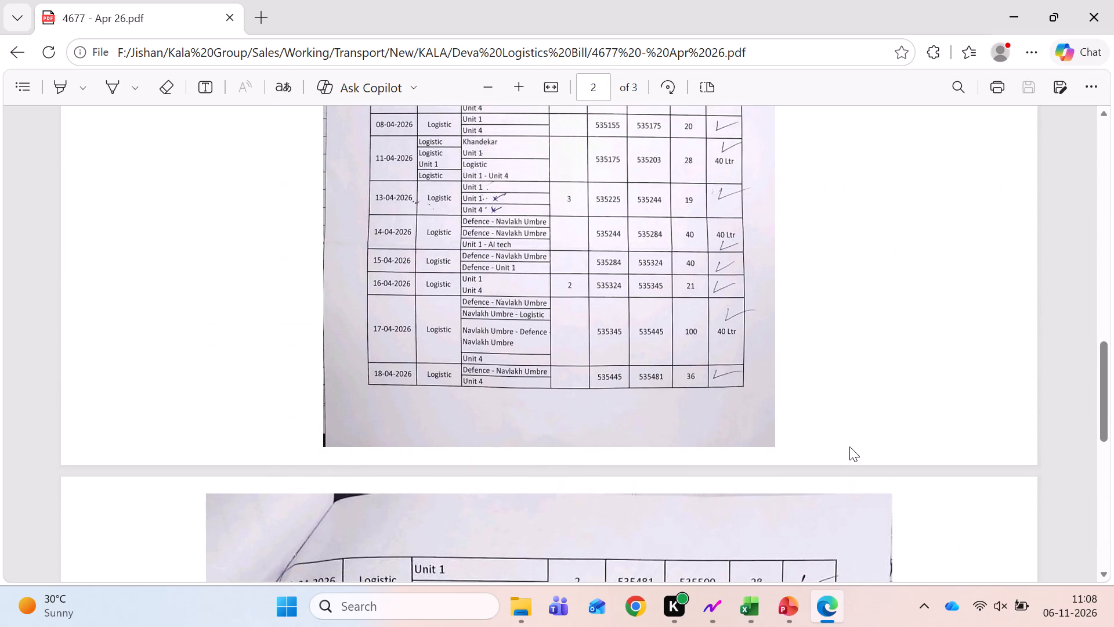
{"action": "scroll", "coordinate": [879, 489], "scroll_direction": "up", "scroll_amount": 2}
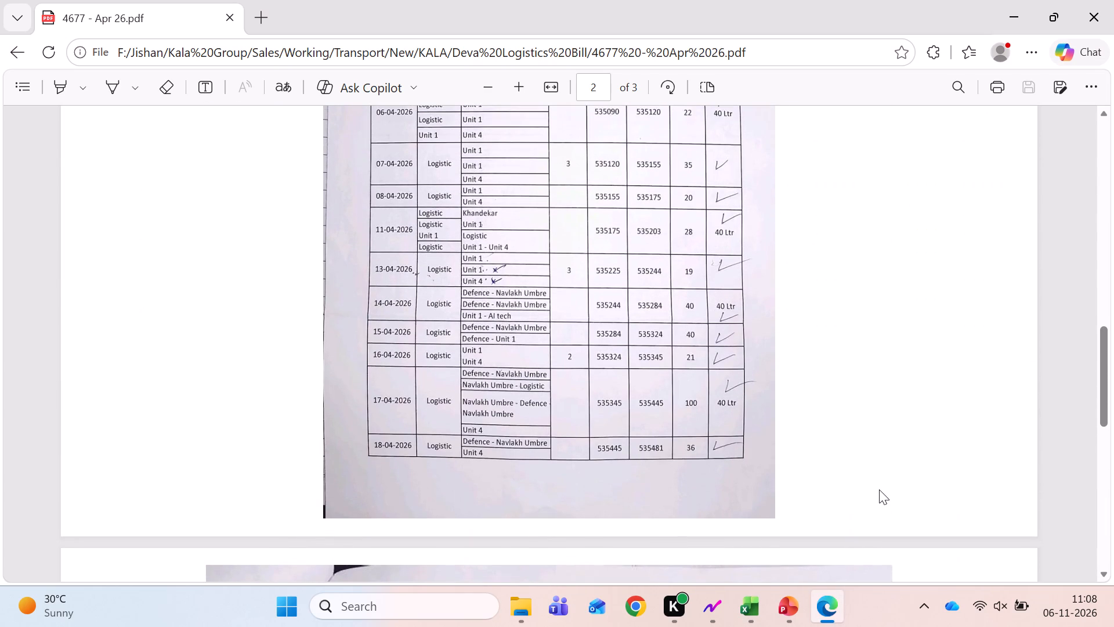
{"action": "scroll", "coordinate": [879, 489], "scroll_direction": "up", "scroll_amount": 3}
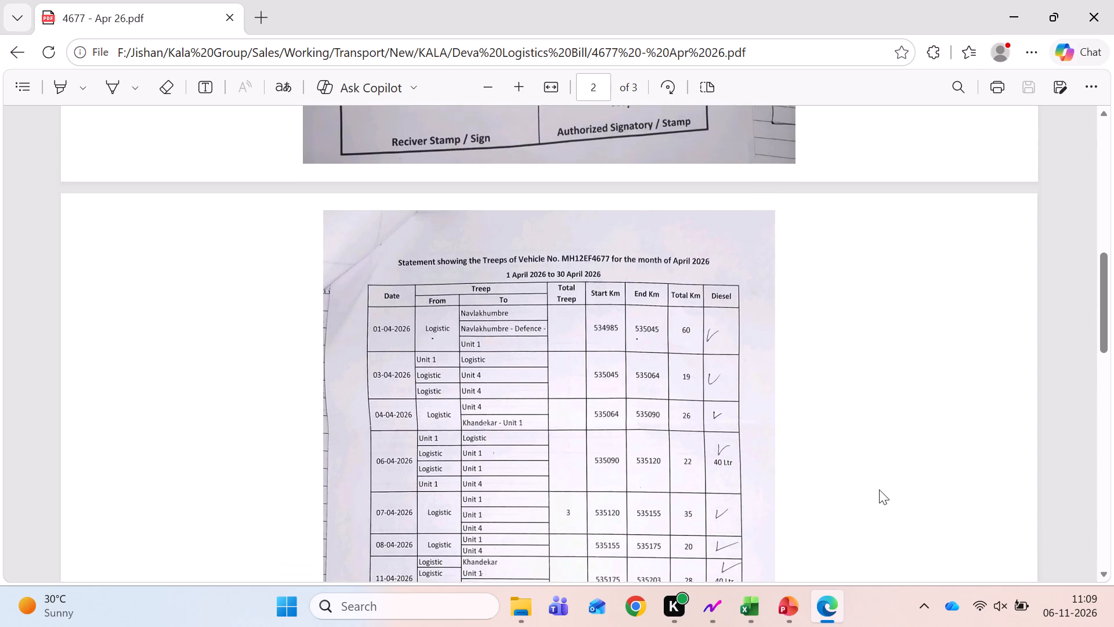
{"action": "scroll", "coordinate": [879, 489], "scroll_direction": "up", "scroll_amount": 4}
{"action": "scroll", "coordinate": [879, 489], "scroll_direction": "down", "scroll_amount": 5}
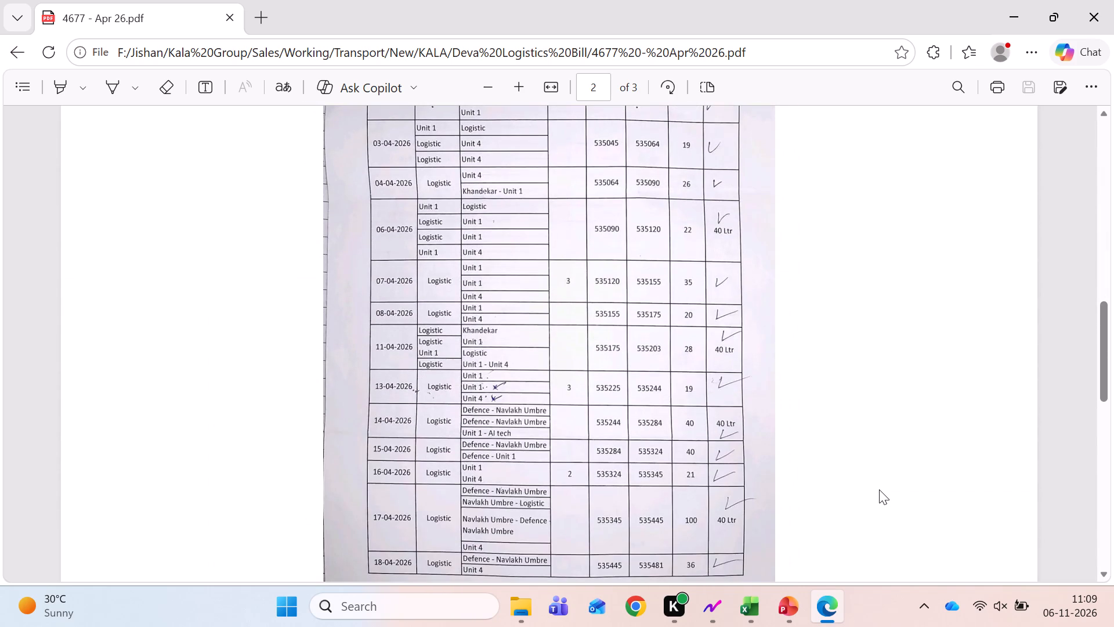
{"action": "scroll", "coordinate": [879, 489], "scroll_direction": "down", "scroll_amount": 3}
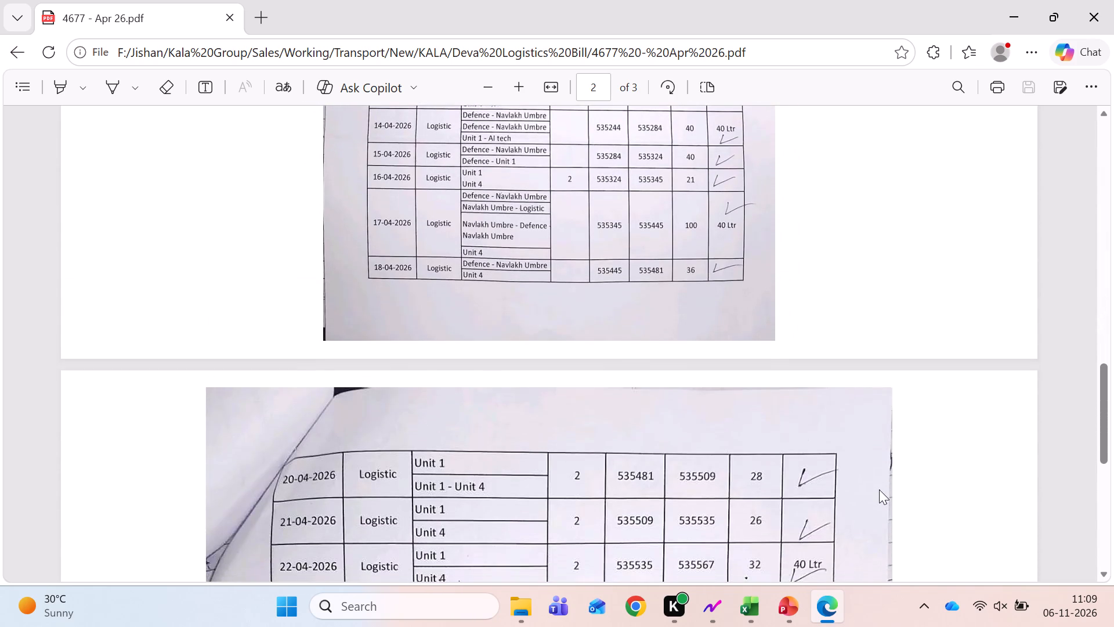
{"action": "scroll", "coordinate": [879, 489], "scroll_direction": "down", "scroll_amount": 3}
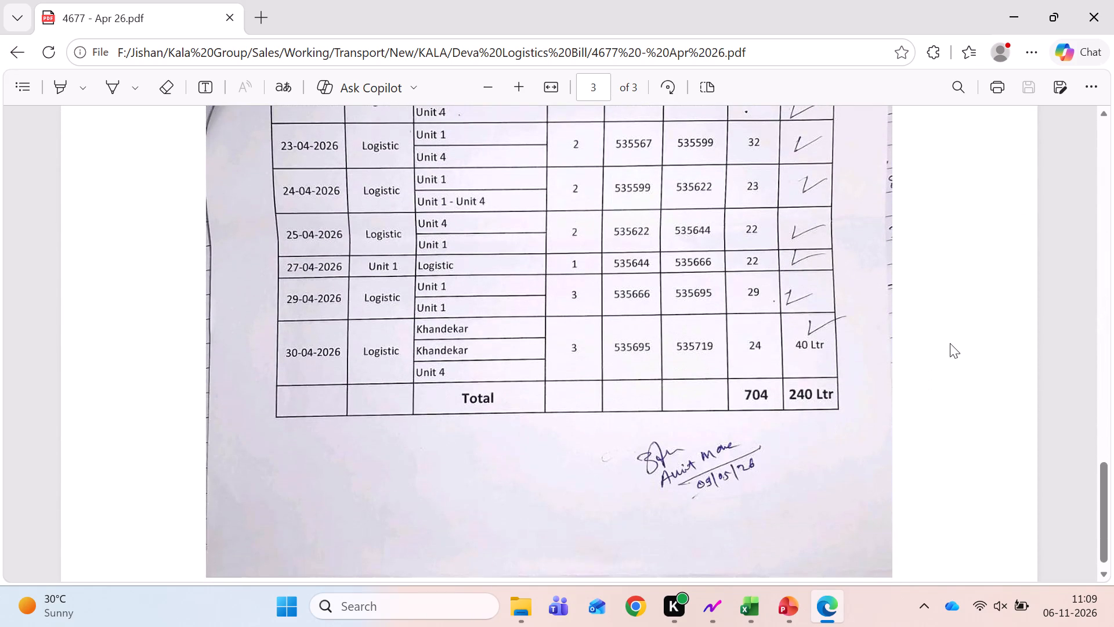
Close the 4677 April bill PDF and save the trip register workbook.
{"action": "left_click", "coordinate": [1096, 9]}
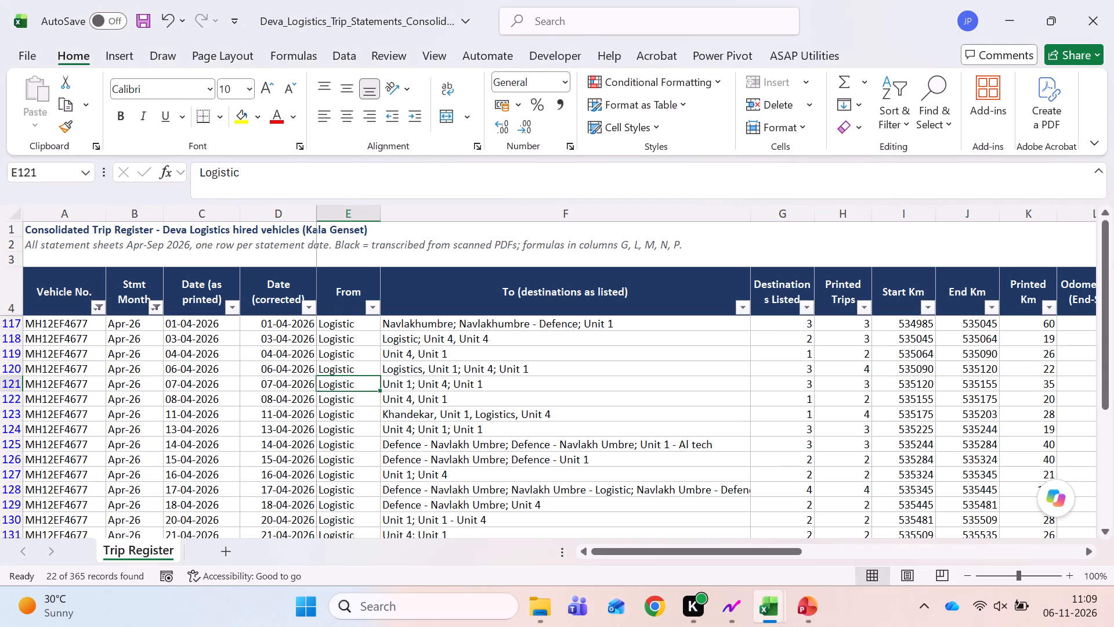
{"action": "key", "text": "ctrl+s"}
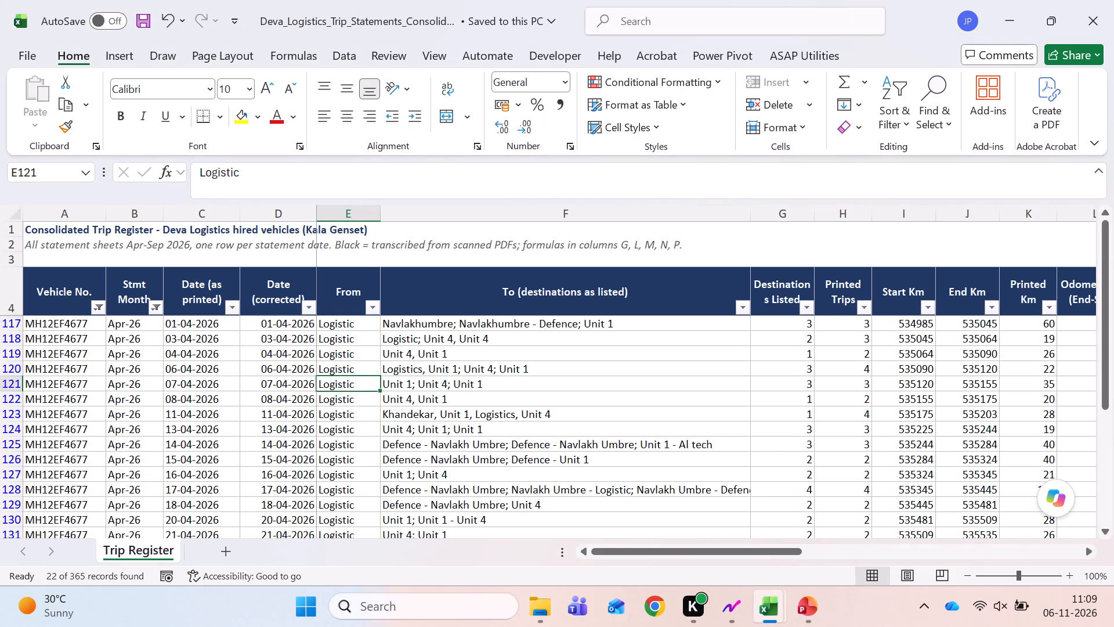
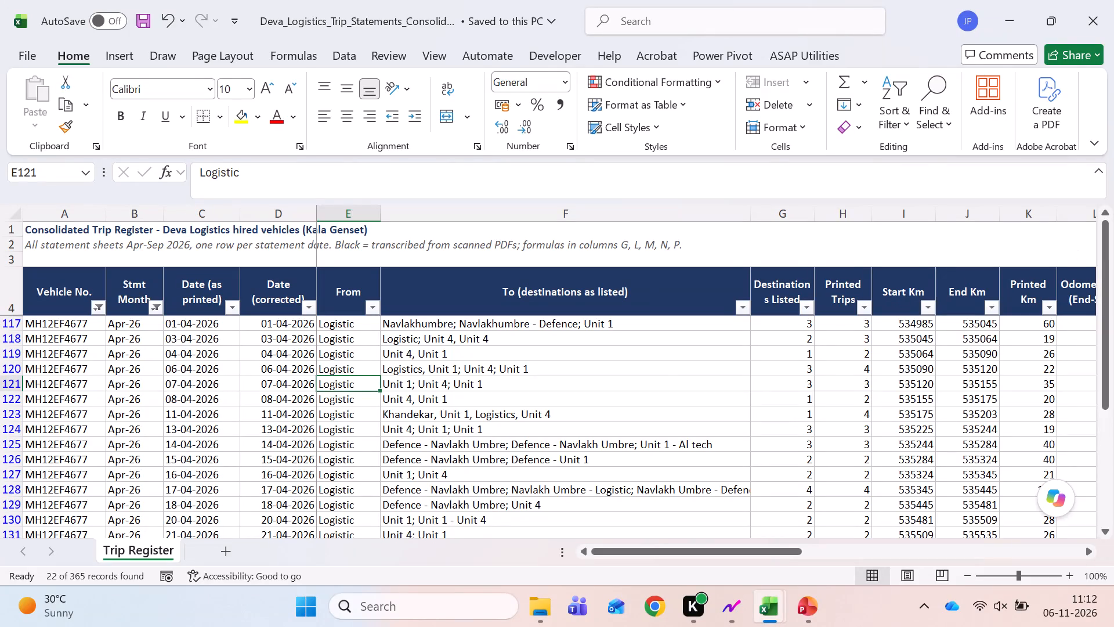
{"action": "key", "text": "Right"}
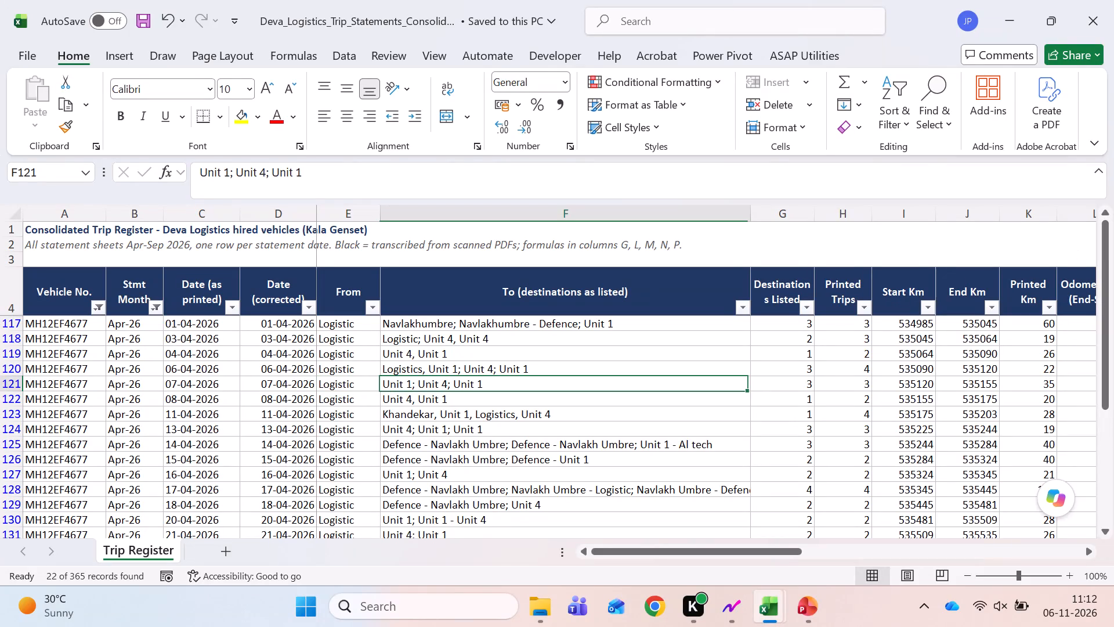
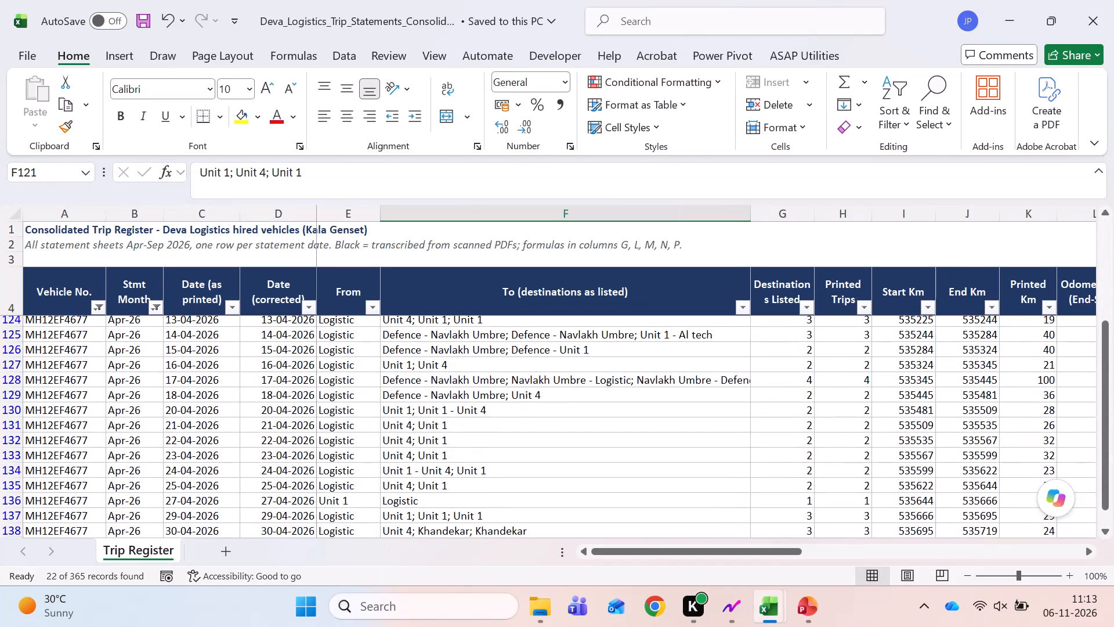
{"action": "scroll", "coordinate": [554, 433], "scroll_direction": "down", "scroll_amount": 1}
{"action": "scroll", "coordinate": [554, 433], "scroll_direction": "up", "scroll_amount": 6}
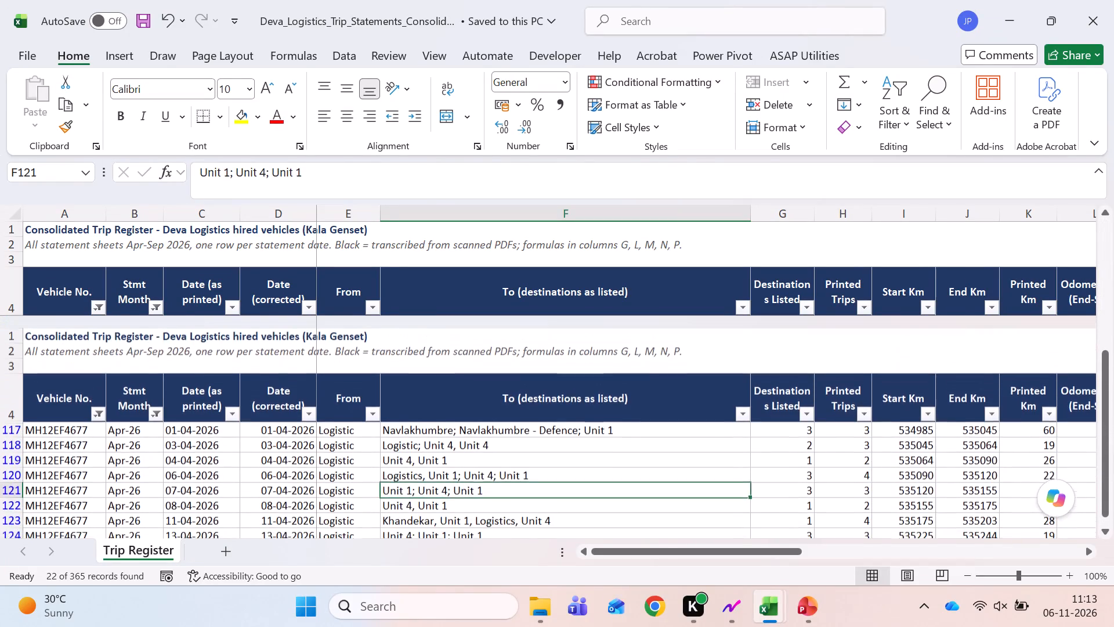
{"action": "scroll", "coordinate": [554, 433], "scroll_direction": "down", "scroll_amount": 2}
{"action": "left_click", "coordinate": [534, 443]}
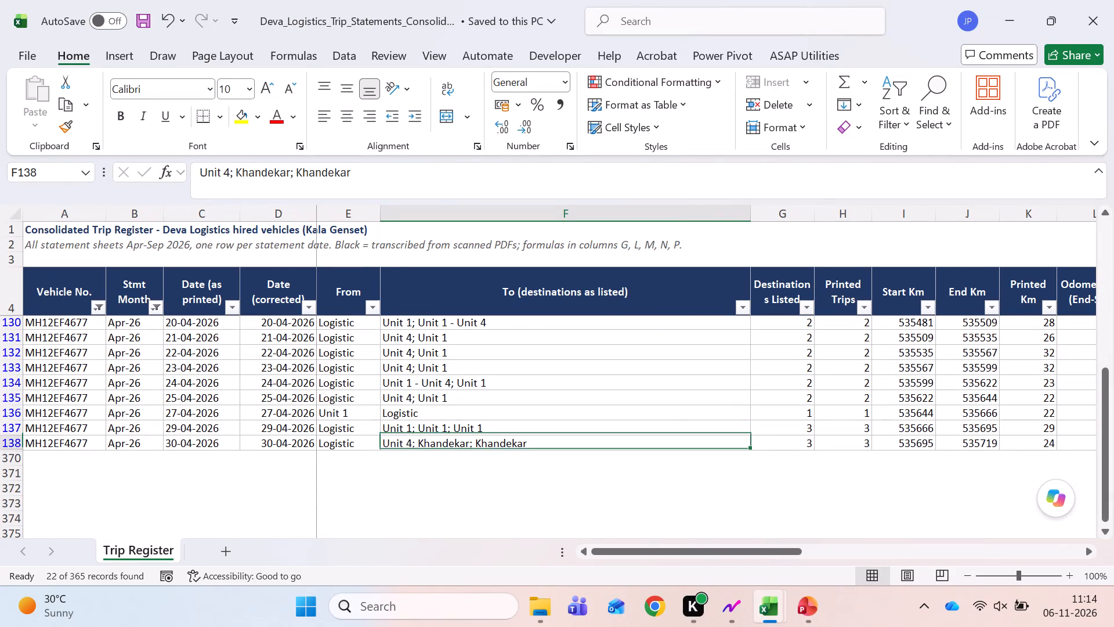
{"action": "scroll", "coordinate": [570, 464], "scroll_direction": "up", "scroll_amount": 3}
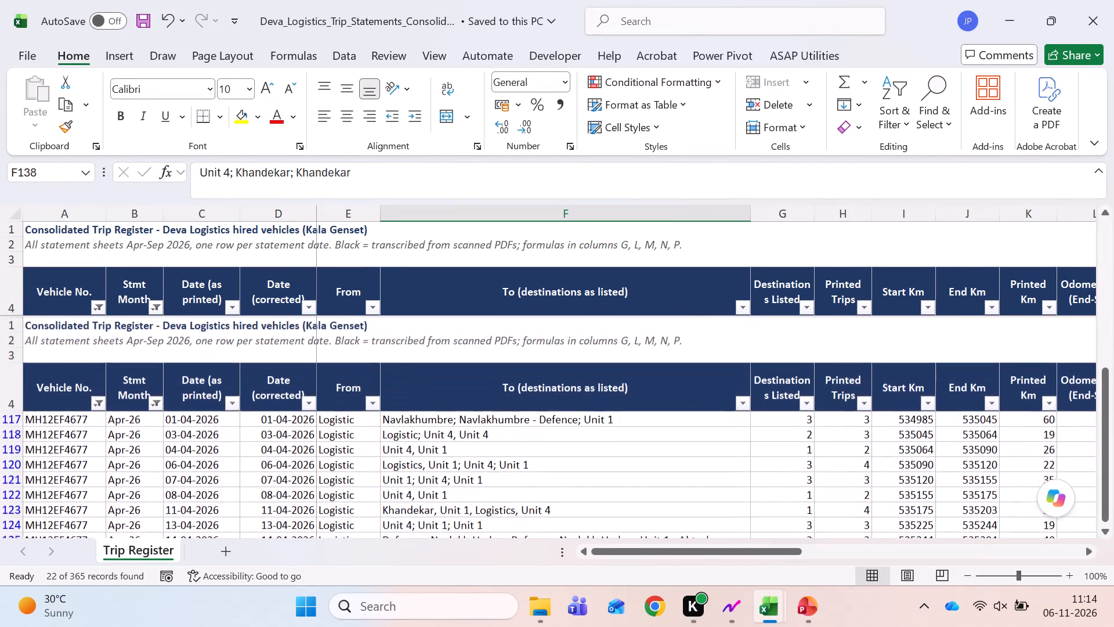
{"action": "scroll", "coordinate": [570, 464], "scroll_direction": "down", "scroll_amount": 1}
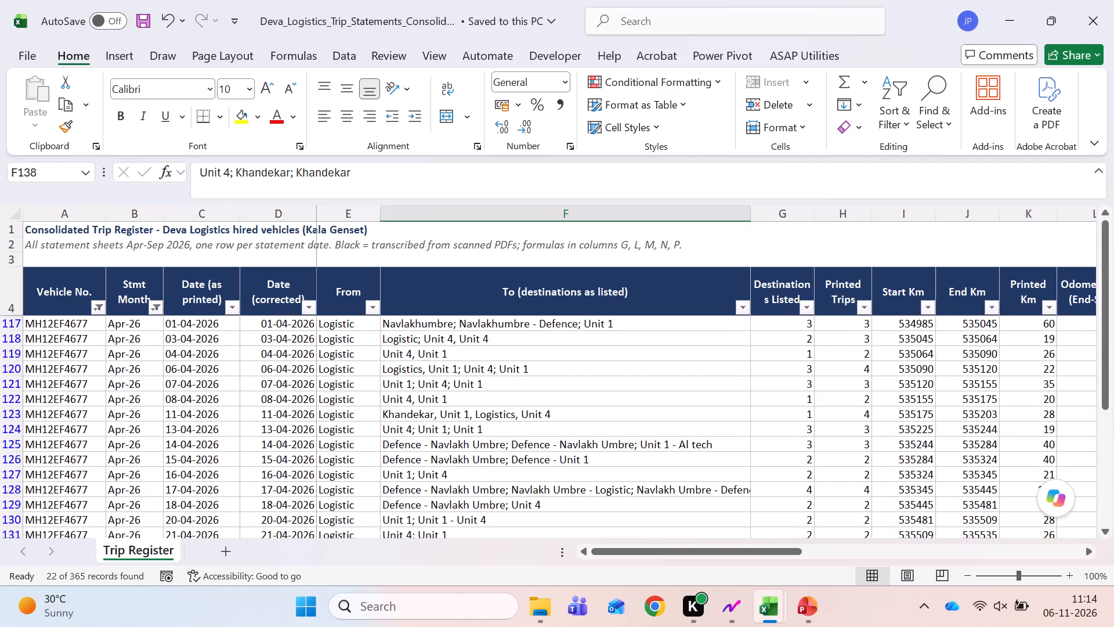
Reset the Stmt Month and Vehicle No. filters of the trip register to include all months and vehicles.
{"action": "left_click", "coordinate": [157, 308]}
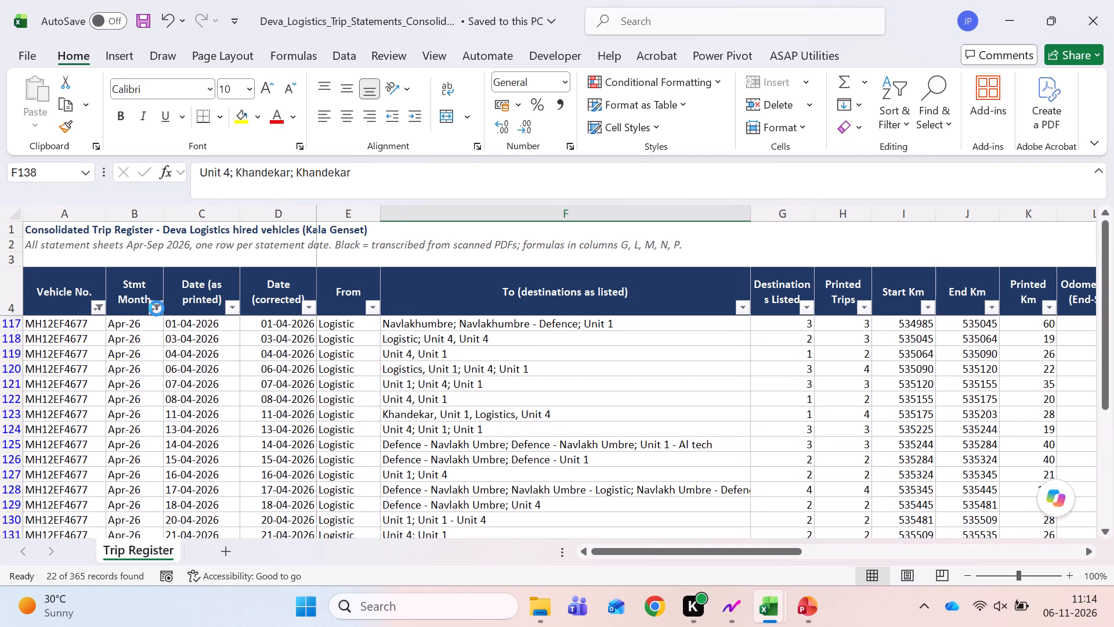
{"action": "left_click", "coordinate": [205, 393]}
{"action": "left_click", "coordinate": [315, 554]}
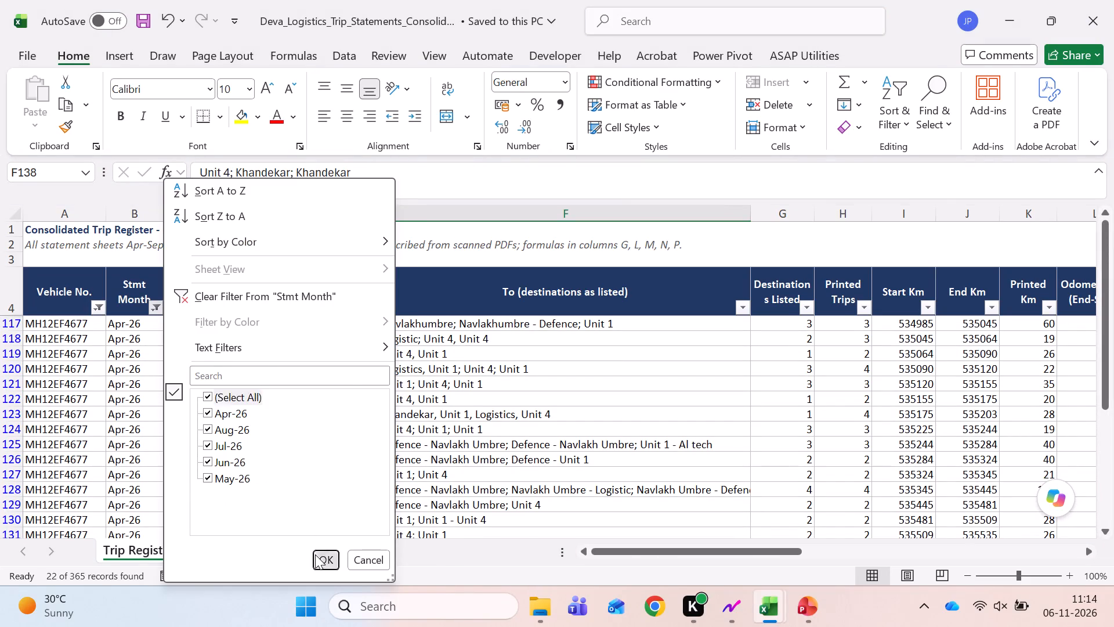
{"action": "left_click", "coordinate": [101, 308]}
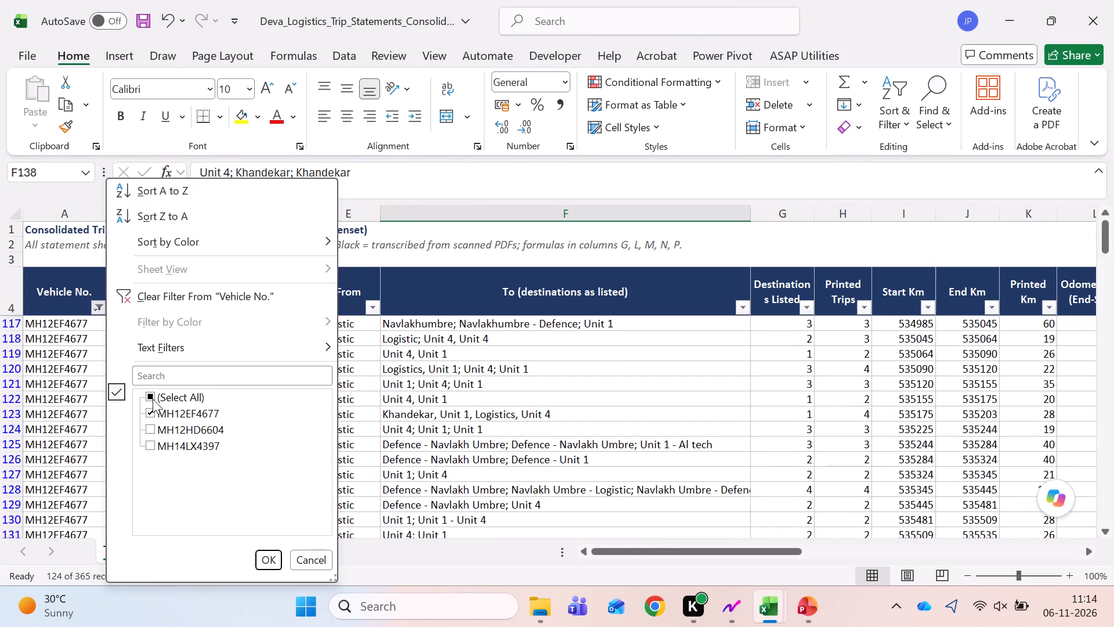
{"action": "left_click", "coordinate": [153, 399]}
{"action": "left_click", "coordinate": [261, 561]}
{"action": "scroll", "coordinate": [482, 407], "scroll_direction": "up", "scroll_amount": 2}
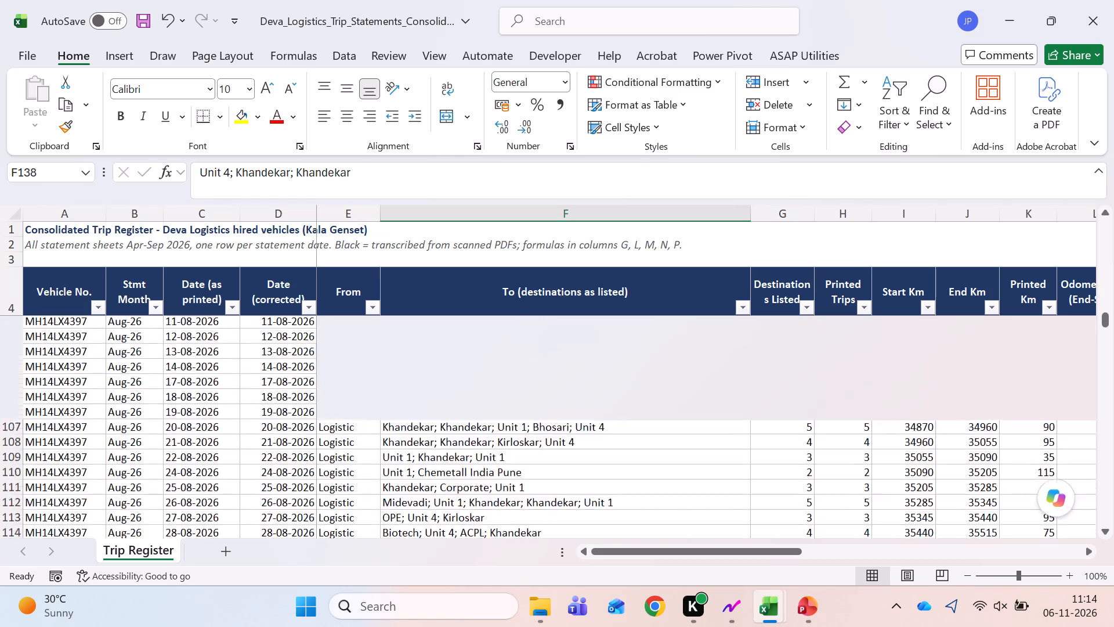
{"action": "scroll", "coordinate": [482, 407], "scroll_direction": "up", "scroll_amount": 5}
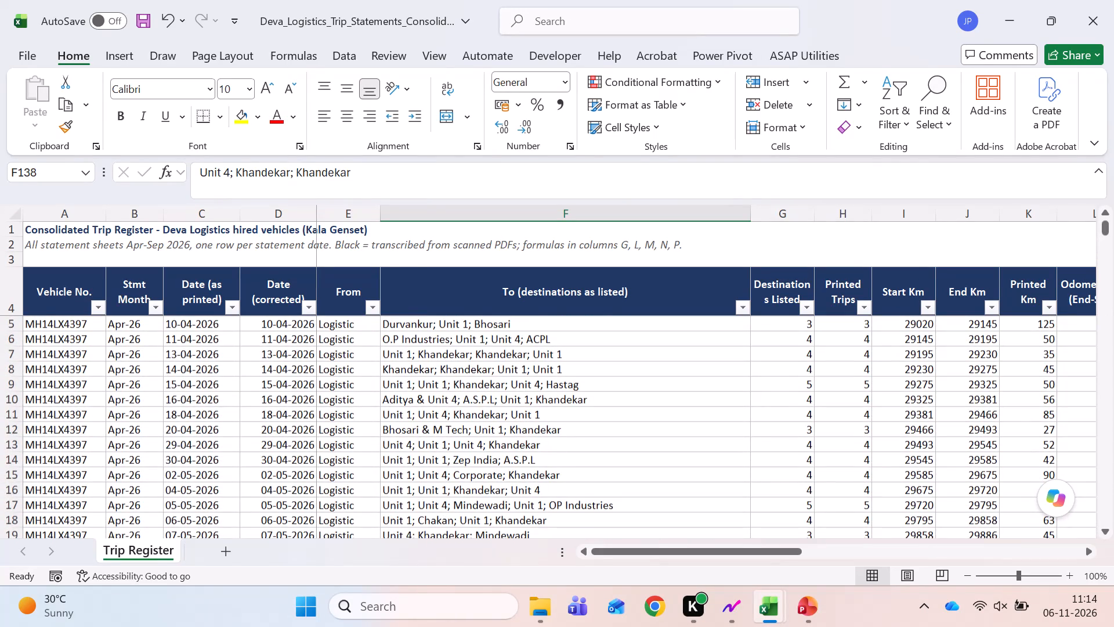
{"action": "left_click", "coordinate": [476, 391]}
{"action": "scroll", "coordinate": [476, 391], "scroll_direction": "down", "scroll_amount": 2}
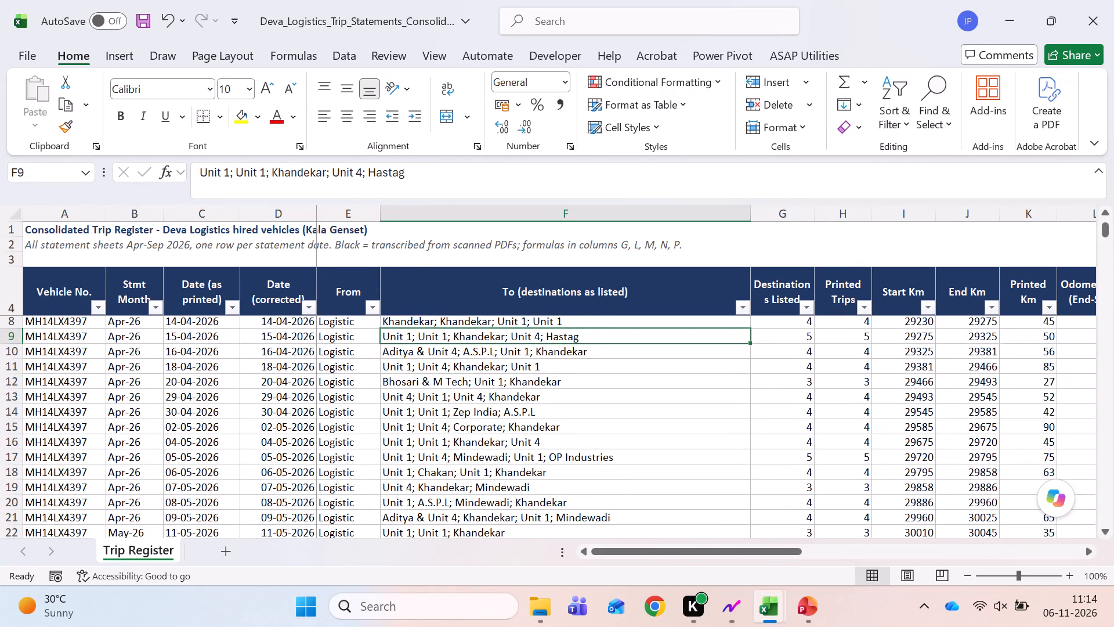
{"action": "scroll", "coordinate": [476, 391], "scroll_direction": "down", "scroll_amount": 4}
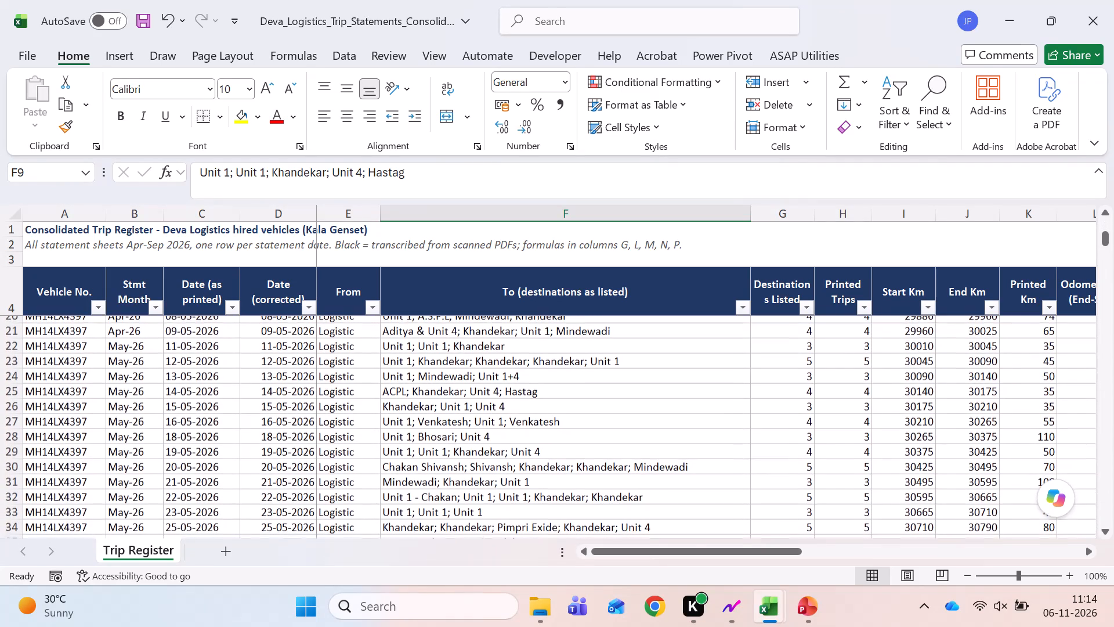
{"action": "scroll", "coordinate": [476, 391], "scroll_direction": "down", "scroll_amount": 1}
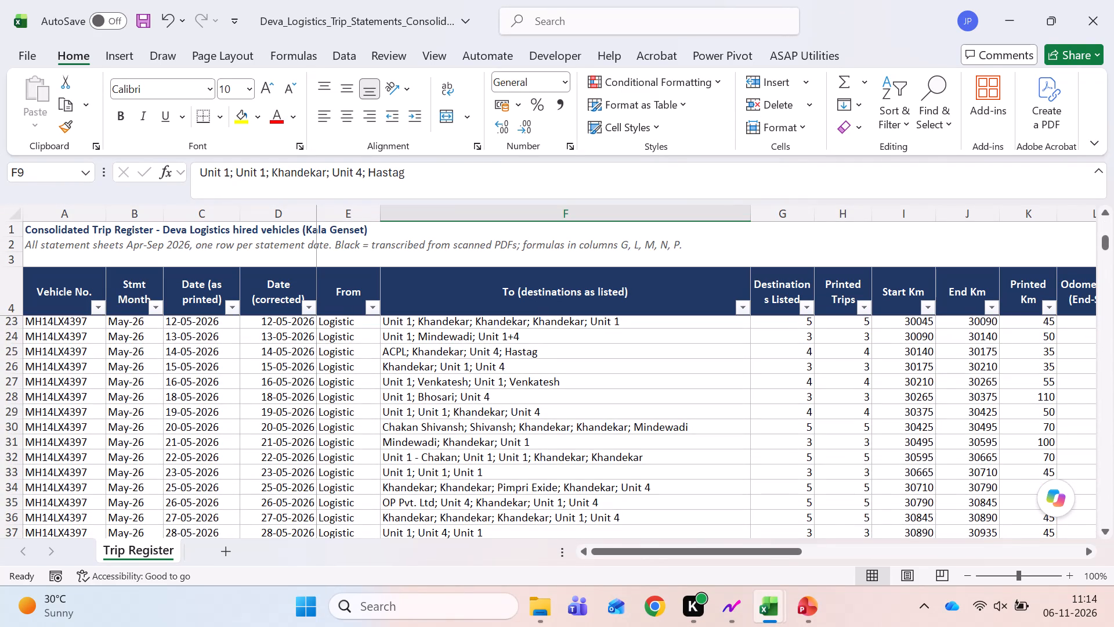
Close the Deva Logistics trip register workbook without saving its changes.
{"action": "left_click", "coordinate": [1111, 0]}
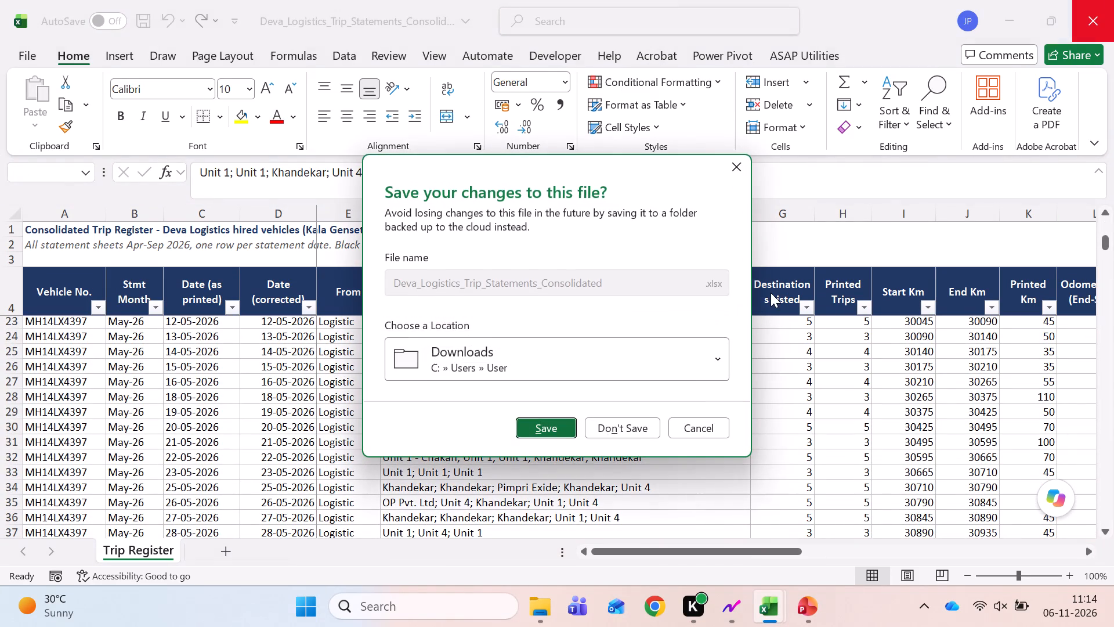
{"action": "left_click", "coordinate": [635, 422]}
In the RM Inter Unit Trs sheet, sum vehicle 4677's Total No of Trip column in C9 and make it bold.
{"action": "key", "text": "Right"}
{"action": "key", "text": "Right"}
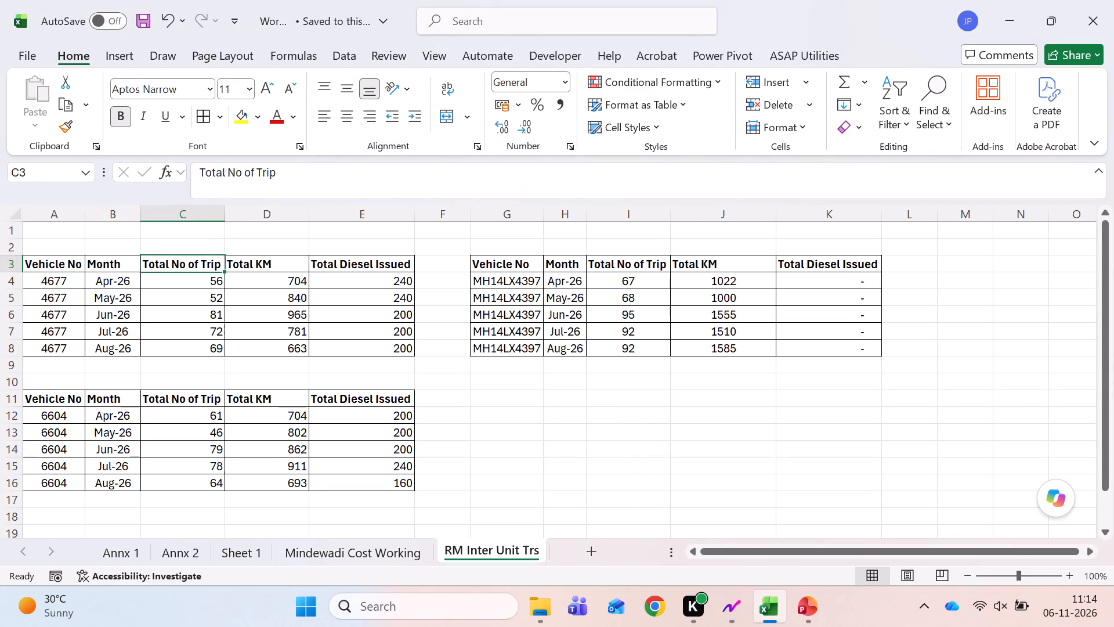
{"action": "key", "text": "Left"}
{"action": "key", "text": "Left"}
{"action": "key", "text": "Down"}
{"action": "key", "text": "Down"}
{"action": "key", "text": "Down"}
{"action": "key", "text": "Down"}
{"action": "key", "text": "Down"}
{"action": "key", "text": "Down"}
{"action": "key", "text": "Right"}
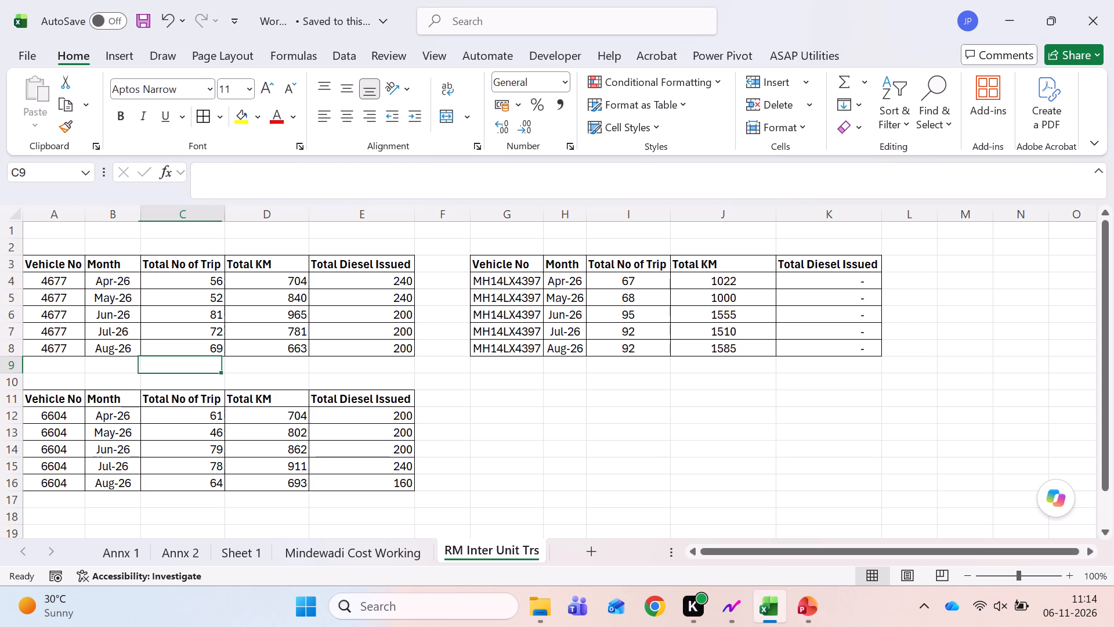
{"action": "key", "text": "alt+equal"}
{"action": "key", "text": "Tab"}
{"action": "key", "text": "Left"}
{"action": "key", "text": "ctrl+b"}
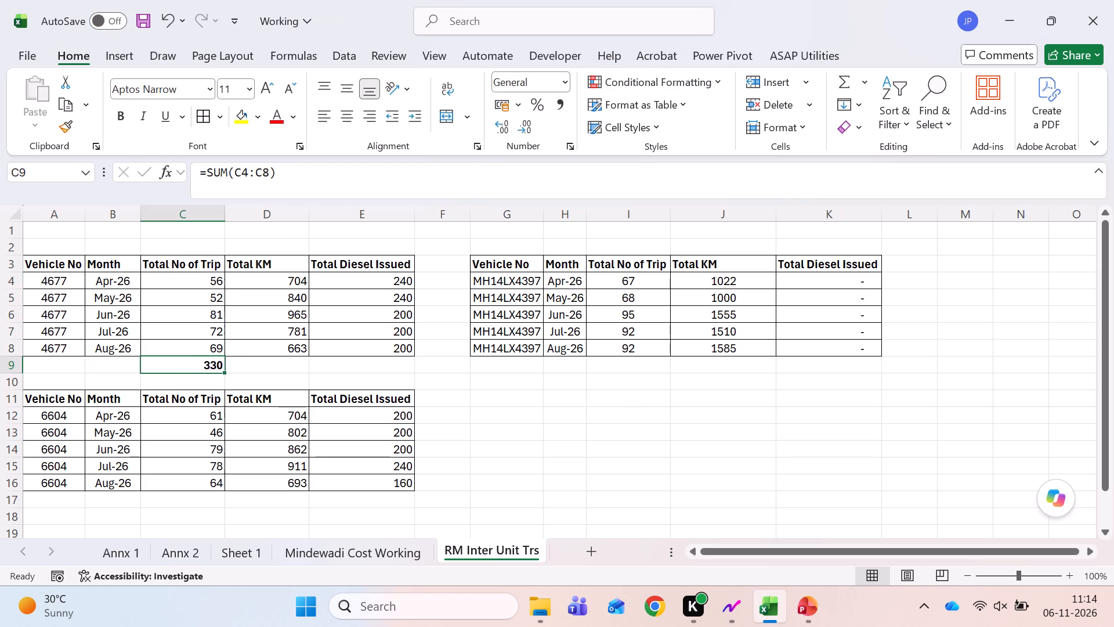
Copy vehicle 4677's bold trip sum formula across to the Total KM and Total Diesel Issued columns in row 9.
{"action": "key", "text": "ctrl+c"}
{"action": "key", "text": "Right"}
{"action": "key", "text": "Return"}
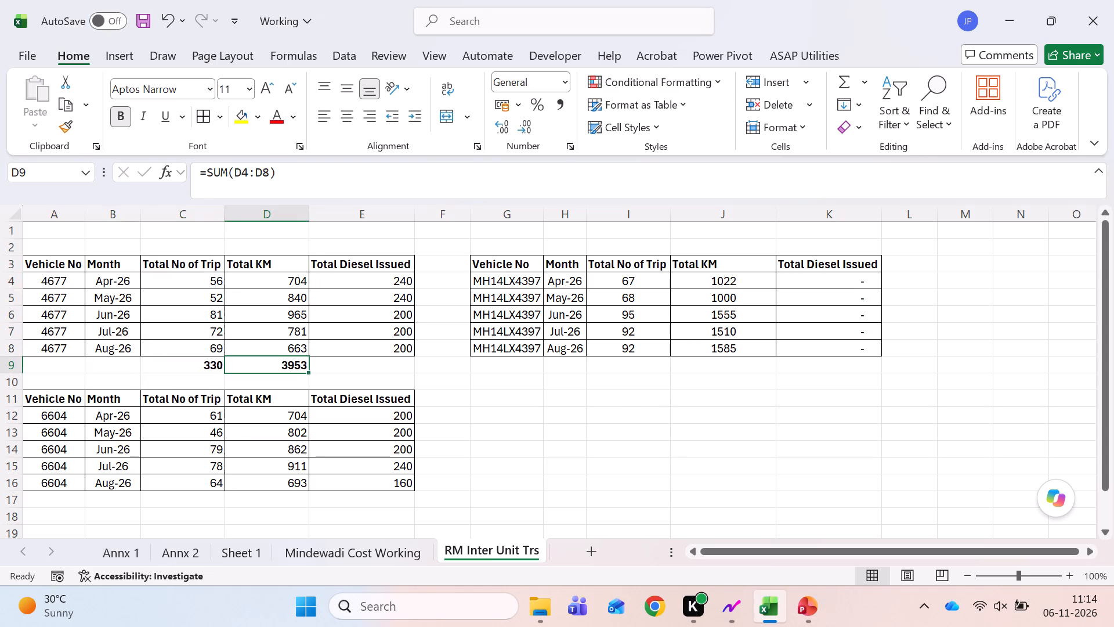
{"action": "key", "text": "ctrl+c"}
{"action": "key", "text": "Right"}
{"action": "key", "text": "Return"}
Sum vehicle 6604's Total No of Trip column in C17, directly below its August row.
{"action": "key", "text": "Left"}
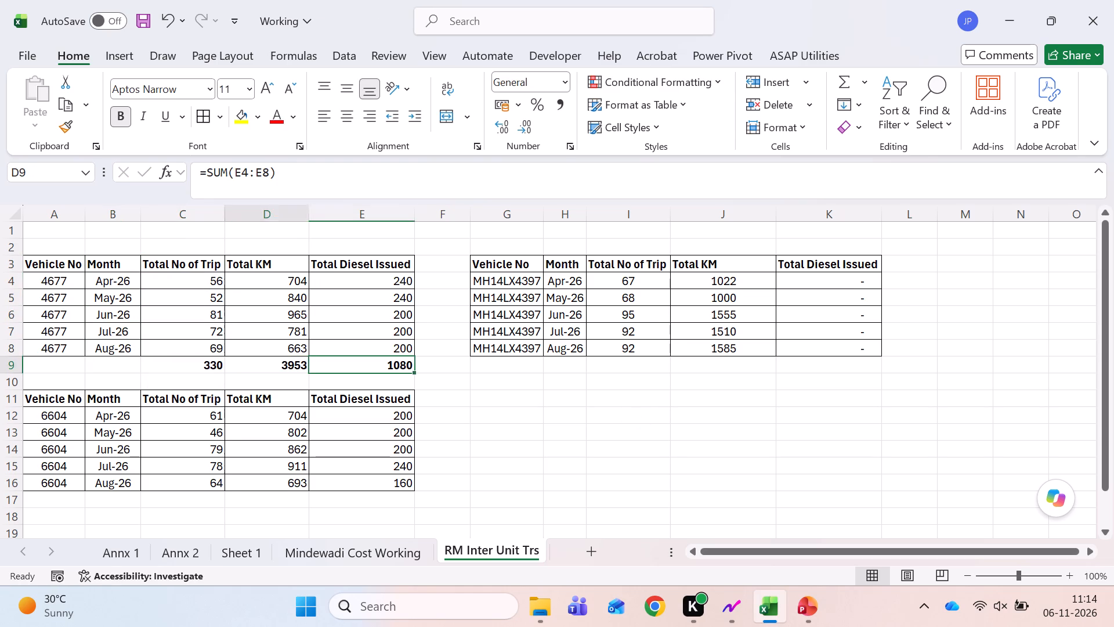
{"action": "key", "text": "Left"}
{"action": "key", "text": "Left"}
{"action": "key", "text": "Right"}
{"action": "key", "text": "Right"}
{"action": "key", "text": "Left"}
{"action": "key", "text": "ctrl+Down"}
{"action": "key", "text": "ctrl+Down"}
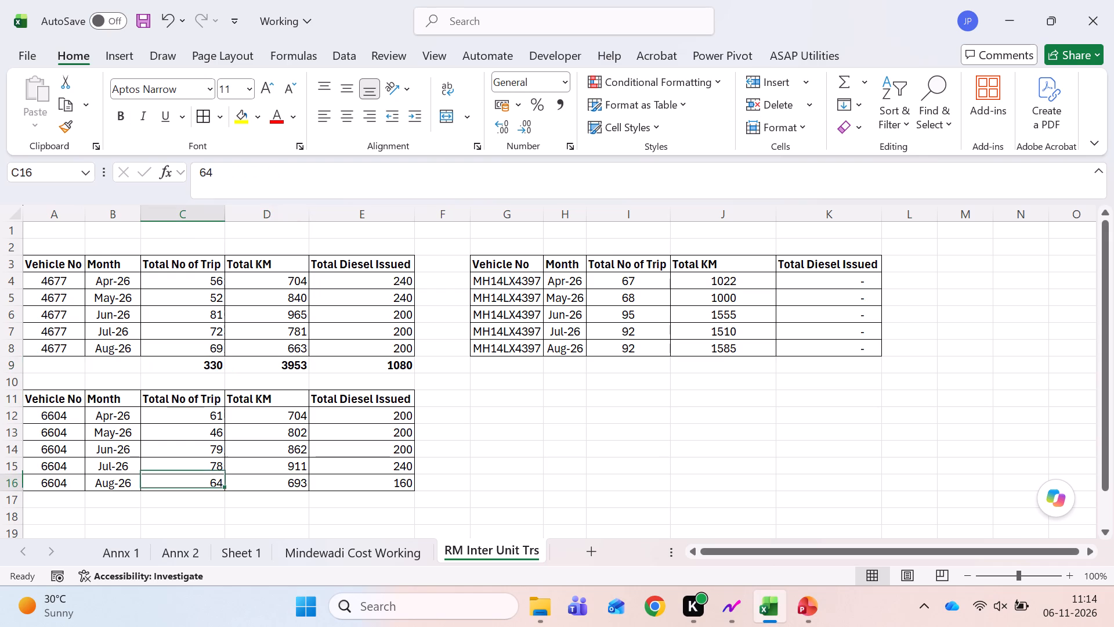
{"action": "key", "text": "Down"}
{"action": "key", "text": "alt+equal"}
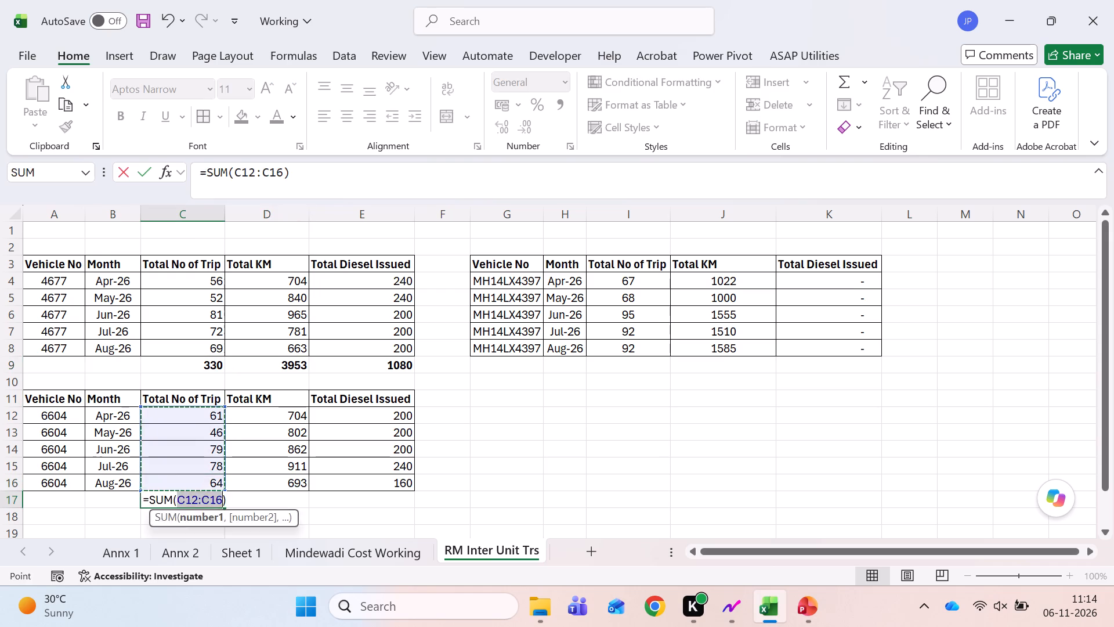
{"action": "key", "text": "Tab"}
{"action": "key", "text": "Left"}
Copy vehicle 6604's trip sum to Total KM and Total Diesel Issued in row 17, and make all three totals bold.
{"action": "key", "text": "ctrl+c"}
{"action": "key", "text": "Right"}
{"action": "key", "text": "Return"}
{"action": "key", "text": "ctrl+c"}
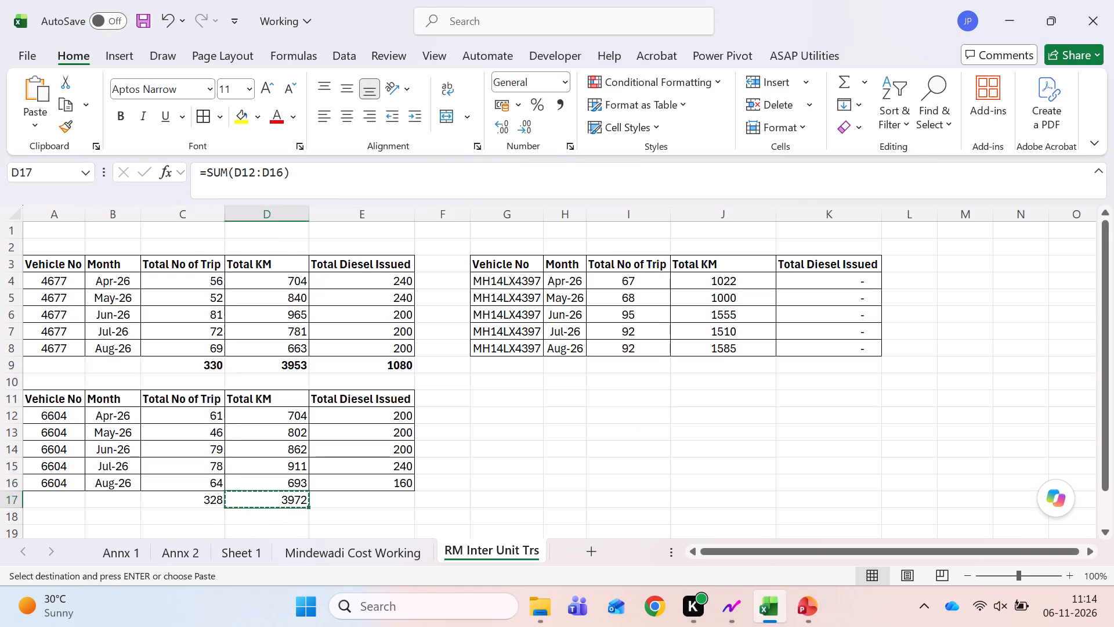
{"action": "key", "text": "Right"}
{"action": "key", "text": "Return"}
{"action": "key", "text": "ctrl+shift+Left"}
{"action": "key", "text": "ctrl+b"}
{"action": "key", "text": "Right"}
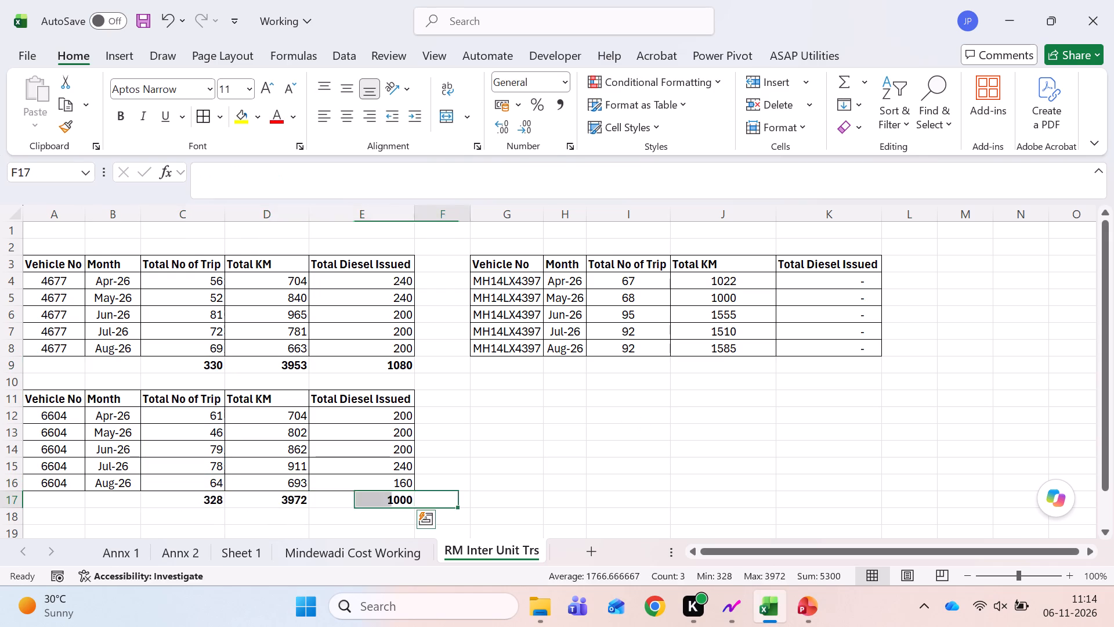
{"action": "key", "text": "Right"}
{"action": "key", "text": "Right"}
{"action": "key", "text": "Right"}
{"action": "key", "text": "ctrl+Up"}
{"action": "key", "text": "Down"}
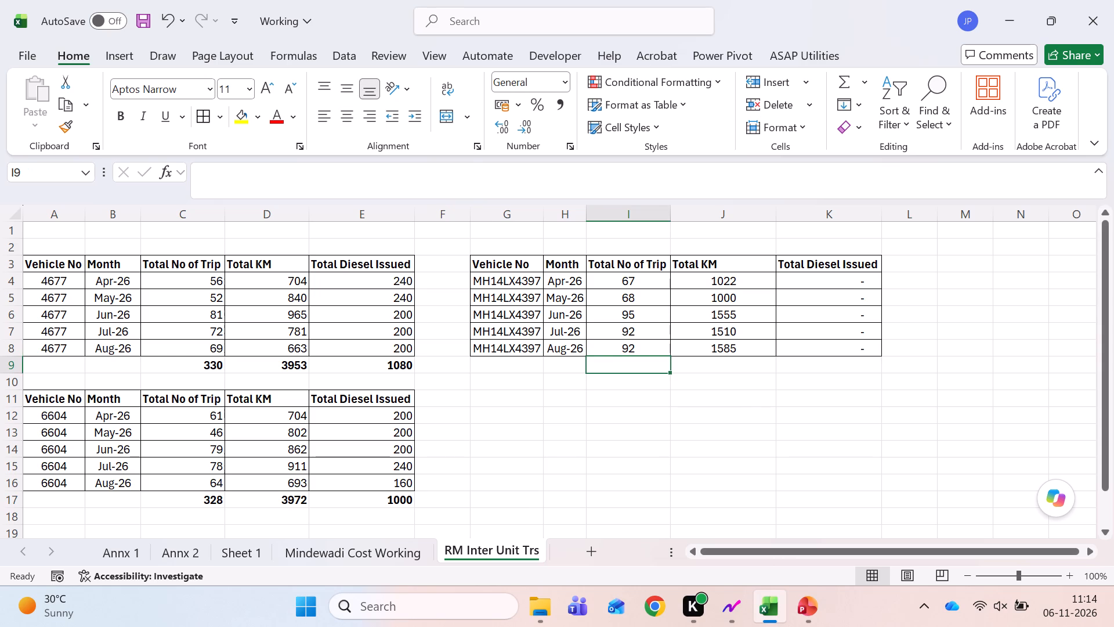
{"action": "key", "text": "alt+equal"}
{"action": "key", "text": "Tab"}
{"action": "key", "text": "Left"}
{"action": "key", "text": "ctrl+c"}
{"action": "key", "text": "Right"}
{"action": "key", "text": "Return"}
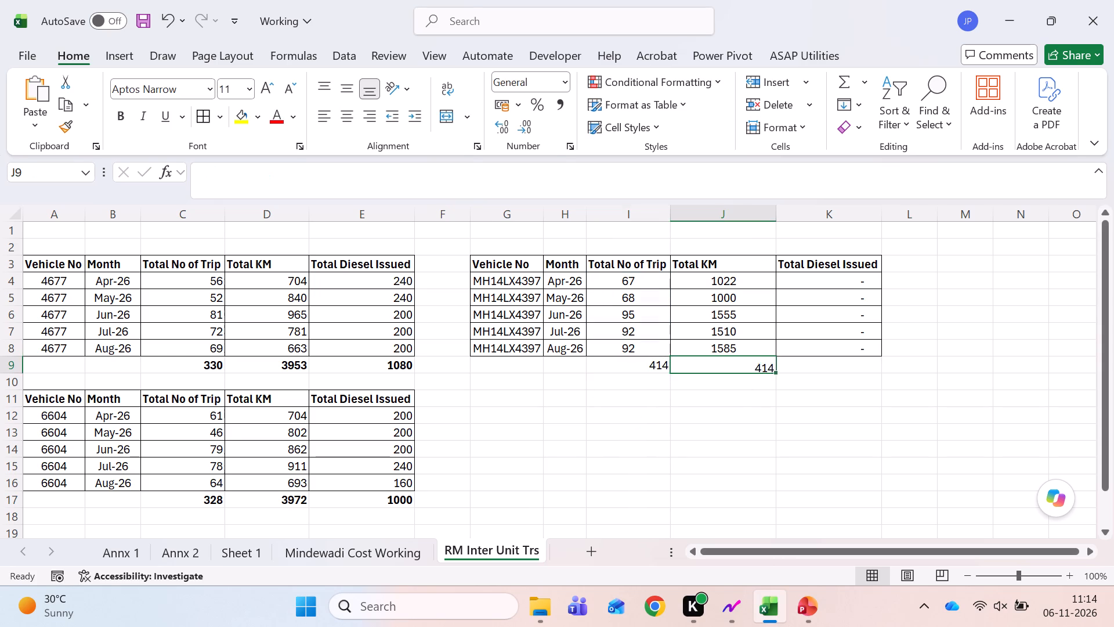
{"action": "key", "text": "Left"}
{"action": "key", "text": "shift+Right"}
{"action": "key", "text": "ctrl+b"}
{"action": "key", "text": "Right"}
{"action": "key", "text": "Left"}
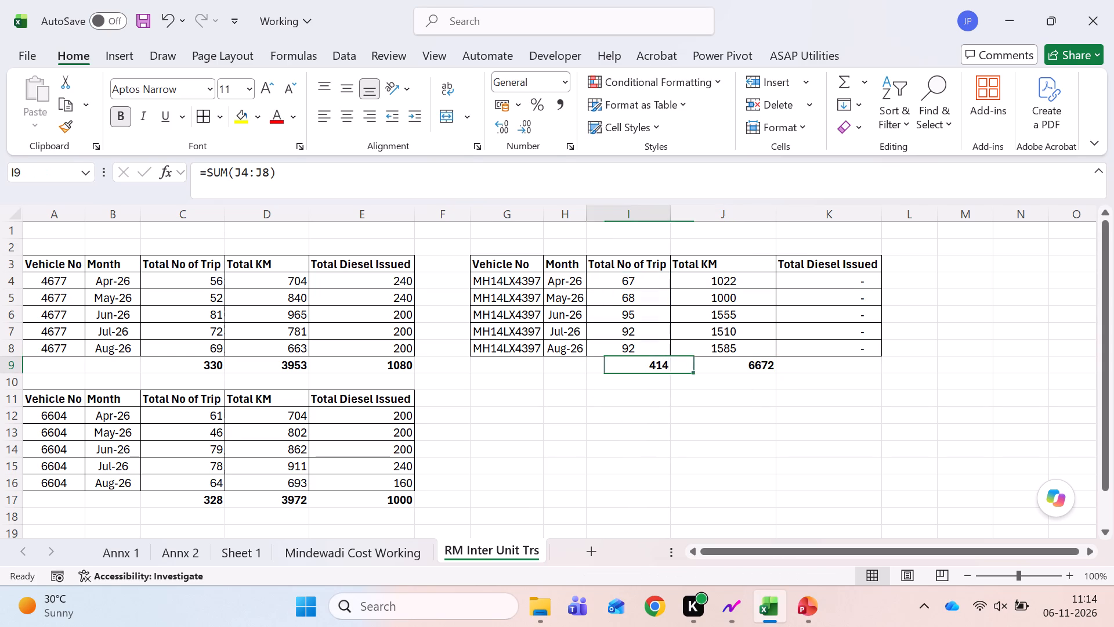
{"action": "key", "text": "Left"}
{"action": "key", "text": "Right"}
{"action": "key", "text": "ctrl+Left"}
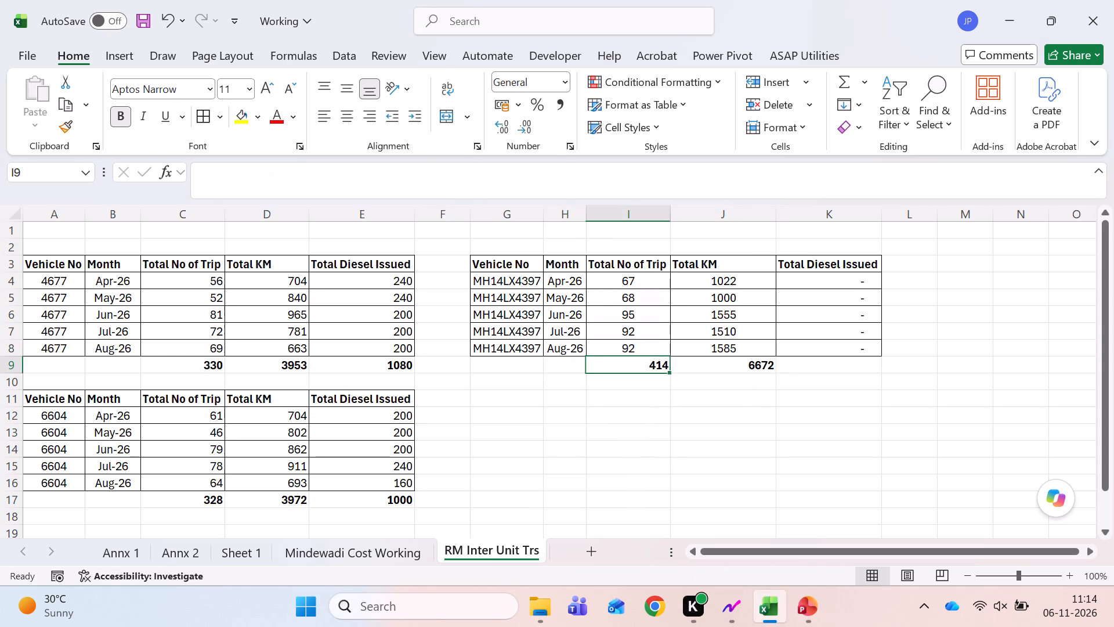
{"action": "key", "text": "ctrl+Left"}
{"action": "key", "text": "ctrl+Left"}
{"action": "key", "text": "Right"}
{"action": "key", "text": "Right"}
Enter the label Total Conso Trip in G11 and autofit column G to its width.
{"action": "scroll", "coordinate": [342, 434], "scroll_direction": "down", "scroll_amount": 1}
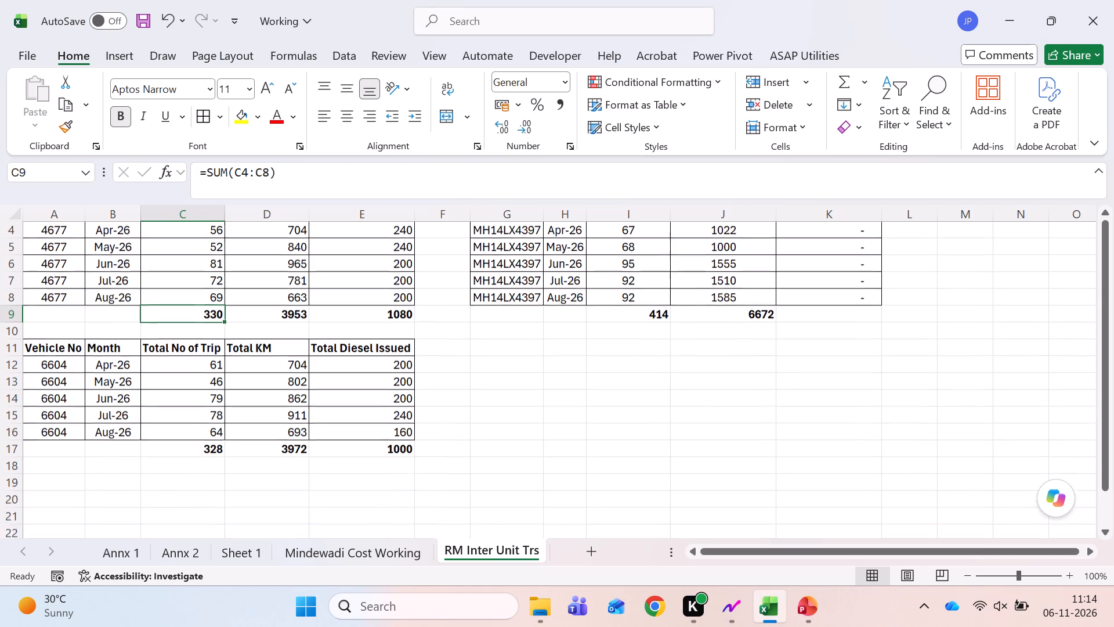
{"action": "scroll", "coordinate": [342, 434], "scroll_direction": "down", "scroll_amount": 1}
{"action": "left_click", "coordinate": [529, 361]}
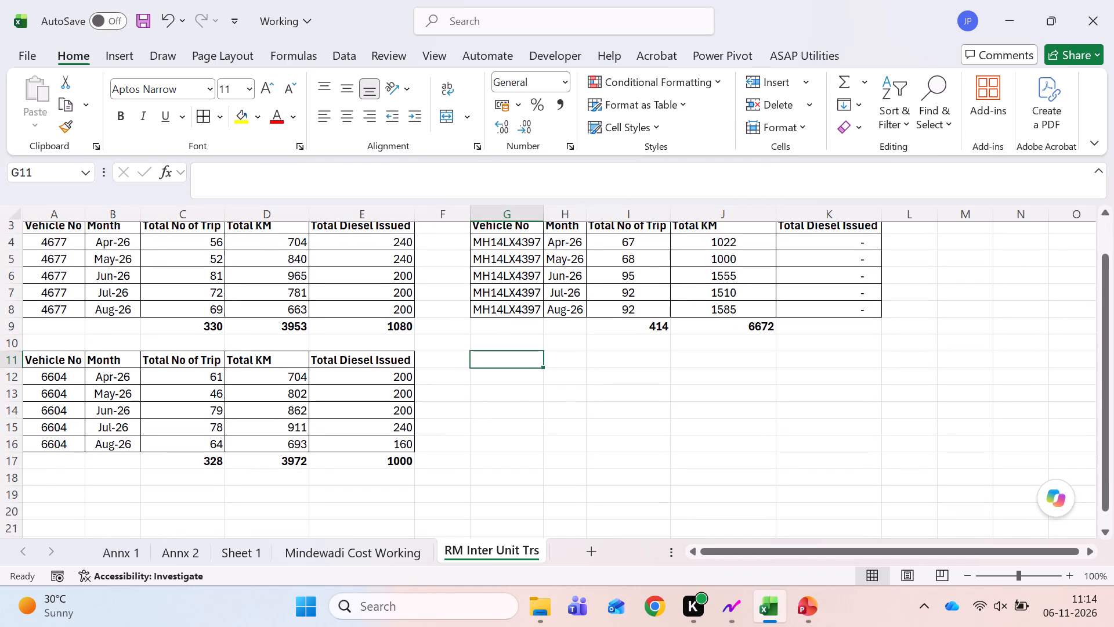
{"action": "type", "text": "Total COnso Trip"}
{"action": "key", "text": "Return"}
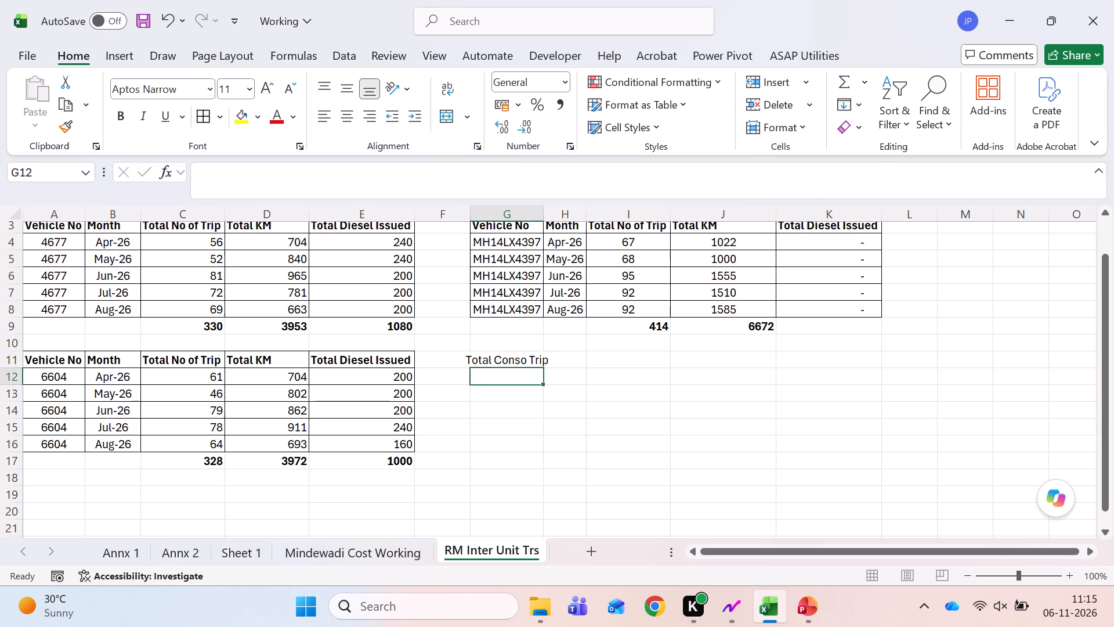
{"action": "key", "text": "Up"}
{"action": "key", "text": "alt+h"}
{"action": "type", "text": "oi"}
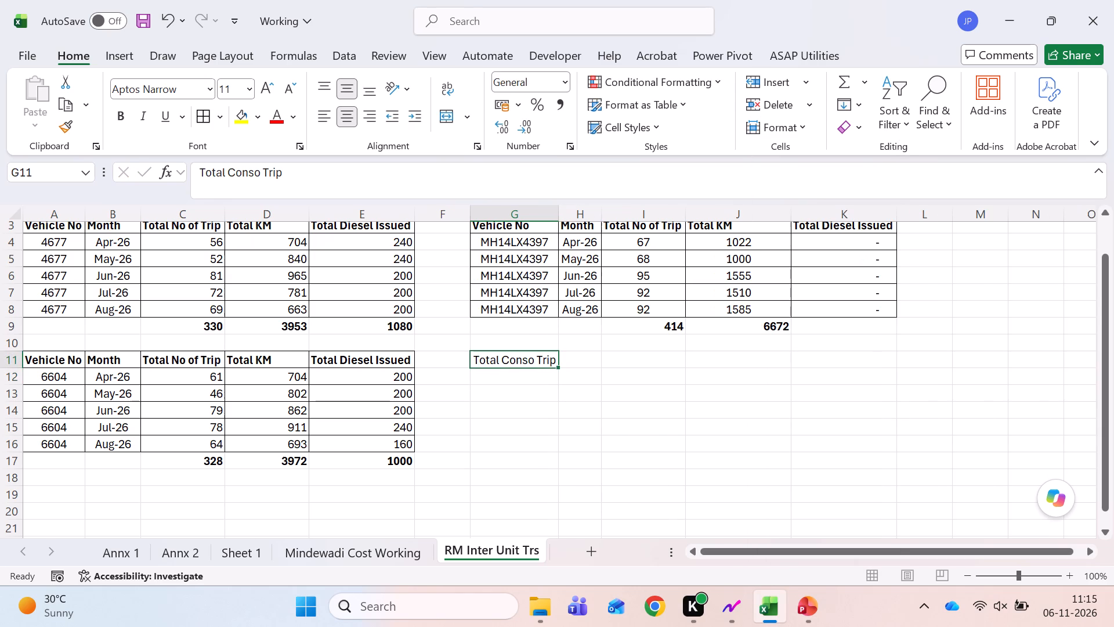
Add the three vehicles' trip totals below the Total Conso Trip label, using =C9+I9+C17 in G12.
{"action": "key", "text": "Down"}
{"action": "key", "text": "equal"}
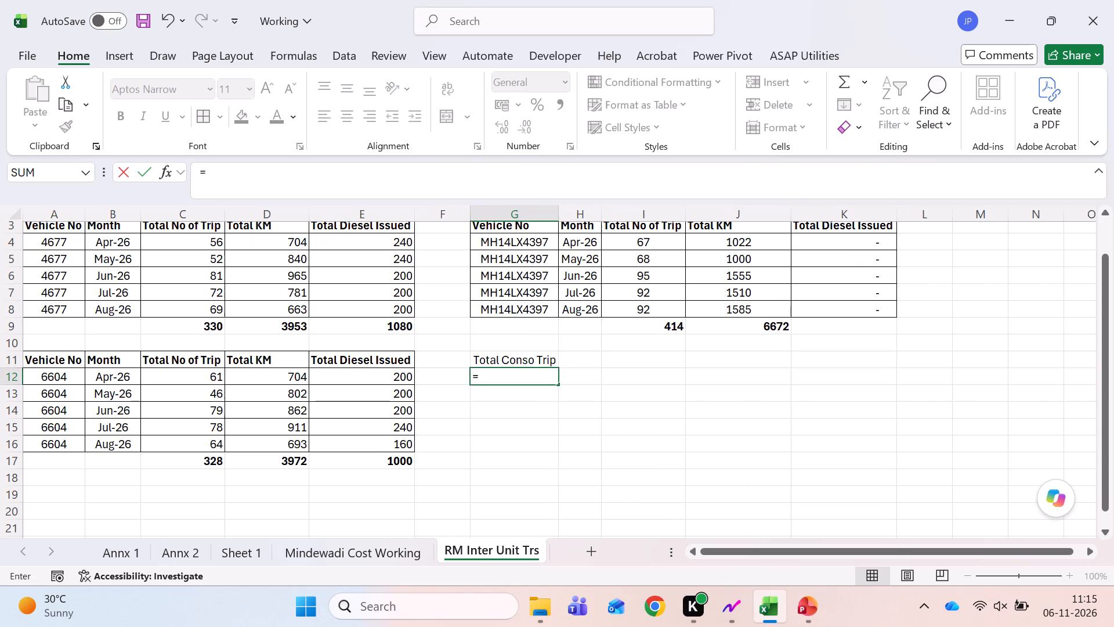
{"action": "left_click", "coordinate": [202, 325]}
{"action": "key", "text": "shift+plus"}
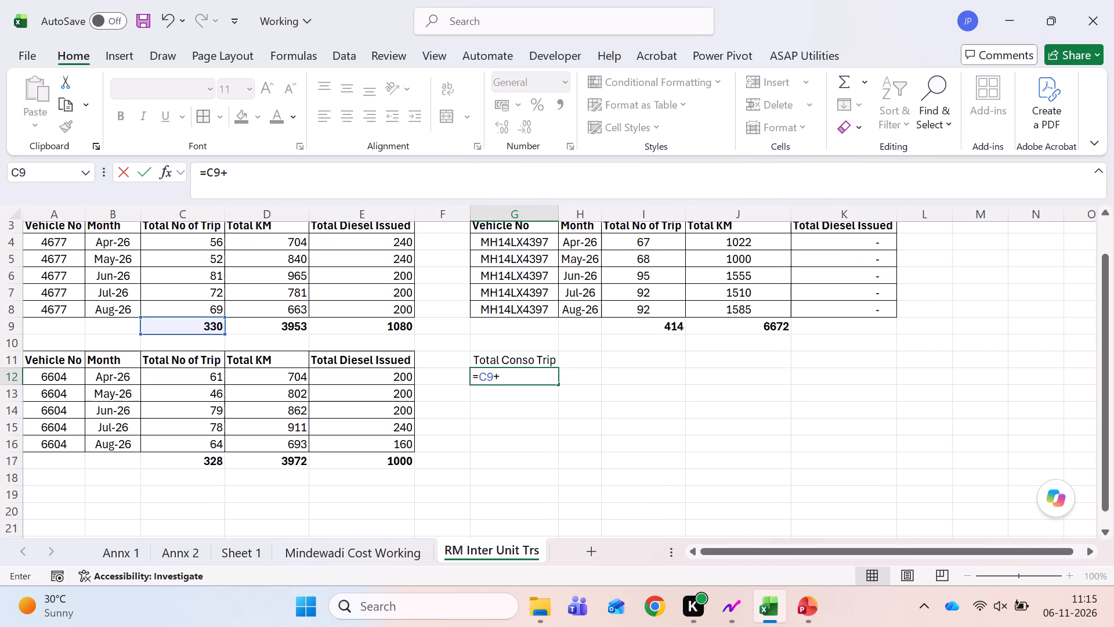
{"action": "left_click", "coordinate": [640, 330]}
{"action": "key", "text": "shift+plus"}
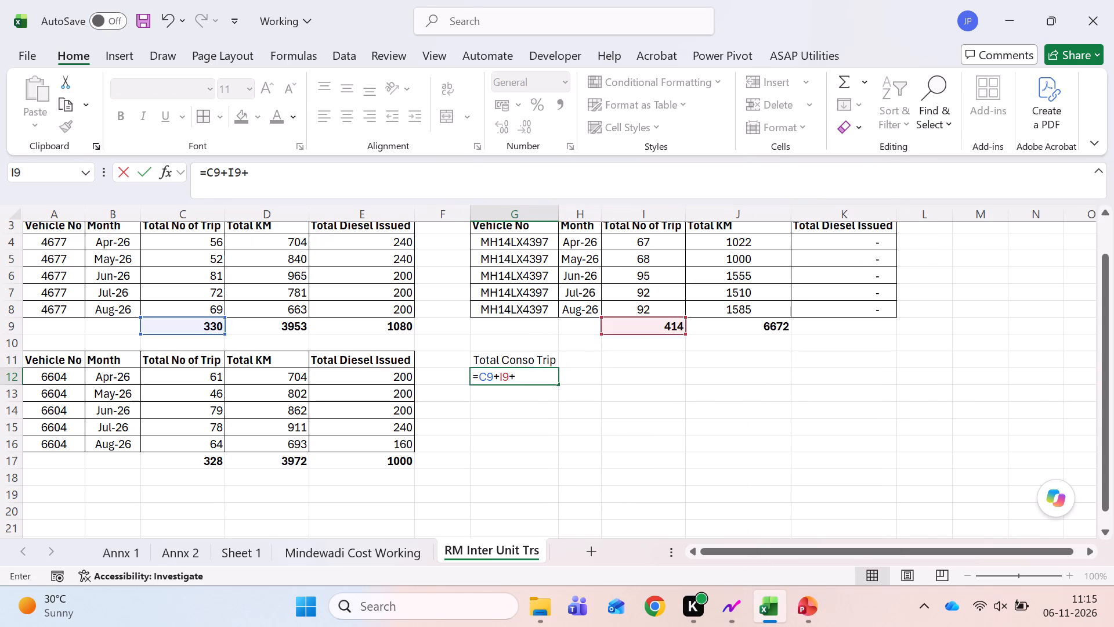
{"action": "left_click", "coordinate": [197, 463]}
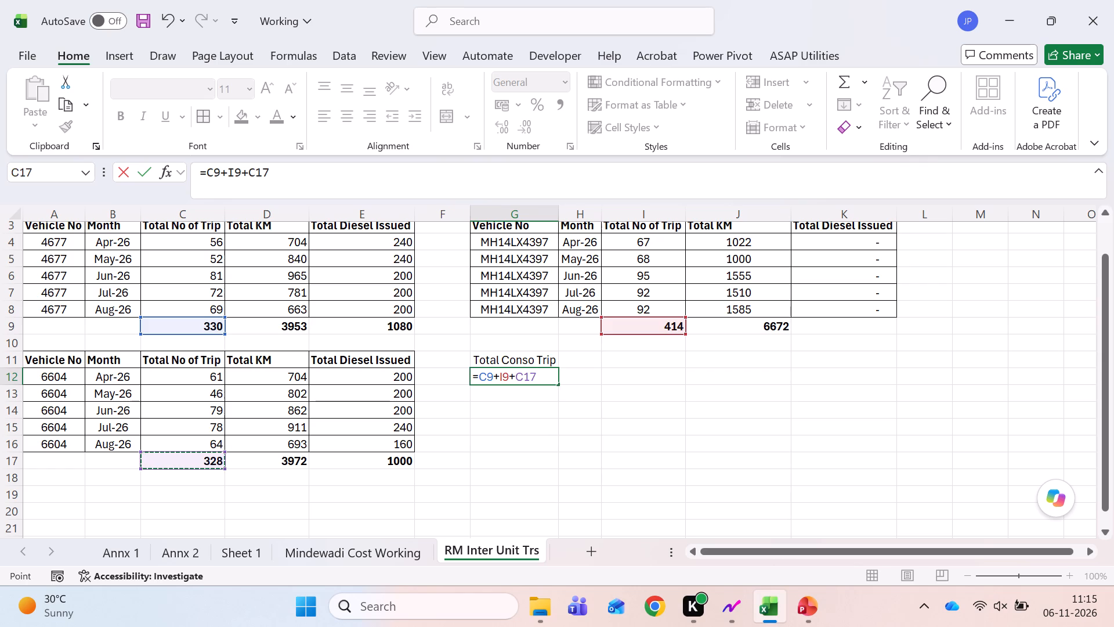
{"action": "key", "text": "Return"}
{"action": "key", "text": "Up"}
{"action": "key", "text": "Up"}
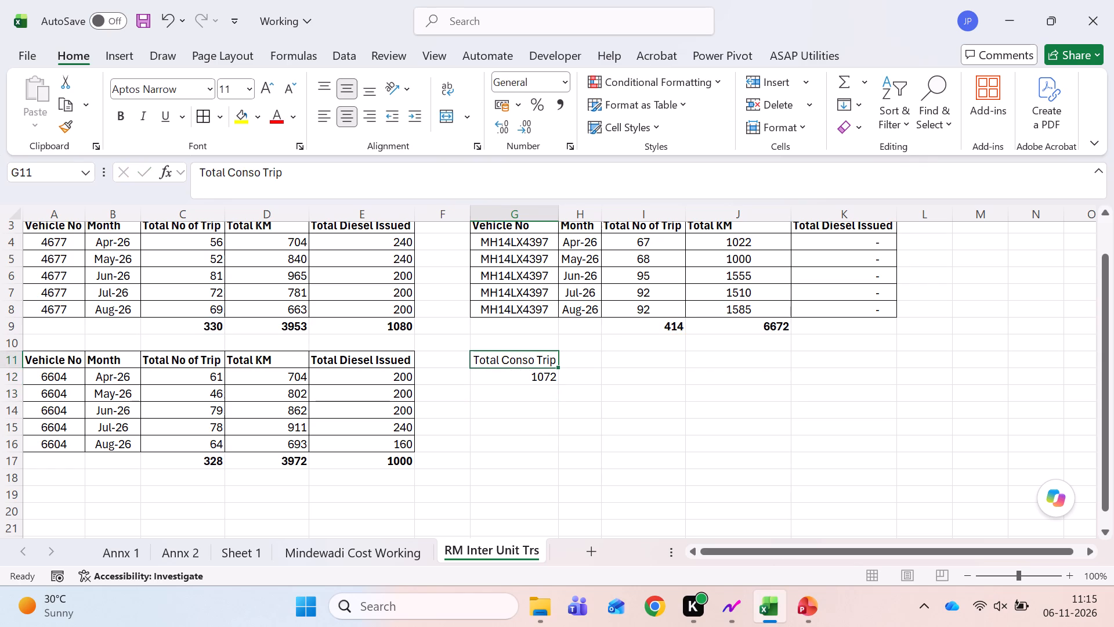
Make the Total Conso Trip label bold and enter the label Total Conso KM beside it in H11.
{"action": "key", "text": "ctrl+b"}
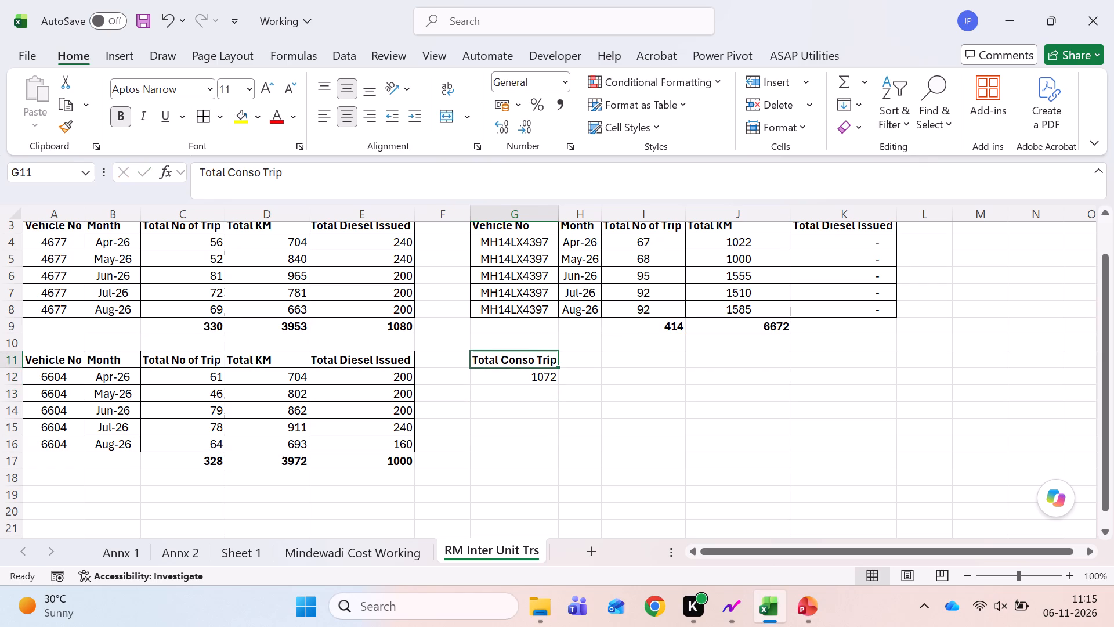
{"action": "key", "text": "Right"}
{"action": "type", "text": "TOtal KM"}
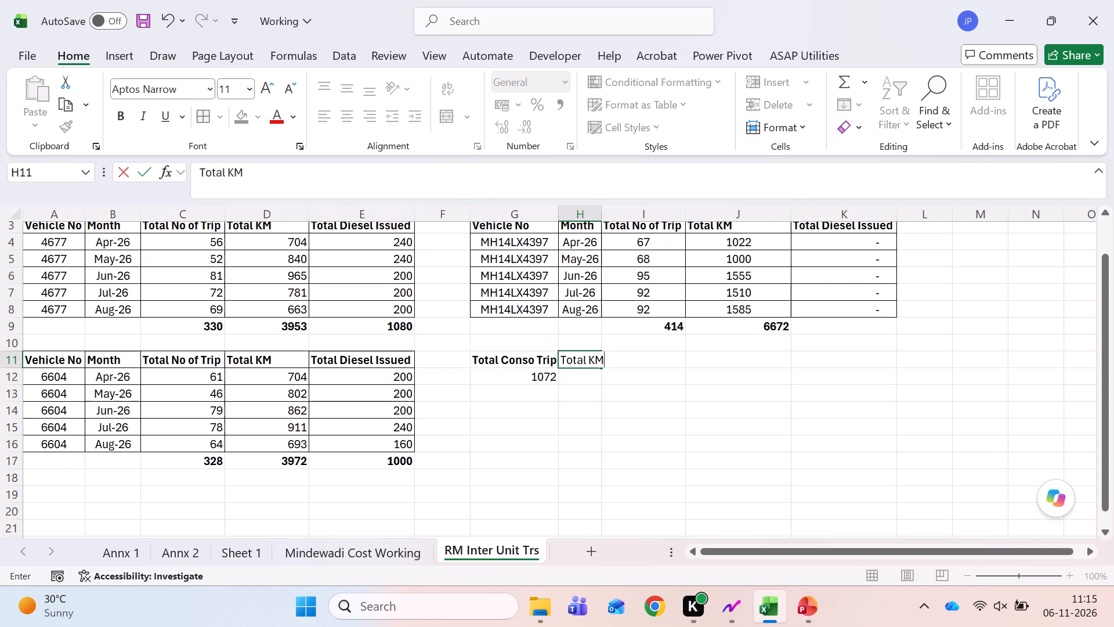
{"action": "key", "text": "BackSpace"}
{"action": "key", "text": "BackSpace"}
{"action": "type", "text": "Conso KM"}
{"action": "key", "text": "Return"}
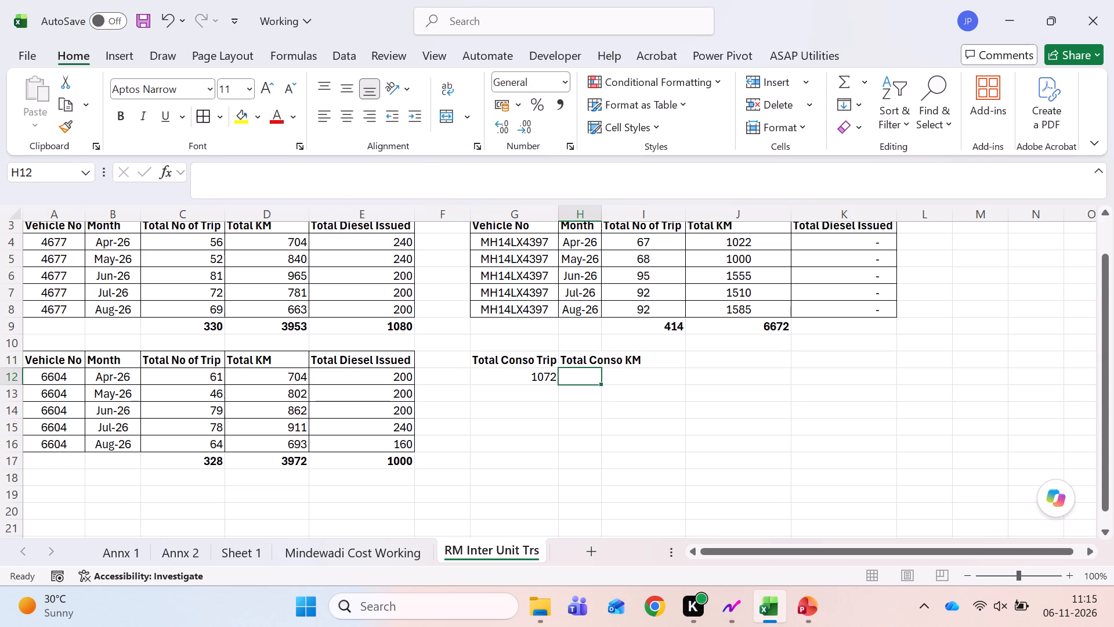
Add the three vehicles' KM totals below the Total Conso KM label, using =D9+J9+D17 in H12.
{"action": "key", "text": "equal"}
{"action": "key", "text": "Up"}
{"action": "key", "text": "Up"}
{"action": "key", "text": "Left"}
{"action": "key", "text": "Left"}
{"action": "key", "text": "Left"}
{"action": "key", "text": "Left"}
{"action": "key", "text": "Up"}
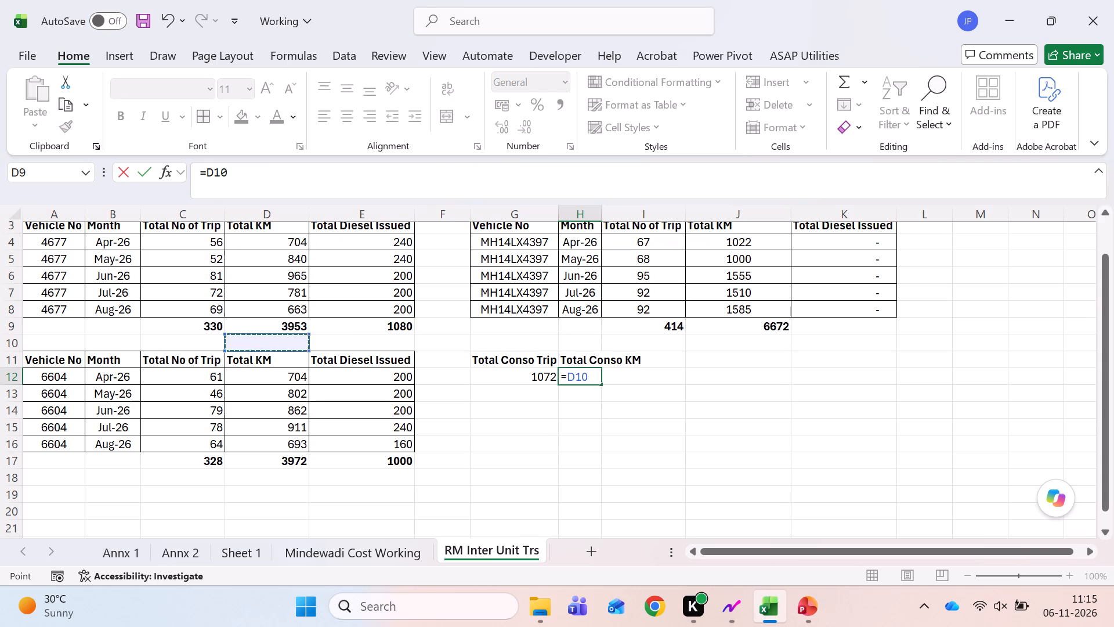
{"action": "key", "text": "shift+plus"}
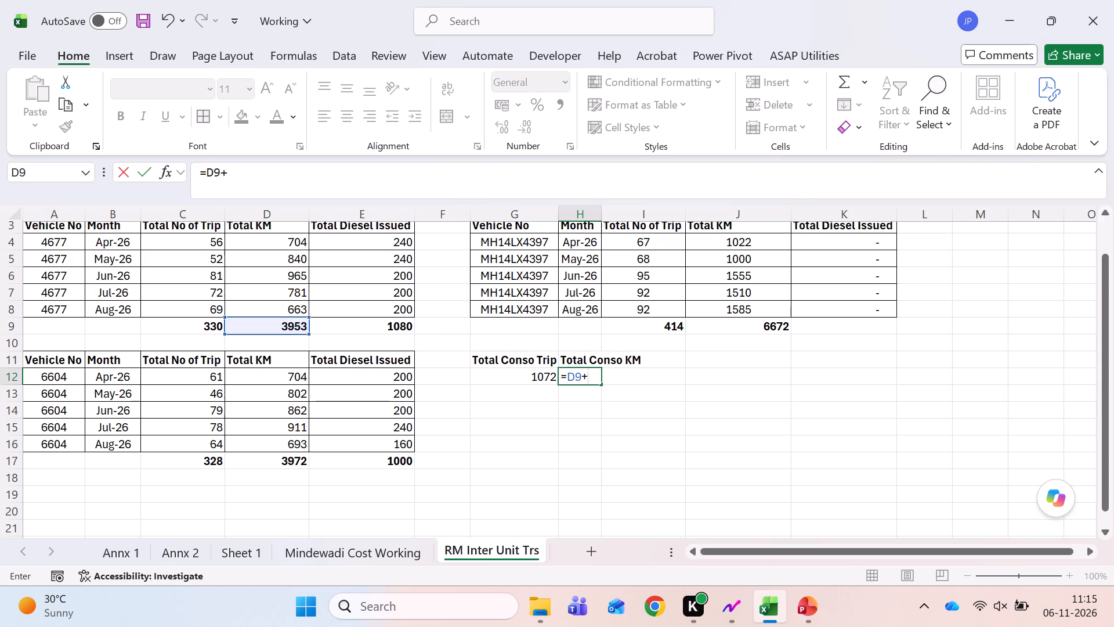
{"action": "left_click", "coordinate": [736, 328]}
{"action": "key", "text": "shift+plus"}
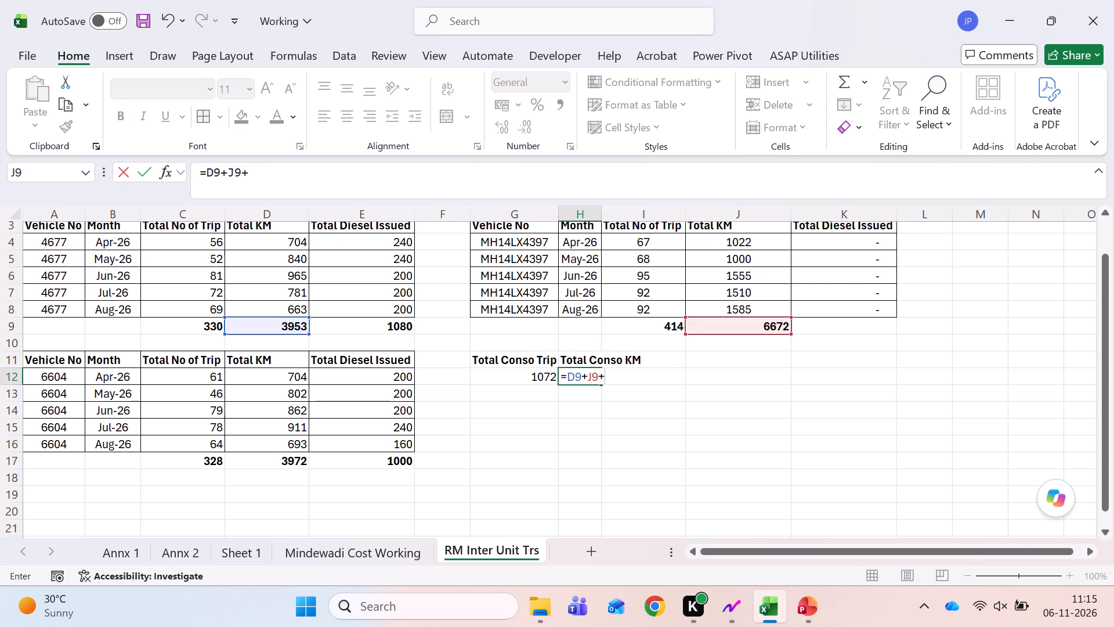
{"action": "left_click", "coordinate": [283, 462]}
{"action": "key", "text": "Return"}
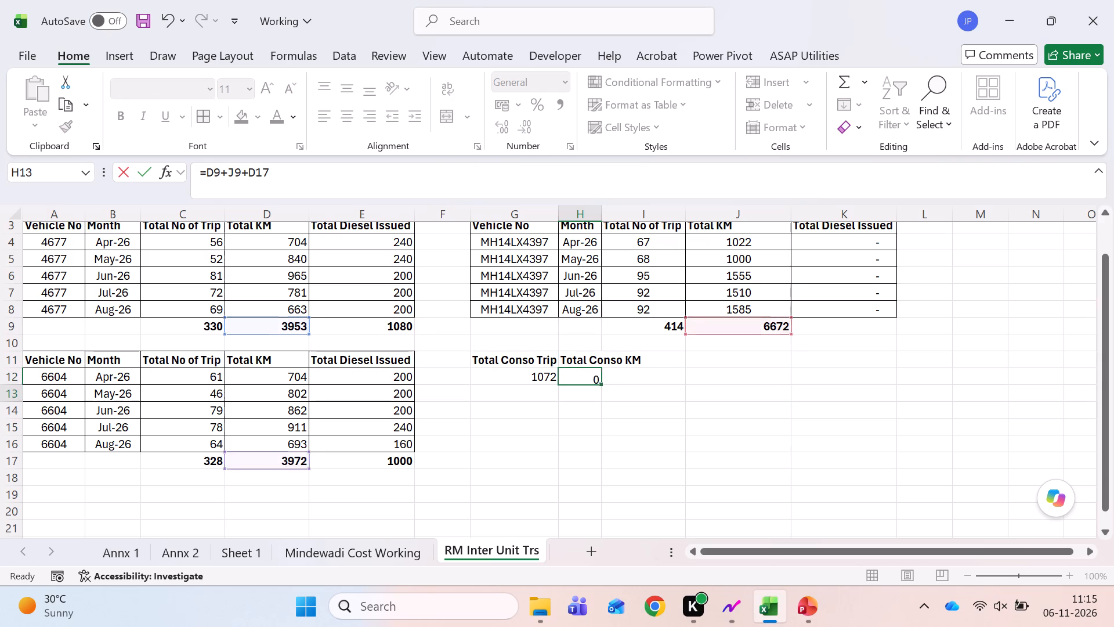
Autofit column H to the width of the Total Conso KM label.
{"action": "key", "text": "Up"}
{"action": "key", "text": "alt+h"}
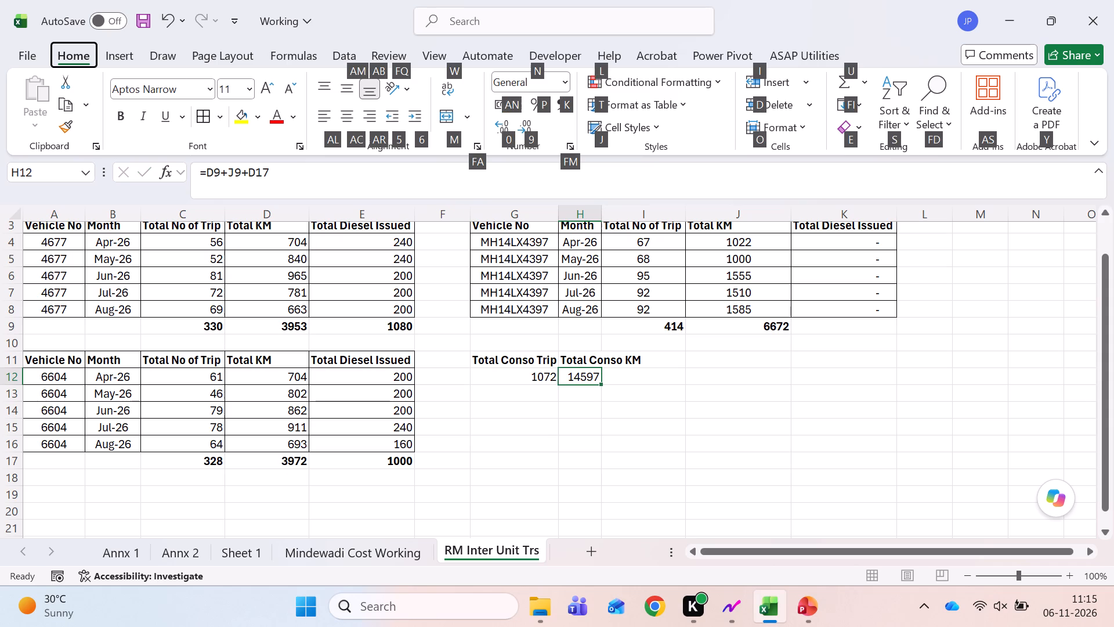
{"action": "key", "text": "Escape"}
{"action": "key", "text": "Up"}
{"action": "key", "text": "Escape"}
{"action": "key", "text": "Escape"}
{"action": "key", "text": "Up"}
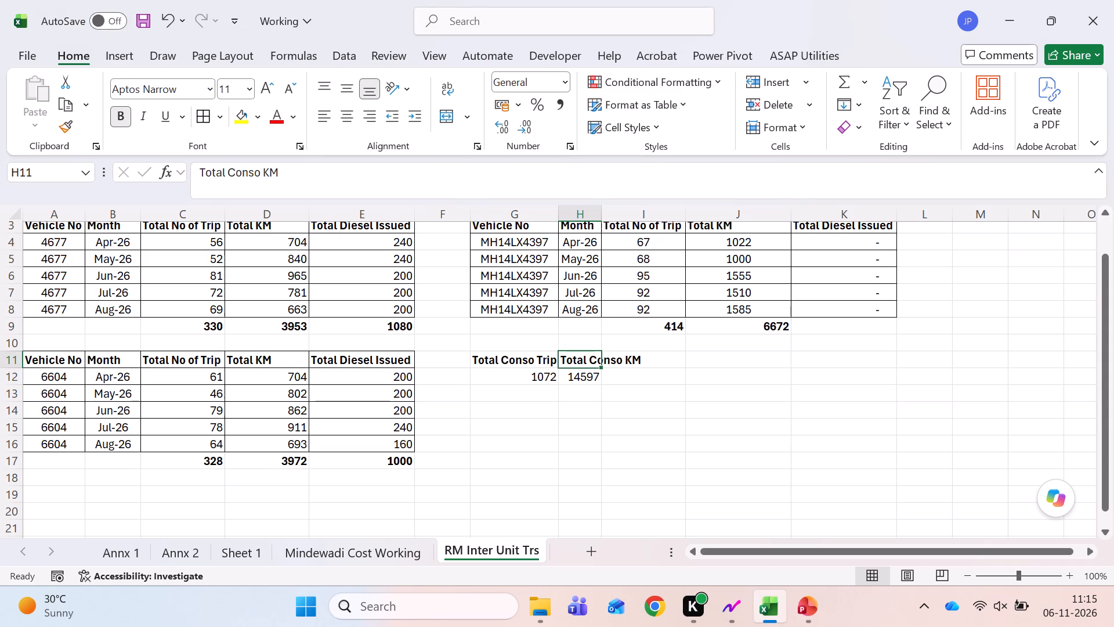
{"action": "key", "text": "alt+h"}
{"action": "type", "text": "oi"}
Enter the label Total Diesel Issued in I11 and autofit column I to its width.
{"action": "key", "text": "Right"}
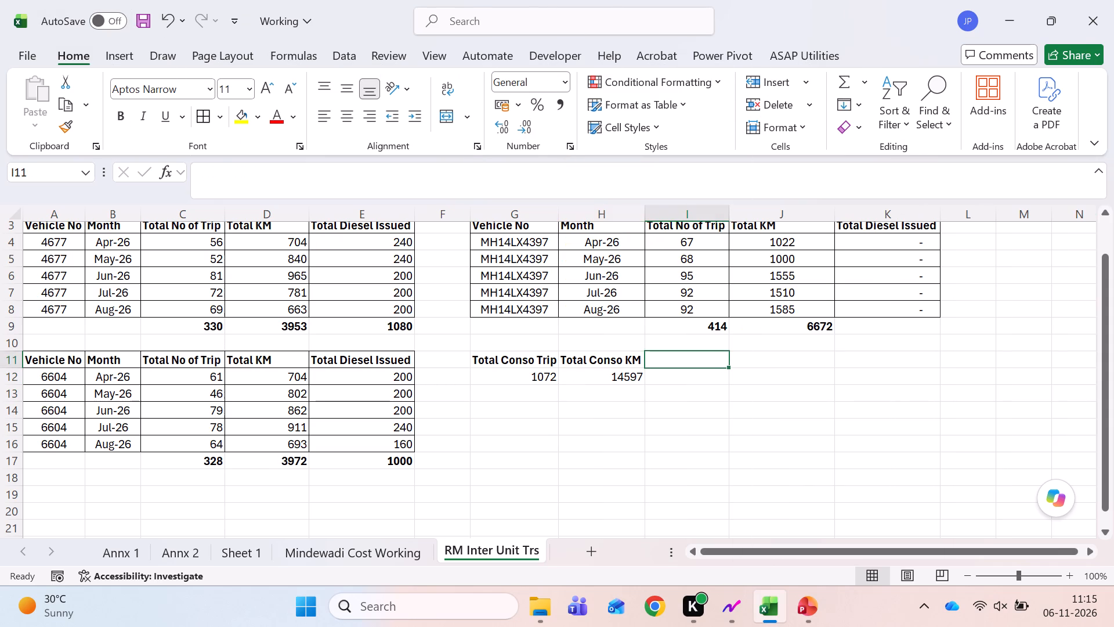
{"action": "type", "text": "TOtal"}
{"action": "key", "text": "space"}
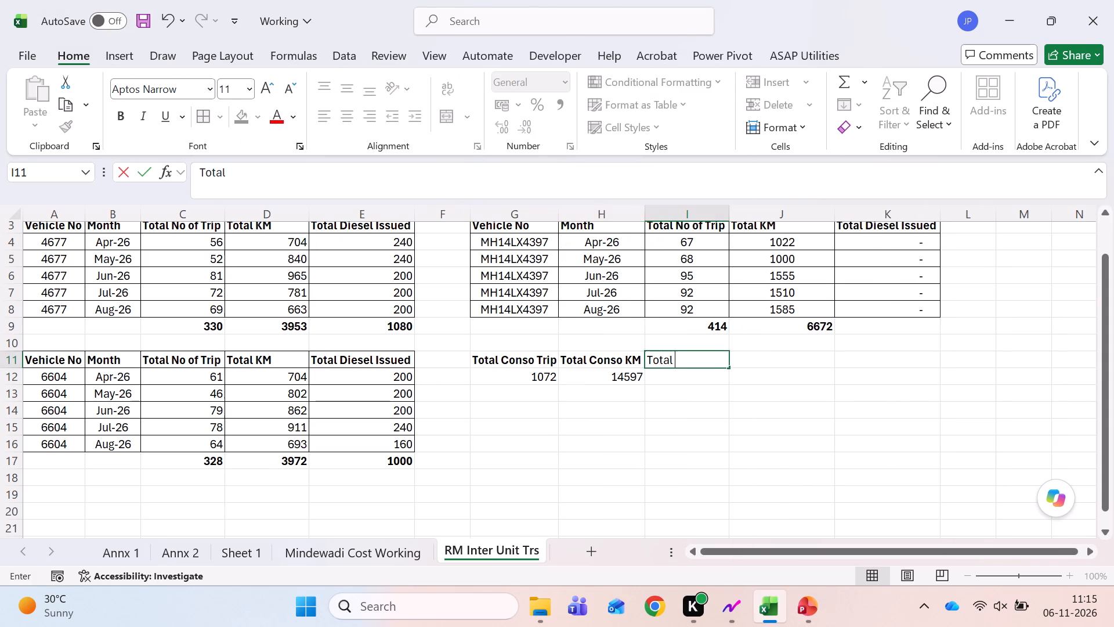
{"action": "type", "text": "DIesel Issued"}
{"action": "key", "text": "Return"}
{"action": "key", "text": "Up"}
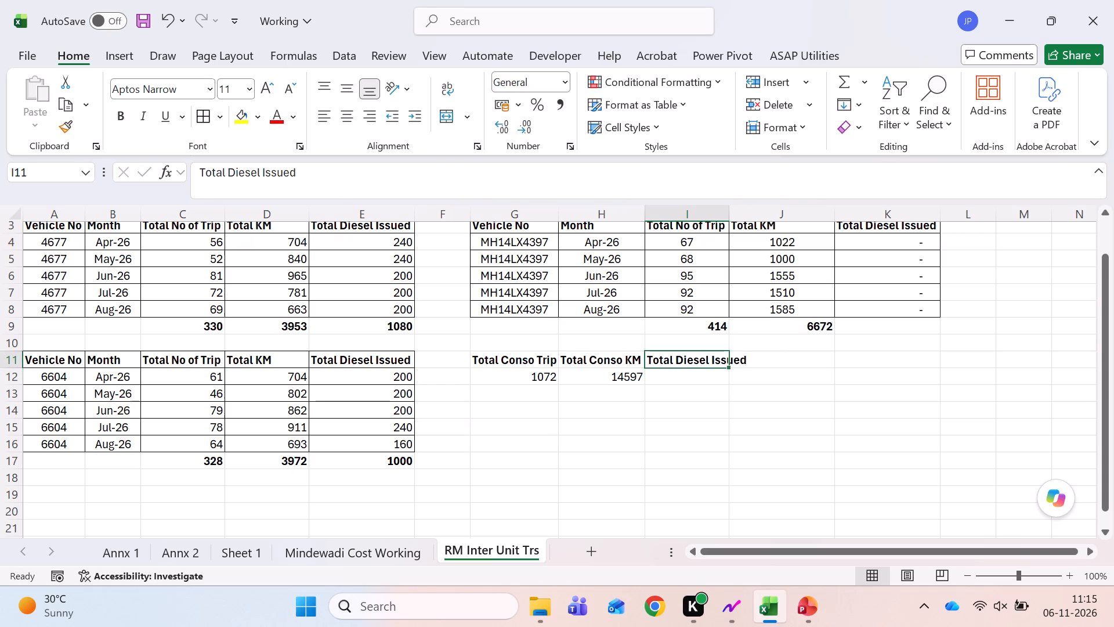
{"action": "key", "text": "alt+h"}
{"action": "type", "text": "oi"}
Add the diesel totals of vehicles 4677 and 6604 in I12, using =E9+E17.
{"action": "key", "text": "Down"}
{"action": "key", "text": "equal"}
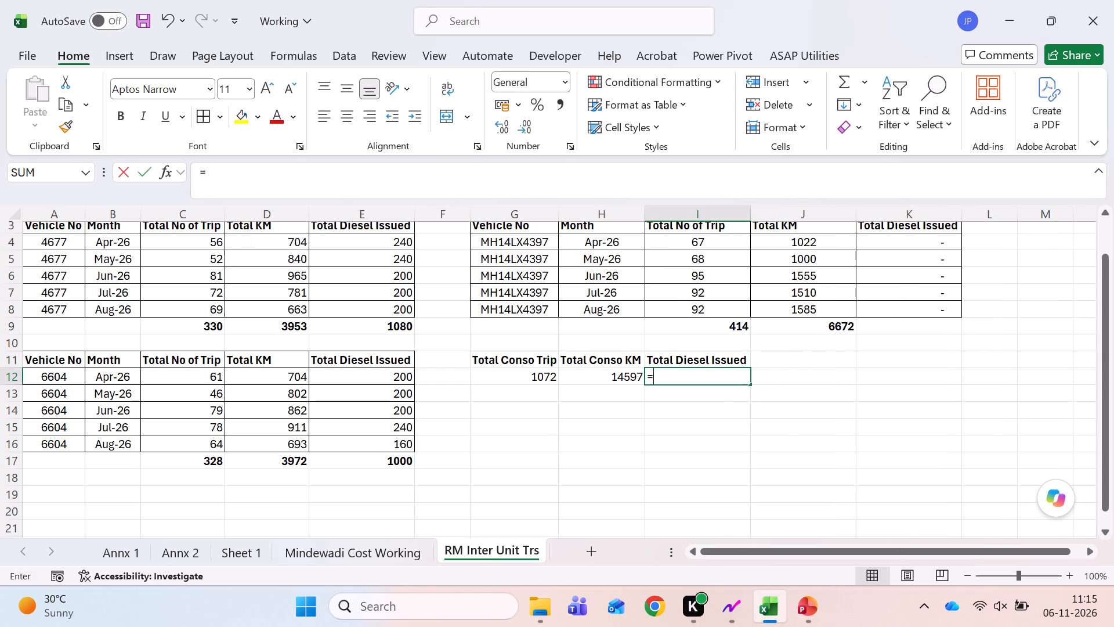
{"action": "left_click", "coordinate": [389, 323]}
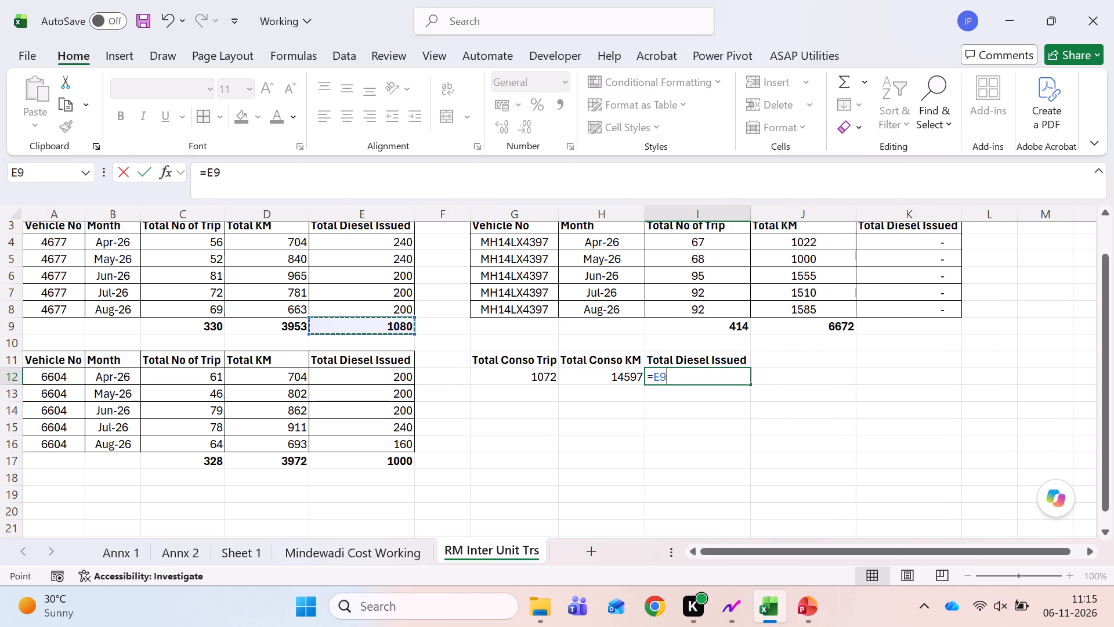
{"action": "key", "text": "shift+plus"}
{"action": "left_click", "coordinate": [389, 462]}
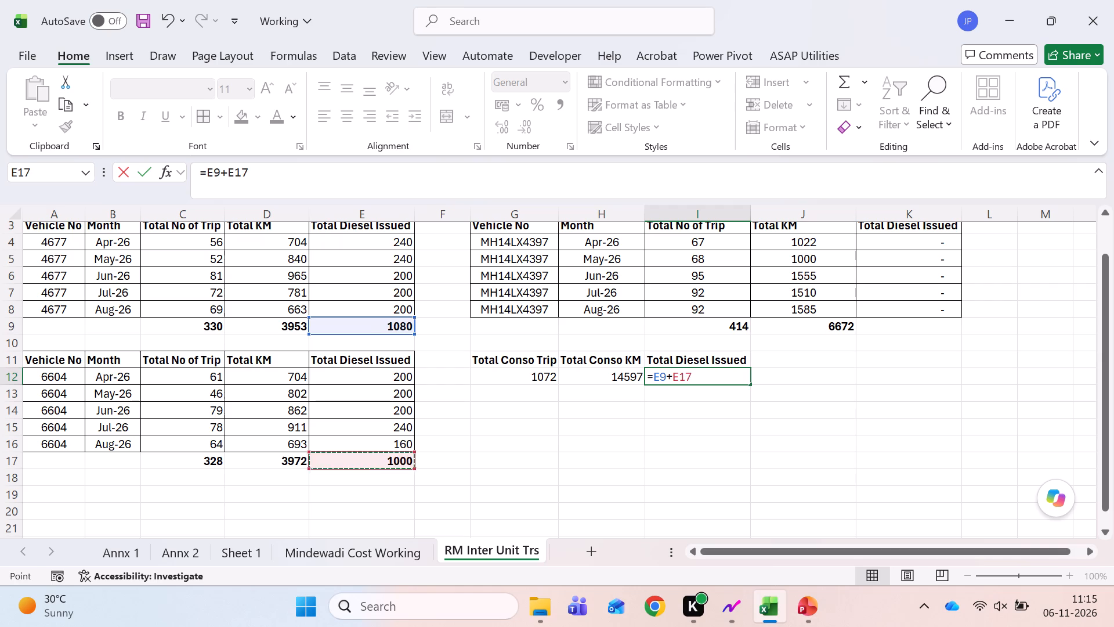
{"action": "key", "text": "Return"}
Apply all borders to the consolidated table, G11:I12.
{"action": "key", "text": "Up"}
{"action": "key", "text": "Left"}
{"action": "key", "text": "Left"}
{"action": "key", "text": "Up"}
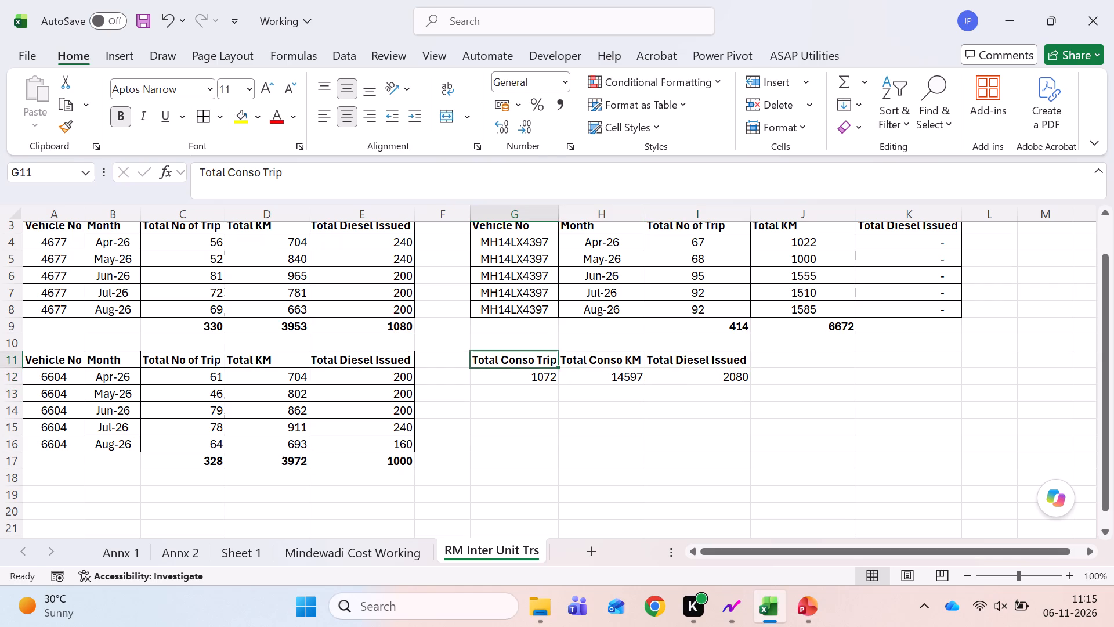
{"action": "key", "text": "shift+Down"}
{"action": "key", "text": "shift+Right"}
{"action": "key", "text": "shift+Right"}
{"action": "key", "text": "alt+h"}
{"action": "type", "text": "ba"}
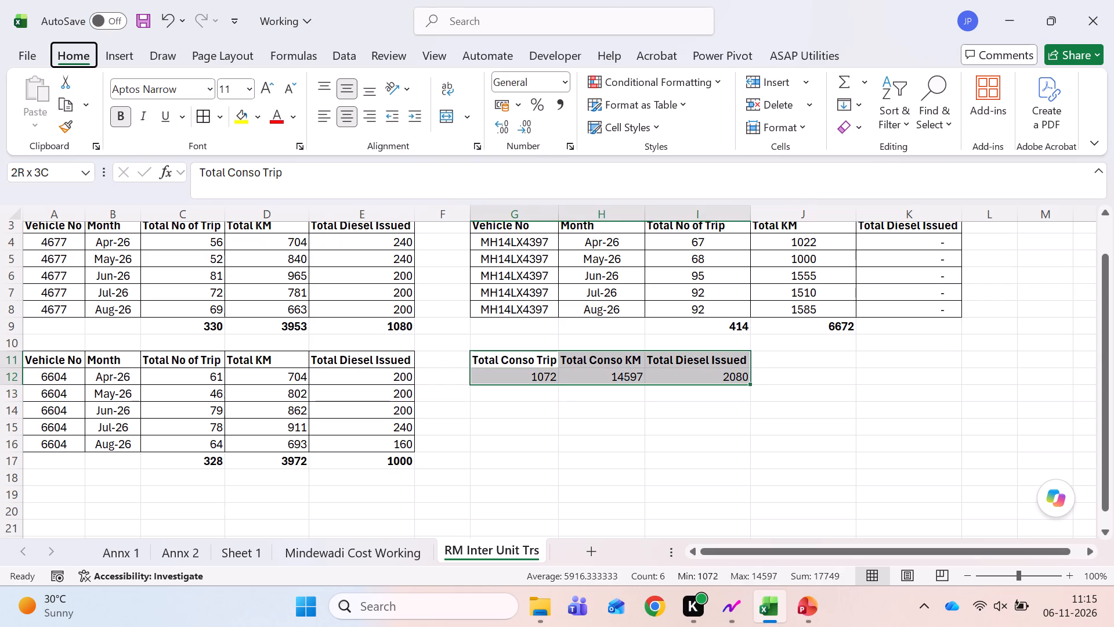
Sum the Total Conso Trip column in G13 with =SUM(G12) and make the total bold.
{"action": "key", "text": "Down"}
{"action": "key", "text": "Down"}
{"action": "key", "text": "alt+equal"}
{"action": "key", "text": "Tab"}
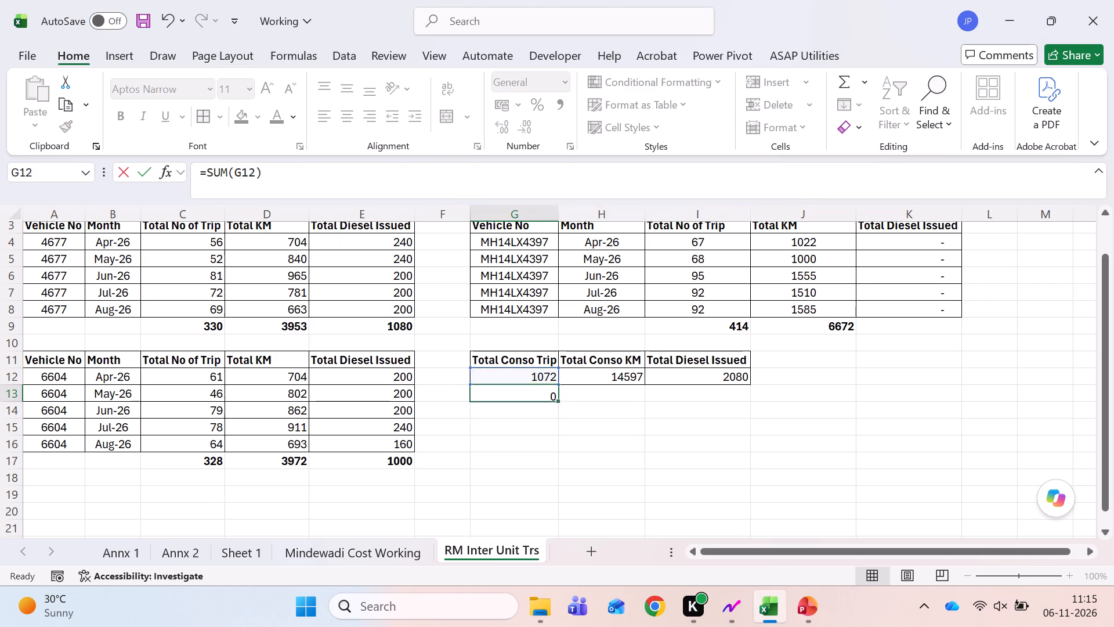
{"action": "key", "text": "Left"}
{"action": "key", "text": "ctrl+b"}
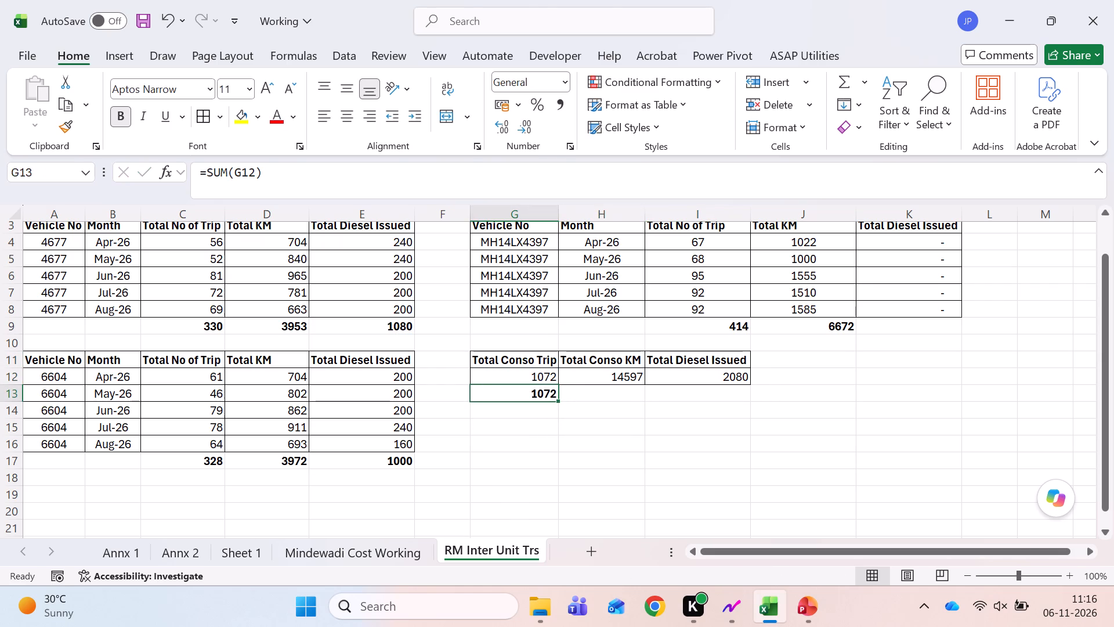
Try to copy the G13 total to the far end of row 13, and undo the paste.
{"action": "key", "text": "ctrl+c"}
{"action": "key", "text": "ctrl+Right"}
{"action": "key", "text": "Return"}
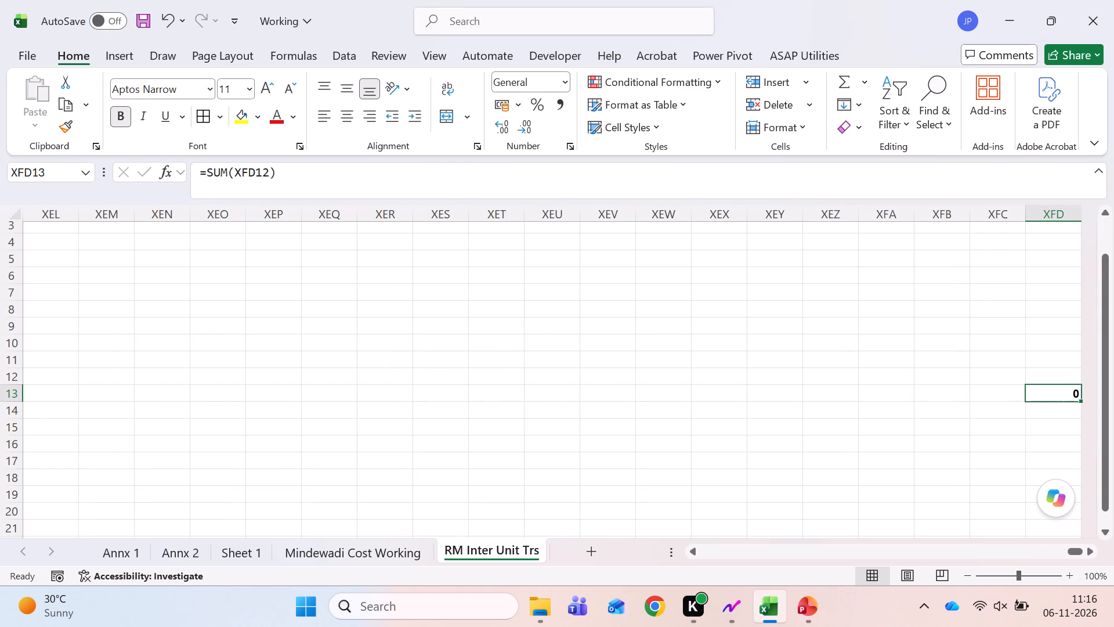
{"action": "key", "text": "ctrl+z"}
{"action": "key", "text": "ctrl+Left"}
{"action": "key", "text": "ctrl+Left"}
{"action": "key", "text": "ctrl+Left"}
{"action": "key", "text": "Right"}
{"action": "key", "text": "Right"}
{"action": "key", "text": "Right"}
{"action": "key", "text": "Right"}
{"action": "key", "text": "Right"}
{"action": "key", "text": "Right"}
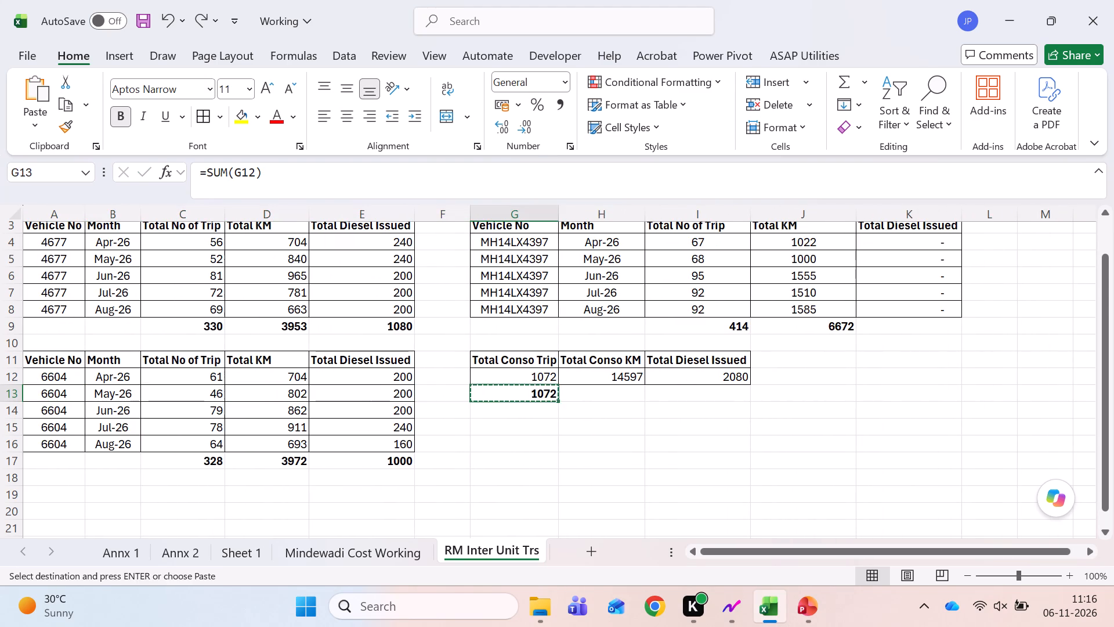
Copy the bold sum from G13 to the Total Conso KM and Total Diesel Issued columns in H13 and I13.
{"action": "key", "text": "ctrl+c"}
{"action": "key", "text": "Right"}
{"action": "key", "text": "Return"}
{"action": "key", "text": "ctrl+c"}
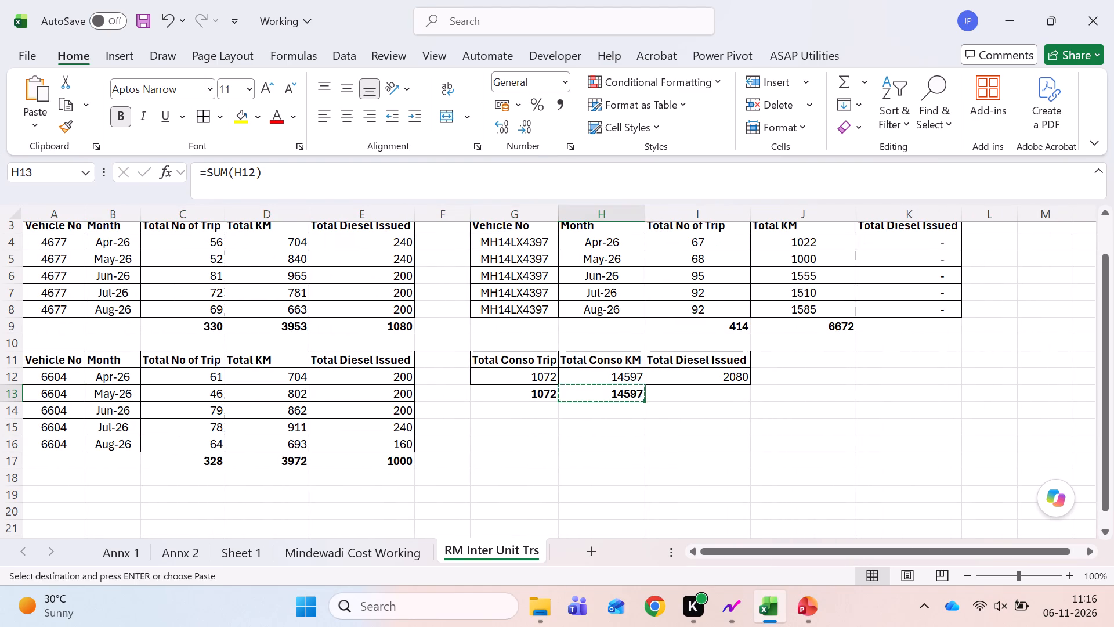
{"action": "key", "text": "Right"}
{"action": "key", "text": "Return"}
{"action": "key", "text": "Down"}
{"action": "key", "text": "Up"}
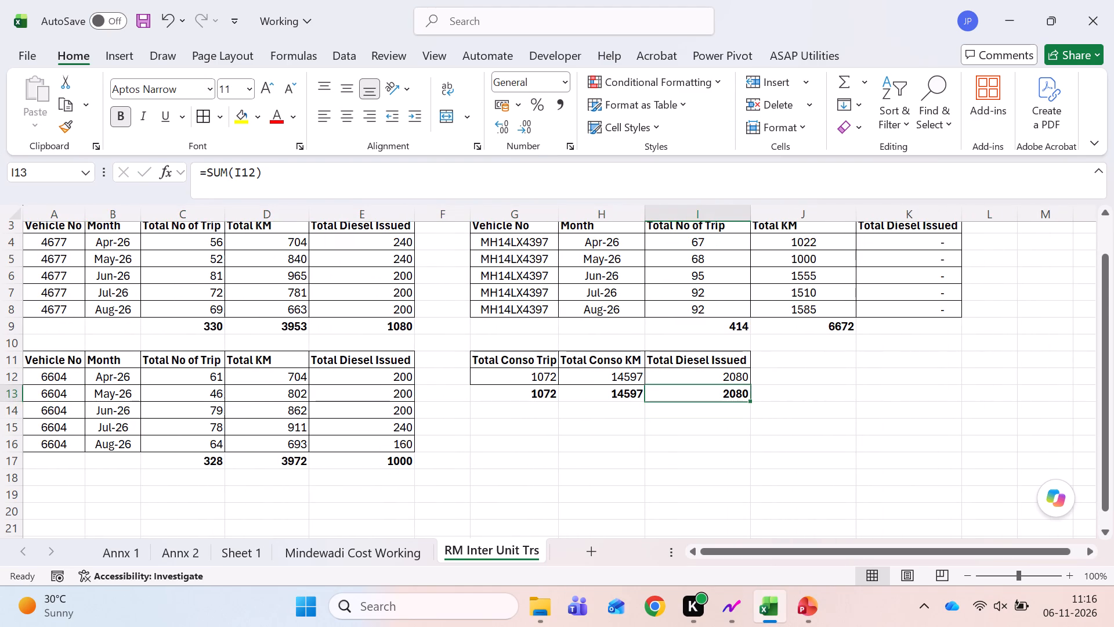
{"action": "key", "text": "Right"}
{"action": "key", "text": "Left"}
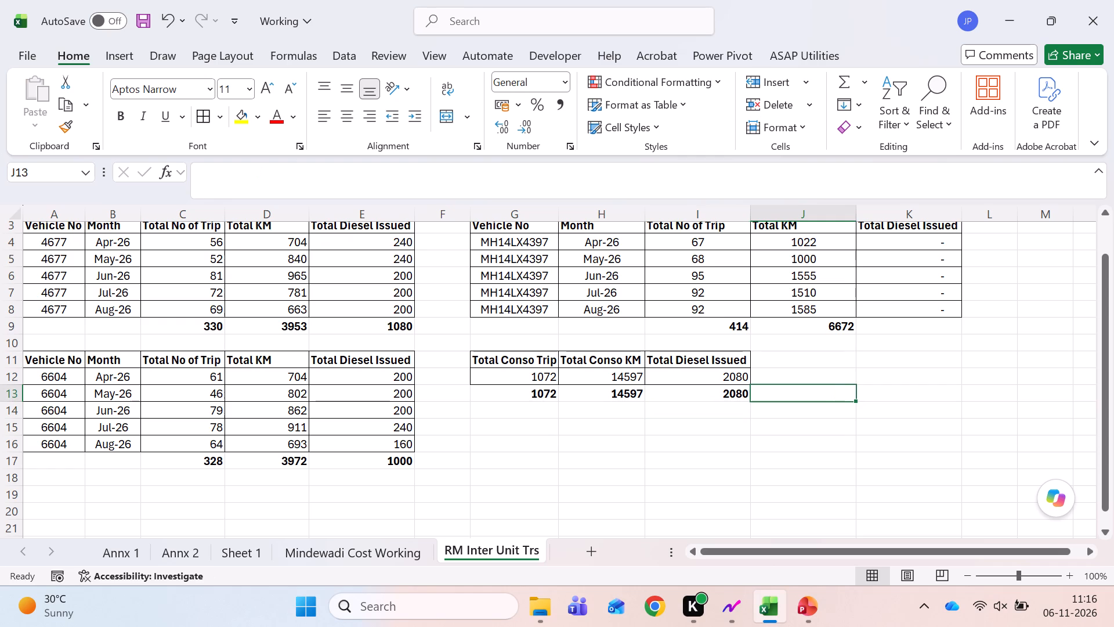
Enter the label Avg Trip for 5 Months in J11 and autofit column J to its width.
{"action": "key", "text": "Left"}
{"action": "key", "text": "Left"}
{"action": "key", "text": "Up"}
{"action": "key", "text": "Up"}
{"action": "key", "text": "Right"}
{"action": "key", "text": "Right"}
{"action": "key", "text": "Right"}
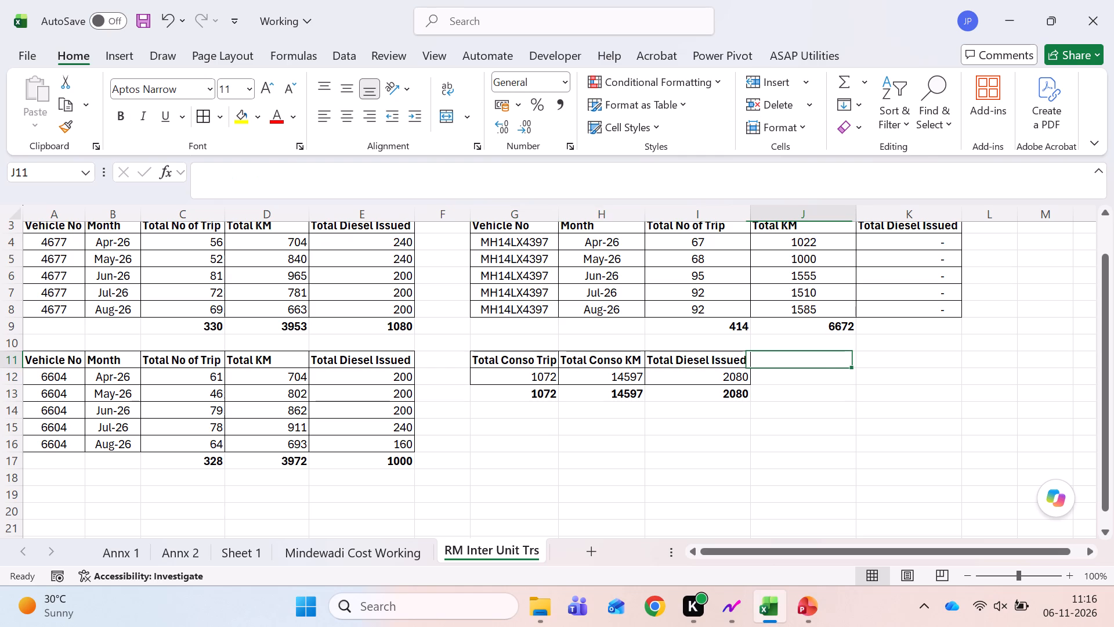
{"action": "type", "text": "TOt"}
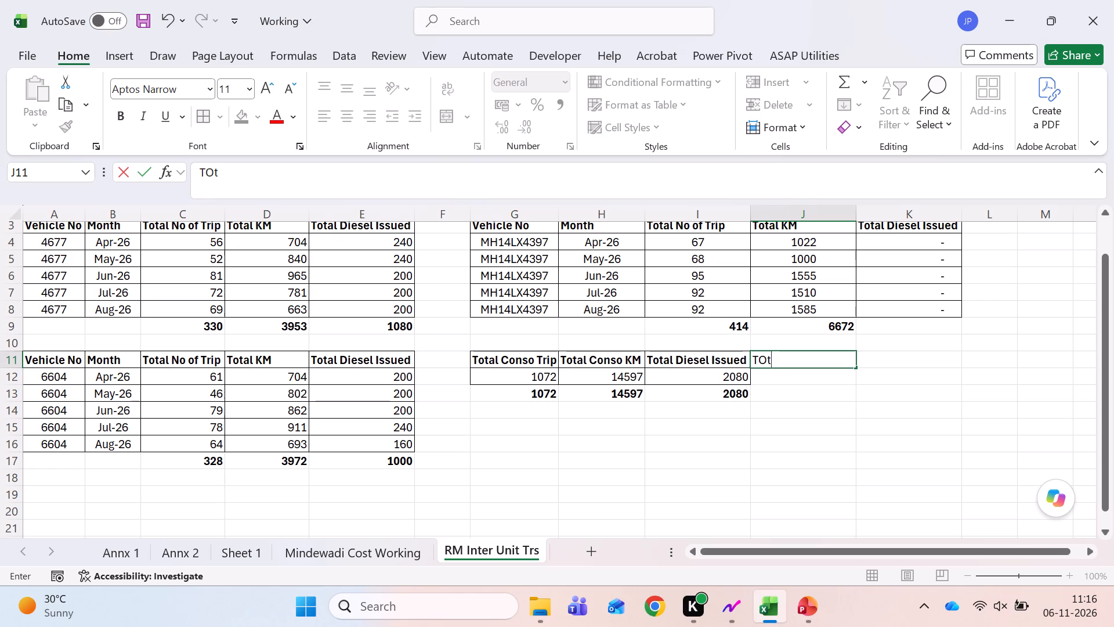
{"action": "type", "text": "al"}
{"action": "key", "text": "space"}
{"action": "key", "text": "BackSpace"}
{"action": "key", "text": "BackSpace"}
{"action": "key", "text": "BackSpace"}
{"action": "key", "text": "BackSpace"}
{"action": "key", "text": "BackSpace"}
{"action": "key", "text": "BackSpace"}
{"action": "key", "text": "BackSpace"}
{"action": "key", "text": "BackSpace"}
{"action": "key", "text": "BackSpace"}
{"action": "key", "text": "BackSpace"}
{"action": "type", "text": "Avg"}
{"action": "key", "text": "space"}
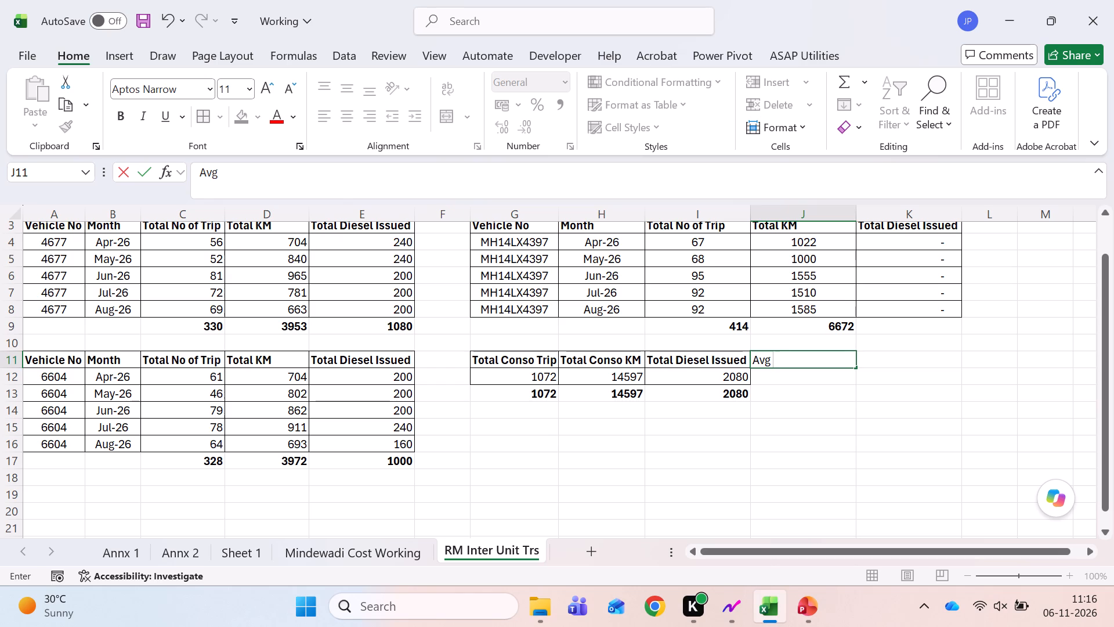
{"action": "type", "text": "Trip"}
{"action": "key", "text": "space"}
{"action": "type", "text": "for 5 Monrh"}
{"action": "key", "text": "BackSpace"}
{"action": "key", "text": "BackSpace"}
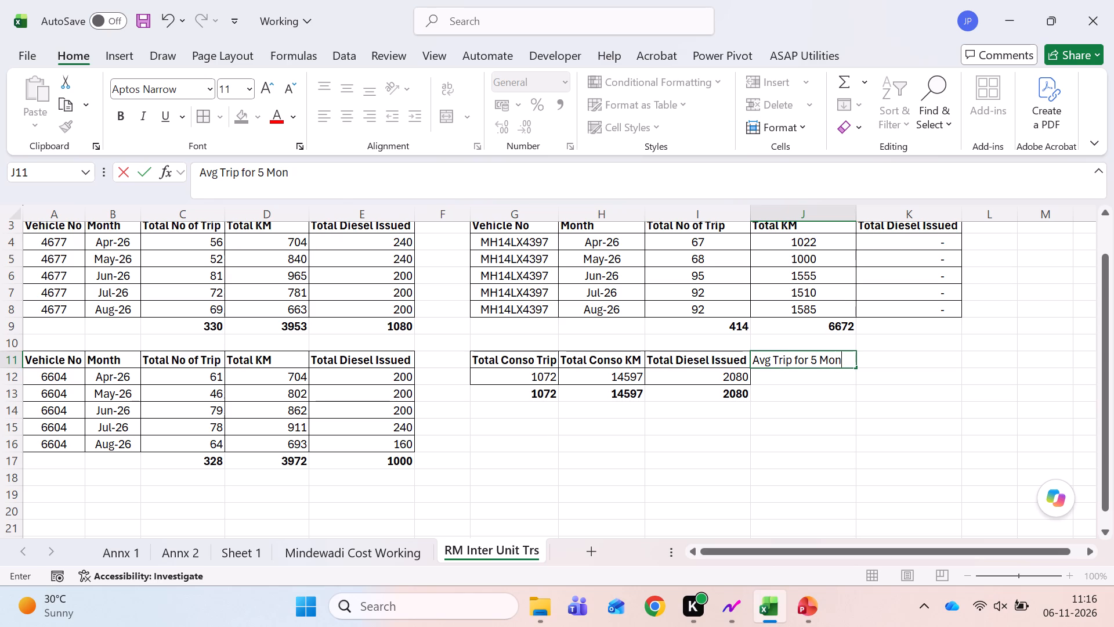
{"action": "type", "text": "ths"}
{"action": "key", "text": "Return"}
{"action": "key", "text": "Up"}
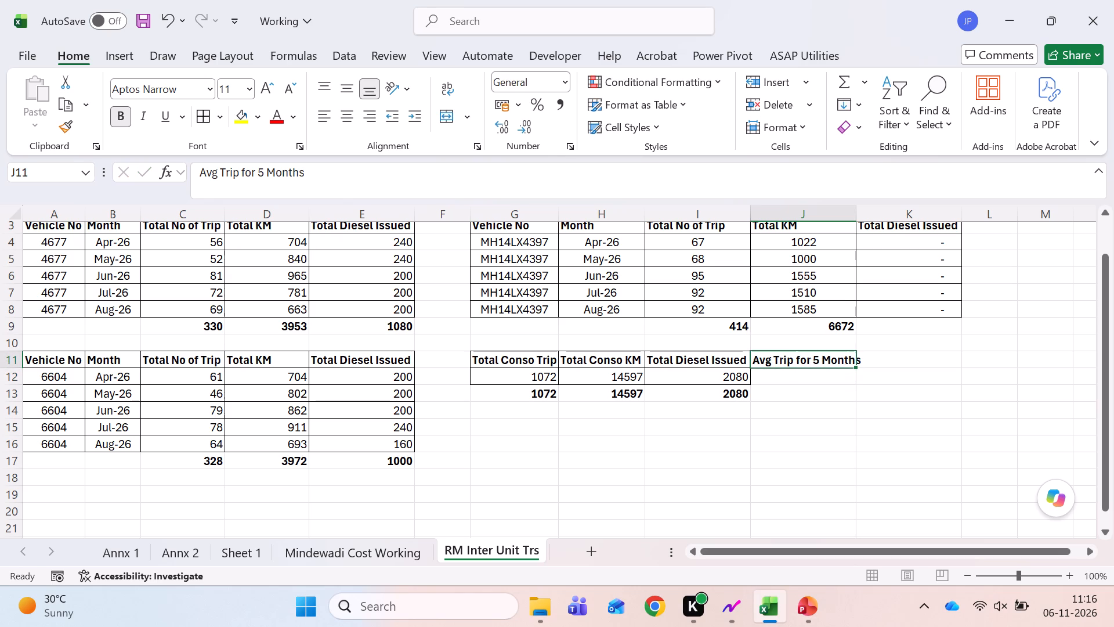
{"action": "double_click", "coordinate": [861, 213]}
Calculate the average trips in J12 by dividing the consolidated trips by 5, using =G12/5.
{"action": "key", "text": "Down"}
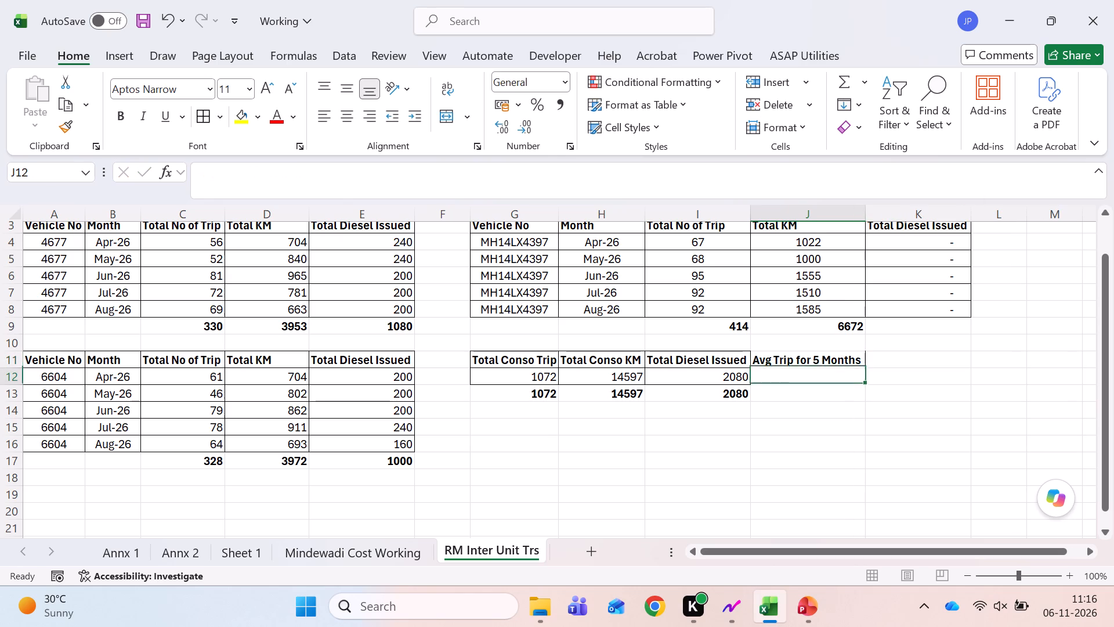
{"action": "key", "text": "equal"}
{"action": "key", "text": "Left"}
{"action": "key", "text": "Left"}
{"action": "key", "text": "Left"}
{"action": "key", "text": "slash"}
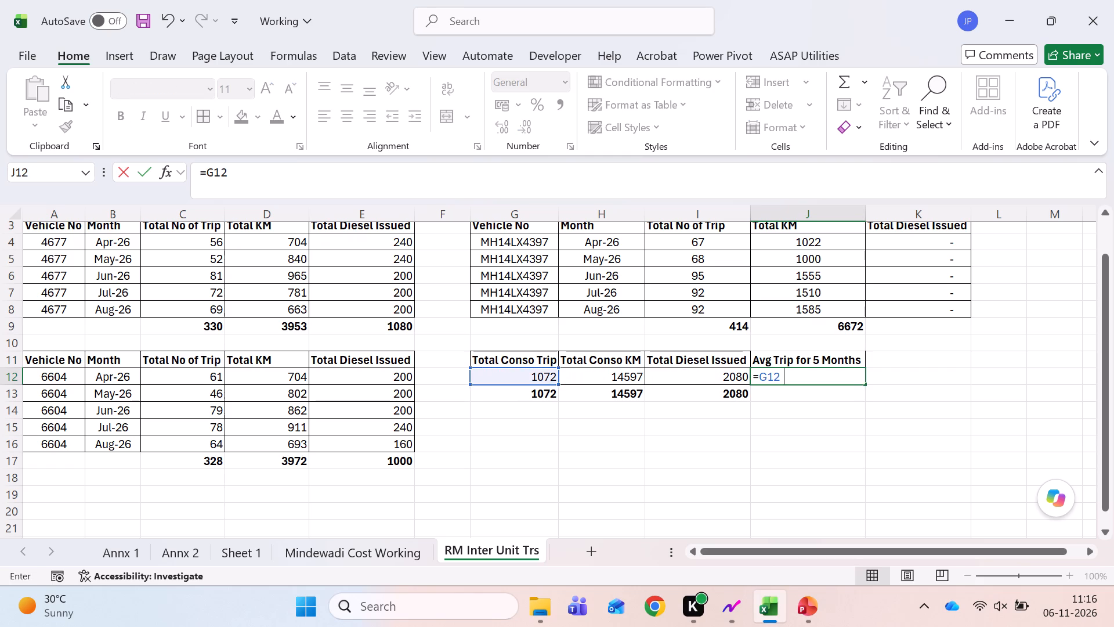
{"action": "key", "text": "5"}
{"action": "key", "text": "Return"}
Apply all borders to the Avg Trip for 5 Months header and its value in J11:J12.
{"action": "key", "text": "Up"}
{"action": "key", "text": "Up"}
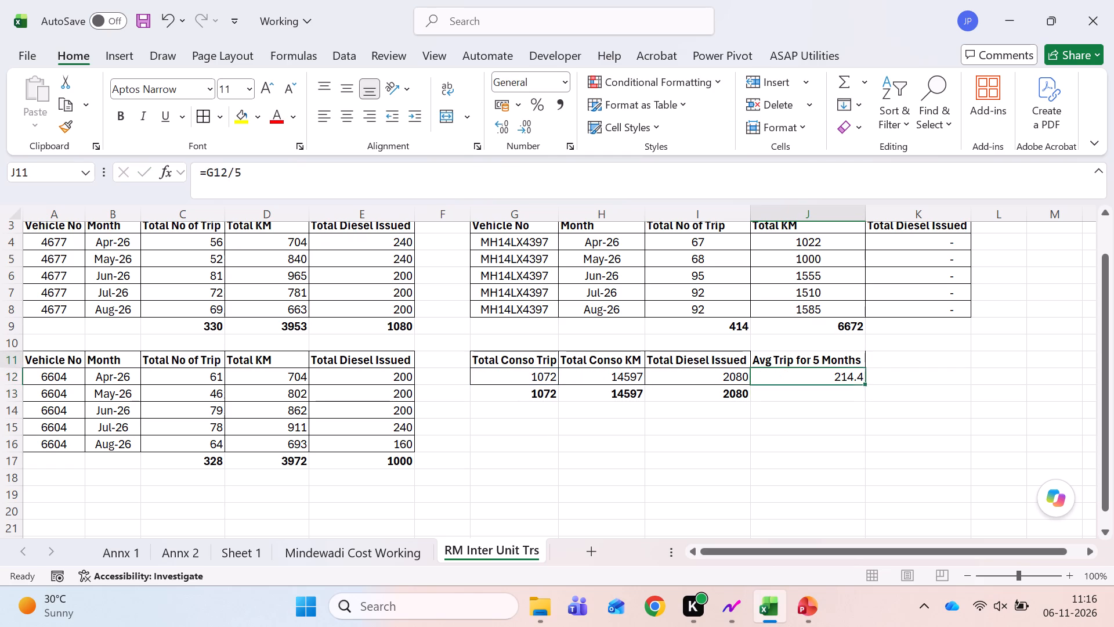
{"action": "key", "text": "shift+Down"}
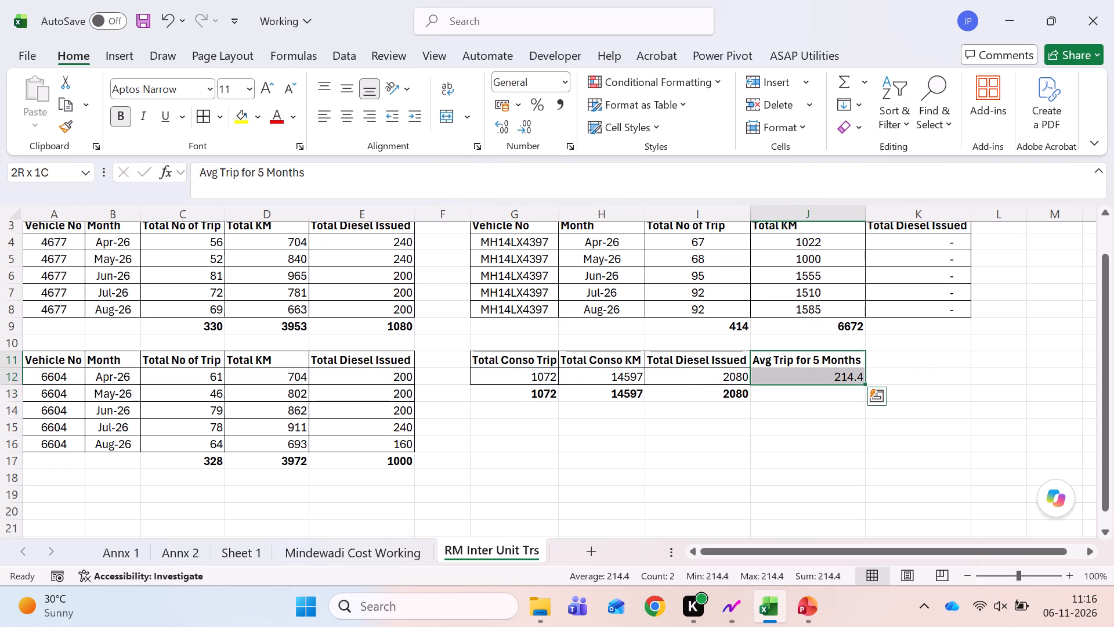
{"action": "key", "text": "Escape"}
{"action": "key", "text": "alt+h"}
{"action": "type", "text": "ba"}
Add a bold AutoSum total of J12 in cell J13 below the average-trip value.
{"action": "key", "text": "Down"}
{"action": "key", "text": "Down"}
{"action": "key", "text": "alt+equal"}
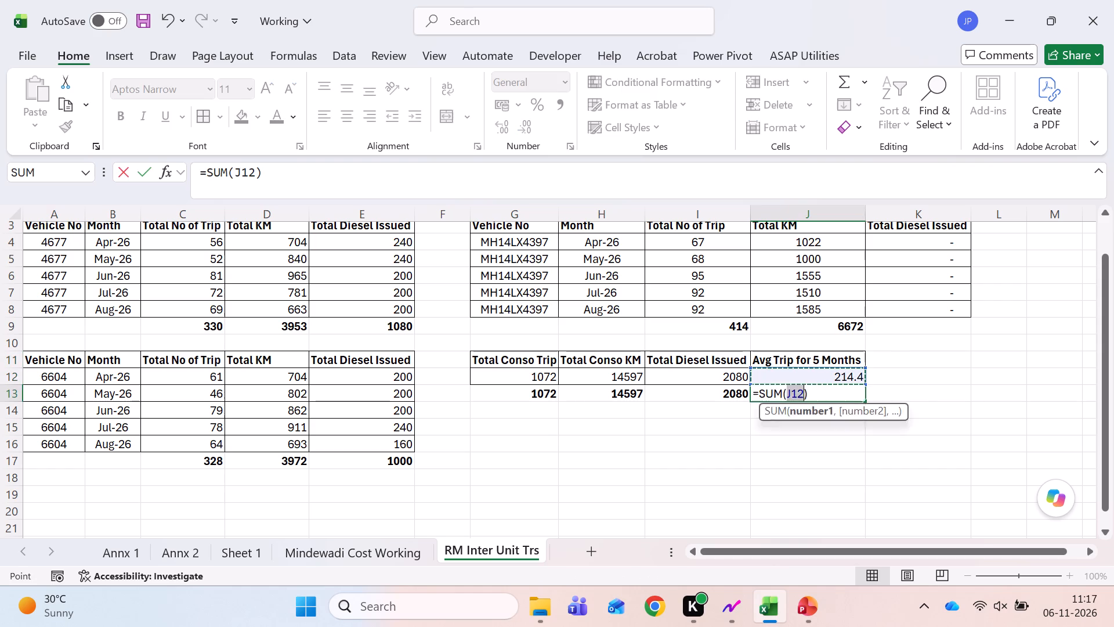
{"action": "key", "text": "Tab"}
{"action": "key", "text": "Left"}
{"action": "key", "text": "ctrl+b"}
{"action": "key", "text": "Up"}
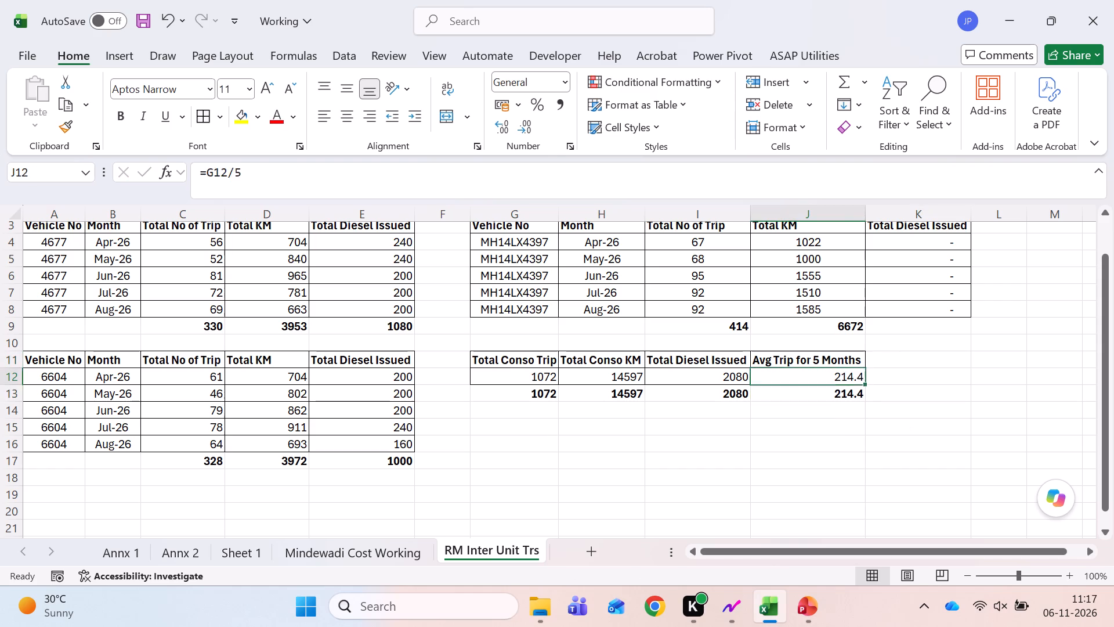
{"action": "key", "text": "Up"}
{"action": "key", "text": "Right"}
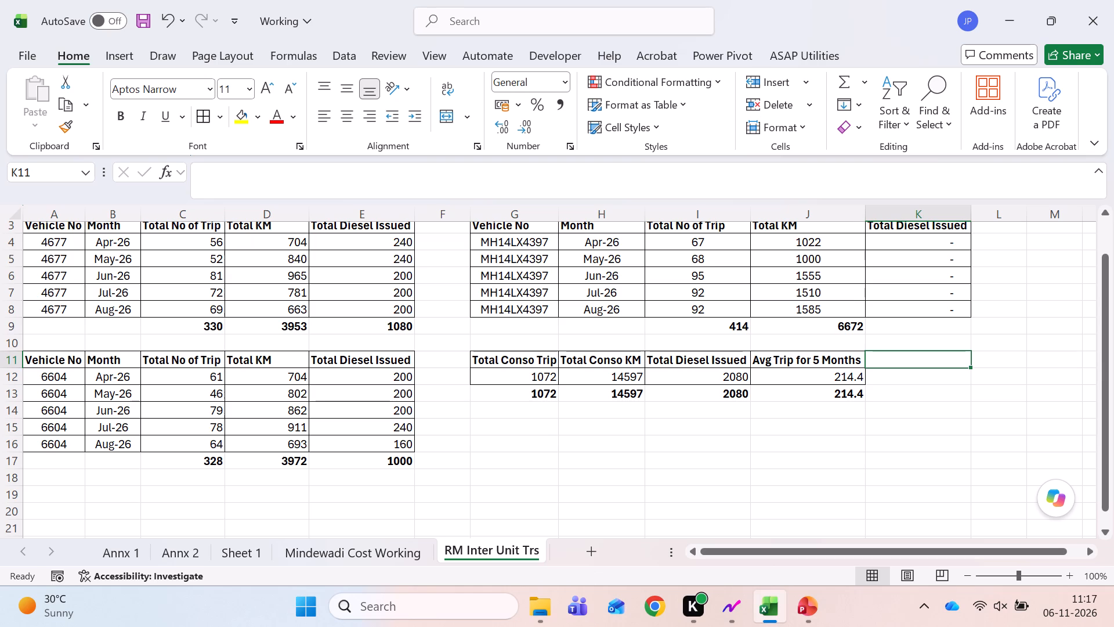
Switch to the Deva Logistics Bill folder and review the invoice and trip statement in the 4397 - Apr 26 PDF.
{"action": "left_click", "coordinate": [535, 600]}
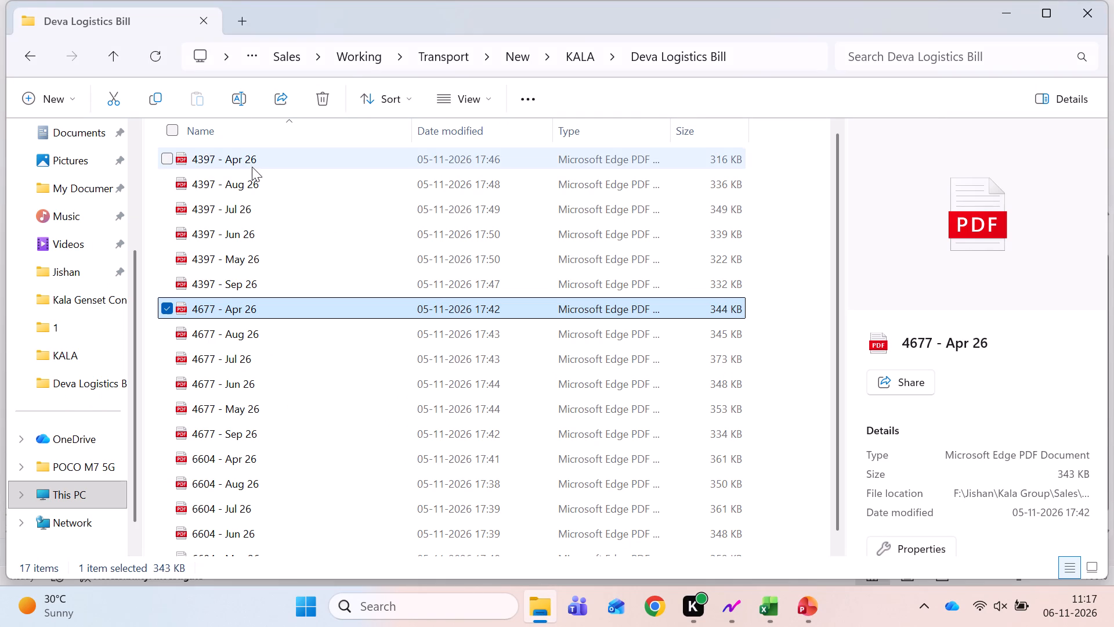
{"action": "double_click", "coordinate": [241, 157]}
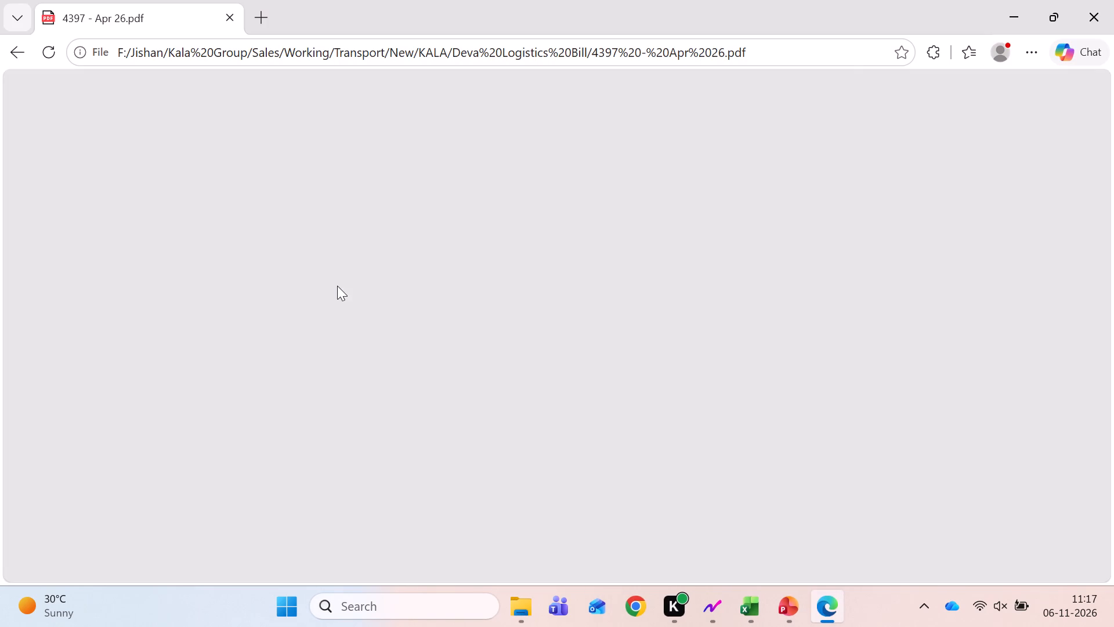
{"action": "scroll", "coordinate": [543, 420], "scroll_direction": "down", "scroll_amount": 2}
{"action": "scroll", "coordinate": [543, 420], "scroll_direction": "up", "scroll_amount": 6}
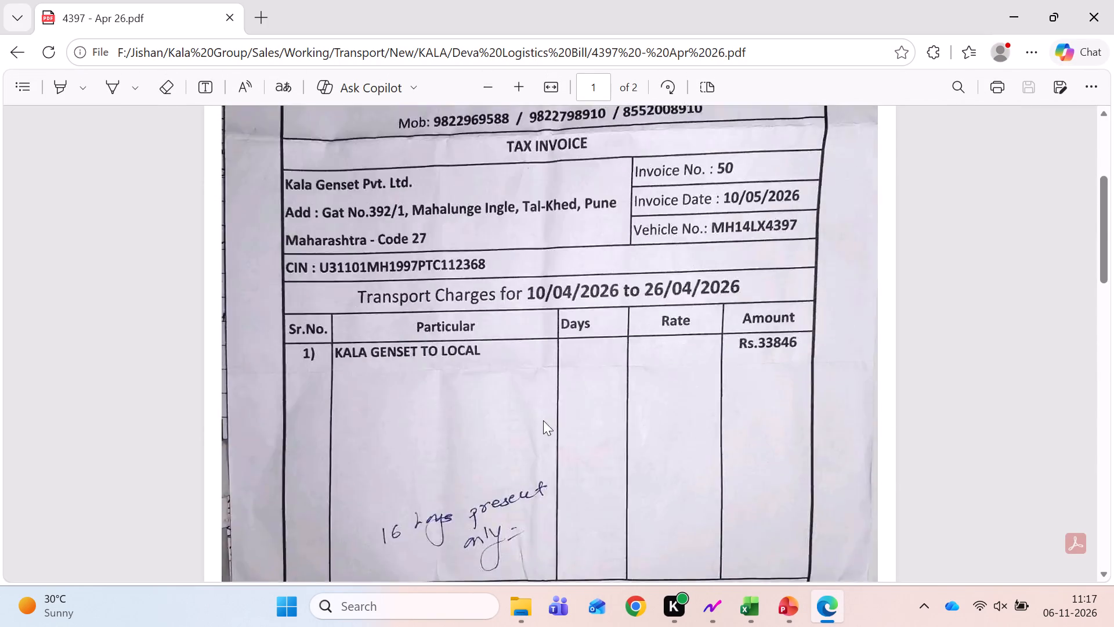
{"action": "scroll", "coordinate": [543, 420], "scroll_direction": "down", "scroll_amount": 6}
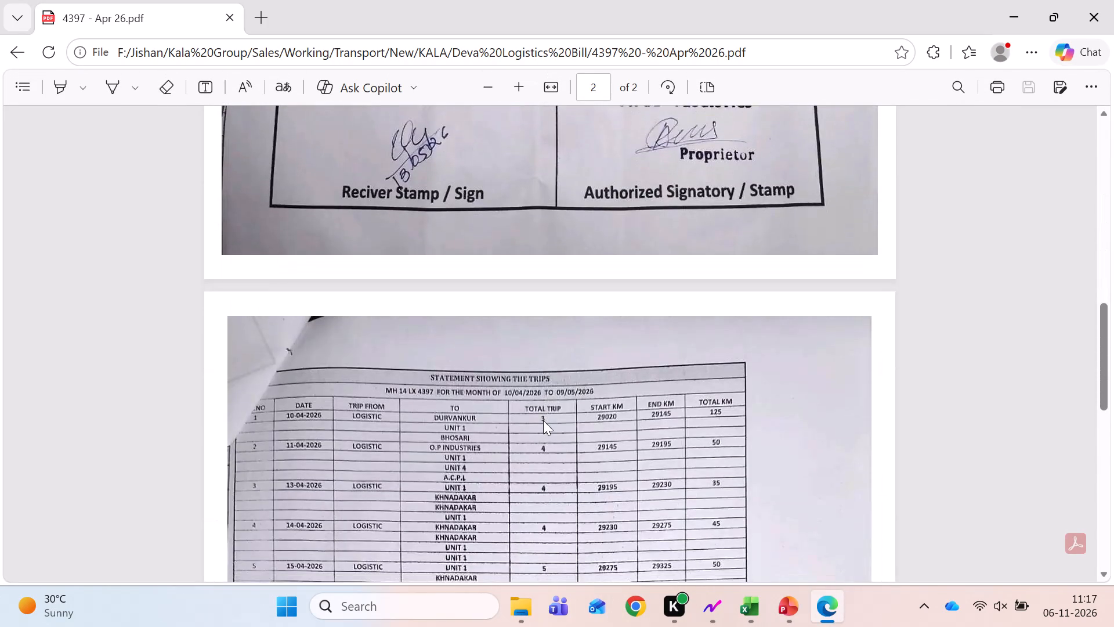
{"action": "scroll", "coordinate": [543, 420], "scroll_direction": "down", "scroll_amount": 6}
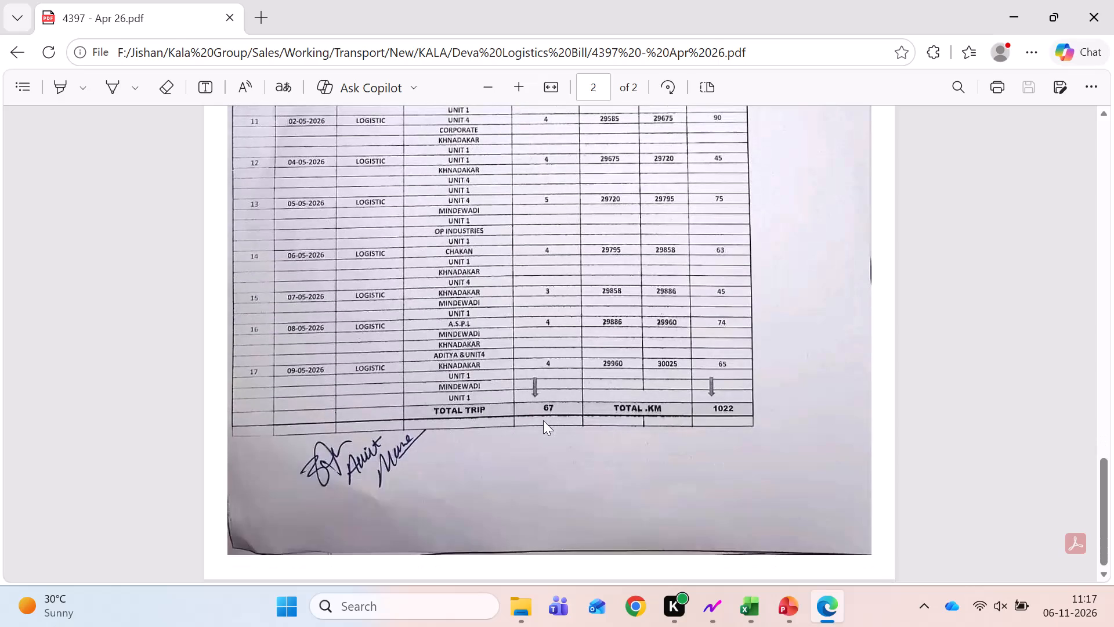
{"action": "scroll", "coordinate": [543, 420], "scroll_direction": "down", "scroll_amount": 7}
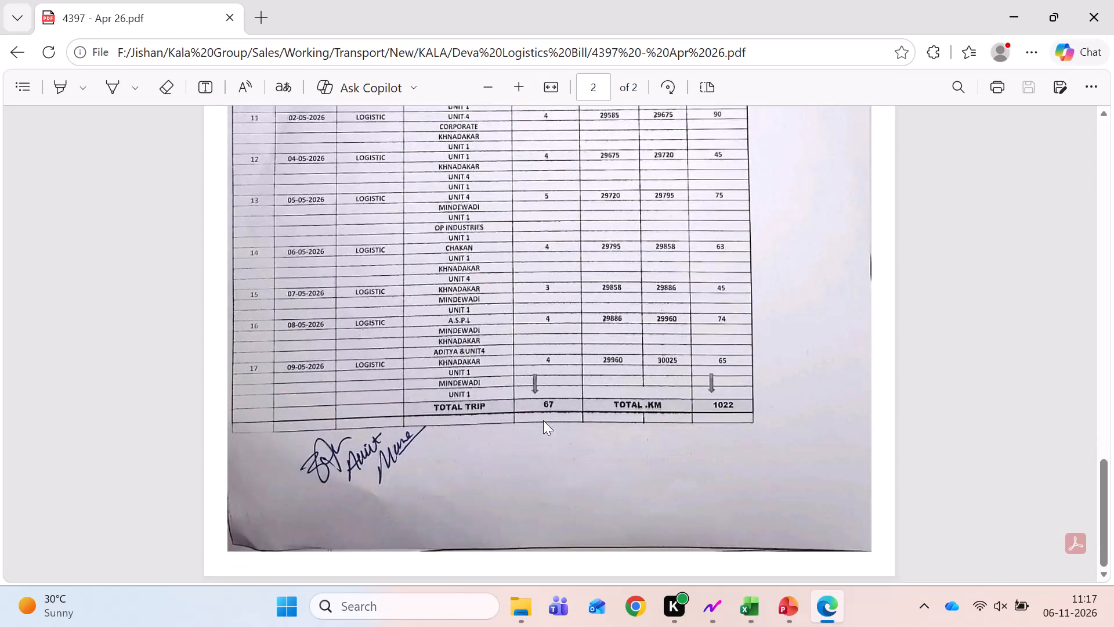
{"action": "scroll", "coordinate": [543, 420], "scroll_direction": "down", "scroll_amount": 2}
{"action": "scroll", "coordinate": [543, 420], "scroll_direction": "up", "scroll_amount": 6}
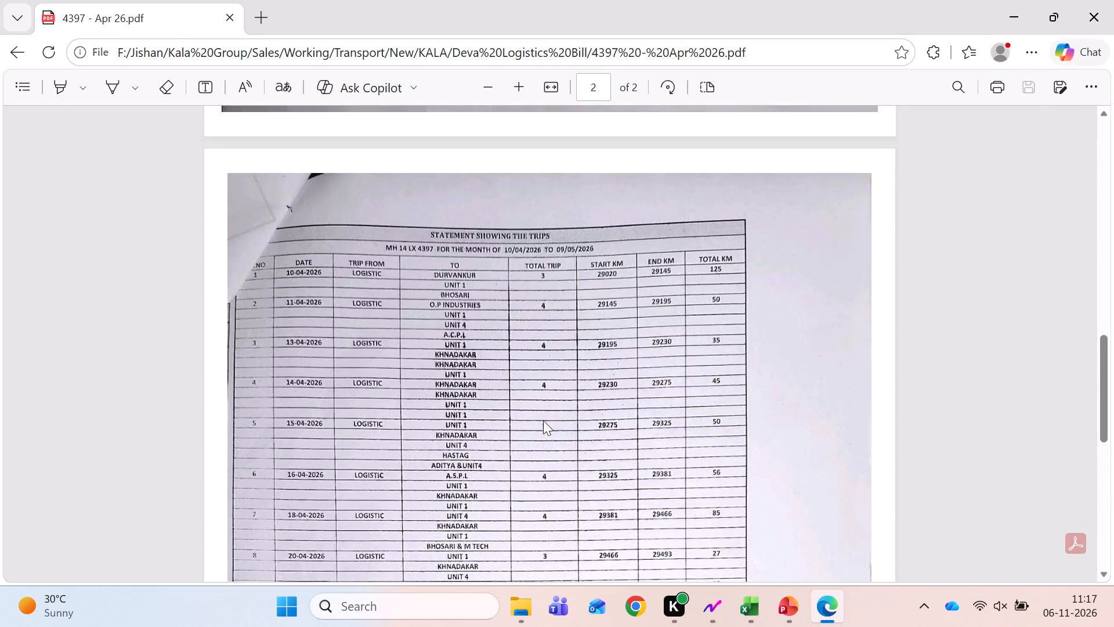
{"action": "left_click", "coordinate": [1113, 0]}
Examine the invoice cost notes and daily trip statement in the 4397 - Aug 26 PDF.
{"action": "double_click", "coordinate": [286, 181]}
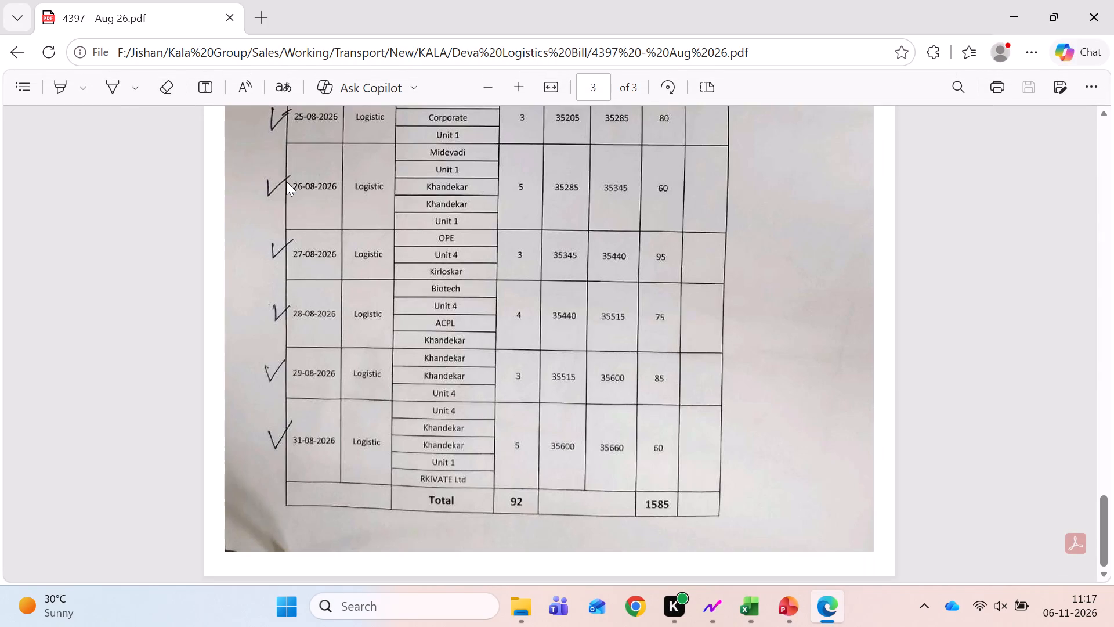
{"action": "scroll", "coordinate": [286, 181], "scroll_direction": "down", "scroll_amount": 2}
{"action": "scroll", "coordinate": [387, 353], "scroll_direction": "up", "scroll_amount": 12}
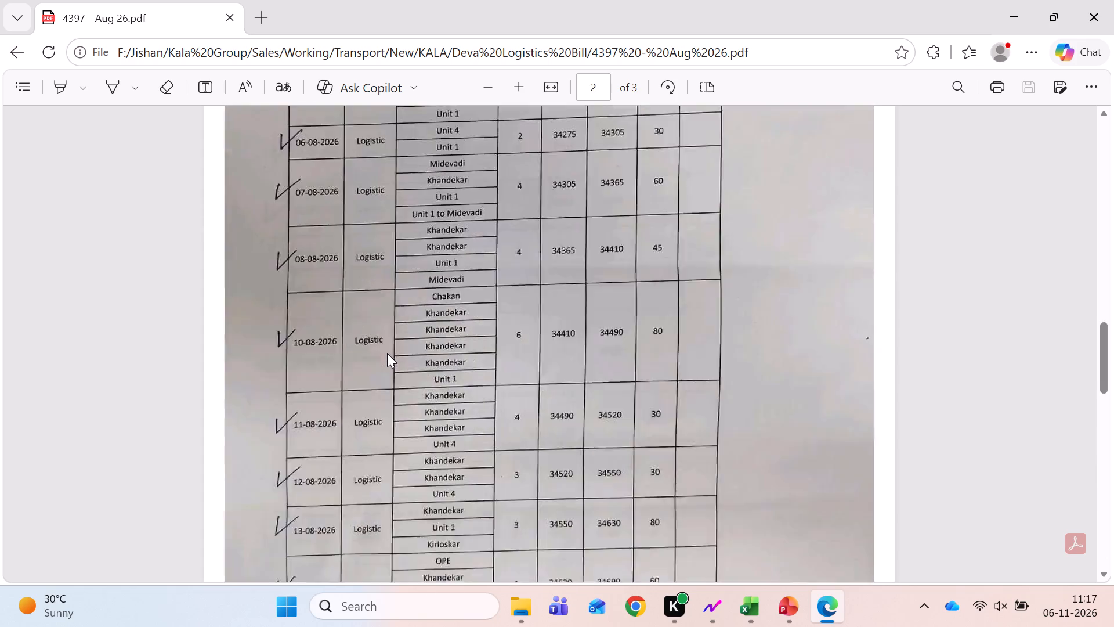
{"action": "scroll", "coordinate": [387, 353], "scroll_direction": "up", "scroll_amount": 2}
{"action": "scroll", "coordinate": [387, 353], "scroll_direction": "down", "scroll_amount": 5}
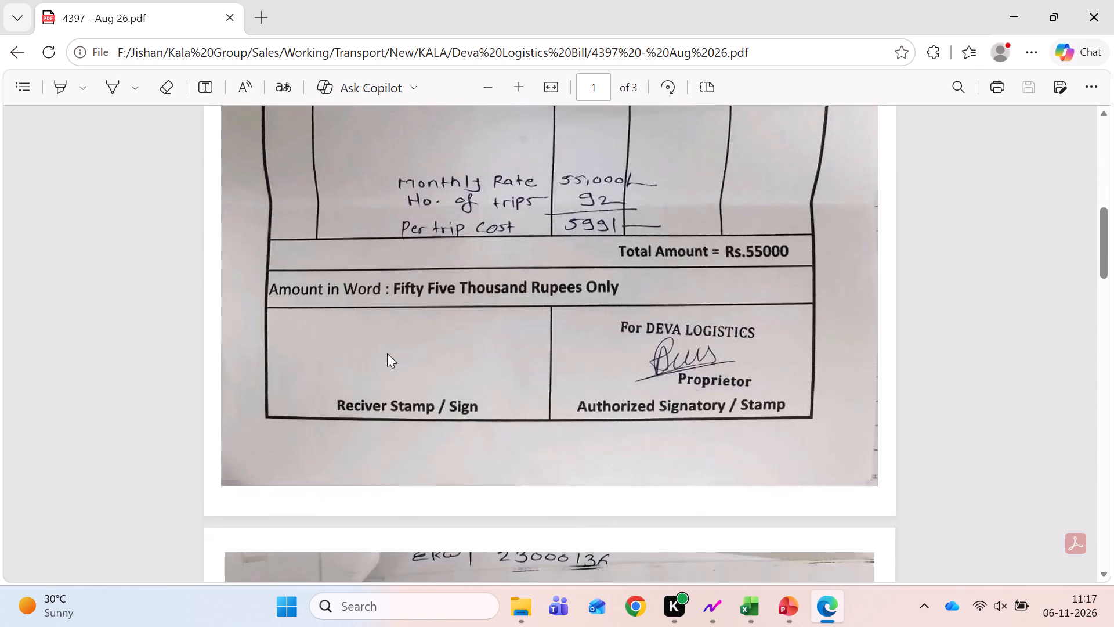
{"action": "scroll", "coordinate": [387, 353], "scroll_direction": "down", "scroll_amount": 7}
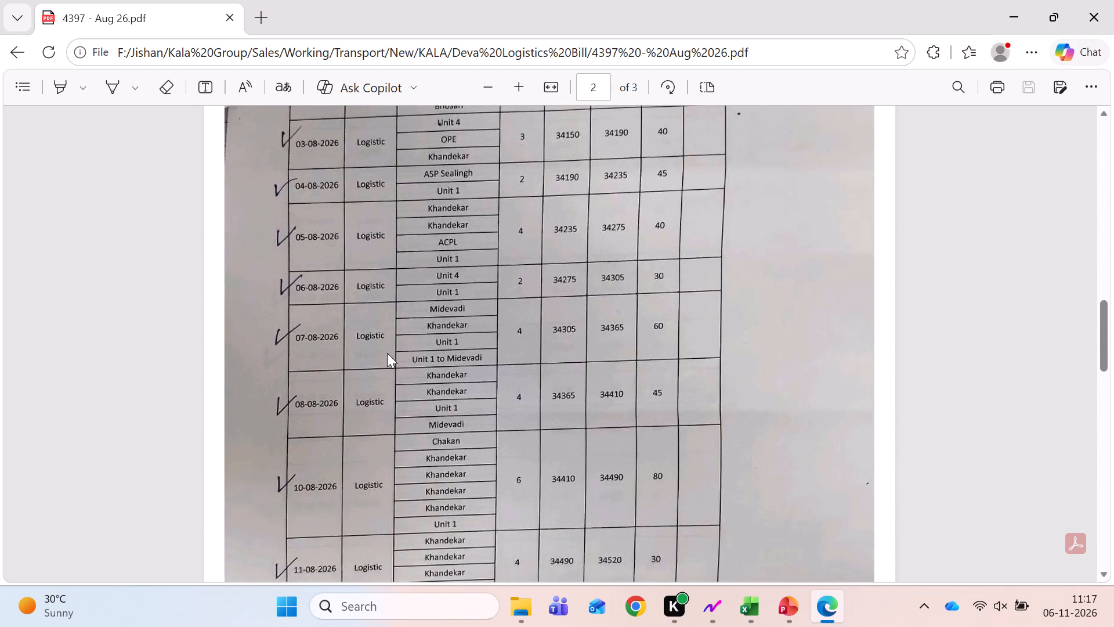
{"action": "scroll", "coordinate": [387, 353], "scroll_direction": "down", "scroll_amount": 4}
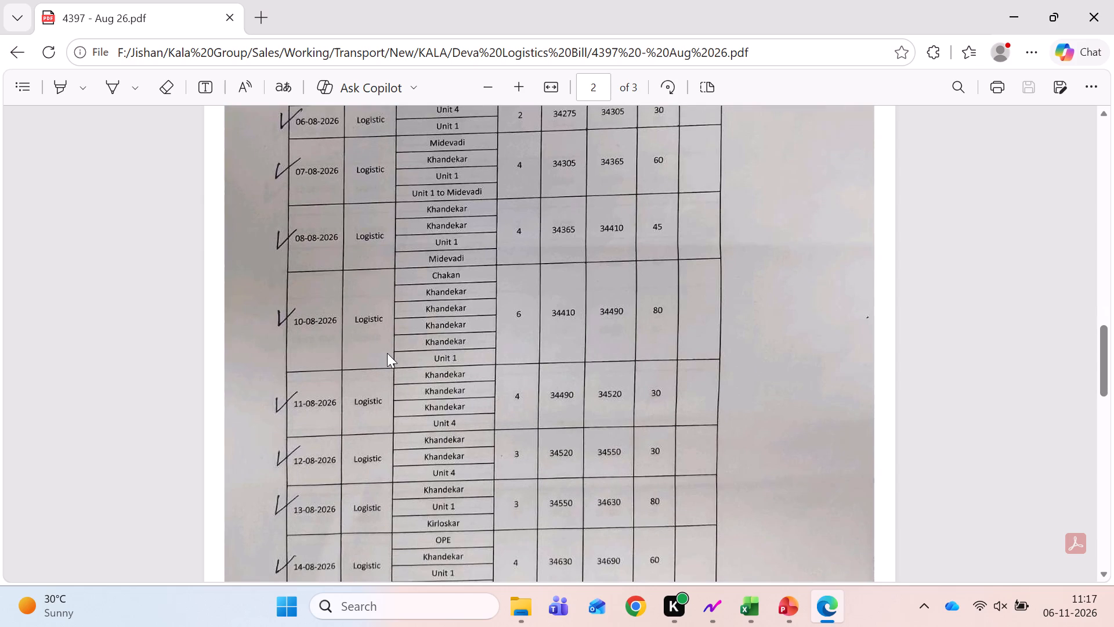
{"action": "scroll", "coordinate": [387, 353], "scroll_direction": "down", "scroll_amount": 3}
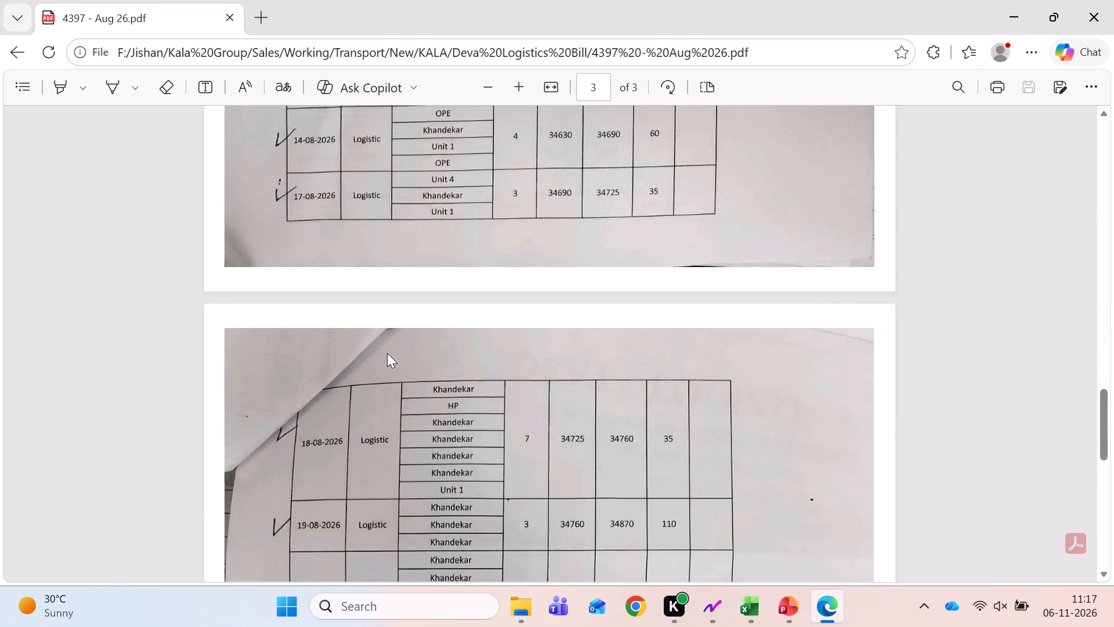
{"action": "scroll", "coordinate": [387, 353], "scroll_direction": "down", "scroll_amount": 3}
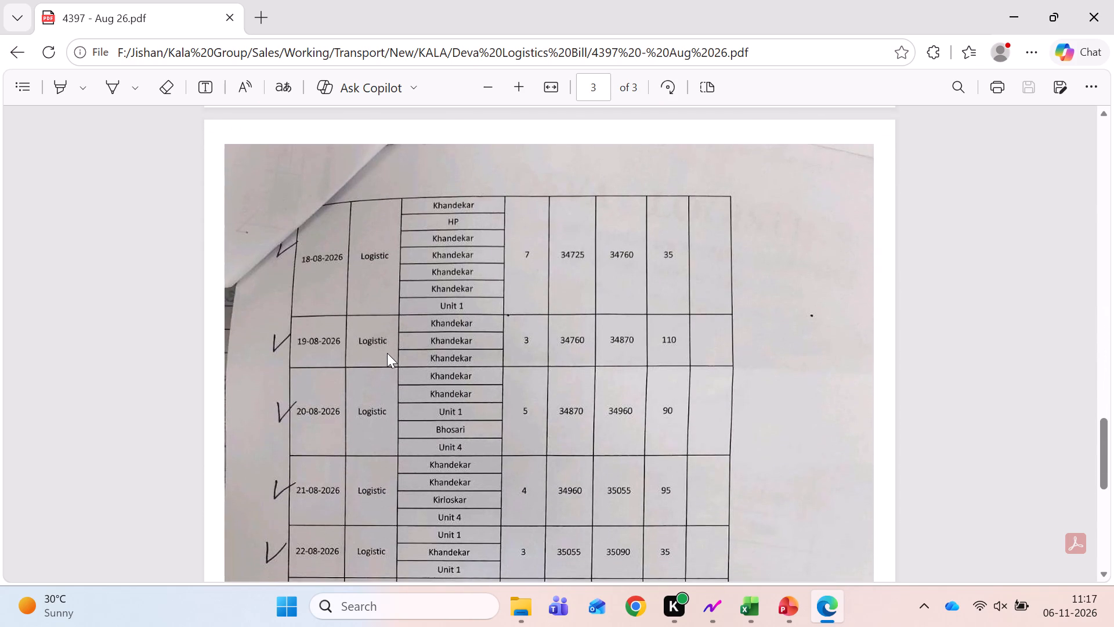
{"action": "scroll", "coordinate": [387, 353], "scroll_direction": "down", "scroll_amount": 3}
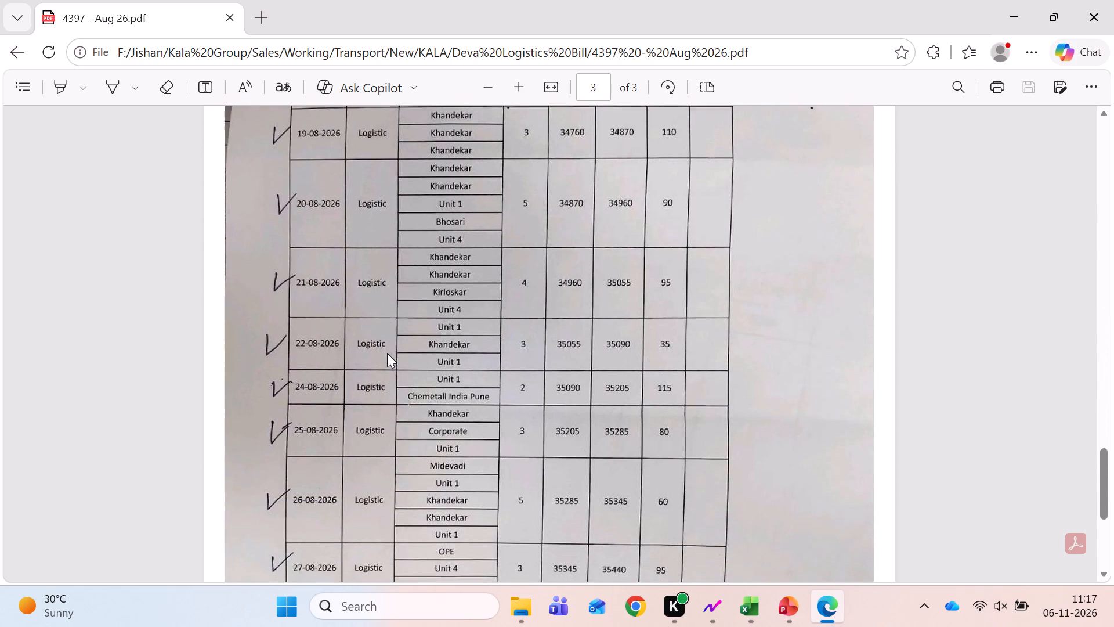
{"action": "scroll", "coordinate": [387, 353], "scroll_direction": "down", "scroll_amount": 3}
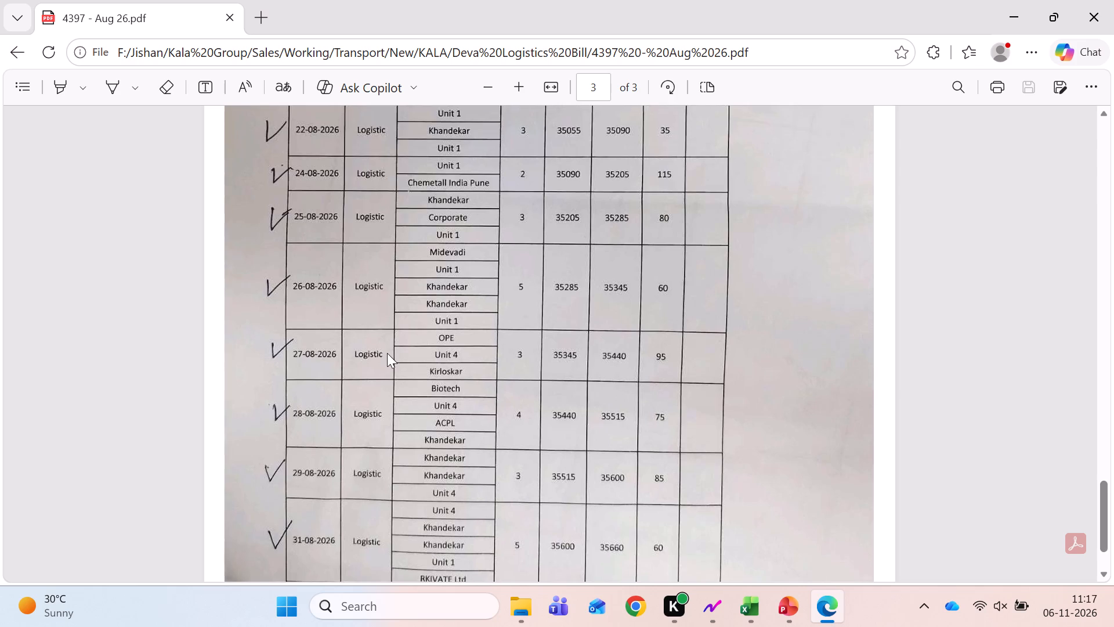
{"action": "scroll", "coordinate": [387, 353], "scroll_direction": "down", "scroll_amount": 1}
{"action": "left_click", "coordinate": [1113, 6]}
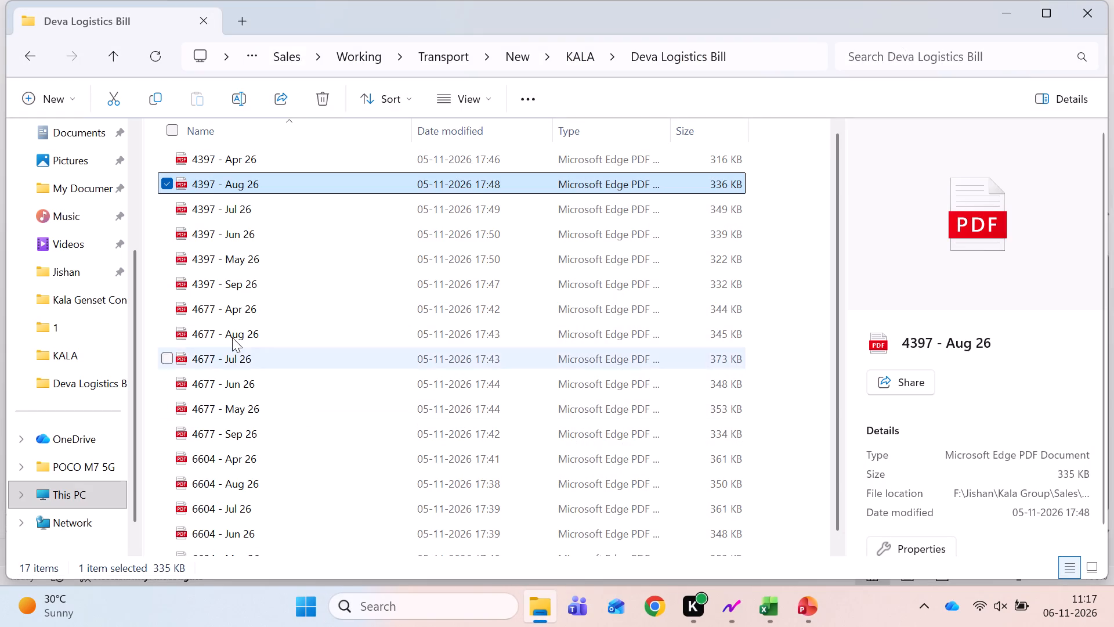
Check the trip statement and the invoice's monthly rate and per-trip cost notes in the 4397 - Jul 26 PDF.
{"action": "double_click", "coordinate": [219, 215]}
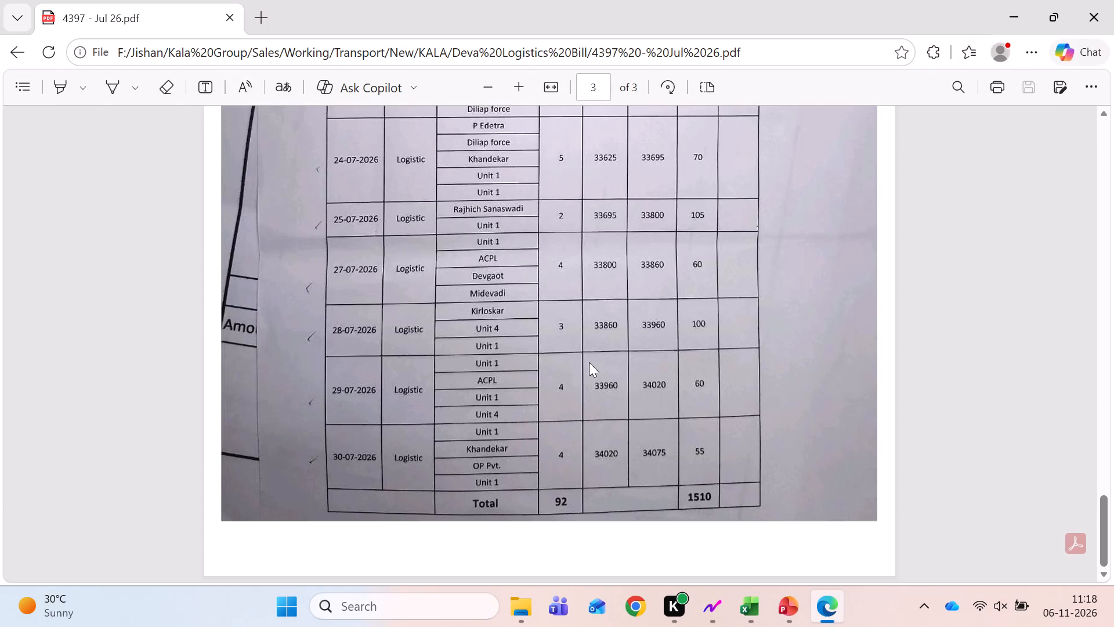
{"action": "scroll", "coordinate": [589, 362], "scroll_direction": "up", "scroll_amount": 14}
{"action": "scroll", "coordinate": [589, 362], "scroll_direction": "down", "scroll_amount": 5}
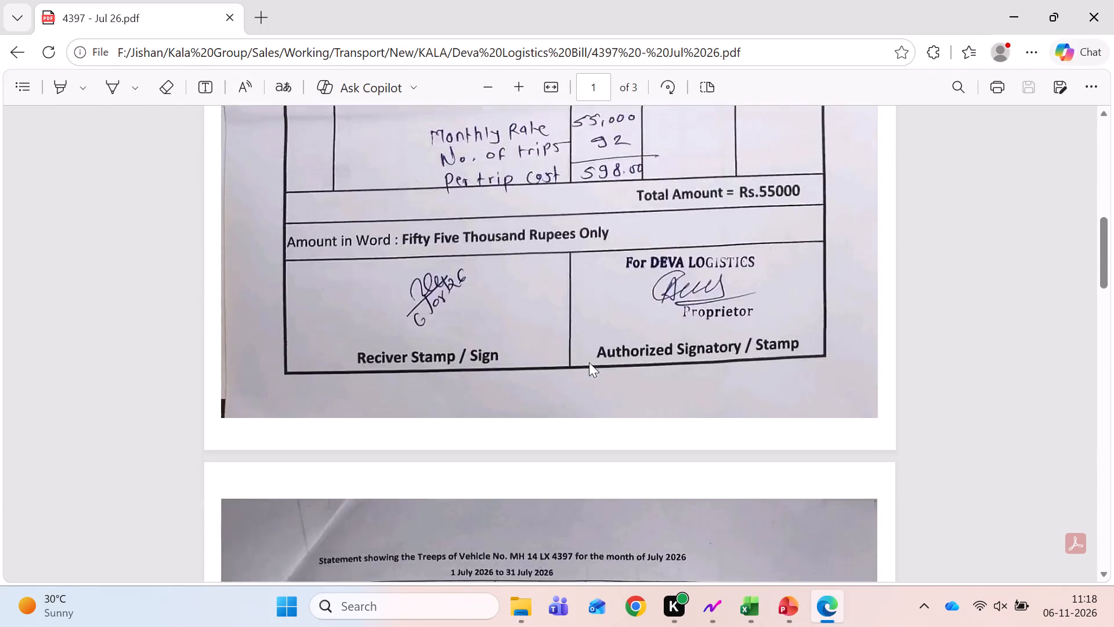
{"action": "left_click", "coordinate": [1113, 0]}
Check the invoice's rate and per-trip cost notes in the 4397 - Jun 26 PDF.
{"action": "key", "text": "Down"}
{"action": "key", "text": "Return"}
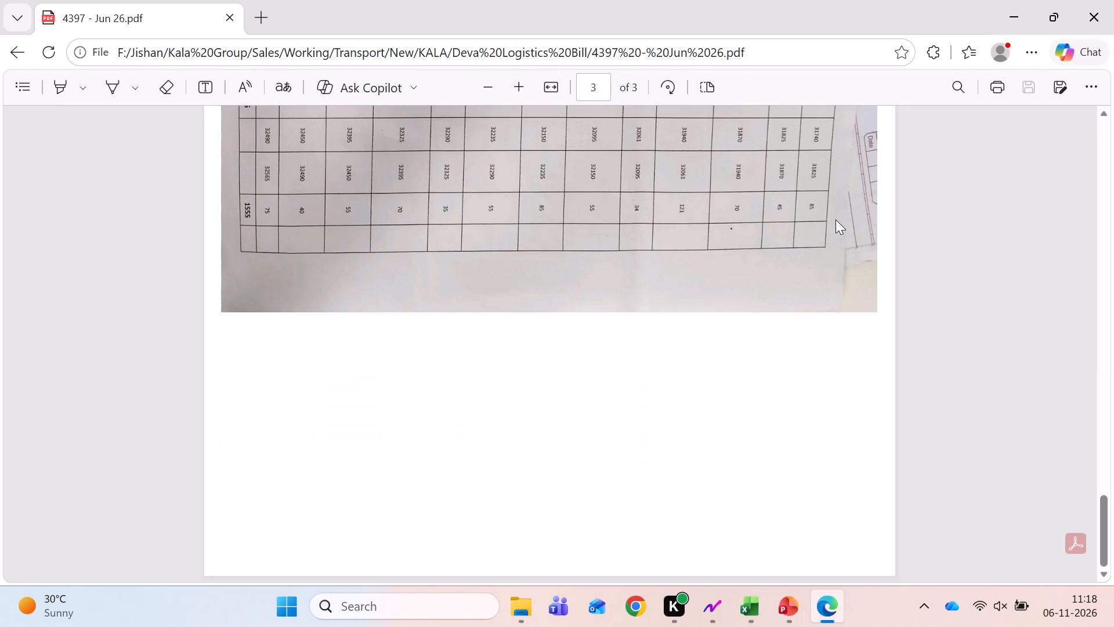
{"action": "scroll", "coordinate": [835, 219], "scroll_direction": "up", "scroll_amount": 9}
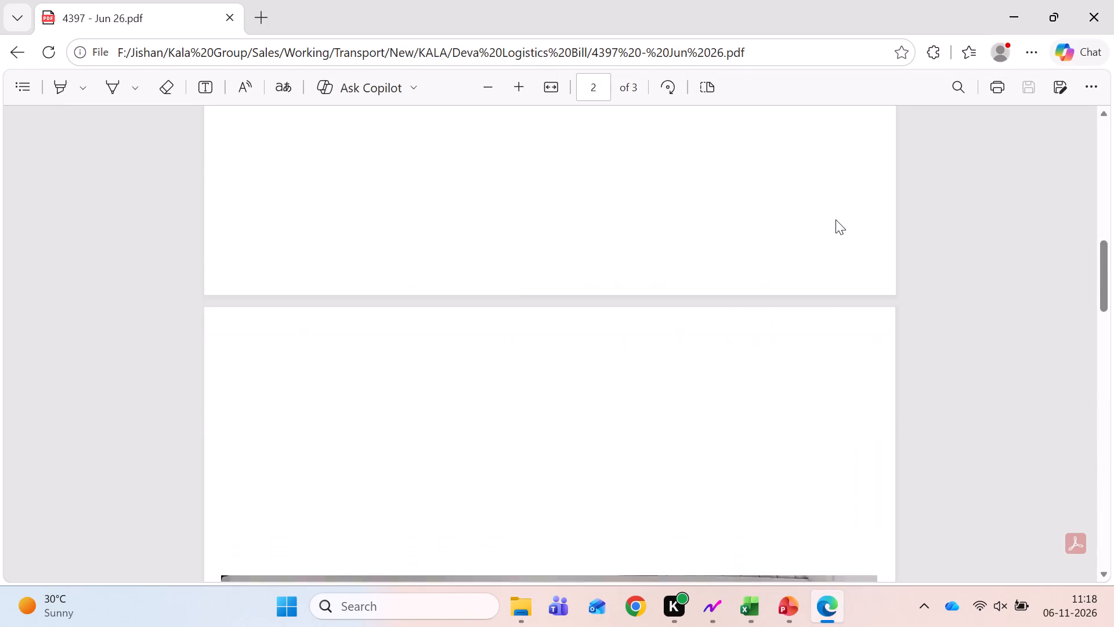
{"action": "scroll", "coordinate": [835, 219], "scroll_direction": "up", "scroll_amount": 6}
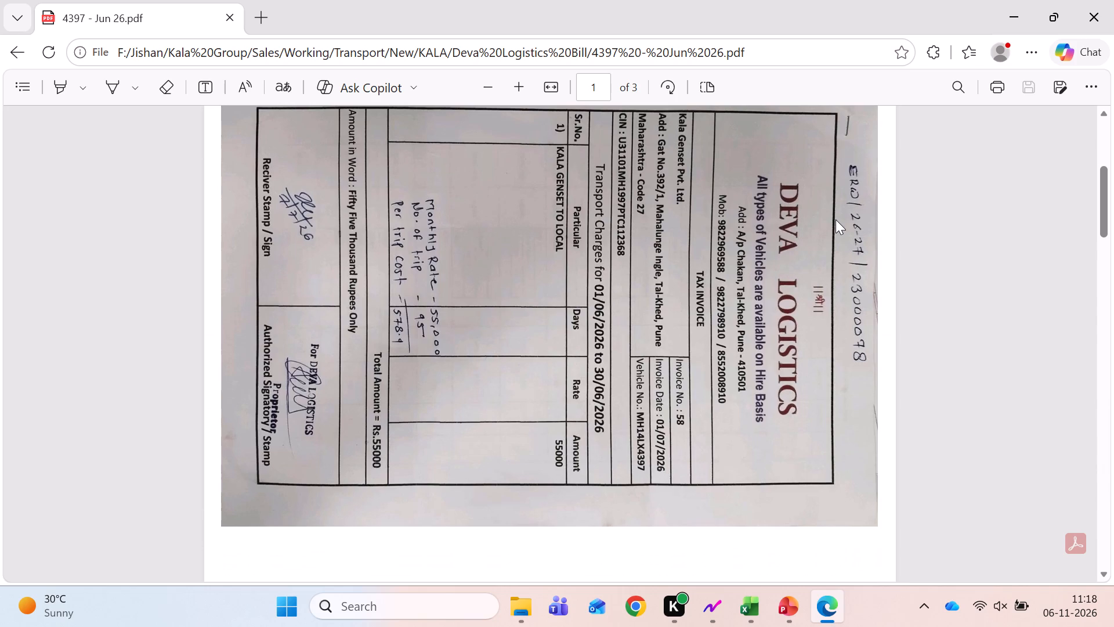
{"action": "key", "text": "alt+F4"}
Review the invoice amount, trip statement and handwritten per-trip cost notes in the 4397 - May 26 PDF.
{"action": "key", "text": "Down"}
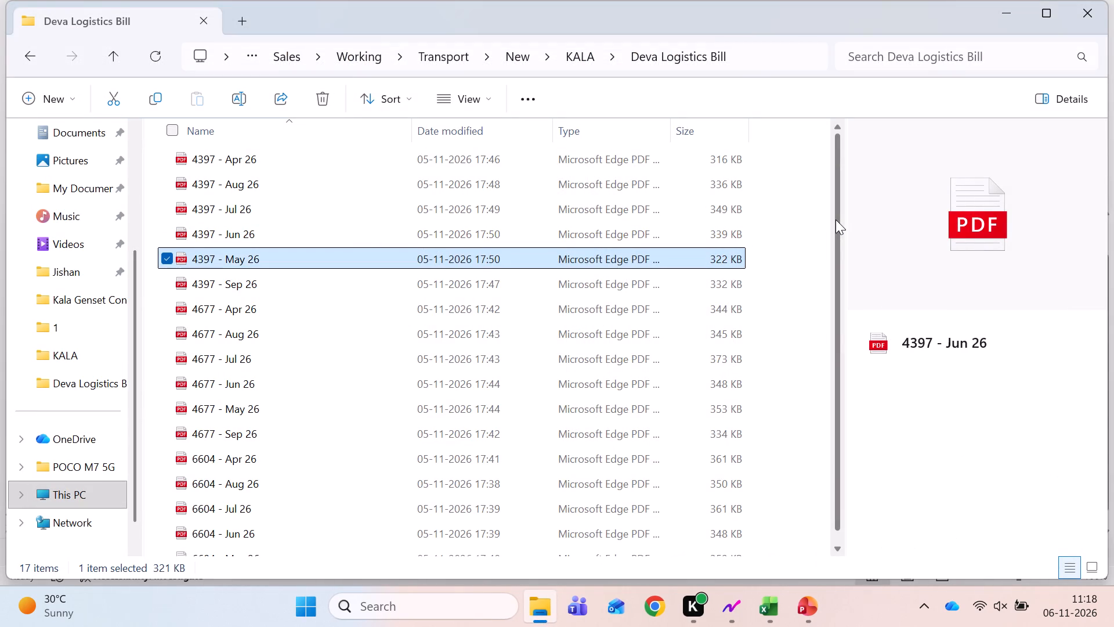
{"action": "key", "text": "Return"}
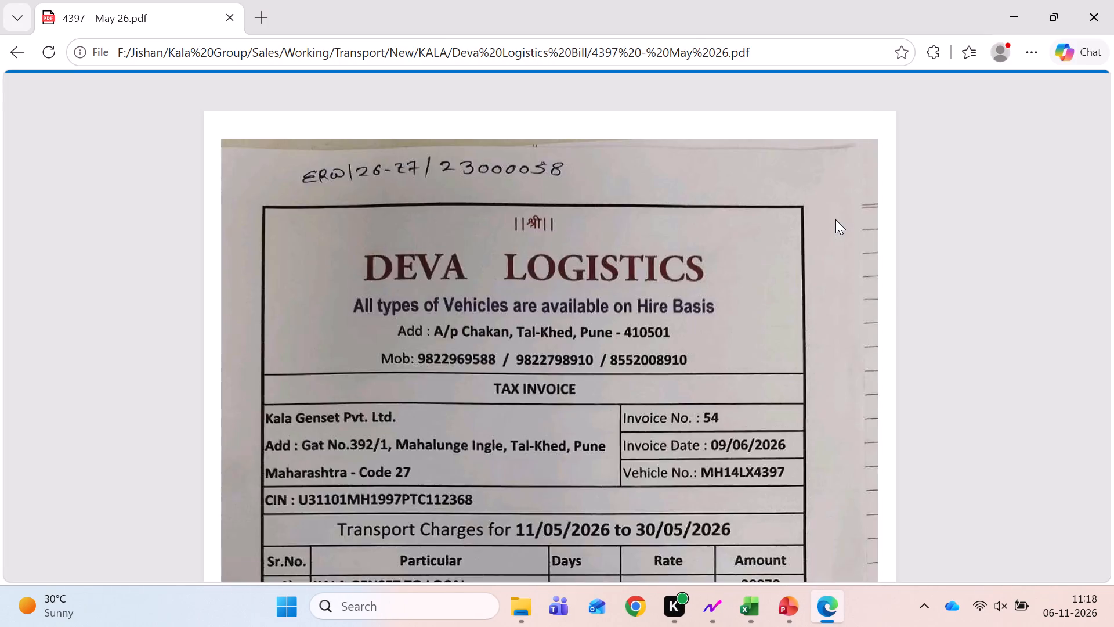
{"action": "scroll", "coordinate": [835, 219], "scroll_direction": "up", "scroll_amount": 16}
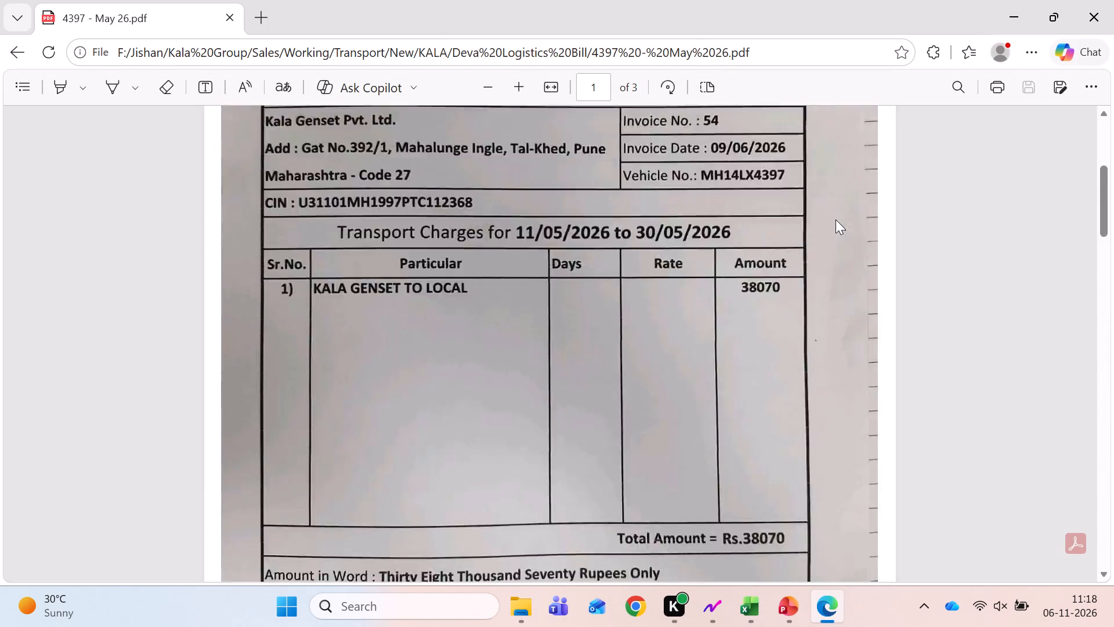
{"action": "scroll", "coordinate": [835, 219], "scroll_direction": "down", "scroll_amount": 2}
{"action": "key", "text": "alt+F4"}
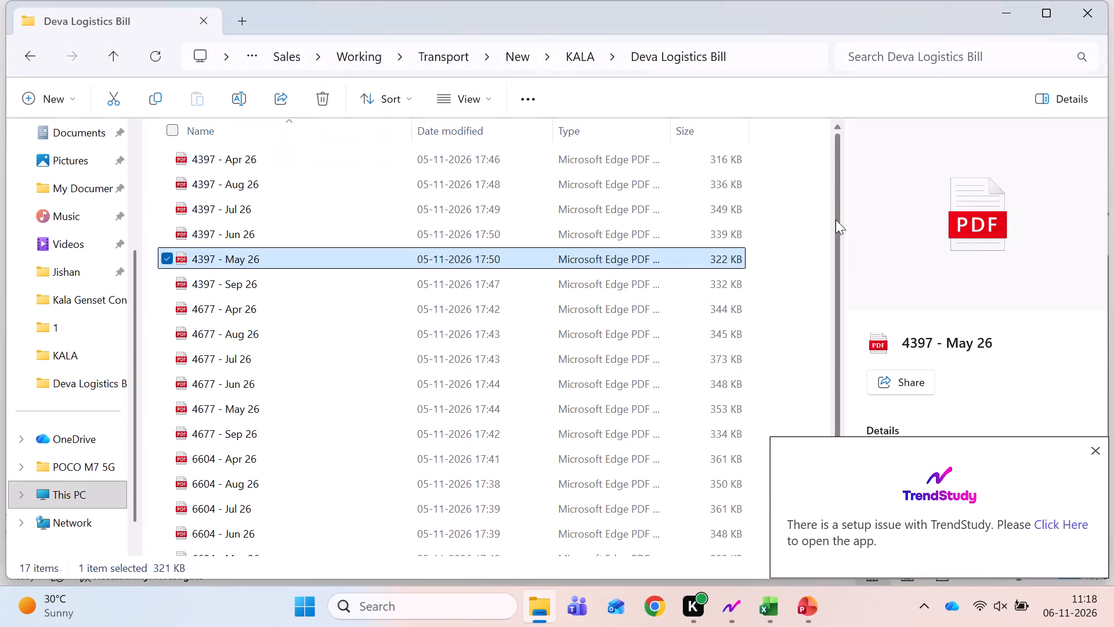
{"action": "key", "text": "Down"}
{"action": "key", "text": "Up"}
{"action": "key", "text": "Return"}
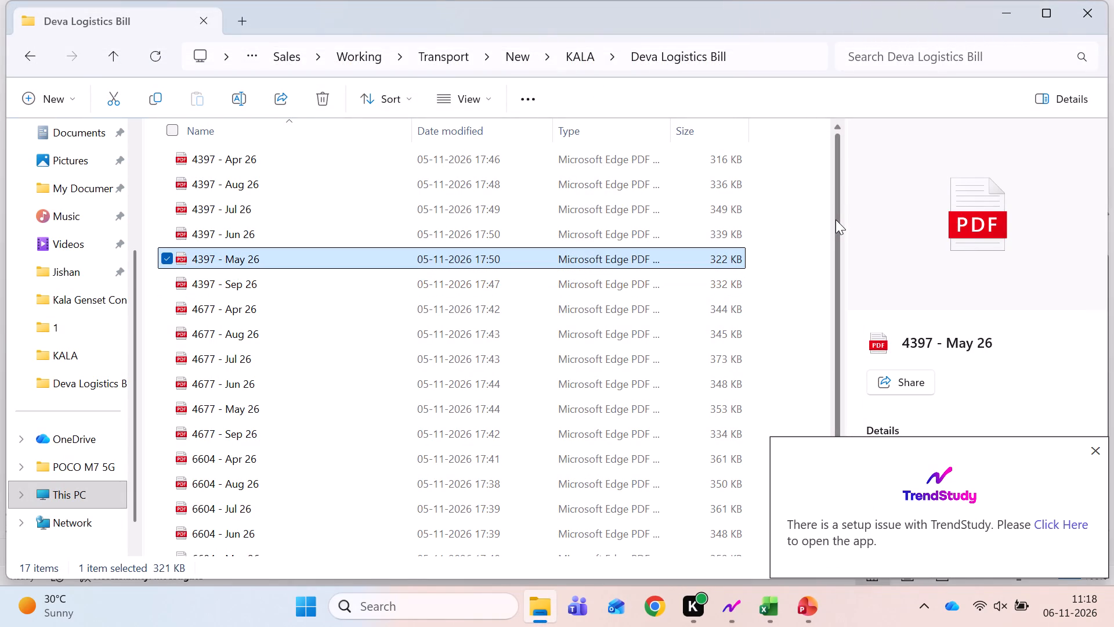
{"action": "scroll", "coordinate": [735, 271], "scroll_direction": "down", "scroll_amount": 11}
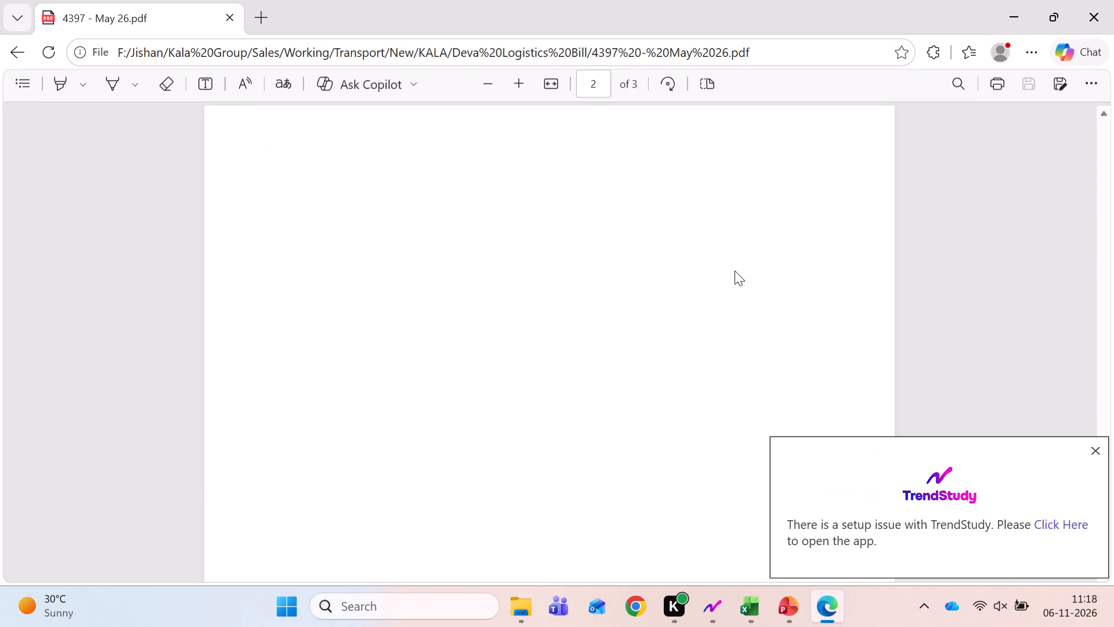
{"action": "scroll", "coordinate": [735, 271], "scroll_direction": "down", "scroll_amount": 1}
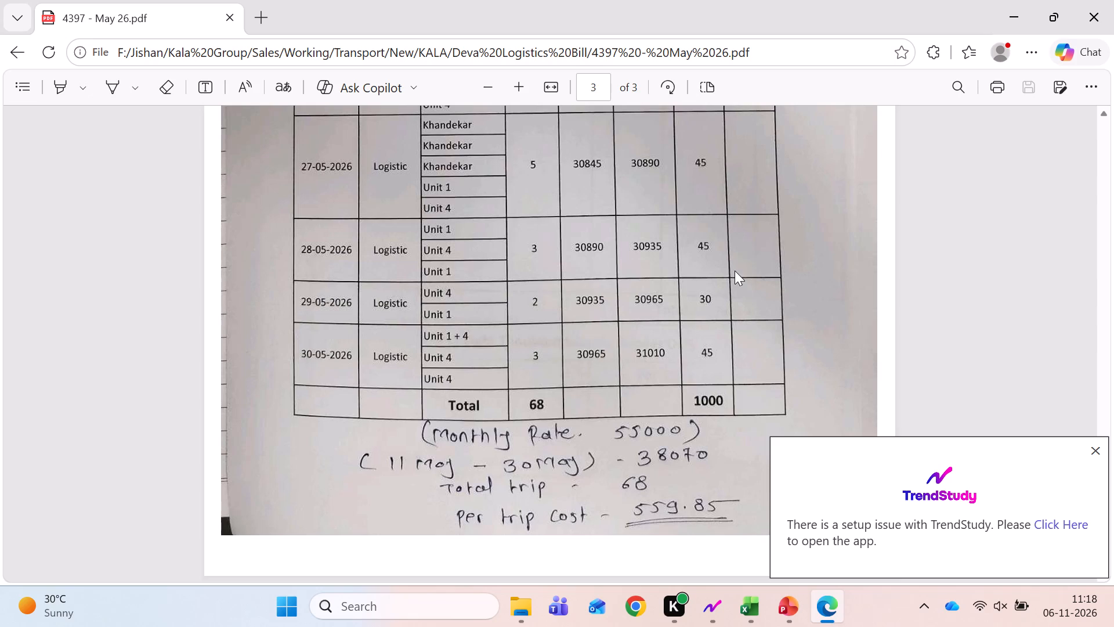
{"action": "left_click", "coordinate": [1113, 0]}
Check the trip statement and the invoice's rent and per-trip cost notes in the 4397 - Sep 26 PDF.
{"action": "key", "text": "Down"}
{"action": "key", "text": "Return"}
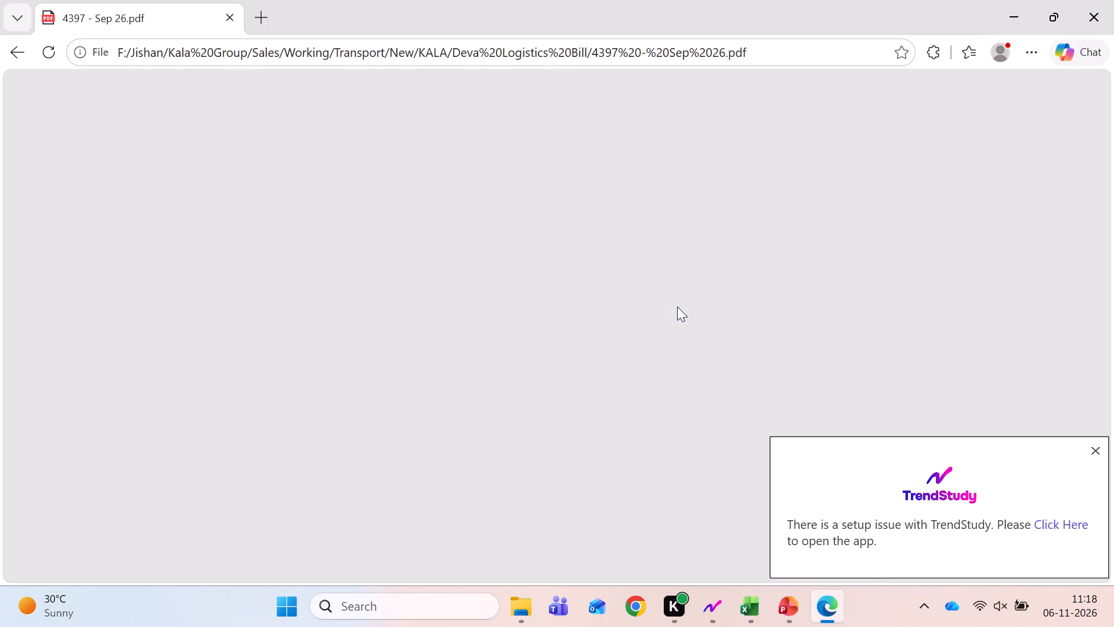
{"action": "scroll", "coordinate": [677, 307], "scroll_direction": "down", "scroll_amount": 12}
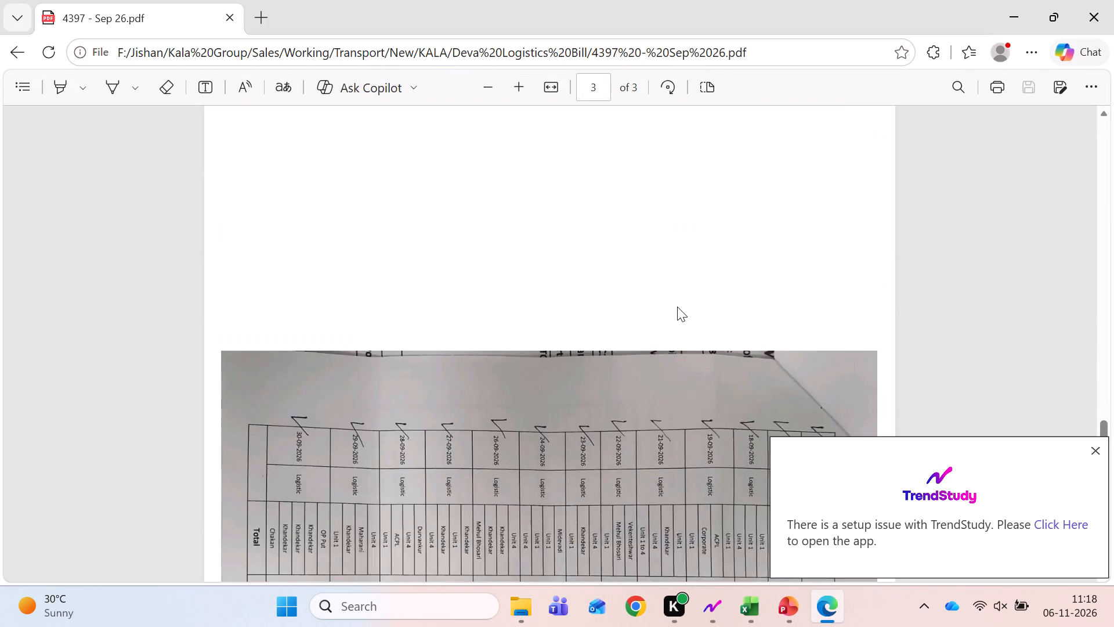
{"action": "scroll", "coordinate": [677, 307], "scroll_direction": "down", "scroll_amount": 6}
{"action": "scroll", "coordinate": [677, 307], "scroll_direction": "up", "scroll_amount": 8}
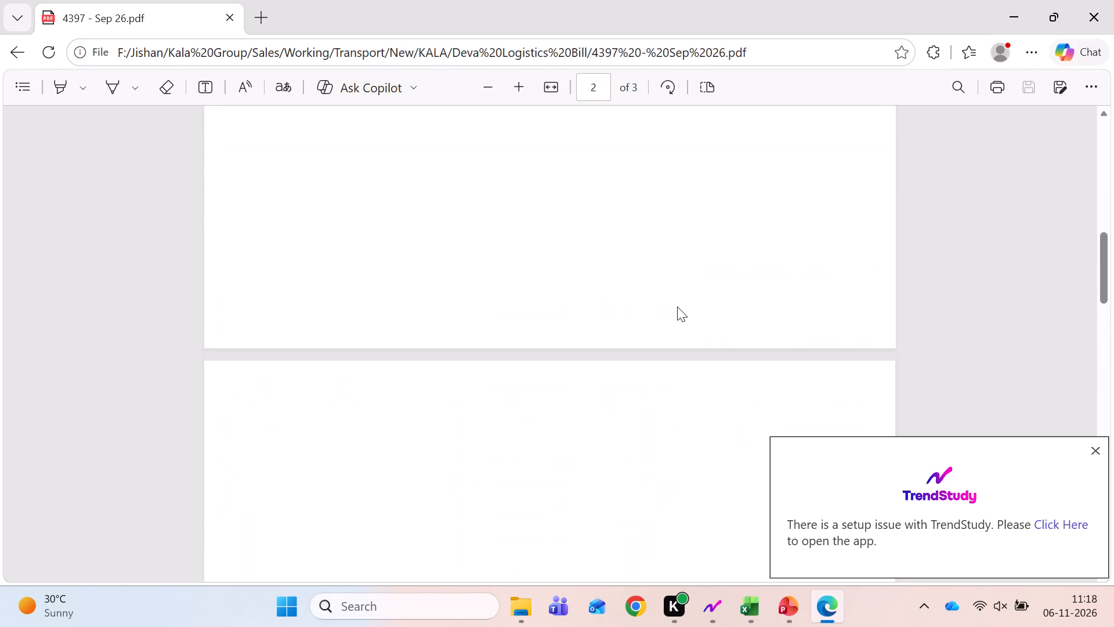
{"action": "scroll", "coordinate": [677, 307], "scroll_direction": "up", "scroll_amount": 5}
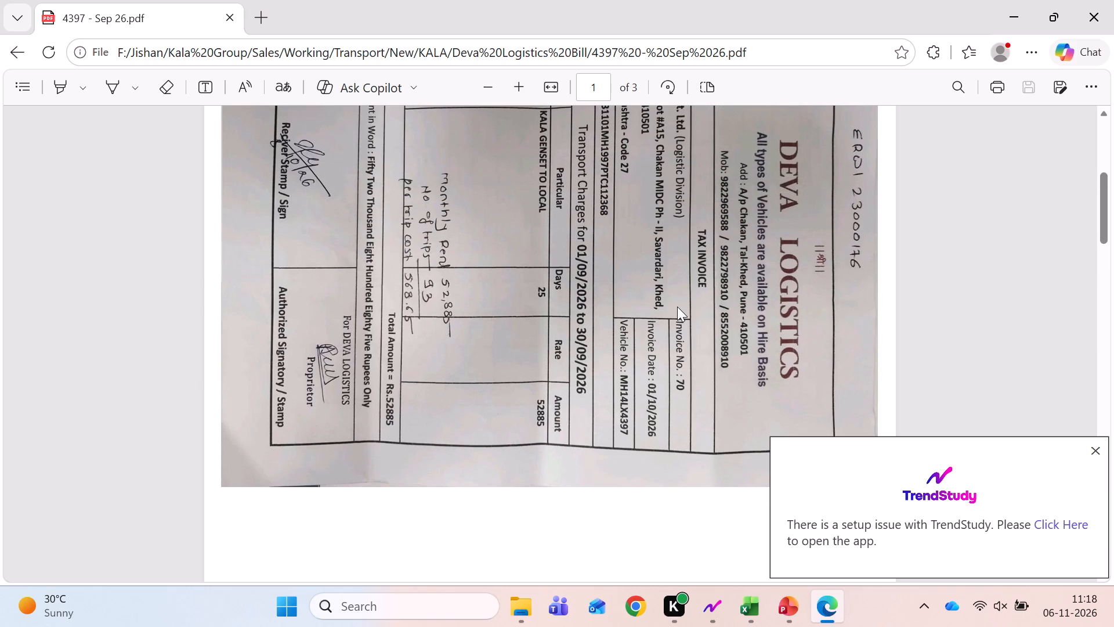
{"action": "key", "text": "alt+F4"}
Examine the Deva Logistics invoice for vehicle 4677 in the 4677 - Apr 26 PDF.
{"action": "key", "text": "Down"}
{"action": "key", "text": "Return"}
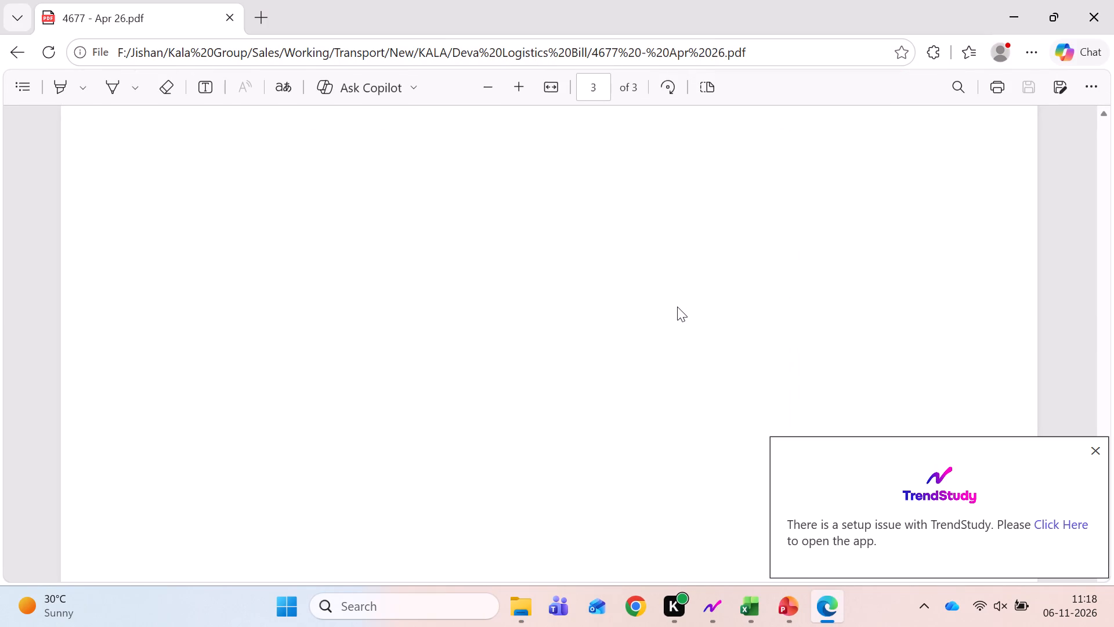
{"action": "scroll", "coordinate": [677, 307], "scroll_direction": "up", "scroll_amount": 8}
{"action": "scroll", "coordinate": [677, 307], "scroll_direction": "down", "scroll_amount": 1}
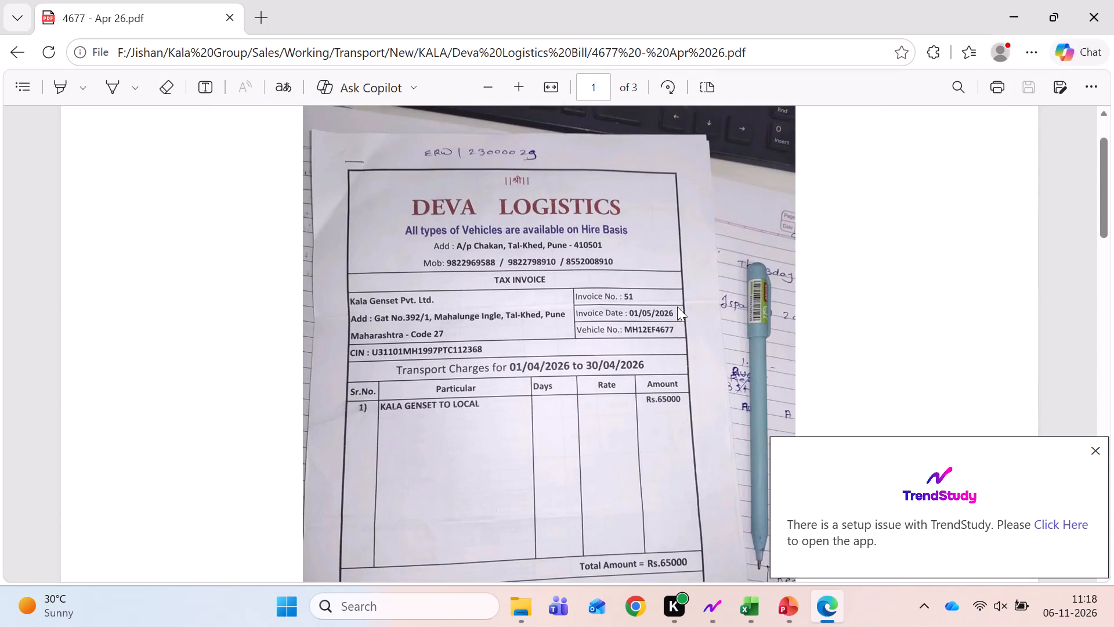
{"action": "scroll", "coordinate": [677, 307], "scroll_direction": "down", "scroll_amount": 1}
{"action": "left_click", "coordinate": [1107, 0]}
Open the 4677 - Aug 26 PDF from the Deva Logistics Bill folder.
{"action": "key", "text": "Down"}
{"action": "key", "text": "Return"}
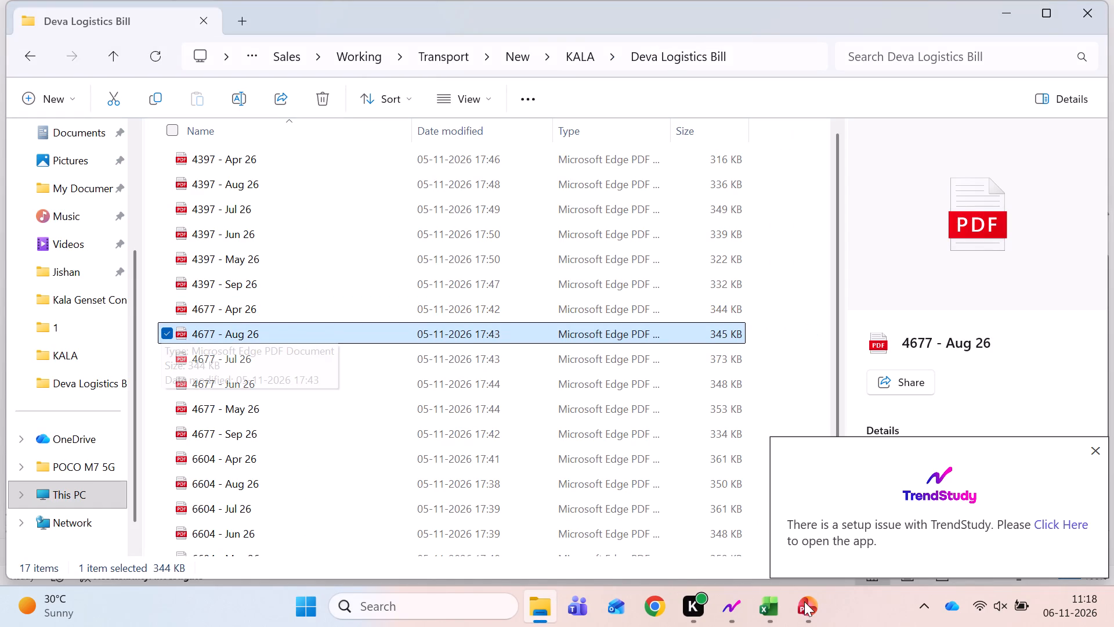
Open TrendStudy from its setup notice, run the extension's diagnostics in Firefox, and put the TrendStudy window away.
{"action": "left_click", "coordinate": [855, 498]}
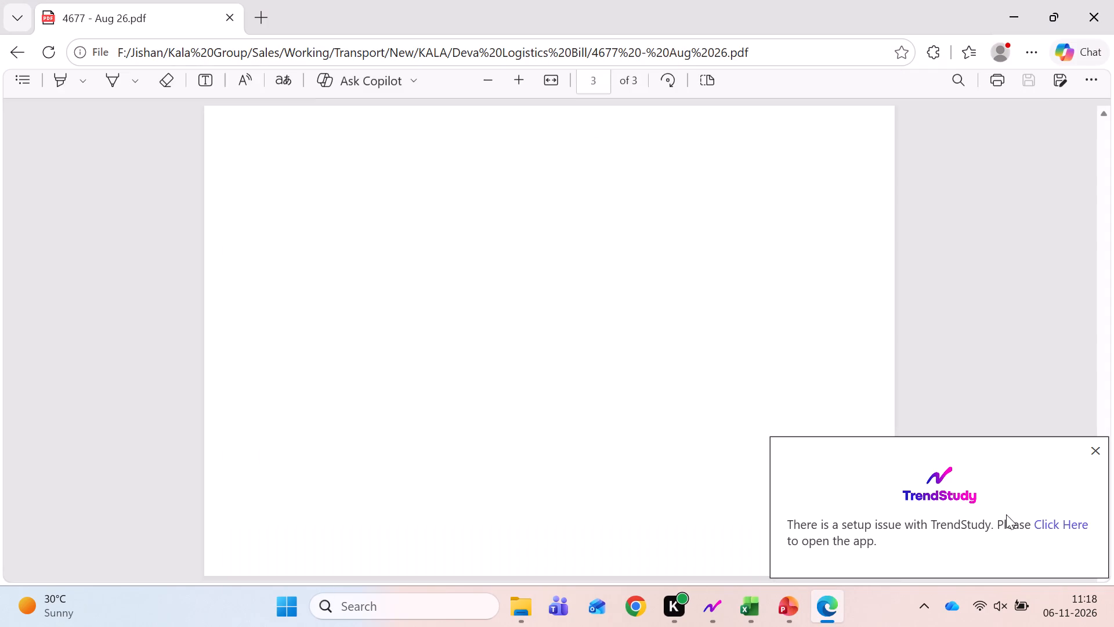
{"action": "left_click", "coordinate": [1056, 521]}
{"action": "left_click", "coordinate": [479, 279]}
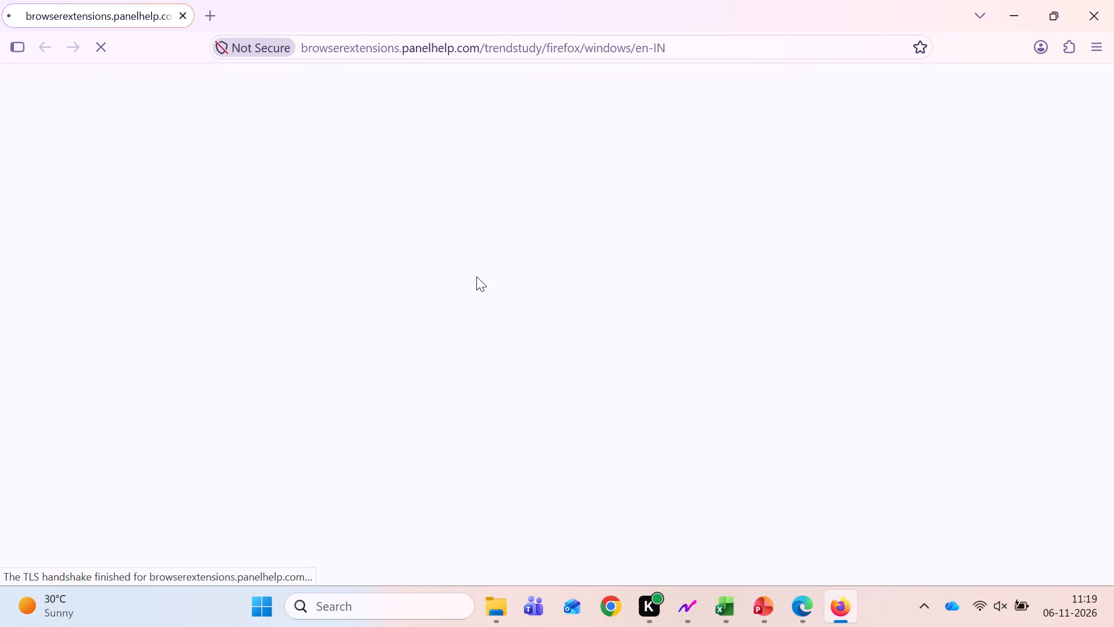
{"action": "left_click", "coordinate": [1064, 49]}
{"action": "left_click", "coordinate": [660, 192]}
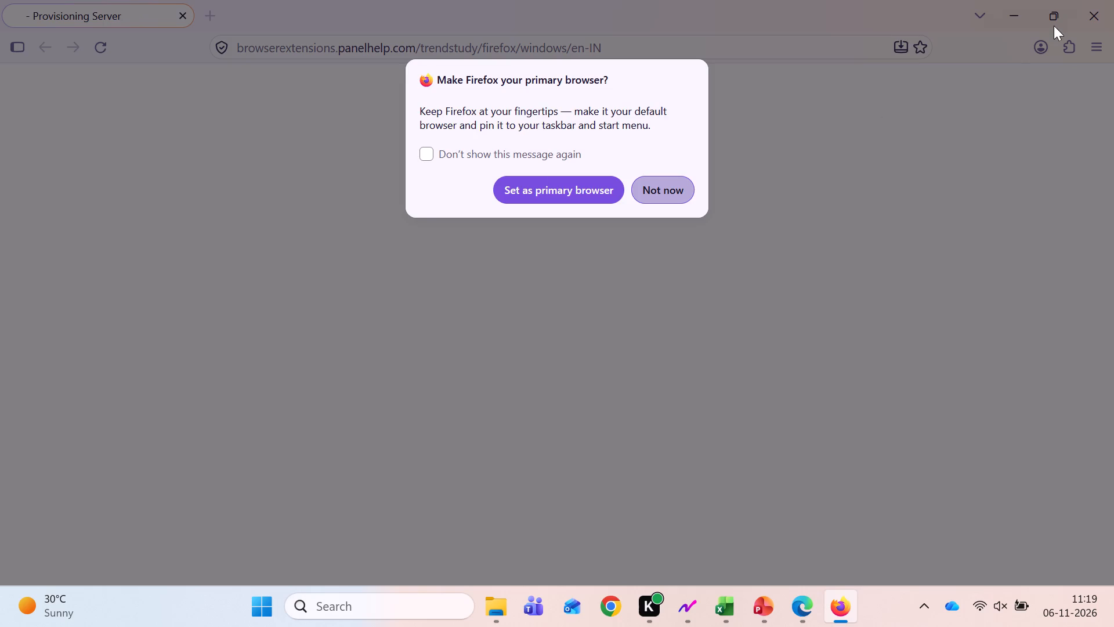
{"action": "left_click", "coordinate": [1071, 47]}
{"action": "left_click", "coordinate": [881, 111]}
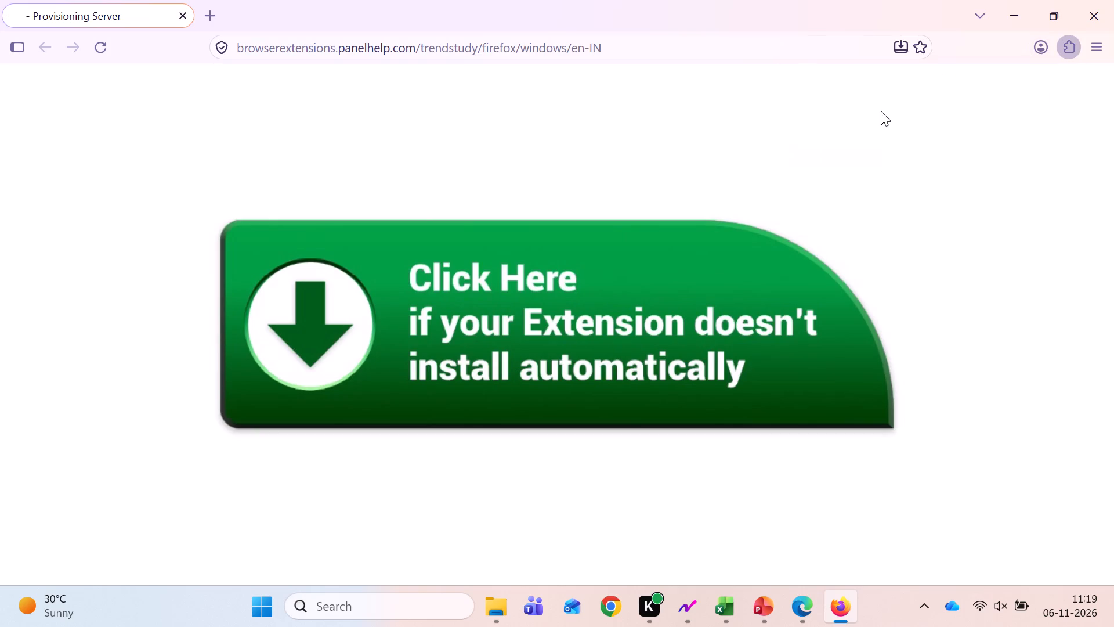
{"action": "left_click", "coordinate": [822, 131]}
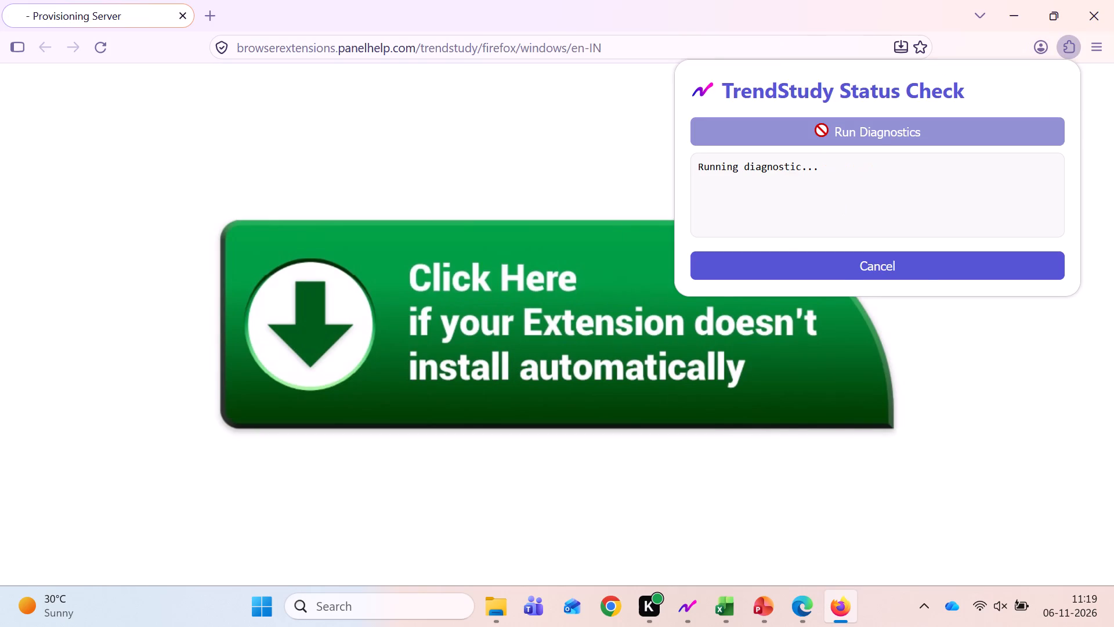
{"action": "left_click", "coordinate": [1090, 11]}
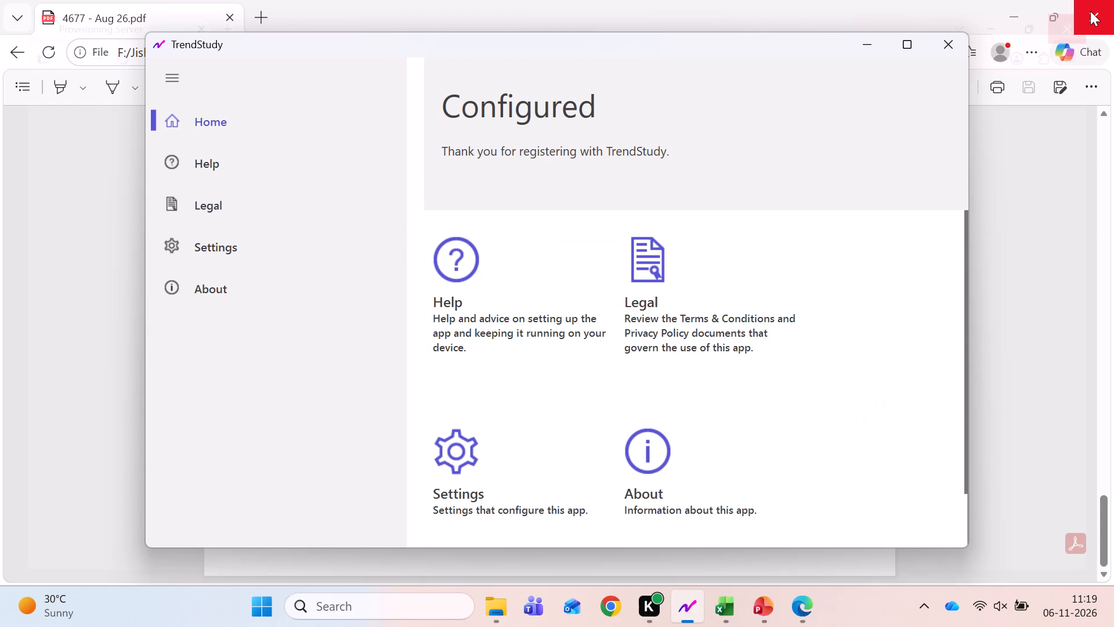
{"action": "left_click", "coordinate": [870, 45]}
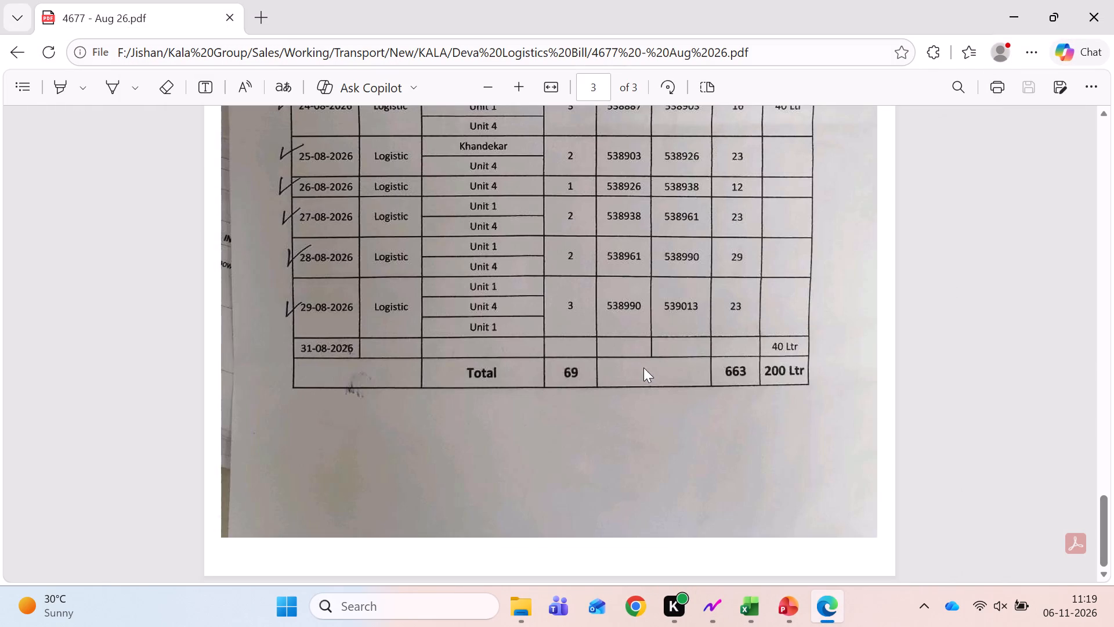
Examine the invoice's rent and per-trip cost notes and the trip statement in the 4677 - Aug 26 PDF.
{"action": "scroll", "coordinate": [640, 371], "scroll_direction": "up", "scroll_amount": 13}
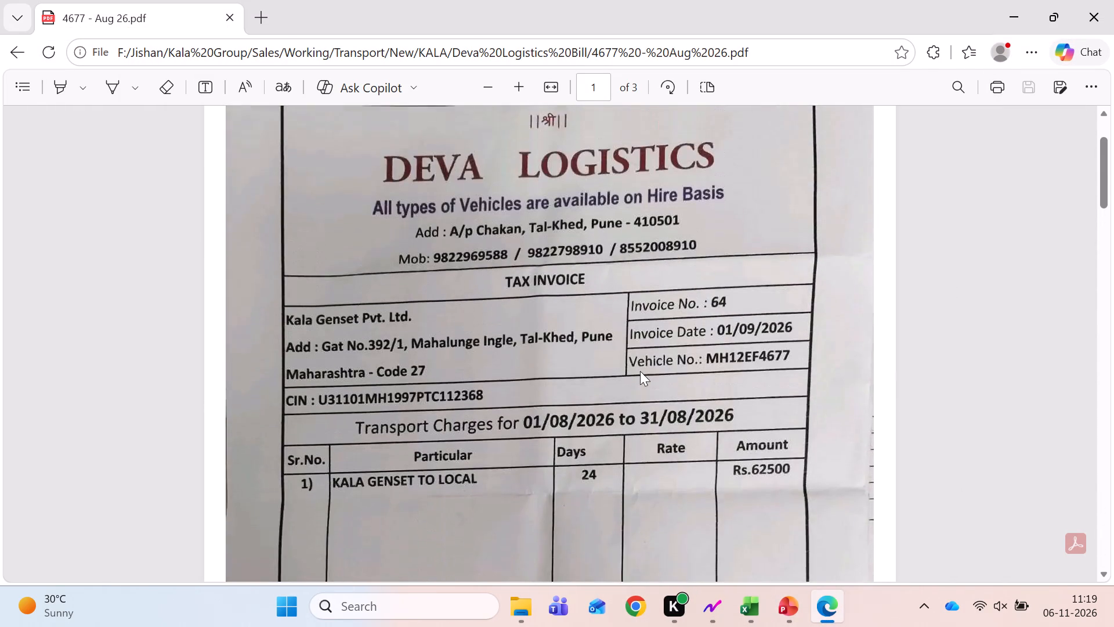
{"action": "scroll", "coordinate": [640, 371], "scroll_direction": "down", "scroll_amount": 2}
{"action": "scroll", "coordinate": [640, 371], "scroll_direction": "up", "scroll_amount": 2}
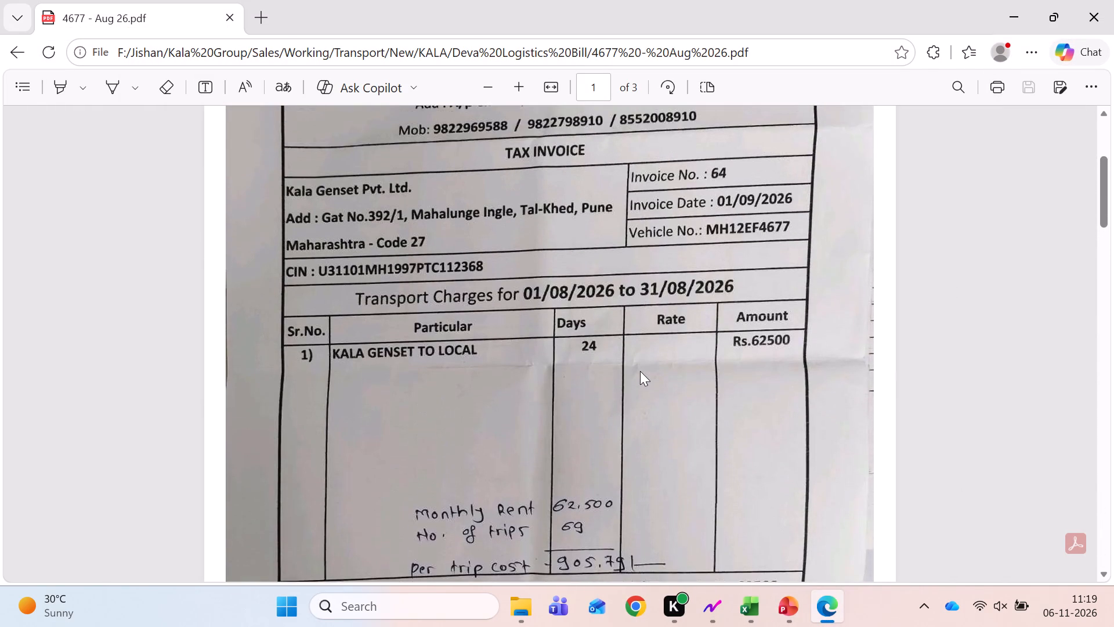
{"action": "scroll", "coordinate": [640, 371], "scroll_direction": "up", "scroll_amount": 1}
{"action": "scroll", "coordinate": [640, 371], "scroll_direction": "down", "scroll_amount": 7}
{"action": "left_click", "coordinate": [1109, 0]}
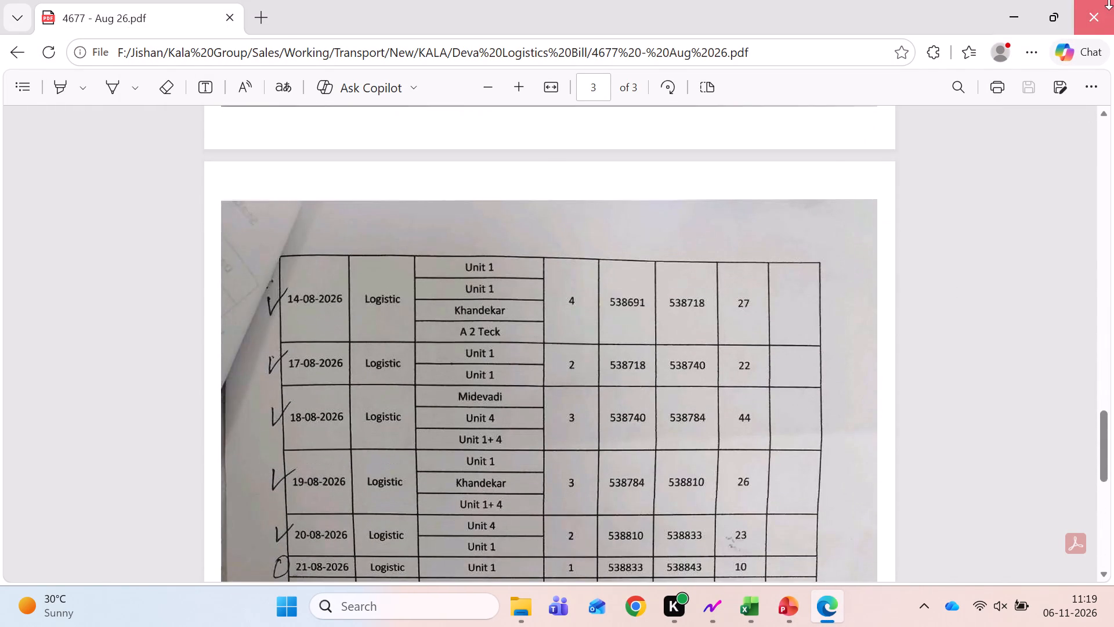
Check the trip statement and the invoice's monthly rate and trip cost notes in the 4677 - Jul 26 PDF.
{"action": "key", "text": "Down"}
{"action": "key", "text": "Return"}
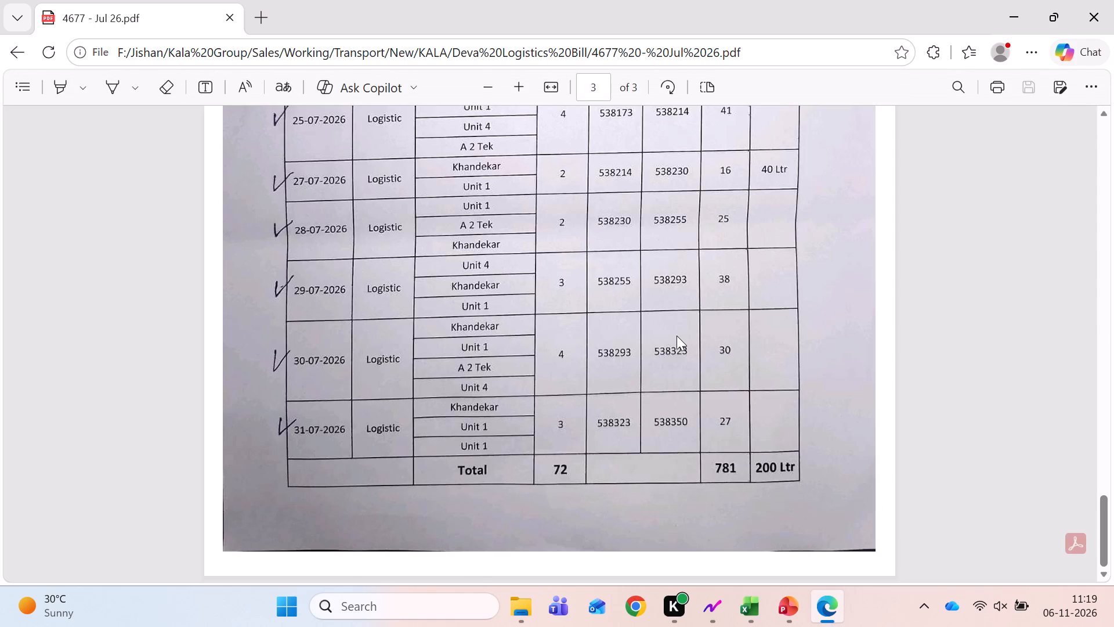
{"action": "key", "text": "Page_Up"}
{"action": "key", "text": "Page_Up"}
{"action": "key", "text": "Page_Up"}
{"action": "key", "text": "Page_Up"}
{"action": "key", "text": "Page_Up"}
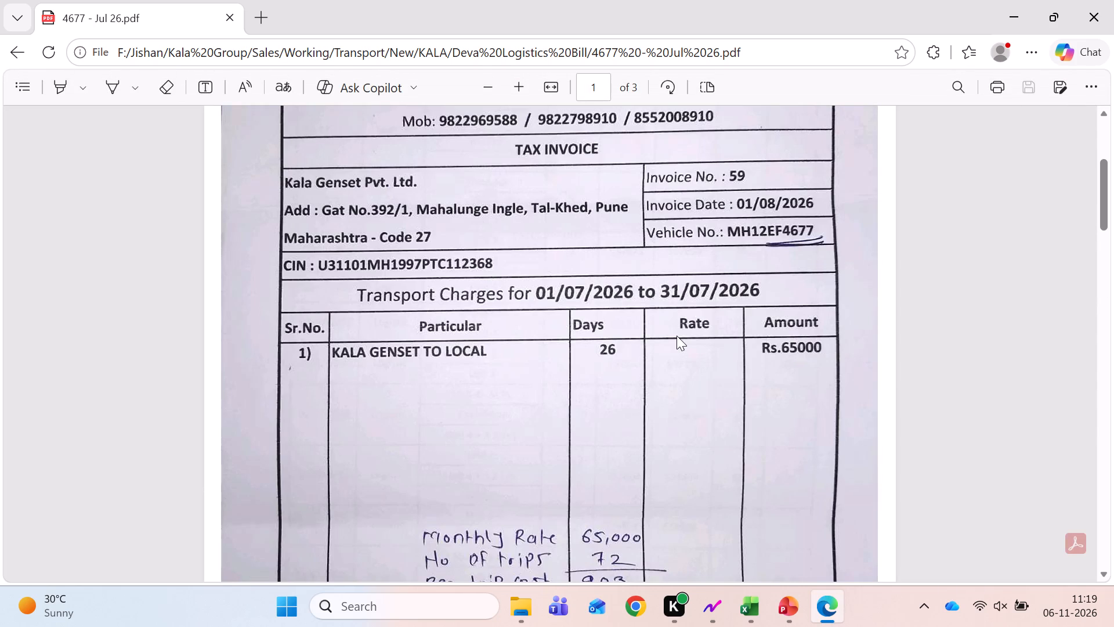
{"action": "left_click", "coordinate": [1113, 0]}
Check the invoice's monthly rate, trip count and per-trip cost notes in the 4677 - Jun 26 PDF.
{"action": "key", "text": "Down"}
{"action": "key", "text": "Return"}
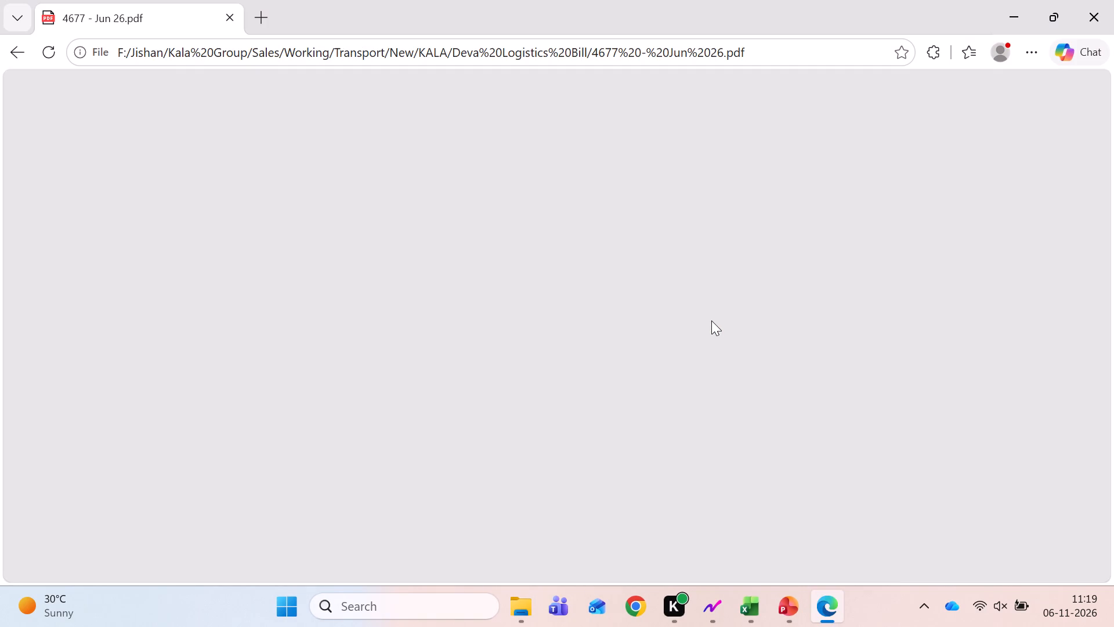
{"action": "key", "text": "Page_Up"}
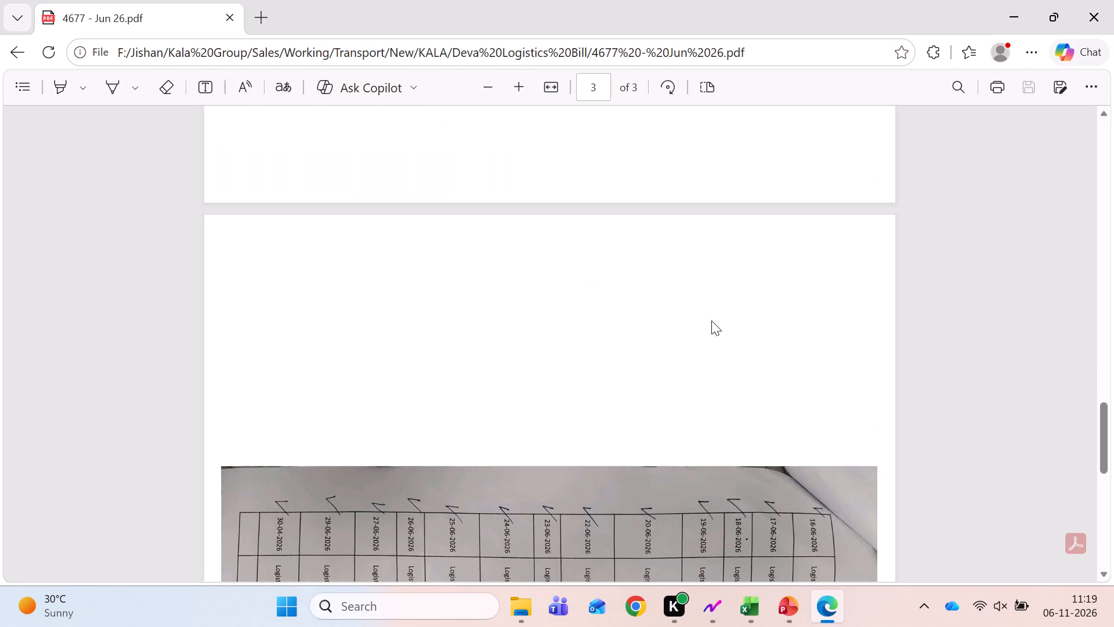
{"action": "key", "text": "Page_Up"}
{"action": "key", "text": "Page_Up"}
{"action": "key", "text": "Page_Up"}
{"action": "key", "text": "Page_Up"}
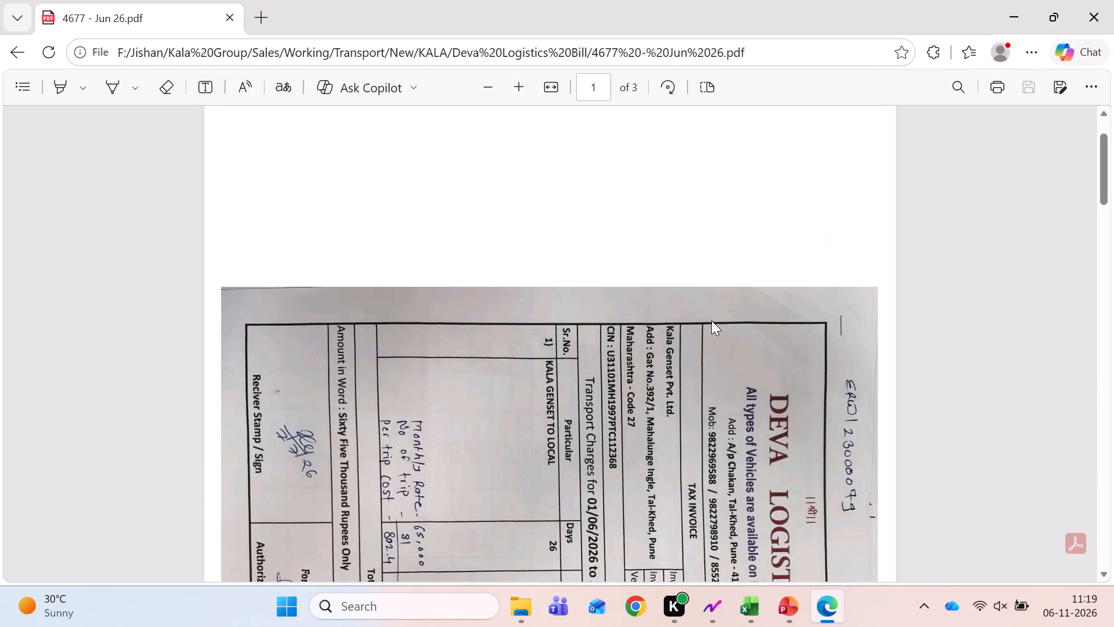
{"action": "key", "text": "alt+F4"}
Review the trip statement, handwritten rate and per-trip cost notes, and invoice amount in the 4677 - May 26 PDF.
{"action": "key", "text": "Down"}
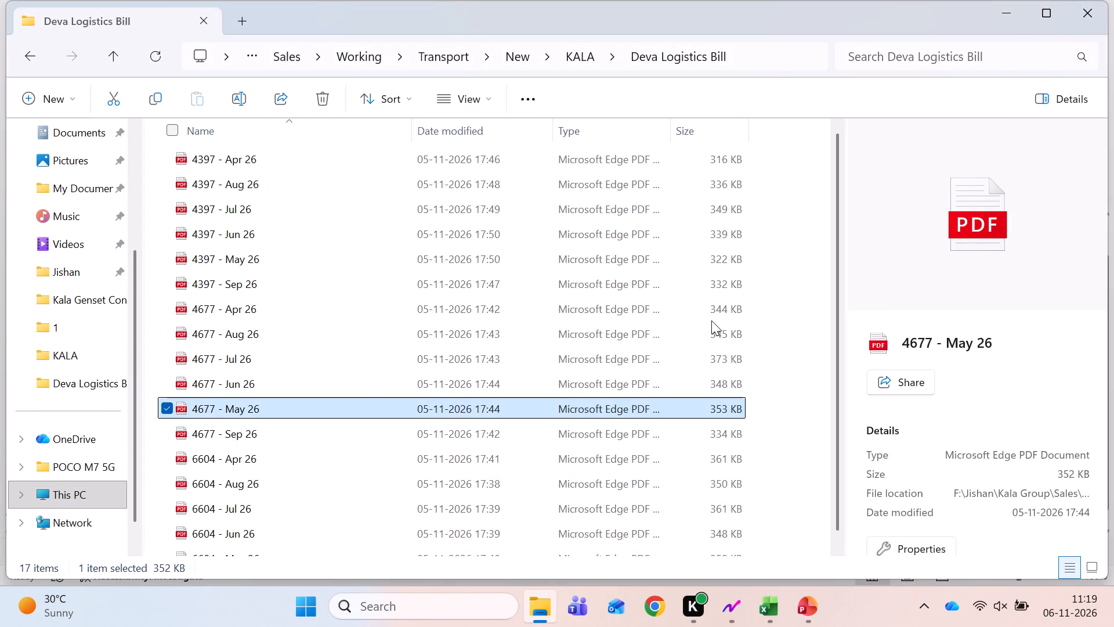
{"action": "key", "text": "alt+Tab"}
{"action": "key", "text": "alt+Tab"}
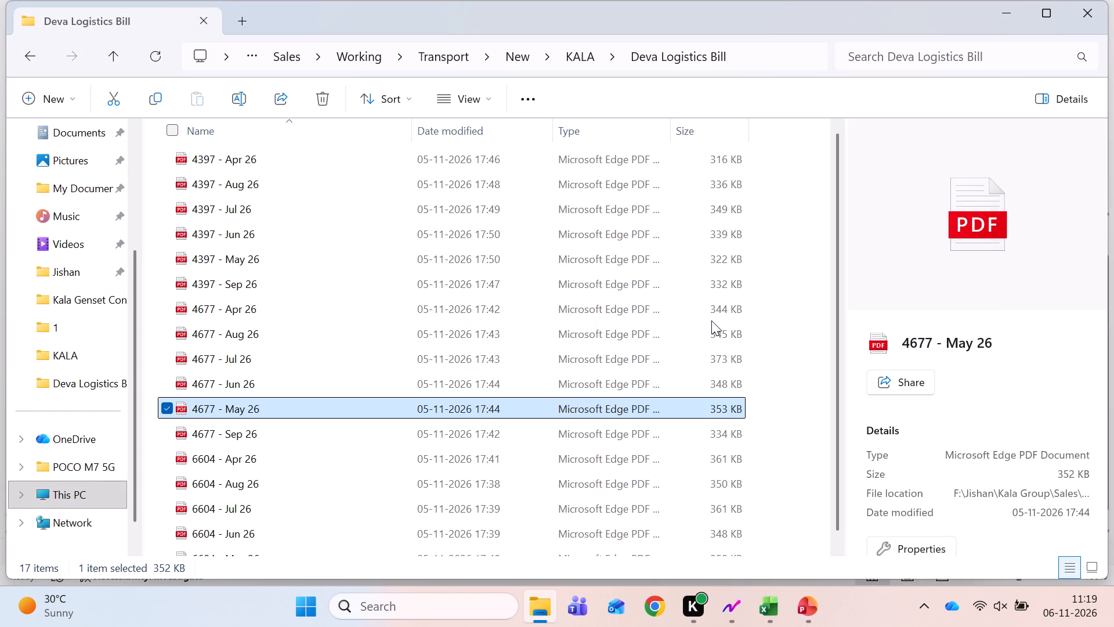
{"action": "key", "text": "Return"}
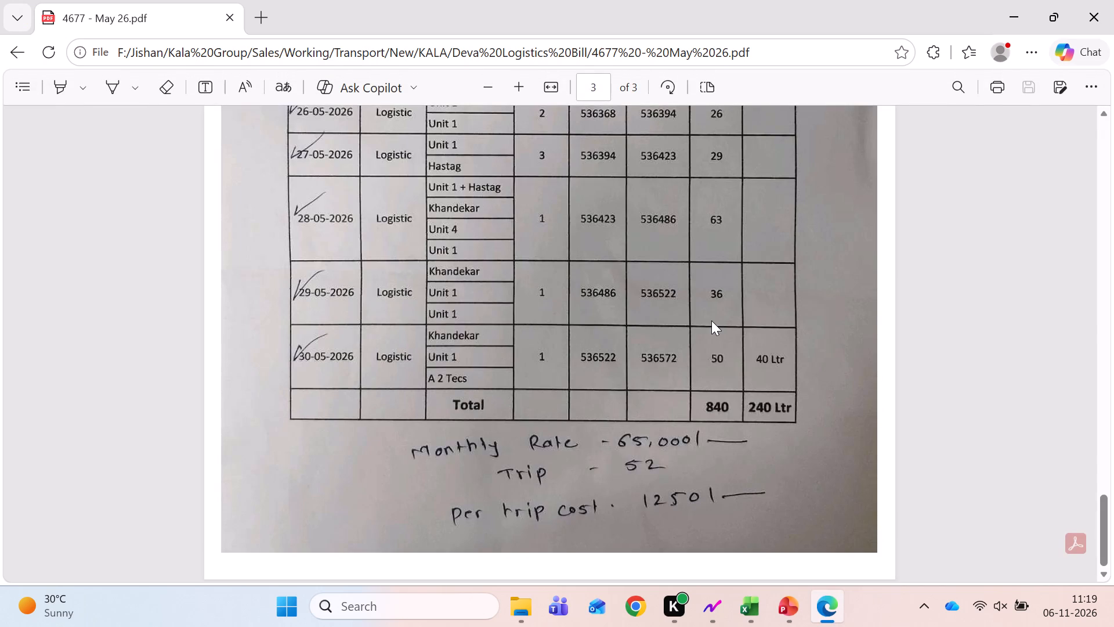
{"action": "key", "text": "Page_Up"}
{"action": "key", "text": "Page_Up"}
{"action": "key", "text": "Page_Up"}
{"action": "key", "text": "Page_Up"}
{"action": "key", "text": "Page_Up"}
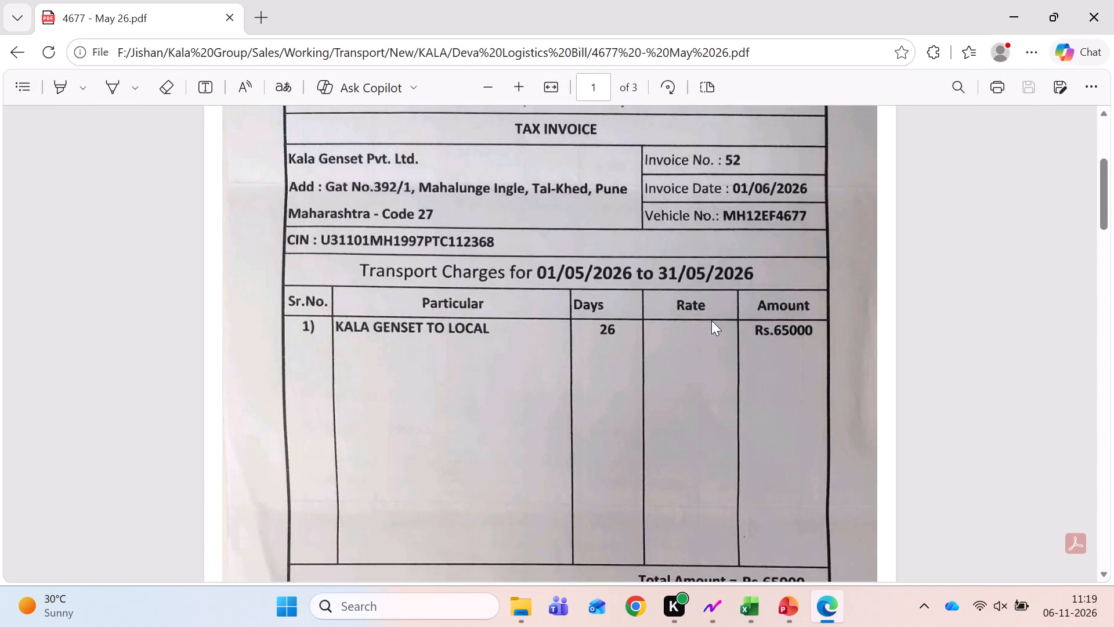
{"action": "key", "text": "alt+F4"}
Check the invoice's monthly rent, trip count and per-trip cost notes in the 4677 - Sep 26 PDF.
{"action": "key", "text": "Down"}
{"action": "key", "text": "Return"}
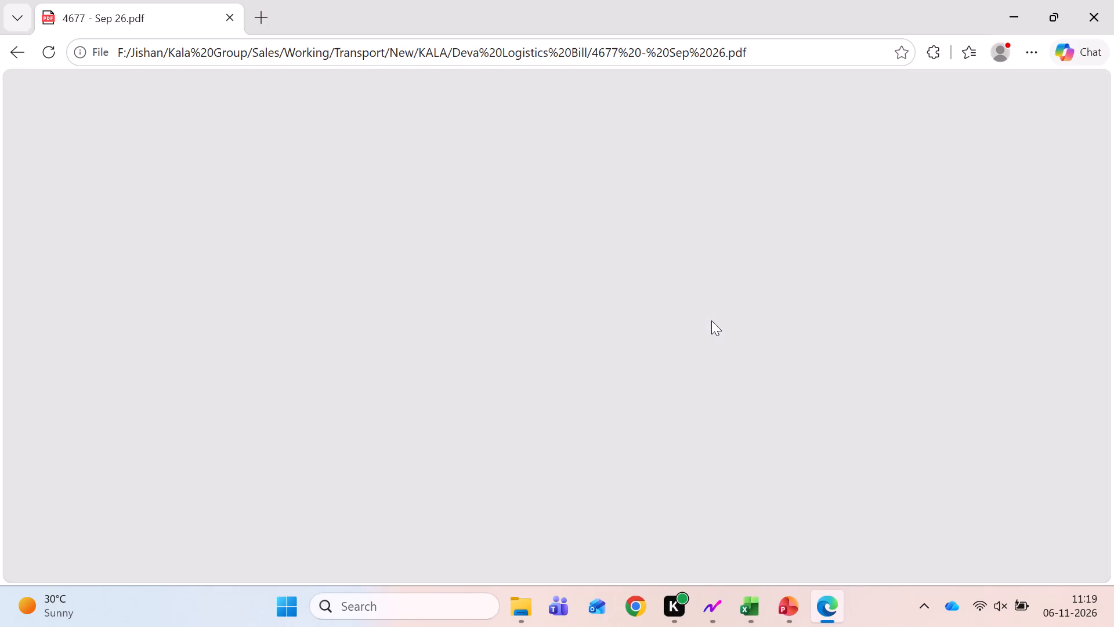
{"action": "key", "text": "Page_Down"}
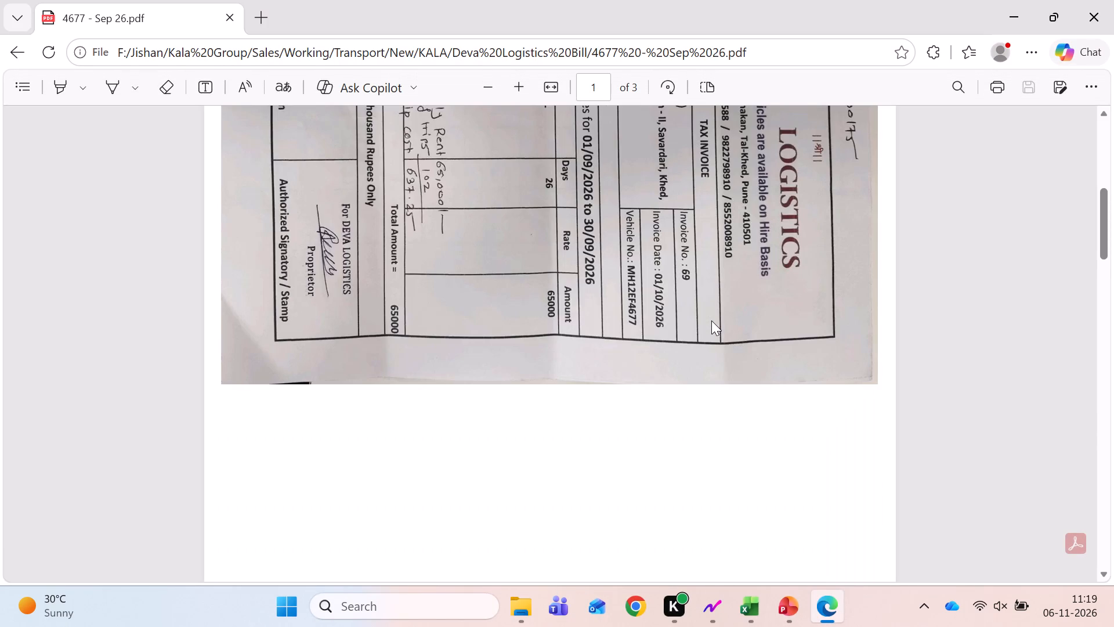
{"action": "key", "text": "alt+F4"}
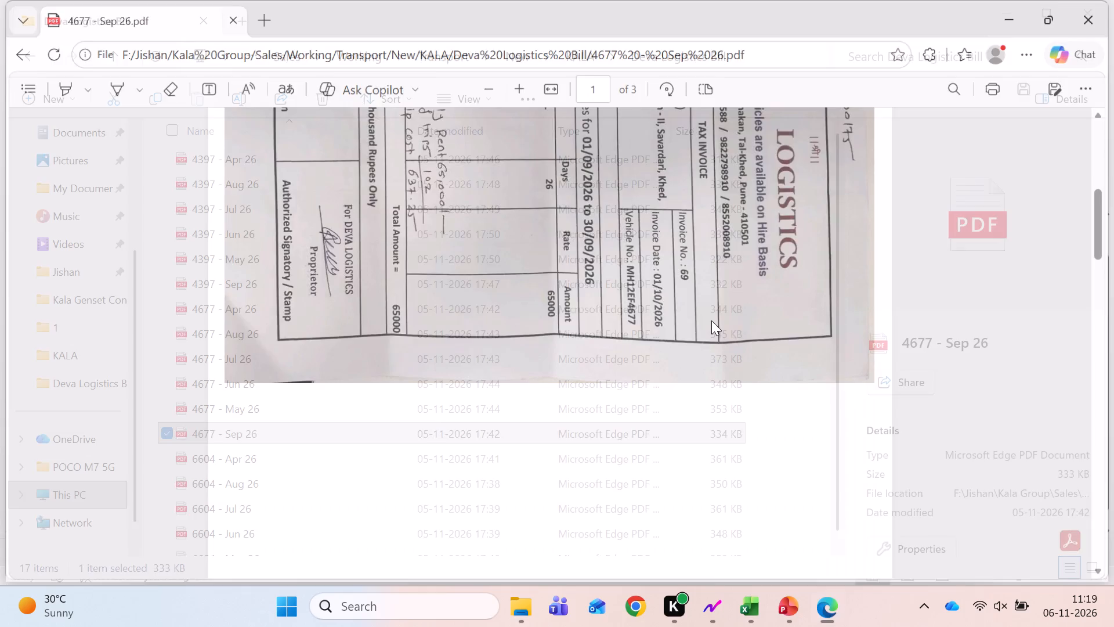
Review the trip statement and invoice's days, rate and amount in the 6604 - Apr 26 PDF.
{"action": "key", "text": "Down"}
{"action": "key", "text": "Return"}
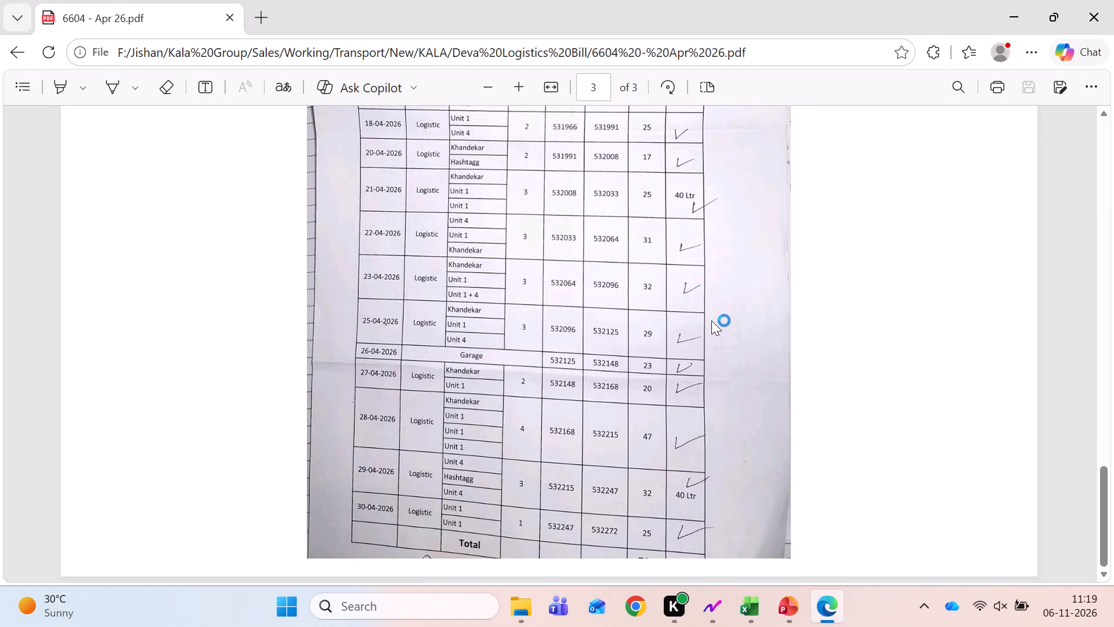
{"action": "key", "text": "Page_Up"}
{"action": "key", "text": "Page_Up"}
{"action": "key", "text": "Page_Up"}
{"action": "key", "text": "Page_Up"}
{"action": "key", "text": "alt+F4"}
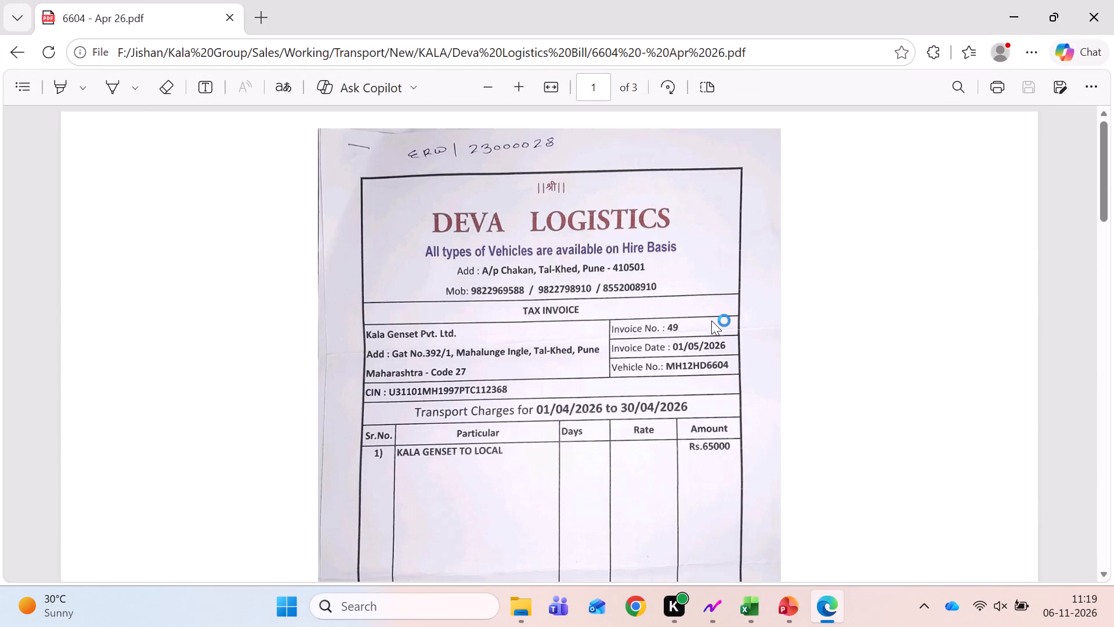
Review the trip statement totals and daily trip entries in the 6604 - Aug 26 PDF.
{"action": "key", "text": "Down"}
{"action": "key", "text": "Return"}
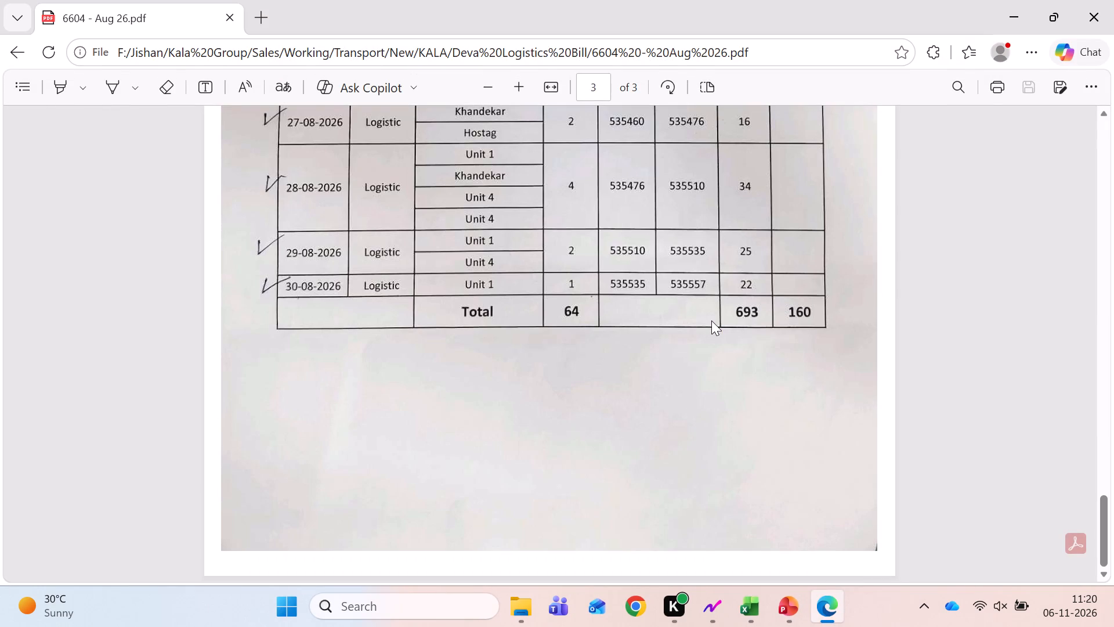
{"action": "key", "text": "Page_Up"}
{"action": "key", "text": "Page_Up"}
{"action": "key", "text": "Page_Up"}
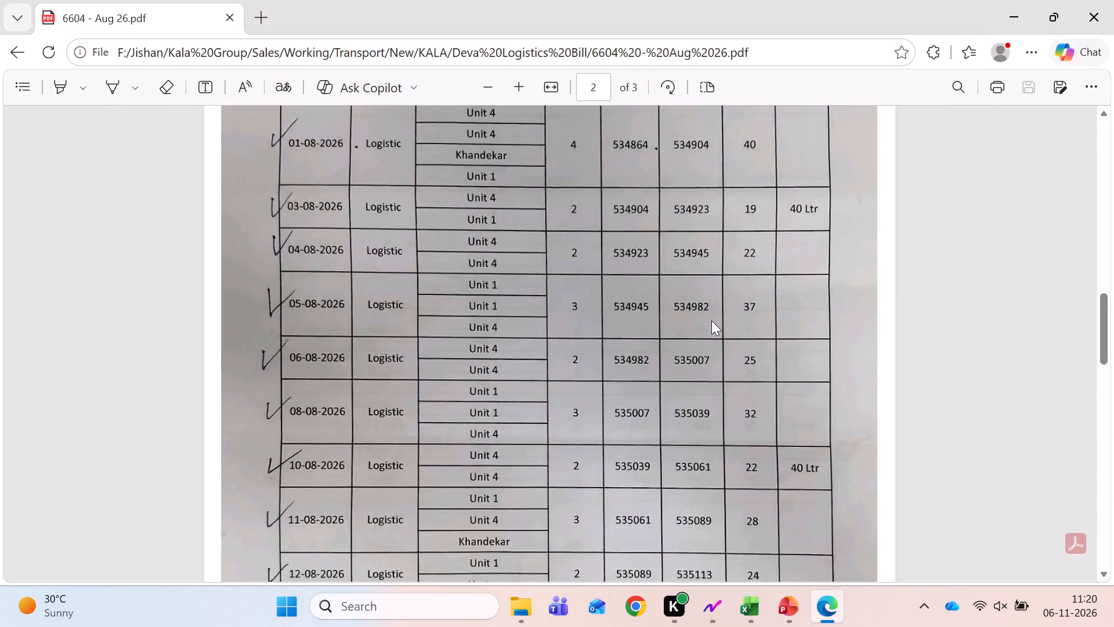
{"action": "key", "text": "Page_Up"}
{"action": "key", "text": "Page_Up"}
{"action": "key", "text": "alt+F4"}
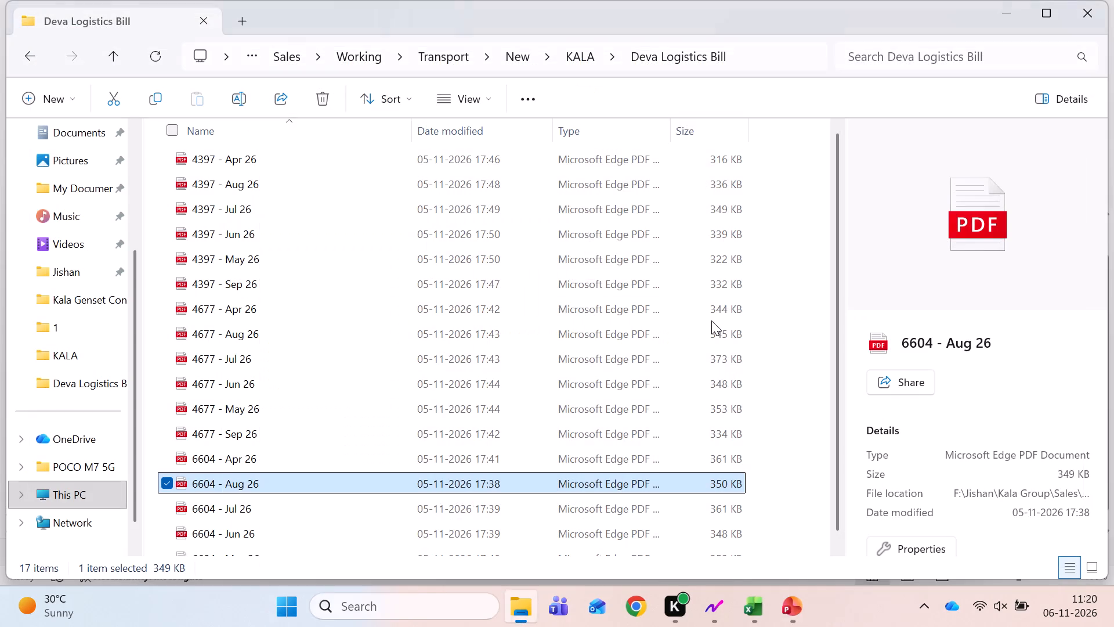
Switch to the Excel workbook and add an Avg Working Days column with the value 26 beside Avg Trip for 5 Months.
{"action": "key", "text": "alt+Tab"}
{"action": "key", "text": "alt+Tab"}
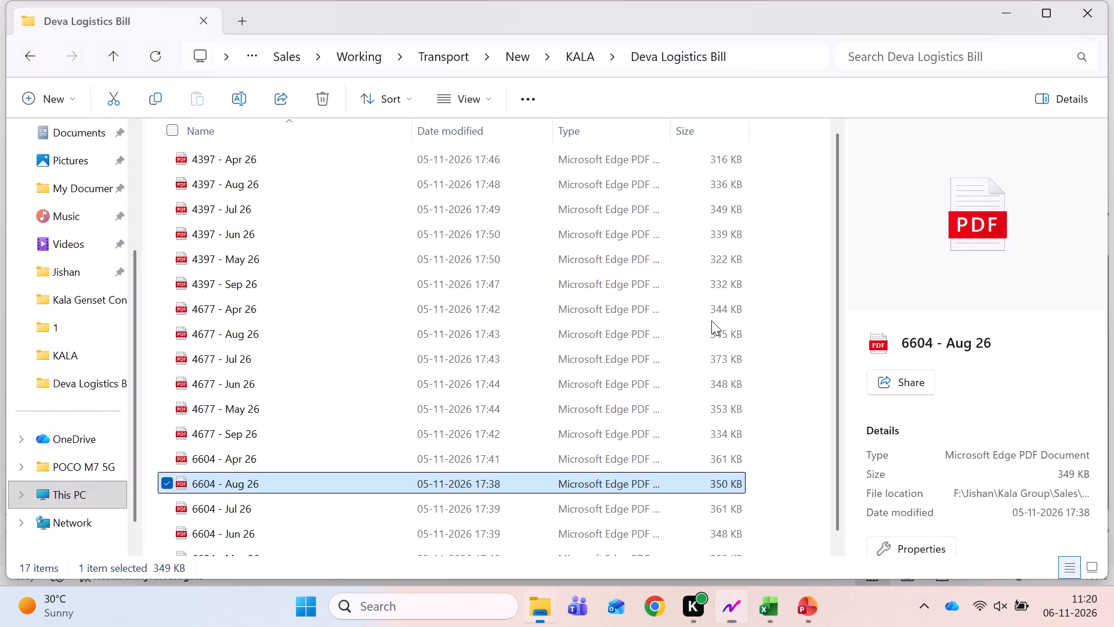
{"action": "key", "text": "alt+Tab"}
{"action": "key", "text": "alt+Tab"}
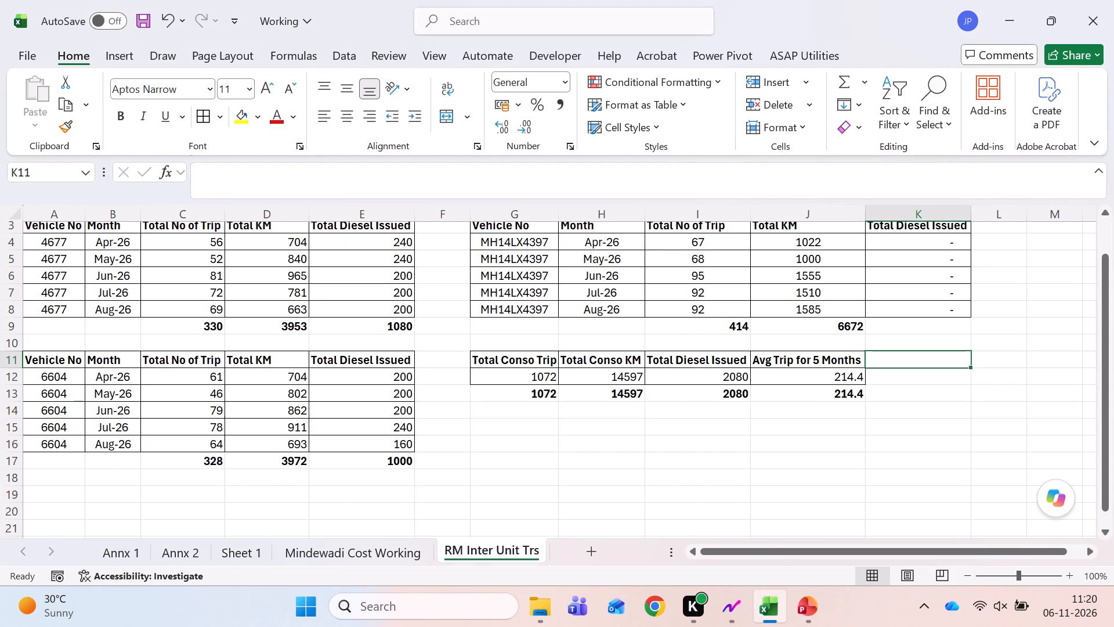
{"action": "type", "text": "Avg Working Days"}
{"action": "key", "text": "Return"}
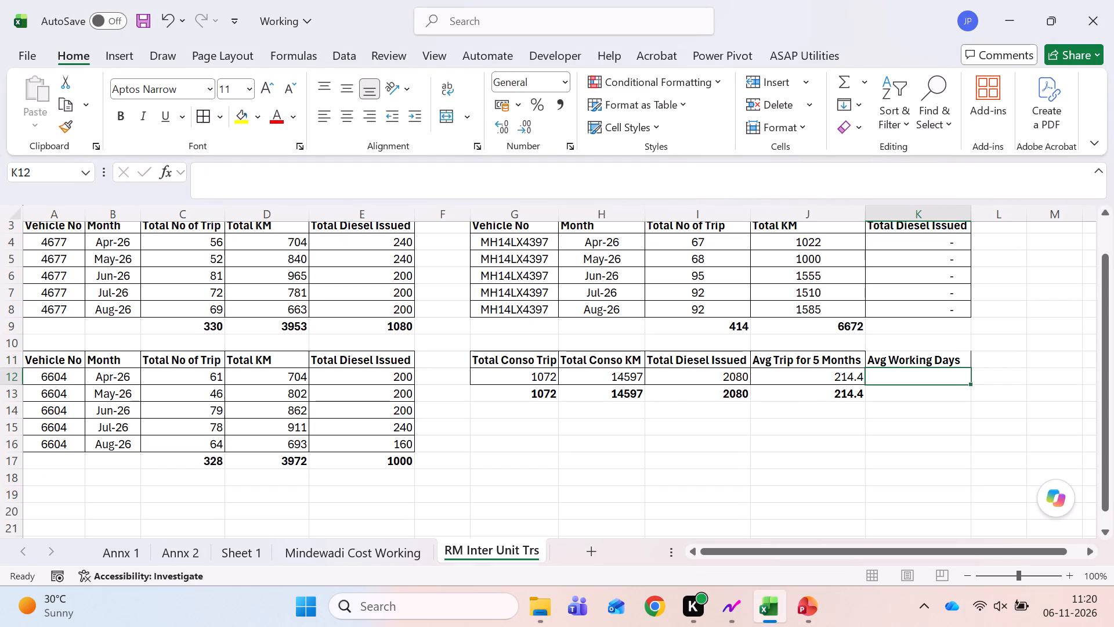
{"action": "type", "text": "26"}
{"action": "key", "text": "Tab"}
Add the header Per Day Trip in the column after Avg Working Days.
{"action": "key", "text": "Up"}
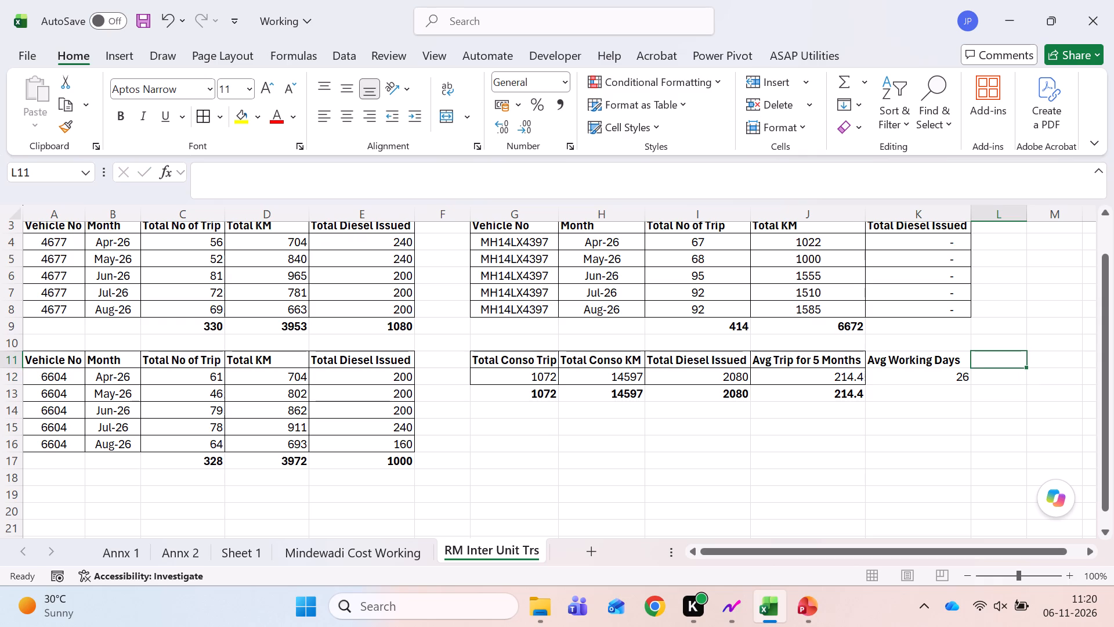
{"action": "type", "text": "Per Day"}
{"action": "key", "text": "space"}
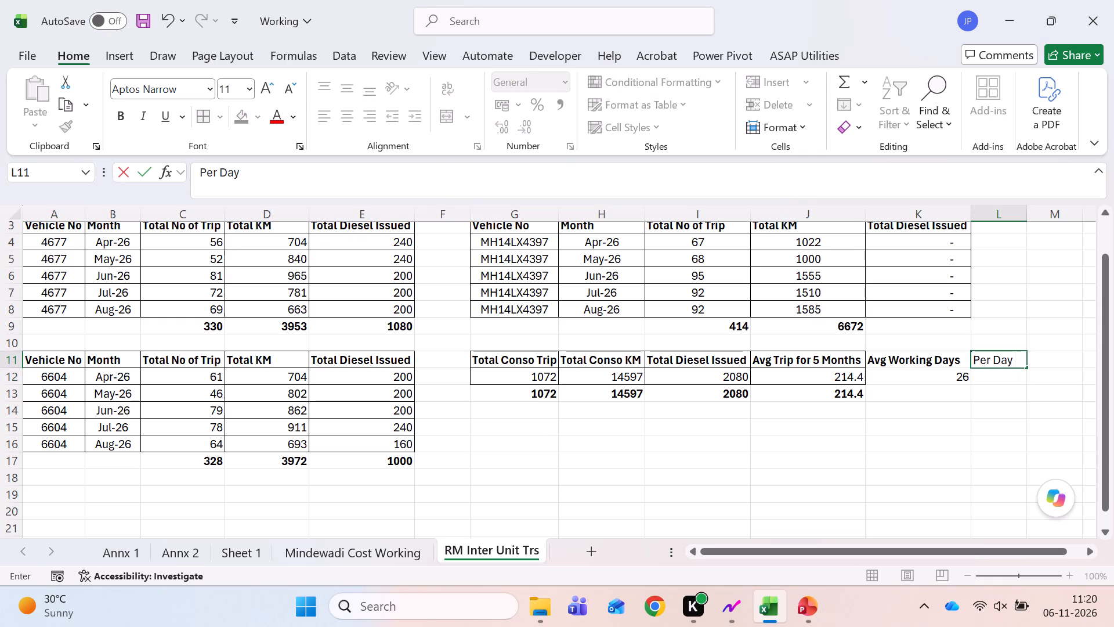
{"action": "type", "text": "Trip"}
{"action": "key", "text": "Return"}
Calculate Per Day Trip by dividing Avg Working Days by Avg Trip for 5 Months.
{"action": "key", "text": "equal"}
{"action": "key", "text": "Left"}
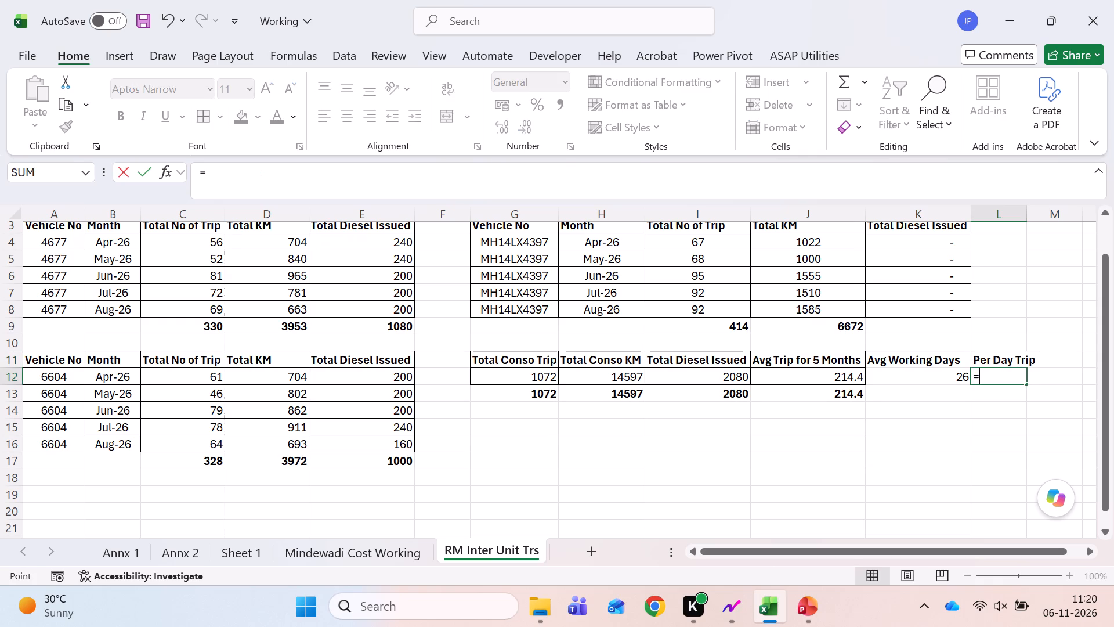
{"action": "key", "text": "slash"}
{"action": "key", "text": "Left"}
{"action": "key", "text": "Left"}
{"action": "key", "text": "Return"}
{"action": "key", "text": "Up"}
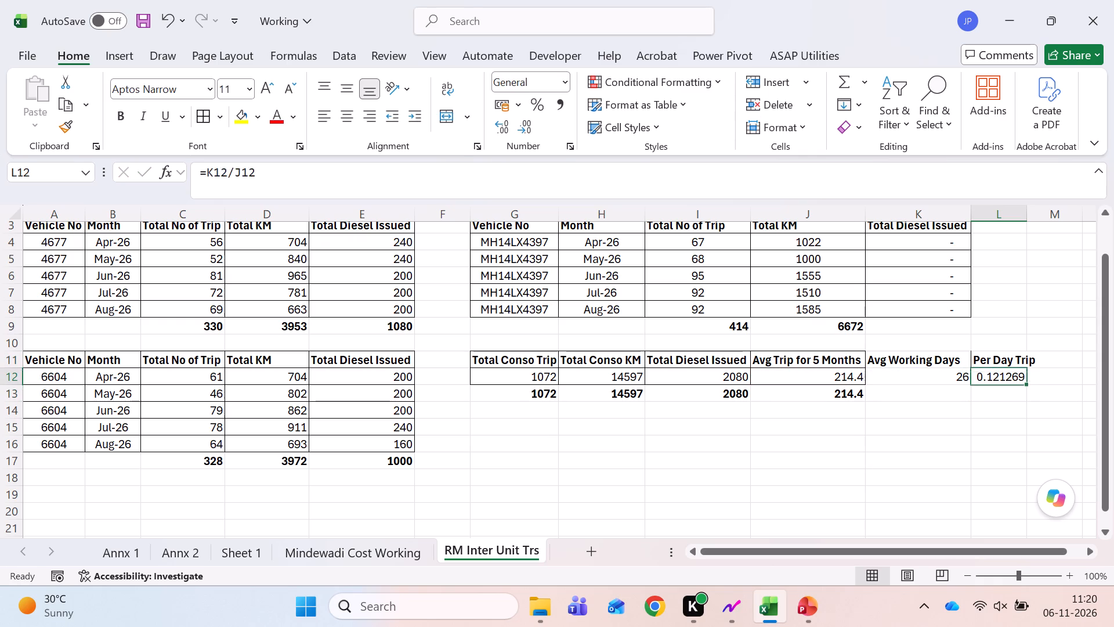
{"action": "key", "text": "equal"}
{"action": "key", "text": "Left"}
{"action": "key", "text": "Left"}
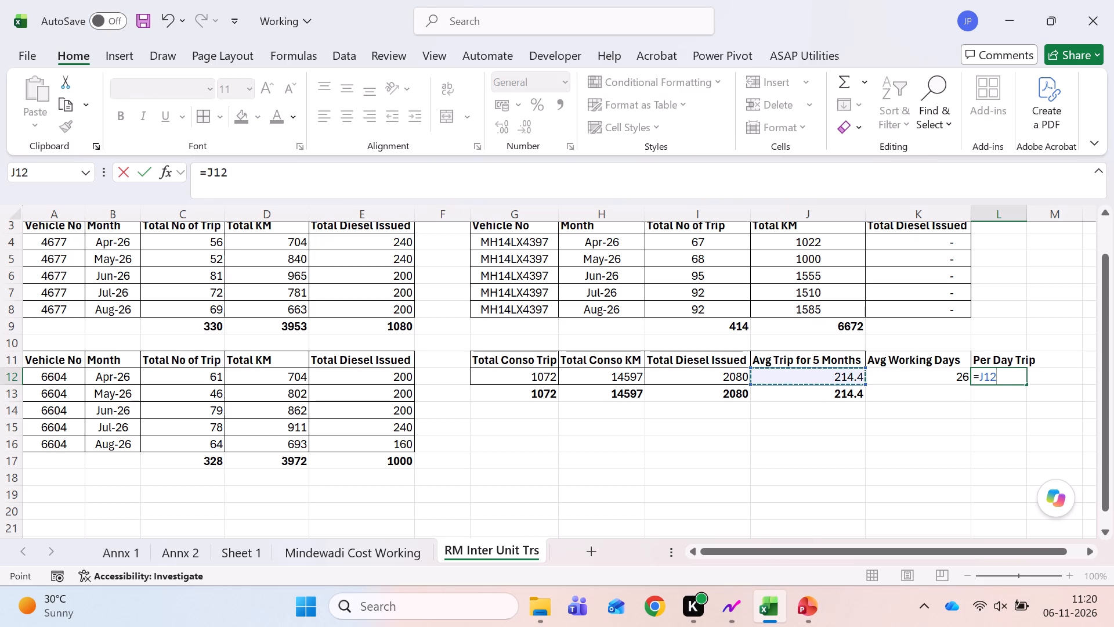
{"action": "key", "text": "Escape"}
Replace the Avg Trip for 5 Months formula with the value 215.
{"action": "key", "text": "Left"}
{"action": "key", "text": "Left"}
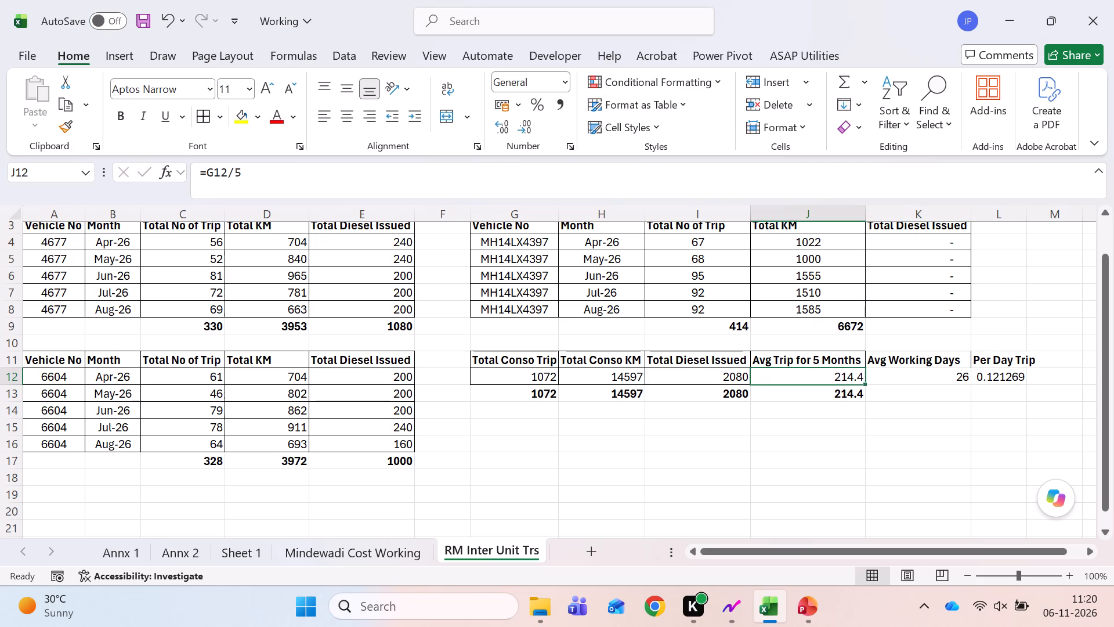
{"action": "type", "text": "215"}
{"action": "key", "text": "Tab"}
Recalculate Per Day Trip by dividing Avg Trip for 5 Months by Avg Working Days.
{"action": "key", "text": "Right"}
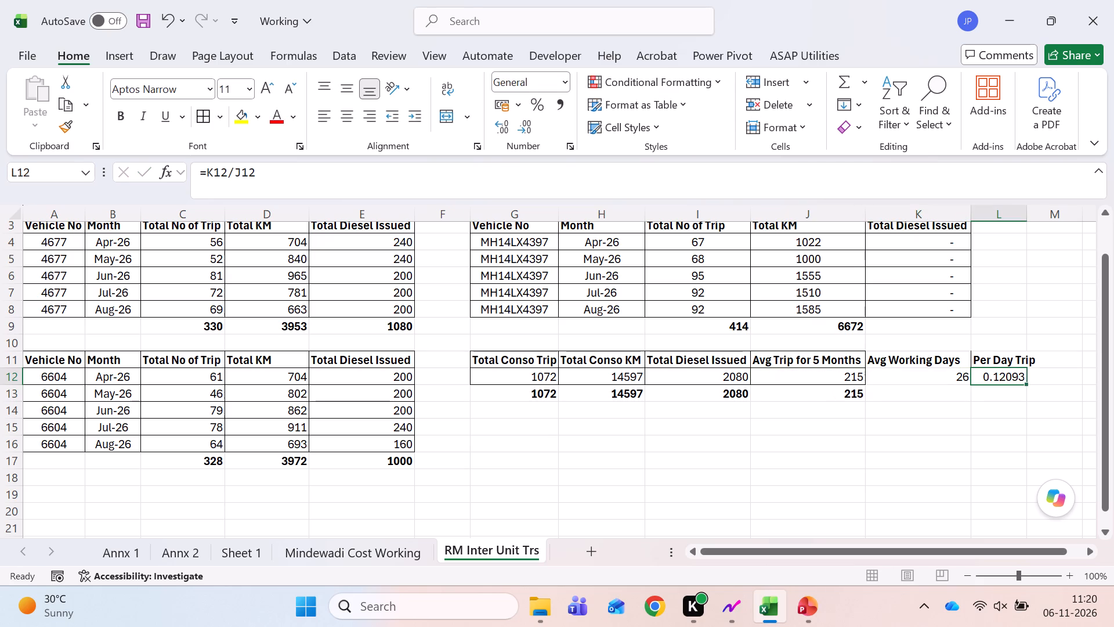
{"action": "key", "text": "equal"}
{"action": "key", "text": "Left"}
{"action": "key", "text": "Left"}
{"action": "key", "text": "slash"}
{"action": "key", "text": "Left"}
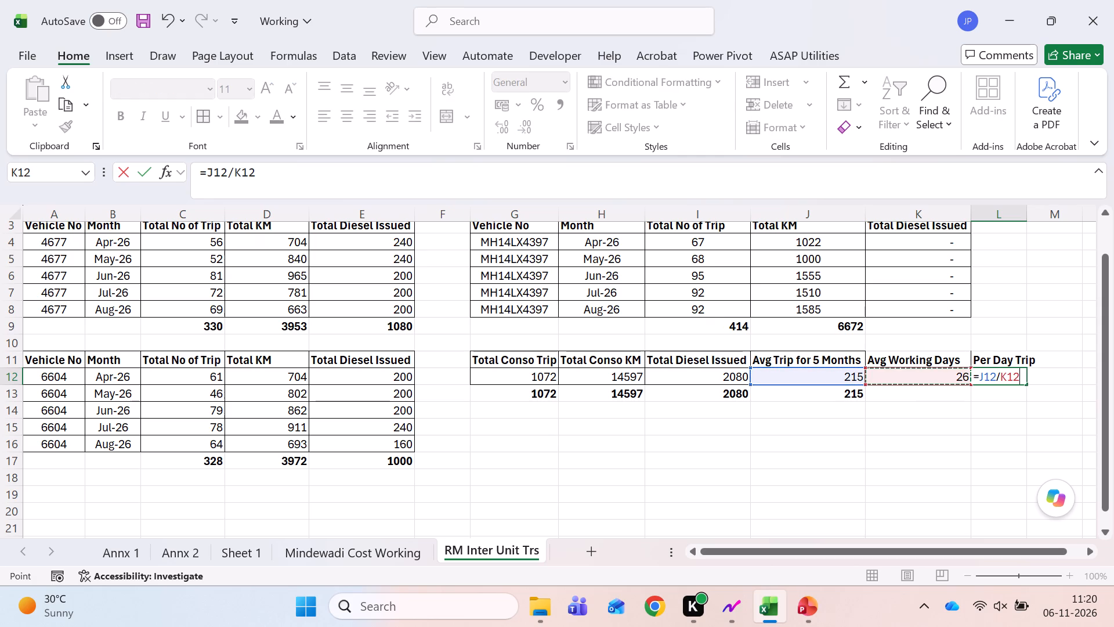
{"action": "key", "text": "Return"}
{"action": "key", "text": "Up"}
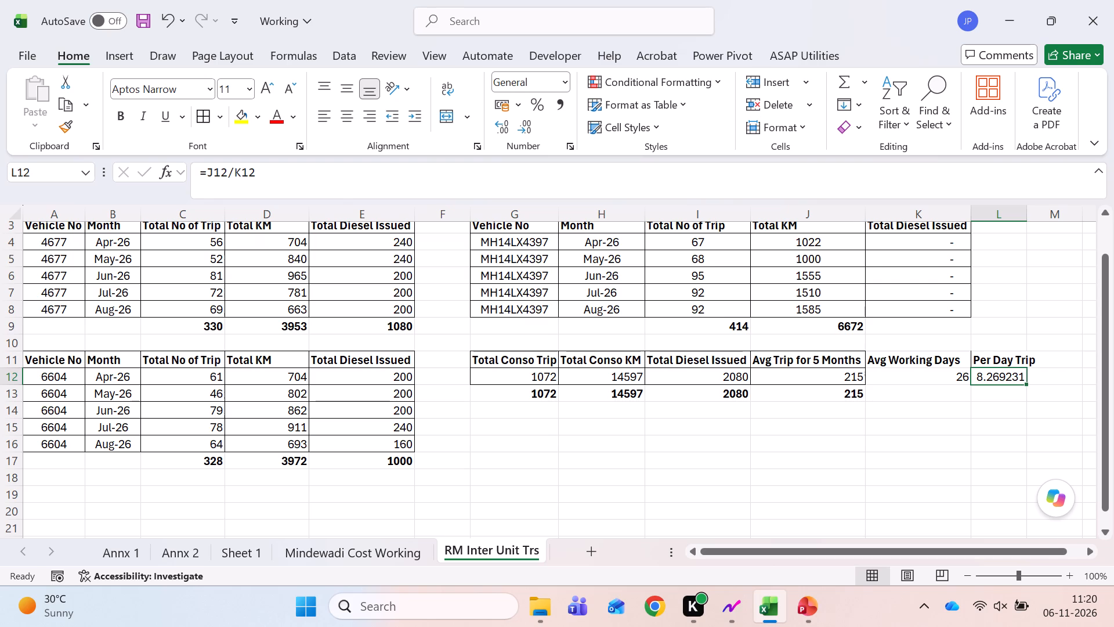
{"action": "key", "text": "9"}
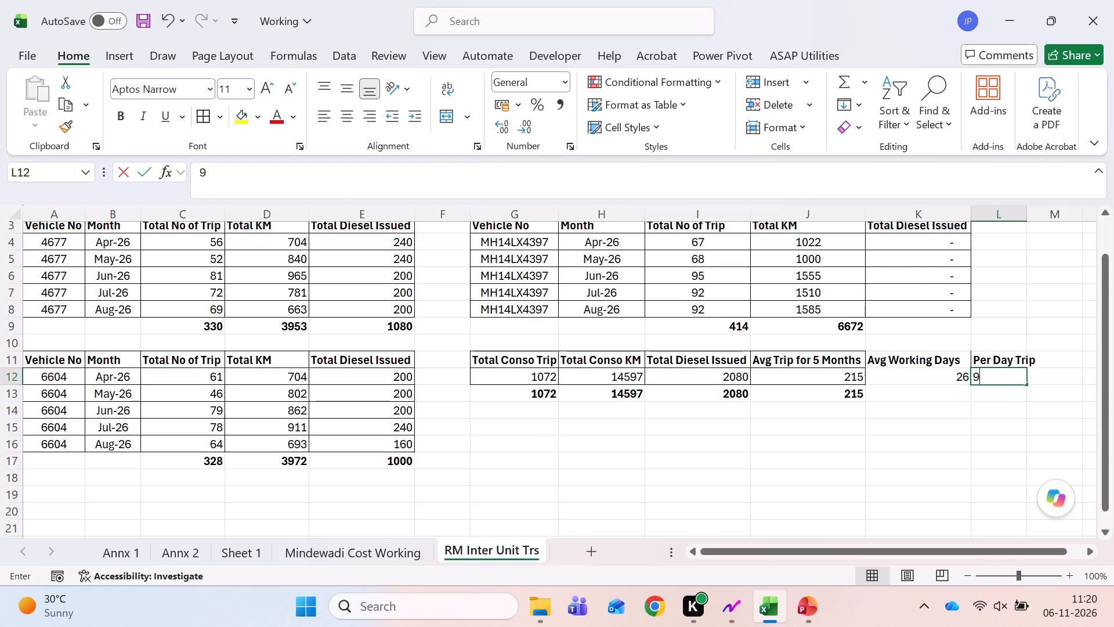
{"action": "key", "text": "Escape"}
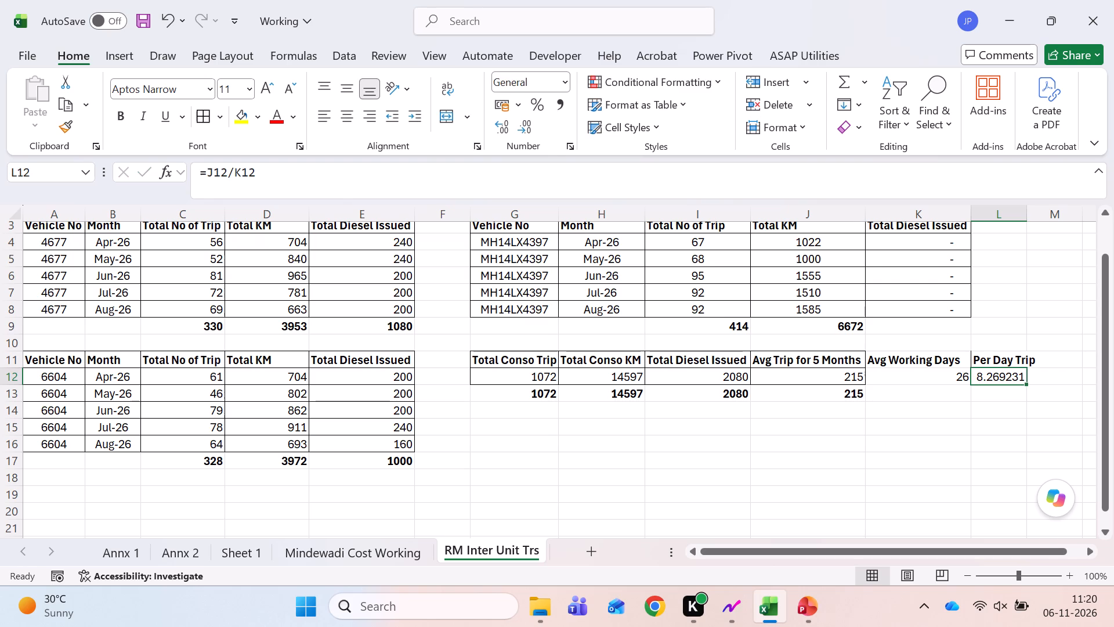
Set the Avg Trip for 5 Months value to 216.
{"action": "key", "text": "Left"}
{"action": "key", "text": "Left"}
{"action": "type", "text": "216"}
{"action": "key", "text": "Return"}
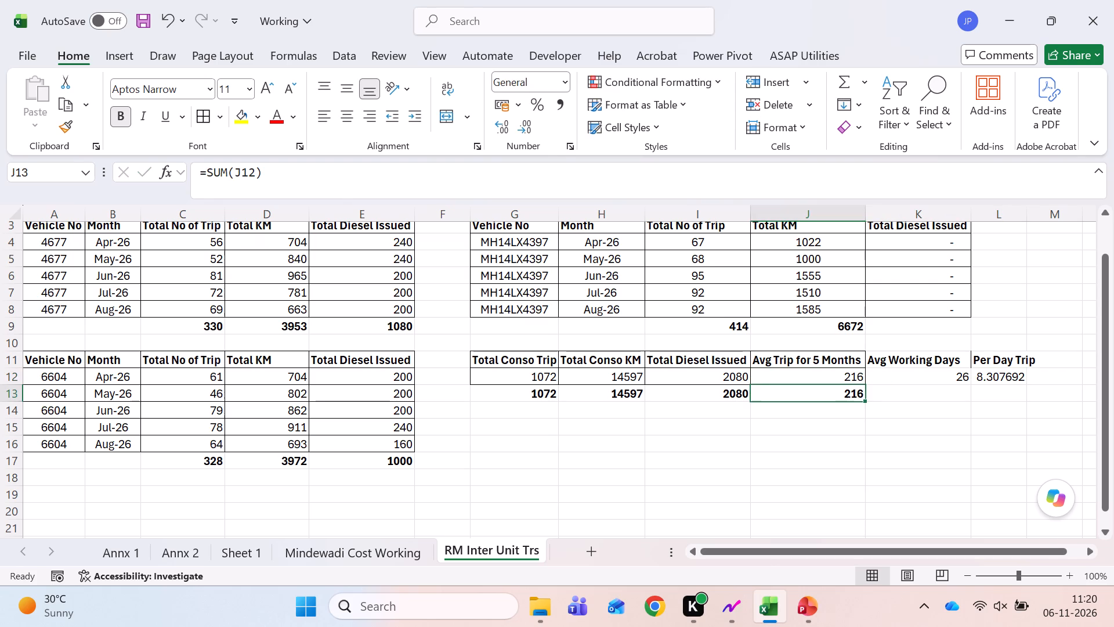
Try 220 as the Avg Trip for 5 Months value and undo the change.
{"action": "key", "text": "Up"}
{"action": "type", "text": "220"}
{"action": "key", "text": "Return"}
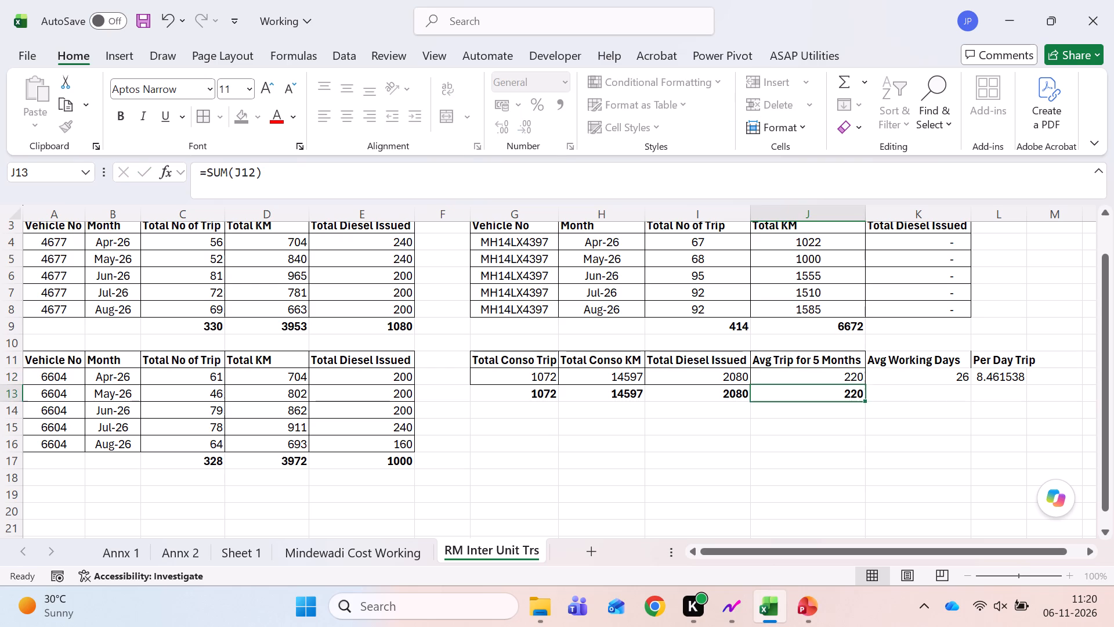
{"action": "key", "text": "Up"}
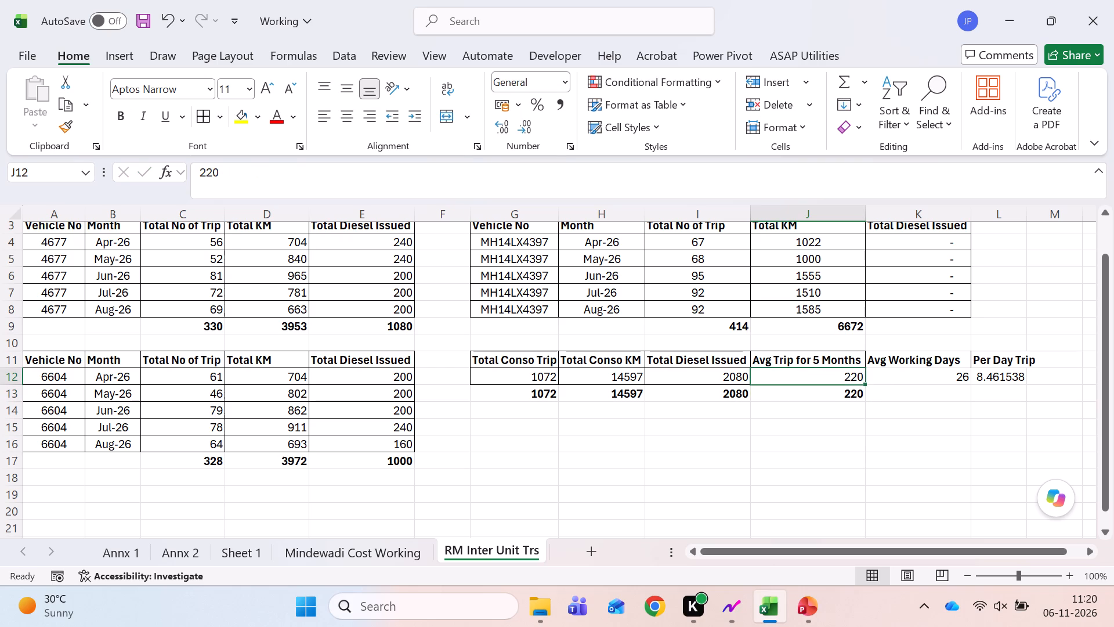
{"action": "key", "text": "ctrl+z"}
Replace the Per Day Trip formula with the value 9.
{"action": "key", "text": "Right"}
{"action": "key", "text": "Right"}
{"action": "key", "text": "9"}
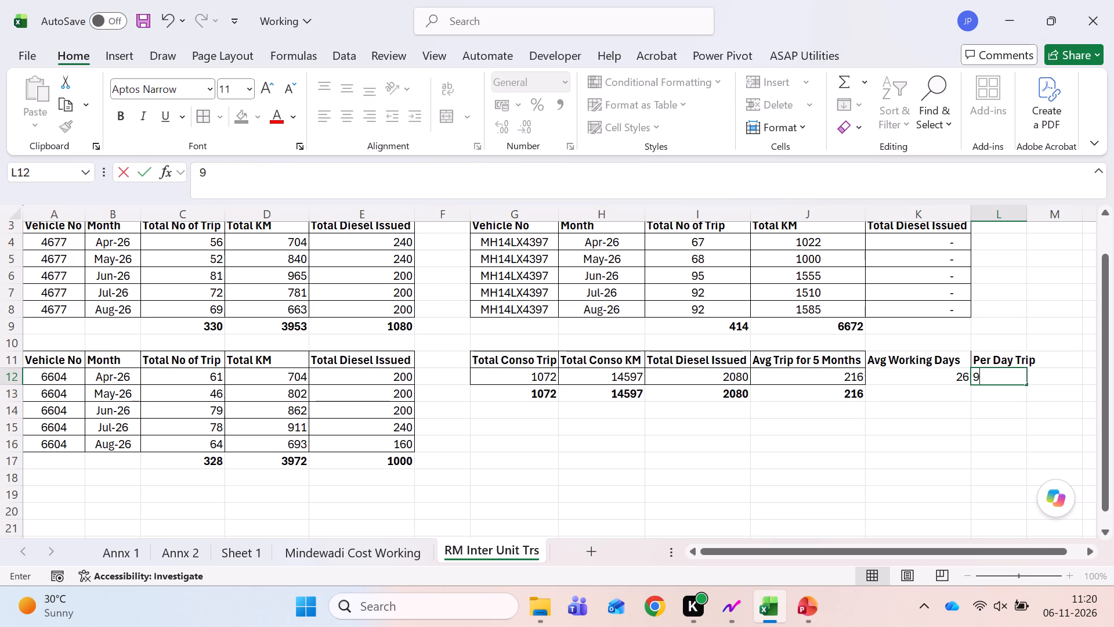
{"action": "key", "text": "Return"}
Apply all borders to the Avg Working Days and Per Day Trip cells and fit the Per Day Trip column to its contents.
{"action": "key", "text": "Up"}
{"action": "key", "text": "Up"}
{"action": "key", "text": "Left"}
{"action": "key", "text": "shift+Down"}
{"action": "key", "text": "shift+Right"}
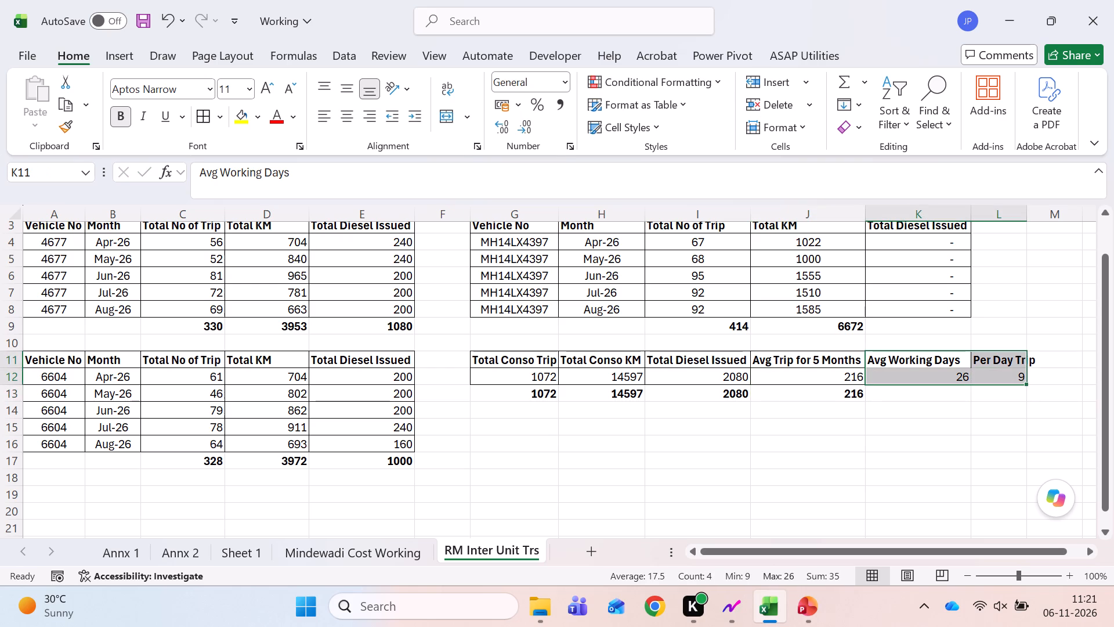
{"action": "key", "text": "alt+h"}
{"action": "key", "text": "alt+b"}
{"action": "key", "text": "a"}
{"action": "double_click", "coordinate": [1025, 211]}
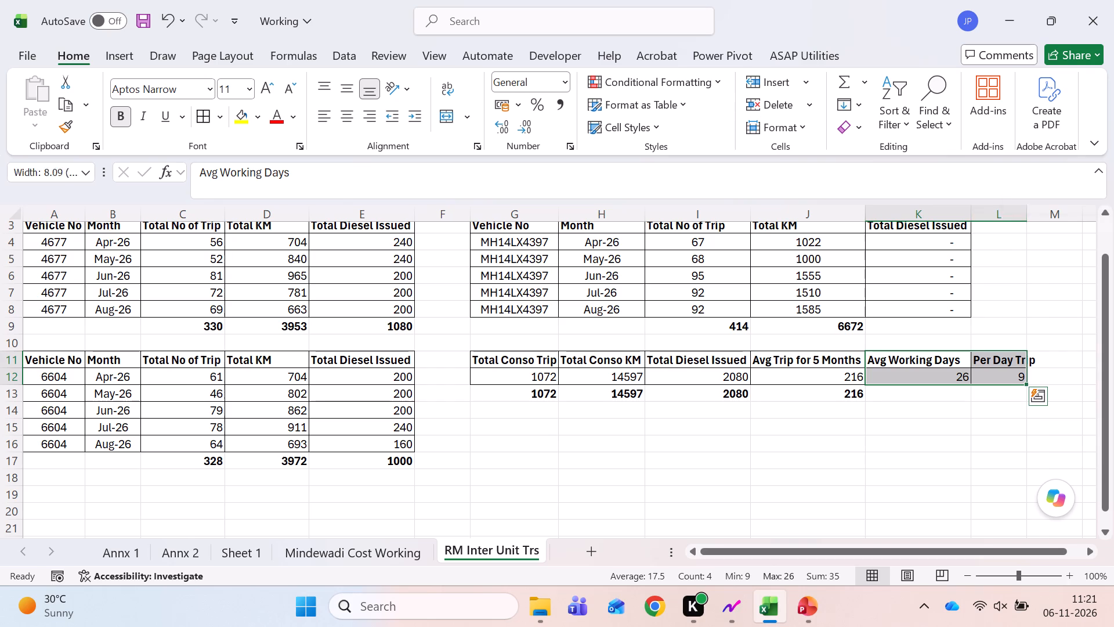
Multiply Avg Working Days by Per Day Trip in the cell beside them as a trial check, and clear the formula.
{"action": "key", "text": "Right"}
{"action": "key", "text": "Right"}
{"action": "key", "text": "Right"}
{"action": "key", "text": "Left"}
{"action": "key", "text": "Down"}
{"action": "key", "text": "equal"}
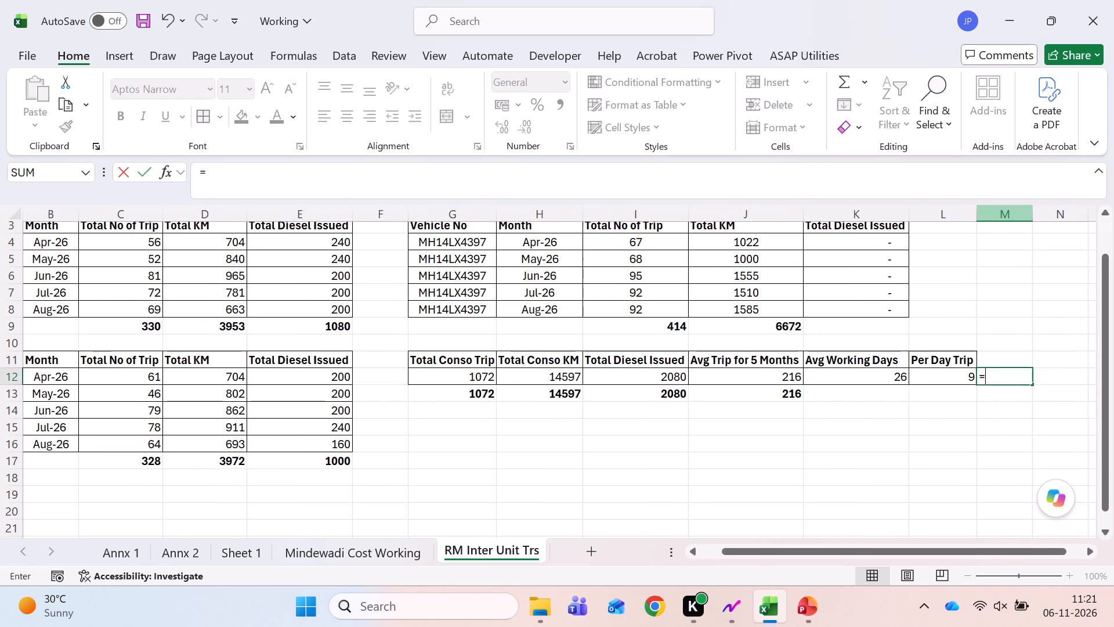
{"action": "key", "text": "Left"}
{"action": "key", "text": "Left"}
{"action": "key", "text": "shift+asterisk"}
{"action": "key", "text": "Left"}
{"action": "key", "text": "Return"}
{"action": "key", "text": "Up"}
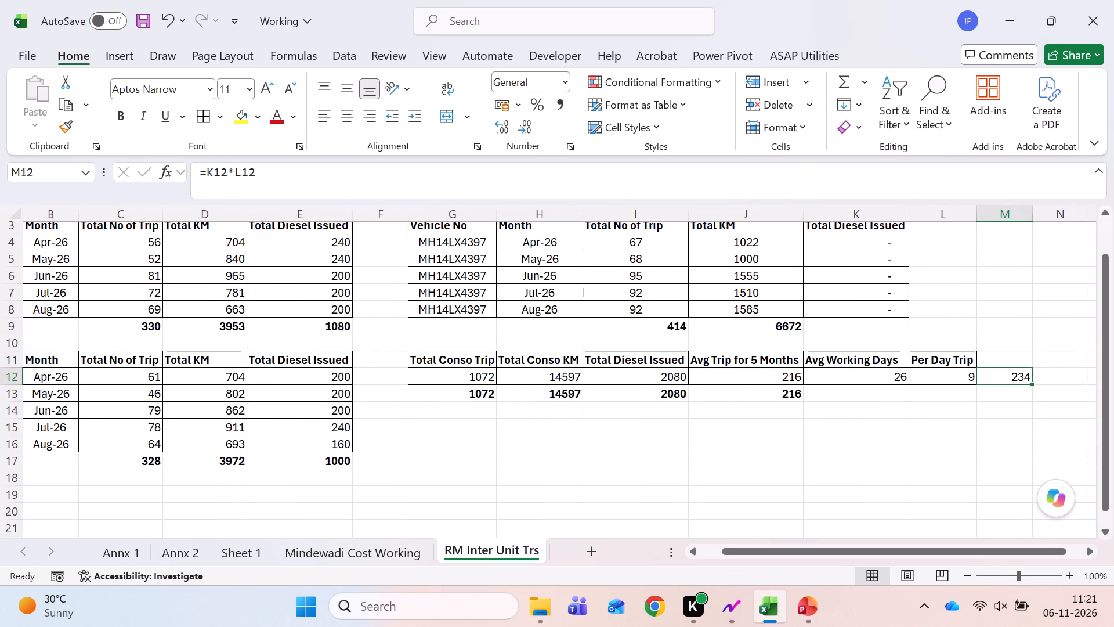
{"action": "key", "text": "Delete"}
Save the workbook with the extended consolidated table.
{"action": "key", "text": "Left"}
{"action": "key", "text": "Left"}
{"action": "key", "text": "Left"}
{"action": "key", "text": "Left"}
{"action": "key", "text": "Left"}
{"action": "key", "text": "ctrl+s"}
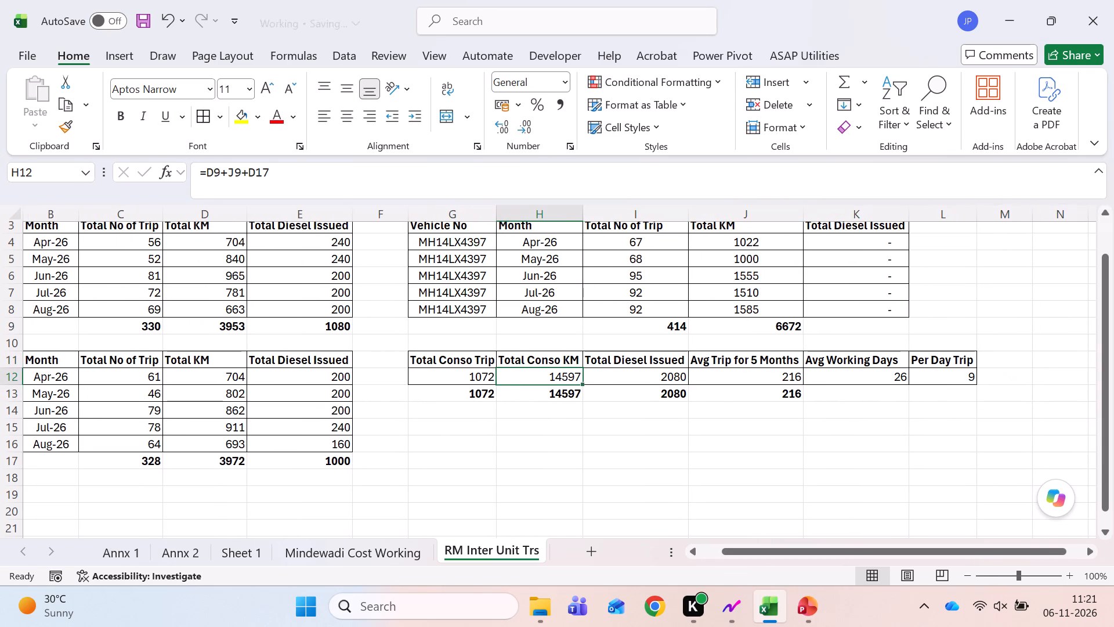
Return to the first vehicle number in the 6604 table and save the workbook again.
{"action": "key", "text": "Right"}
{"action": "key", "text": "Right"}
{"action": "key", "text": "Right"}
{"action": "key", "text": "Down"}
{"action": "key", "text": "Up"}
{"action": "key", "text": "Left"}
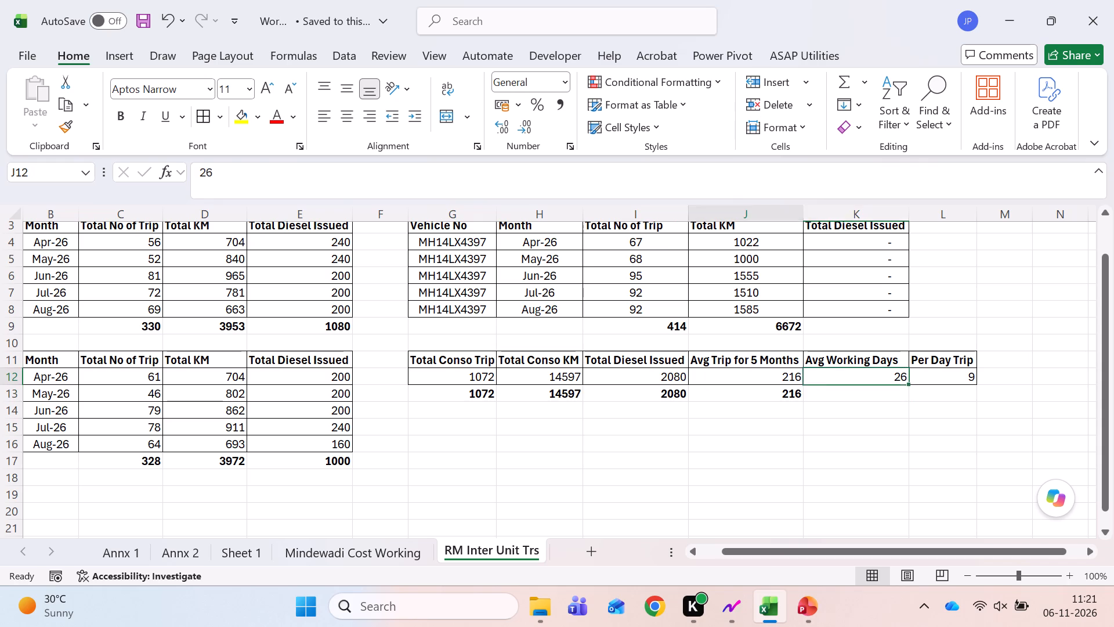
{"action": "key", "text": "Left"}
{"action": "key", "text": "ctrl+Left"}
{"action": "key", "text": "Left"}
{"action": "key", "text": "ctrl+Left"}
{"action": "key", "text": "ctrl+Left"}
{"action": "key", "text": "ctrl+Left"}
{"action": "key", "text": "ctrl+Left"}
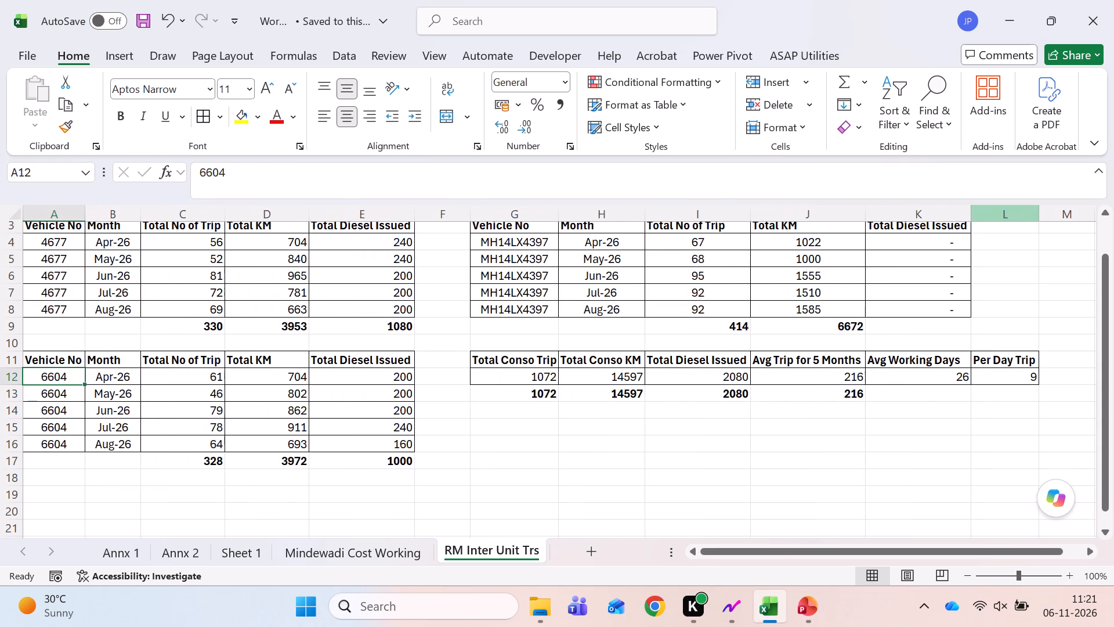
{"action": "key", "text": "ctrl+s"}
{"action": "scroll", "coordinate": [726, 423], "scroll_direction": "up", "scroll_amount": 1}
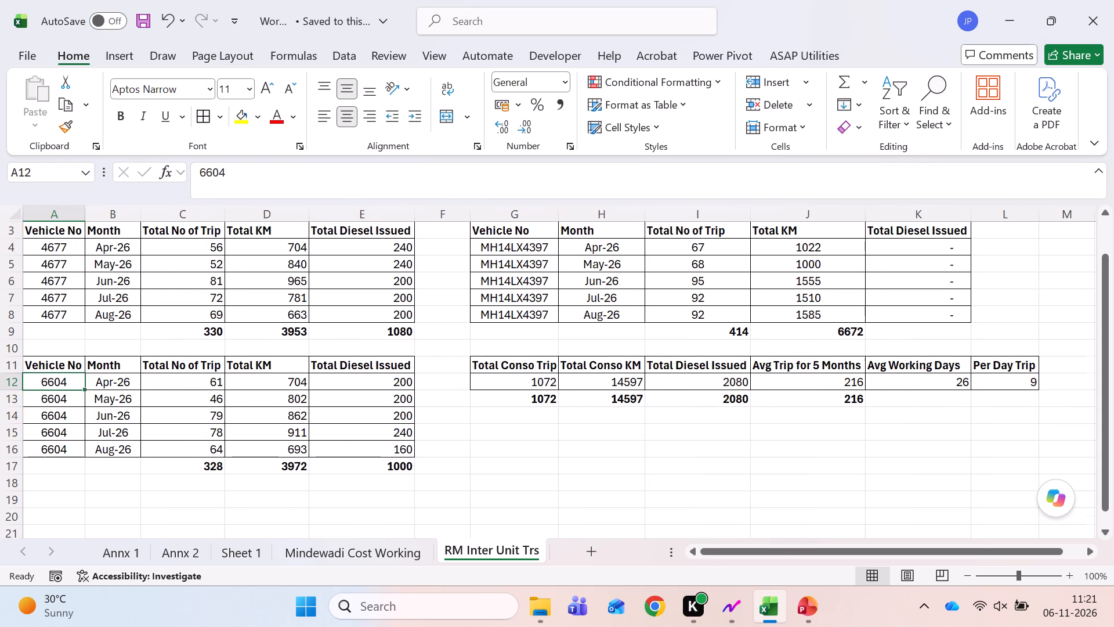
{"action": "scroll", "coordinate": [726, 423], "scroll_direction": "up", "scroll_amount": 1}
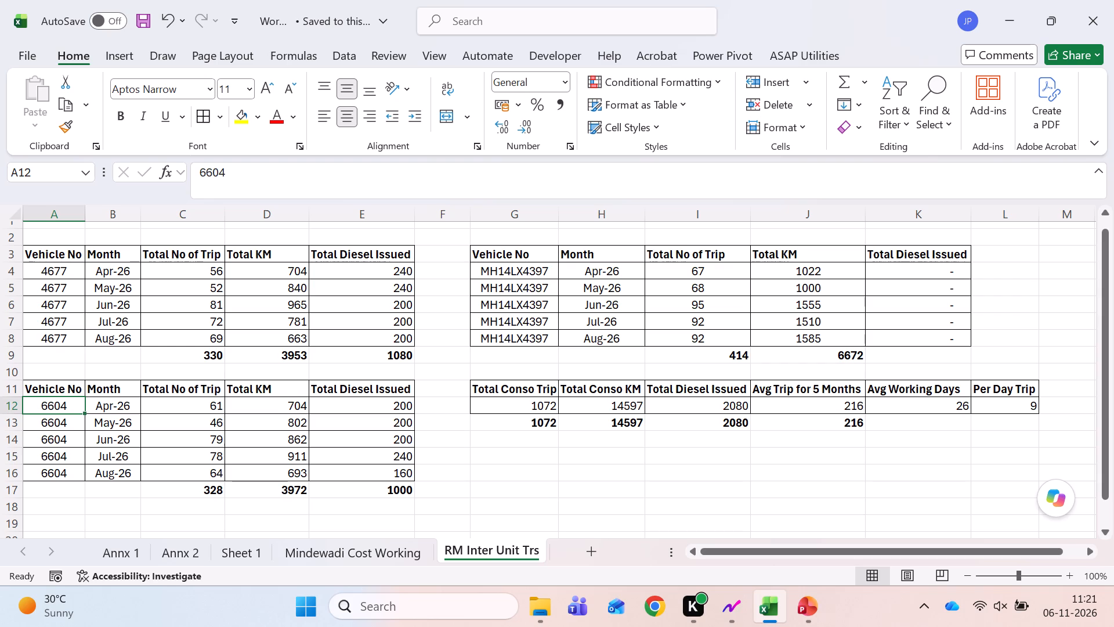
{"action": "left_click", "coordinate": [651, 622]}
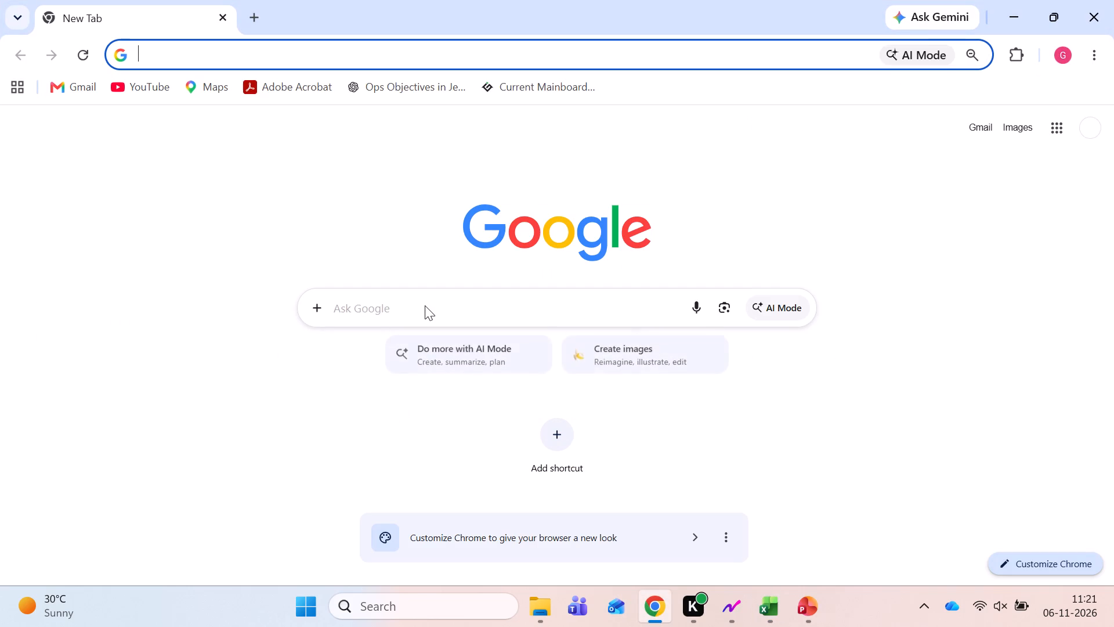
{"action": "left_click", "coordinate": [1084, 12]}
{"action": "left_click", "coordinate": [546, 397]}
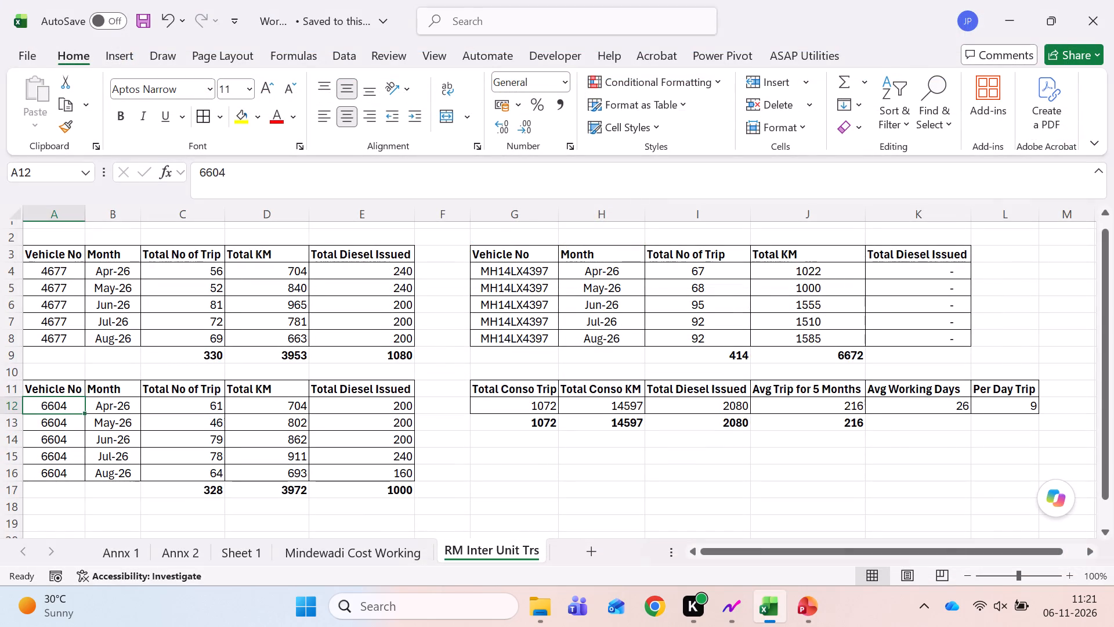
Retitle the first three headers of the consolidated table as Total Trips, Total KM and Total Diesel Issued.
{"action": "left_click", "coordinate": [523, 384]}
{"action": "key", "text": "F2"}
{"action": "key", "text": "ctrl+shift+Left"}
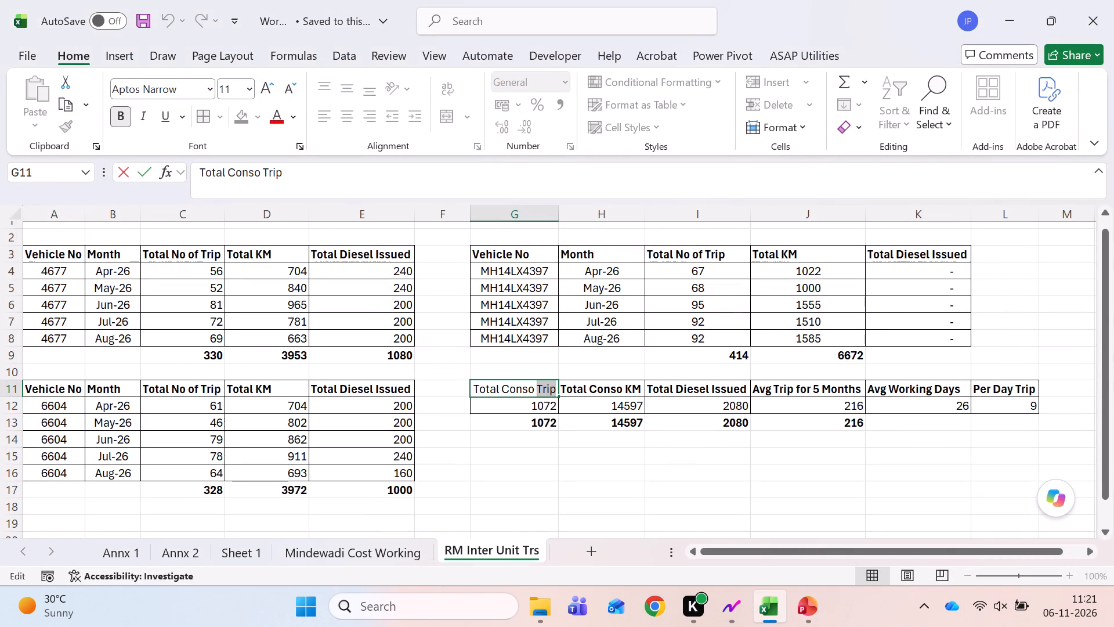
{"action": "key", "text": "ctrl+shift+Left"}
{"action": "type", "text": "Trips"}
{"action": "key", "text": "Return"}
{"action": "key", "text": "Up"}
{"action": "key", "text": "Right"}
{"action": "type", "text": "Total KM"}
{"action": "key", "text": "Tab"}
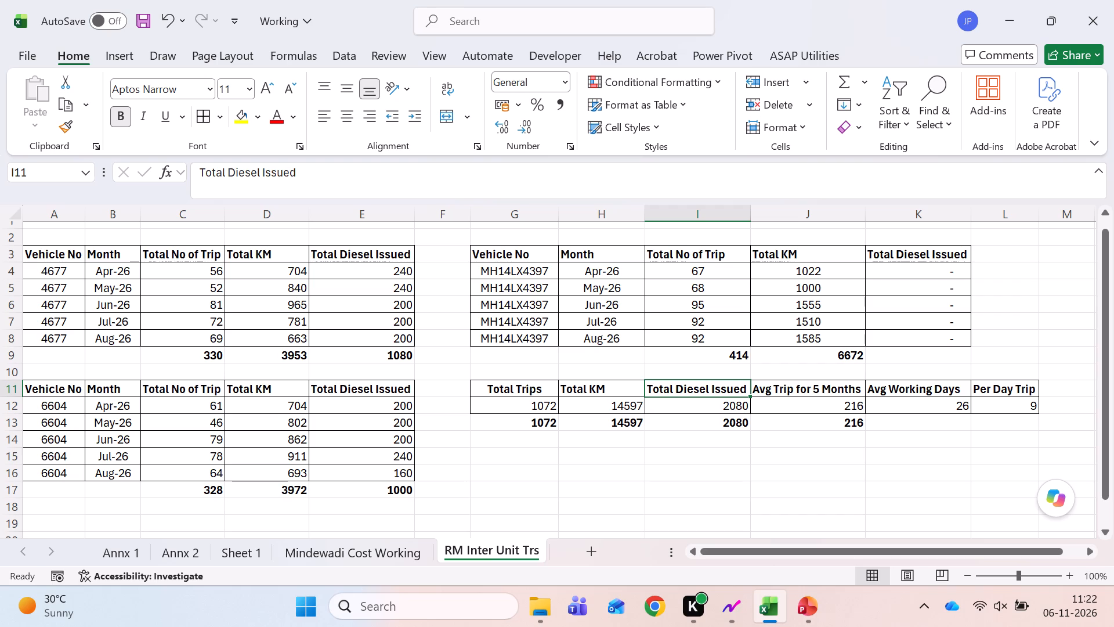
{"action": "type", "text": "Total DIesel S"}
{"action": "key", "text": "BackSpace"}
{"action": "type", "text": "Issued"}
{"action": "key", "text": "Tab"}
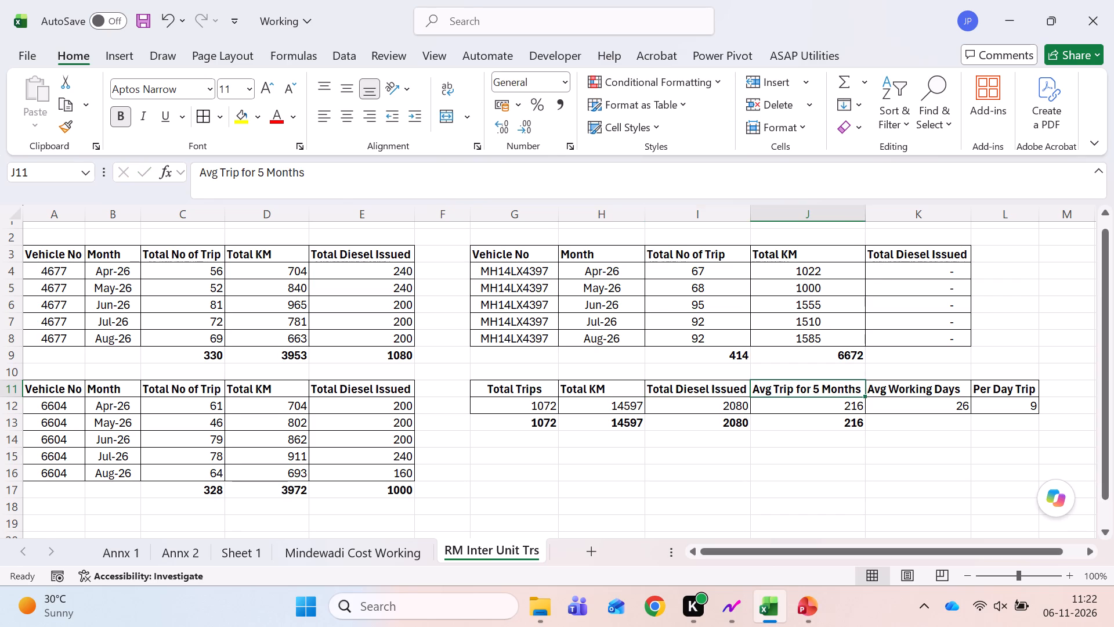
Check the cell contents and formulas behind the consolidated total trips, total KM, total diesel and average trip values.
{"action": "key", "text": "Down"}
{"action": "key", "text": "Left"}
{"action": "key", "text": "Left"}
{"action": "key", "text": "Left"}
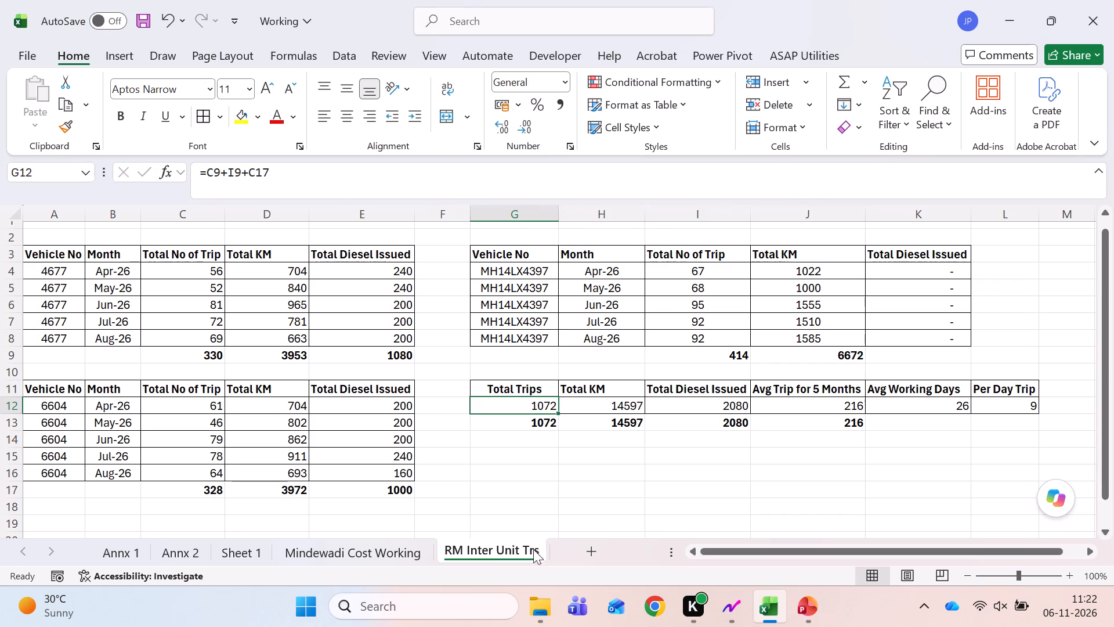
{"action": "key", "text": "F2"}
{"action": "key", "text": "Return"}
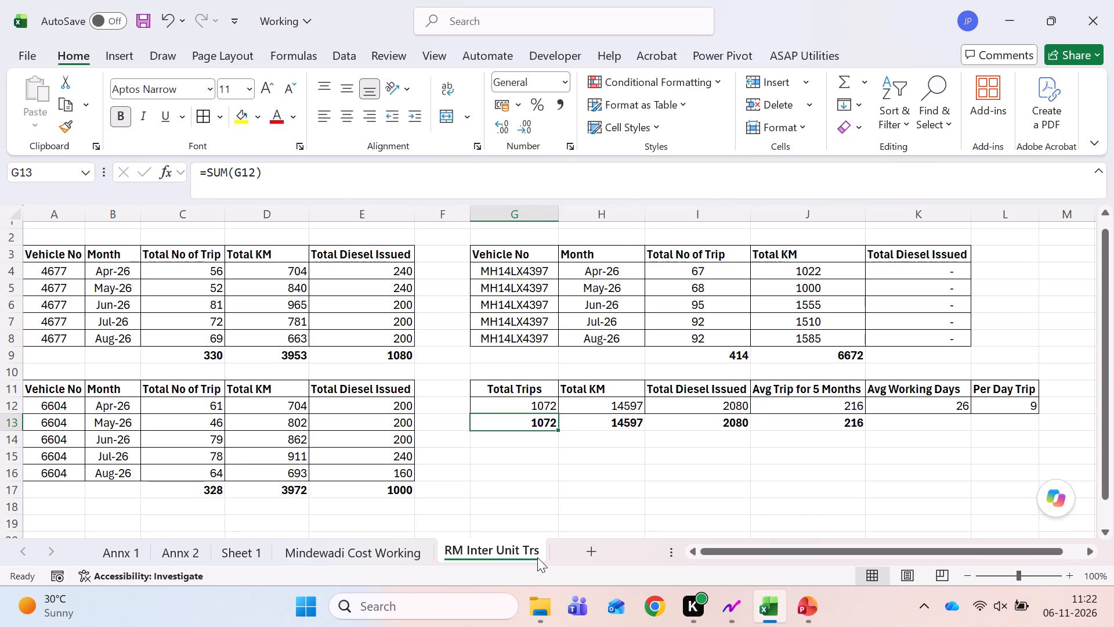
{"action": "key", "text": "Up"}
{"action": "key", "text": "Right"}
{"action": "key", "text": "F2"}
{"action": "key", "text": "Tab"}
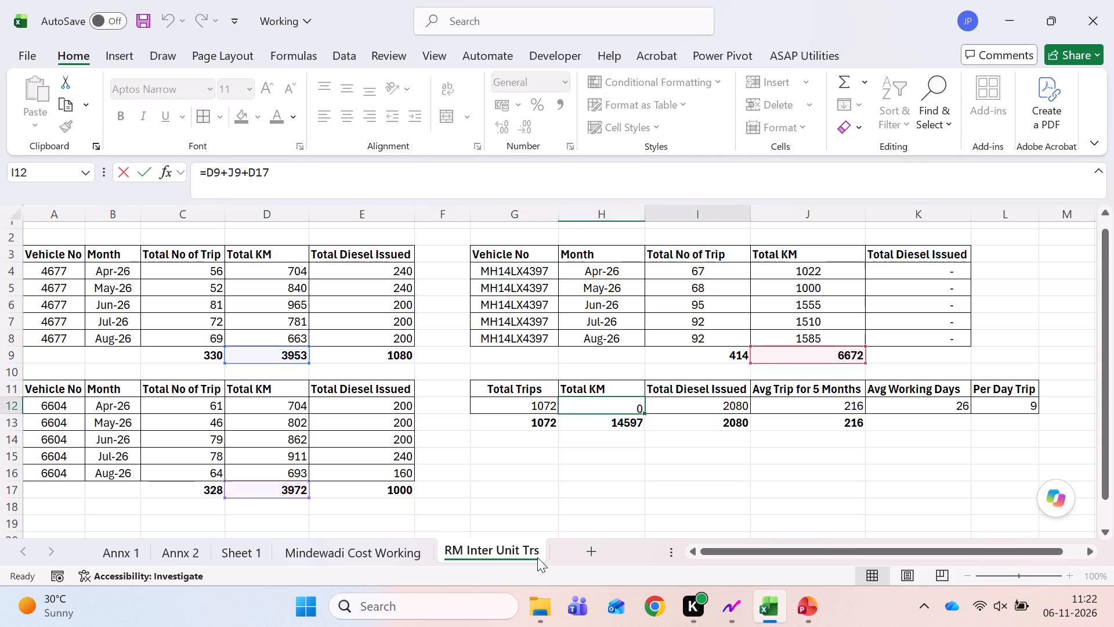
{"action": "key", "text": "F2"}
{"action": "key", "text": "Tab"}
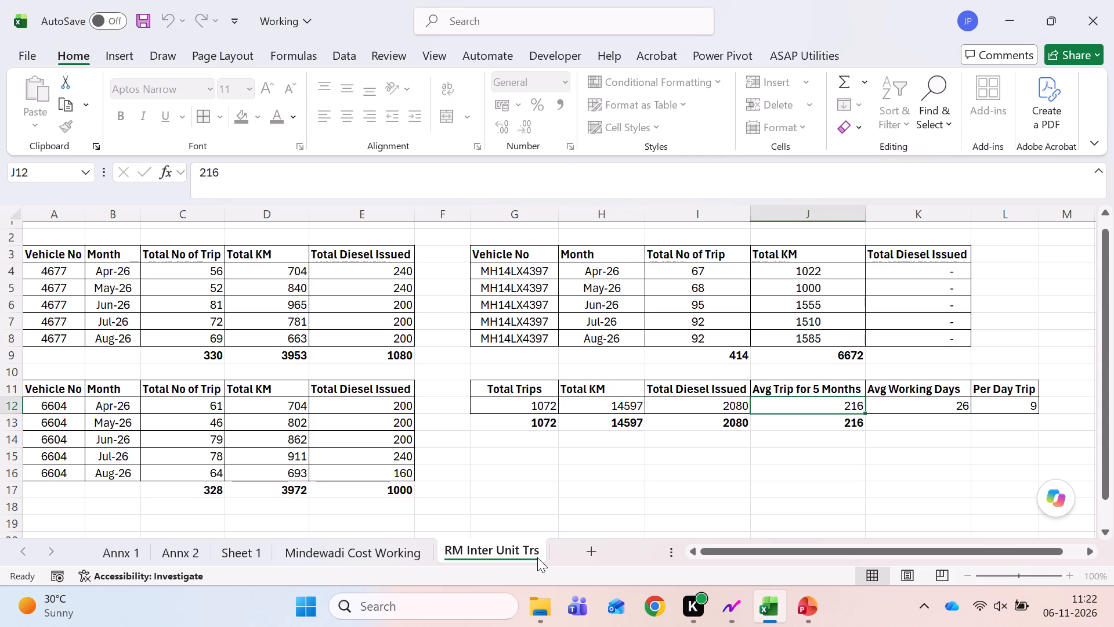
{"action": "key", "text": "F2"}
{"action": "key", "text": "Escape"}
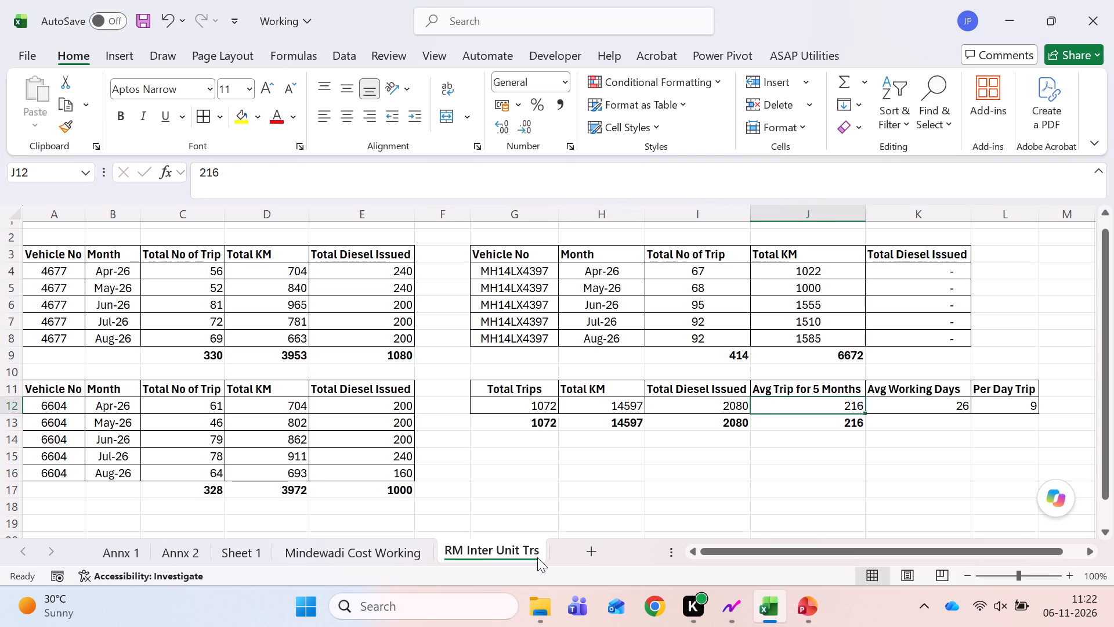
{"action": "key", "text": "F2"}
{"action": "key", "text": "Escape"}
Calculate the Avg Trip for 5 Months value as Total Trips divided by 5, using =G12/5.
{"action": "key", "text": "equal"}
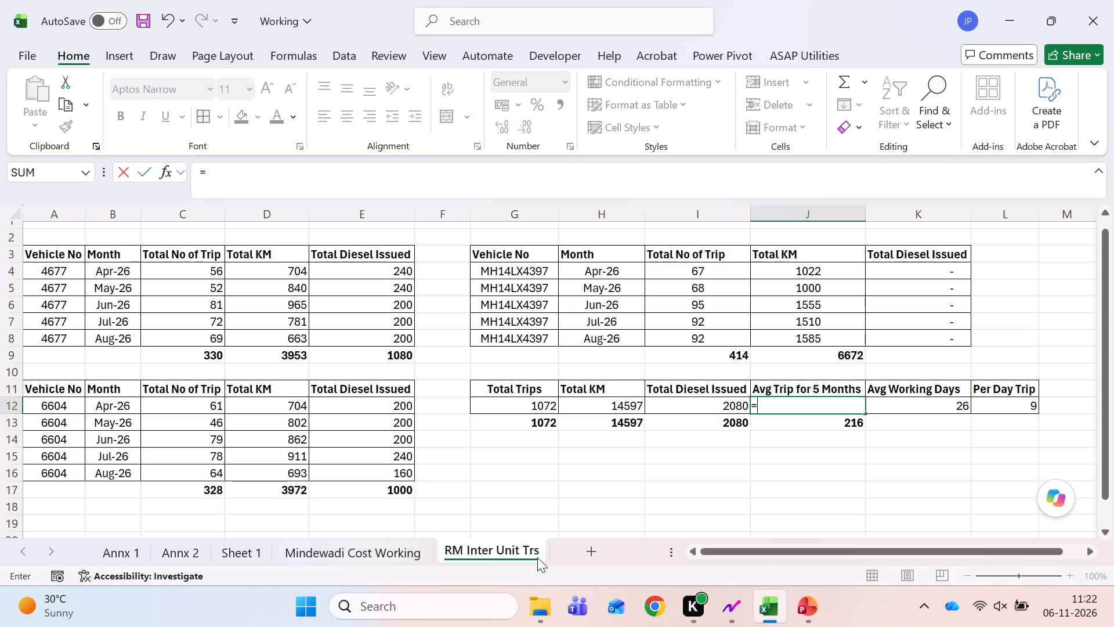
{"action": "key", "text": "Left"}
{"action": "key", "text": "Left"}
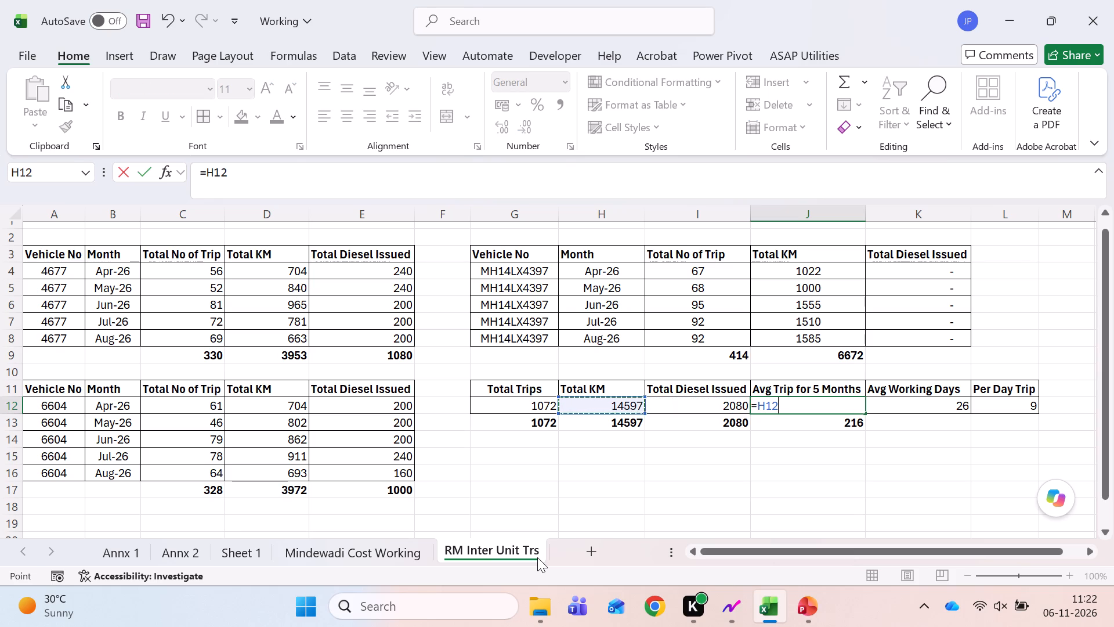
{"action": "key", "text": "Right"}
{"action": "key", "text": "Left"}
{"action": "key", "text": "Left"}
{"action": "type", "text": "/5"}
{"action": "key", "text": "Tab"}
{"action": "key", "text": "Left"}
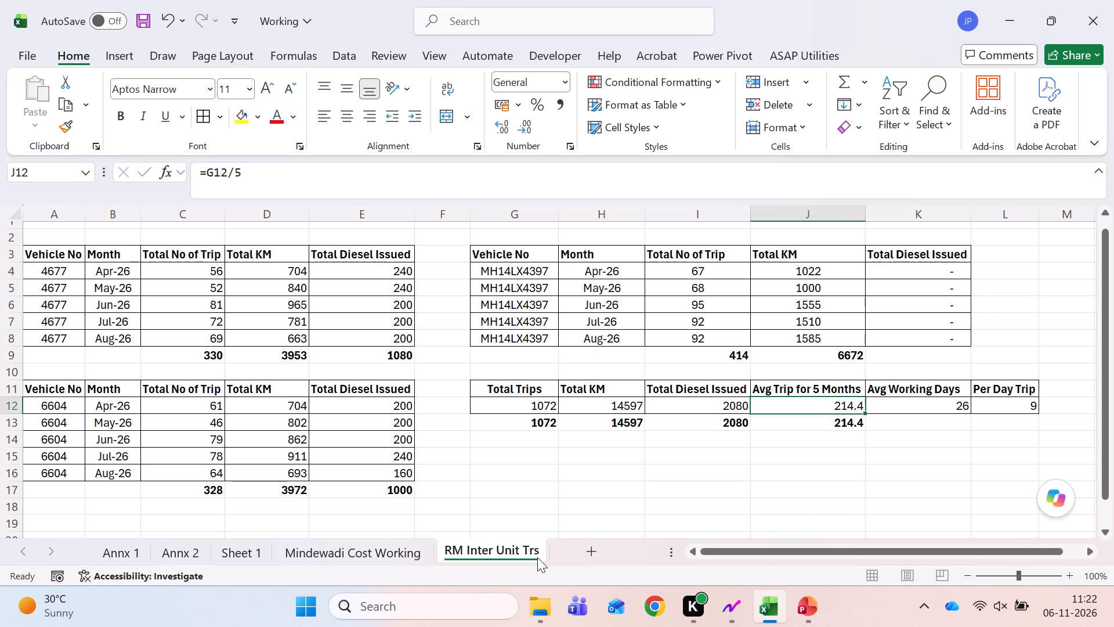
Check how the Avg Working Days and Per Day Trip values are entered in the consolidated table.
{"action": "key", "text": "Right"}
{"action": "key", "text": "F2"}
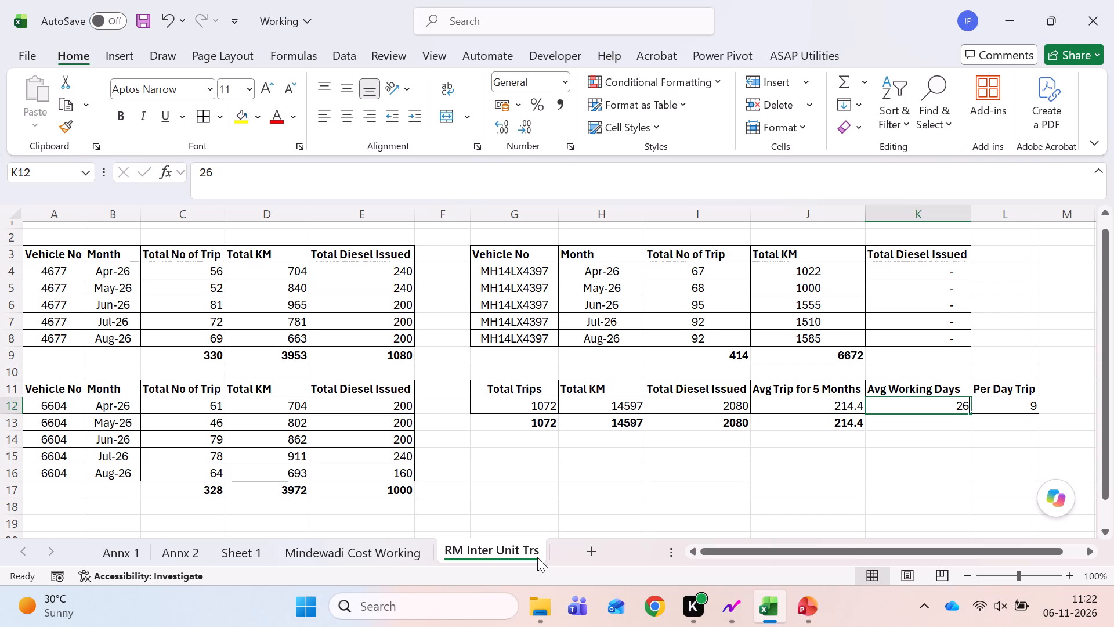
{"action": "key", "text": "Escape"}
{"action": "key", "text": "Right"}
{"action": "key", "text": "F2"}
{"action": "key", "text": "Escape"}
{"action": "key", "text": "Left"}
{"action": "key", "text": "Right"}
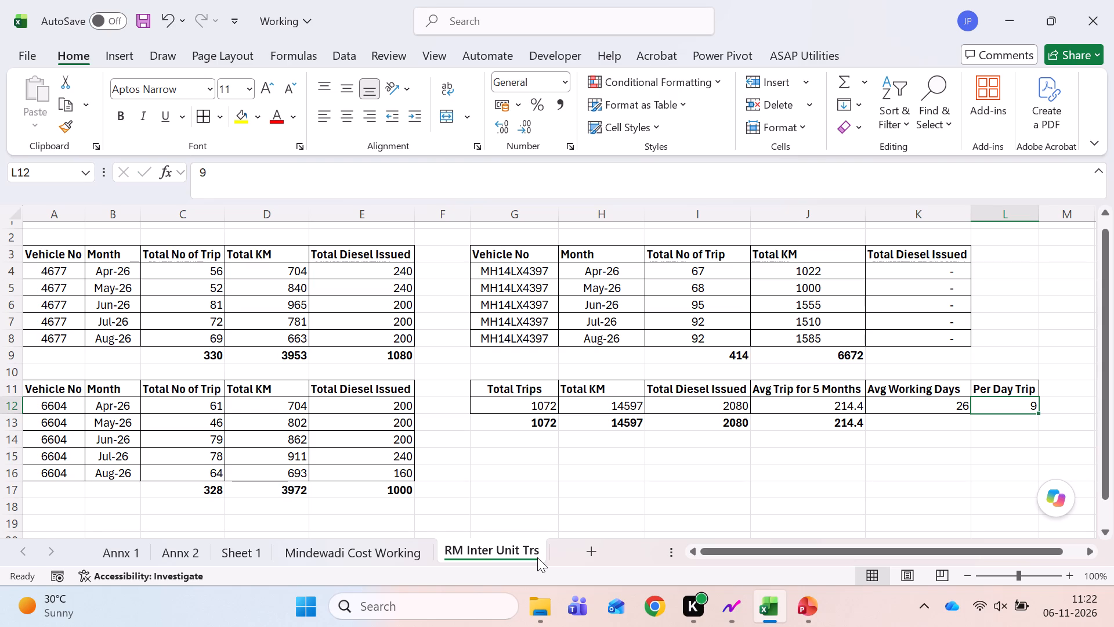
{"action": "key", "text": "Right"}
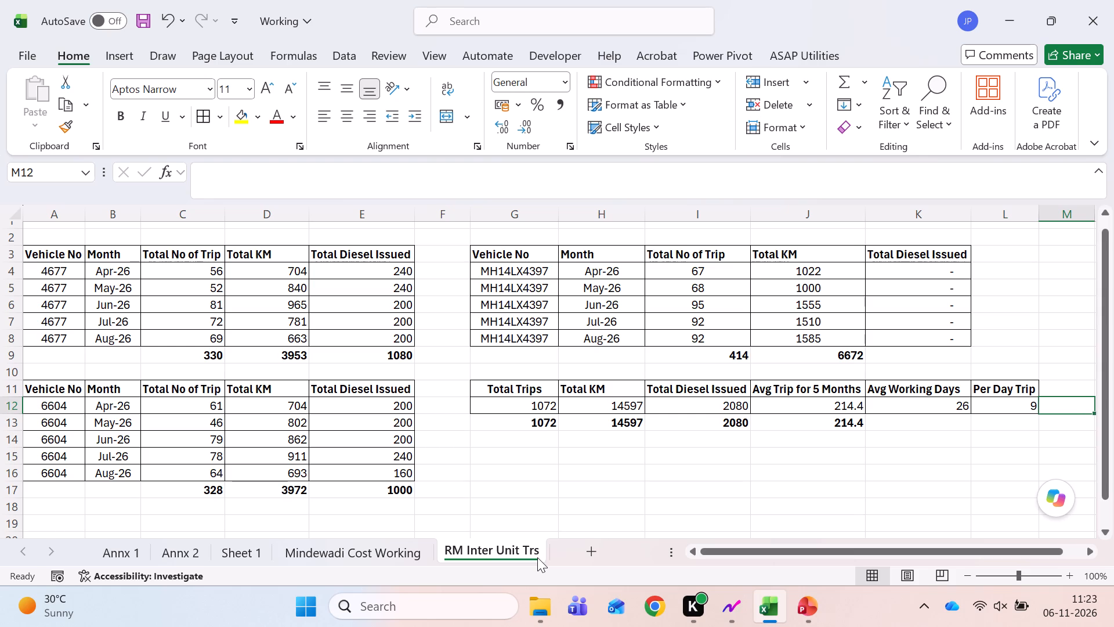
Centre the consolidated table's headers horizontally and vertically from Total Trips to Per Day Trip, and save the workbook.
{"action": "key", "text": "Left"}
{"action": "key", "text": "Left"}
{"action": "key", "text": "Up"}
{"action": "key", "text": "Right"}
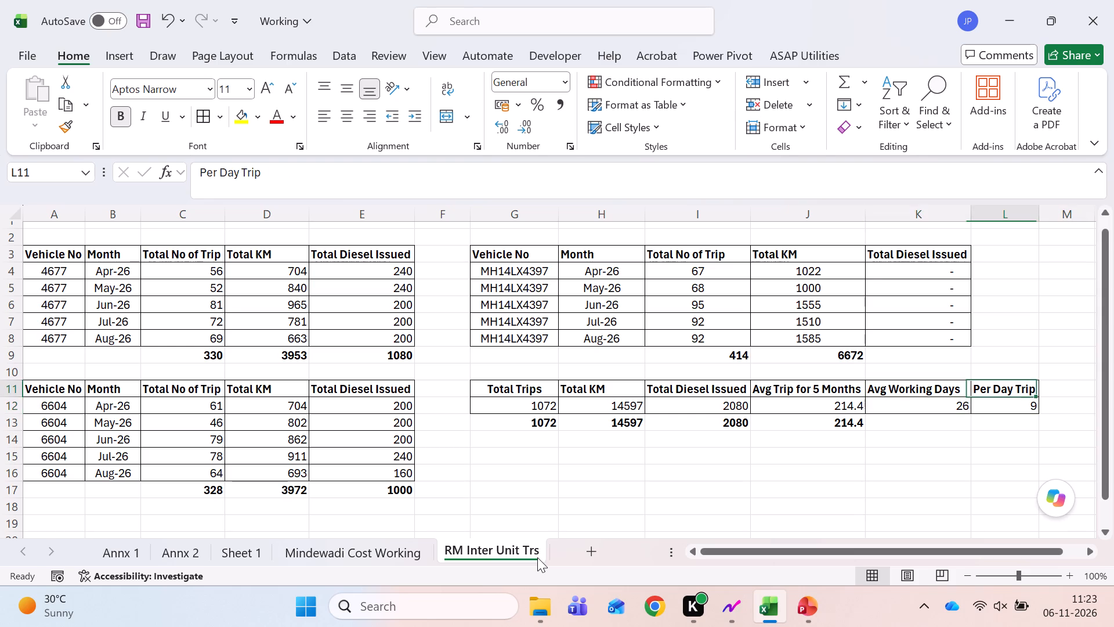
{"action": "key", "text": "ctrl+shift+Left"}
{"action": "left_click", "coordinate": [347, 99]}
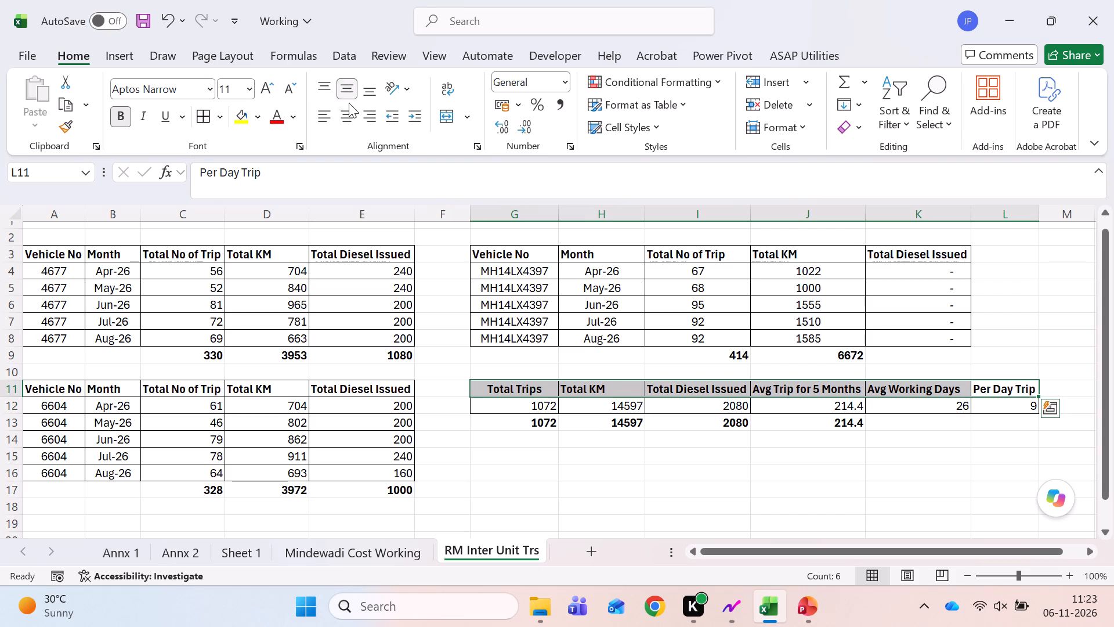
{"action": "left_click", "coordinate": [349, 116]}
{"action": "key", "text": "Right"}
{"action": "key", "text": "Left"}
{"action": "key", "text": "Left"}
{"action": "key", "text": "Left"}
{"action": "key", "text": "Left"}
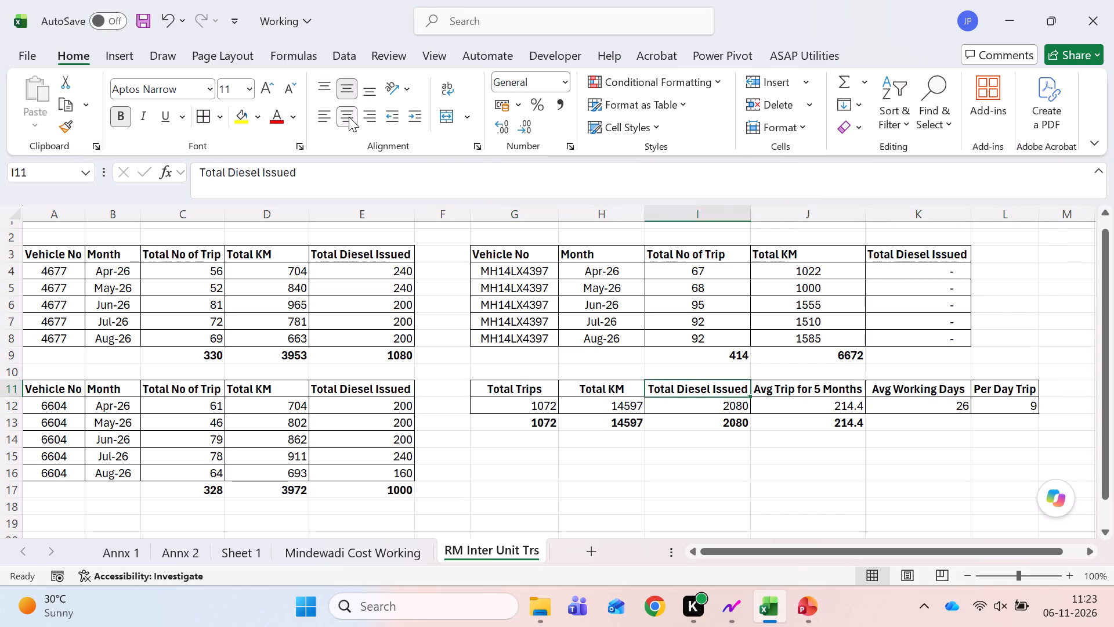
{"action": "key", "text": "Left"}
{"action": "key", "text": "Left"}
{"action": "key", "text": "ctrl+s"}
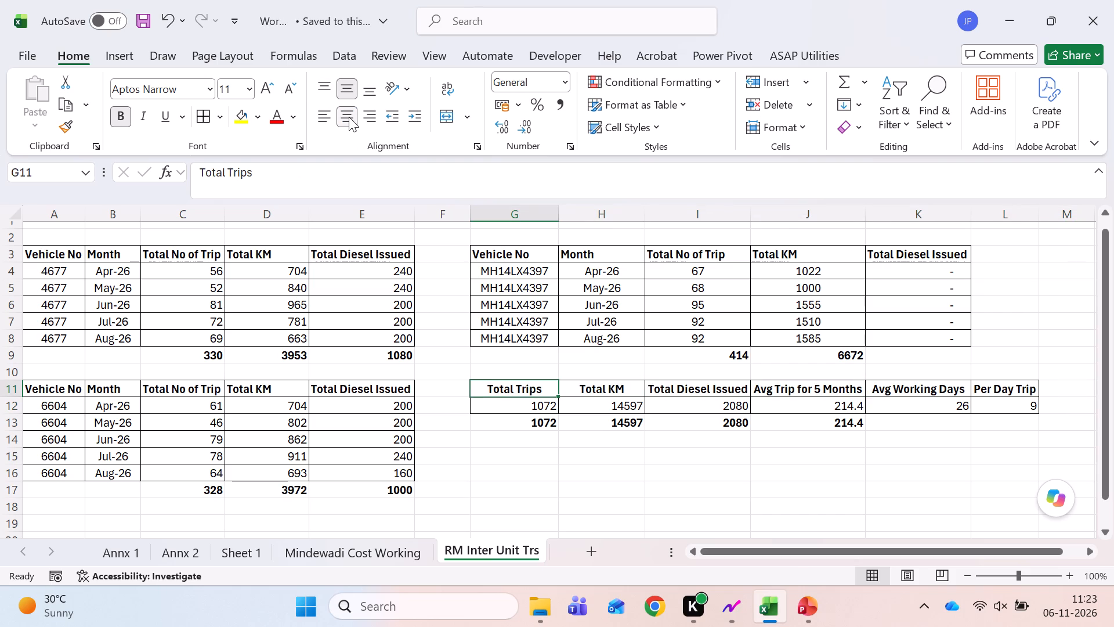
Centre the consolidated table's value row horizontally and vertically from Total Trips to Per Day Trip, and save the workbook.
{"action": "key", "text": "Down"}
{"action": "key", "text": "ctrl+shift+Right"}
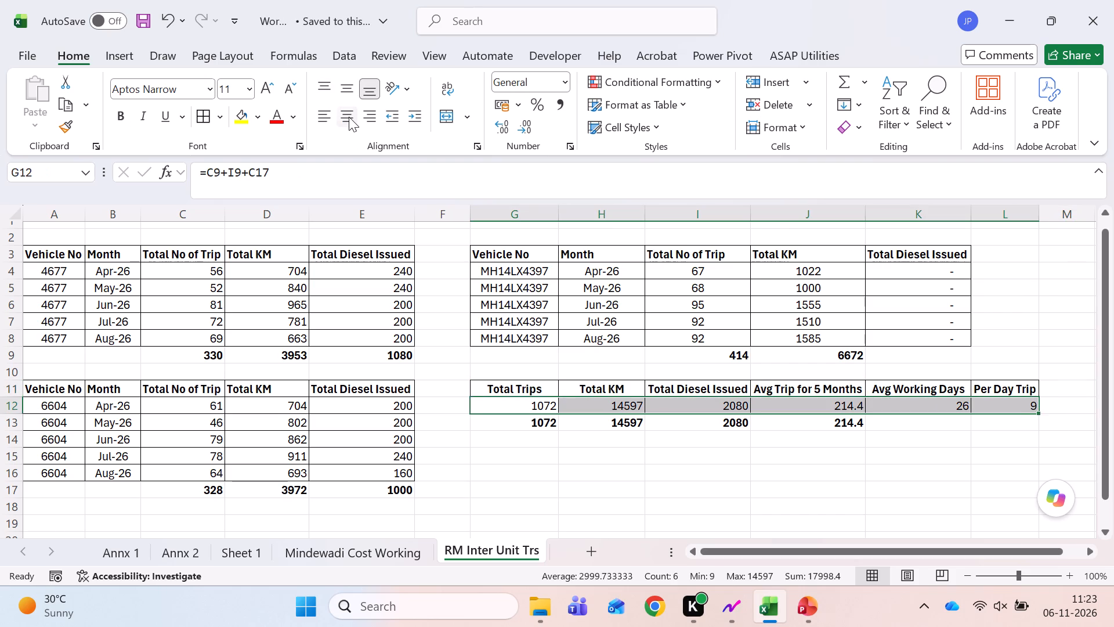
{"action": "left_click", "coordinate": [349, 90]}
{"action": "left_click", "coordinate": [349, 106]}
{"action": "left_click", "coordinate": [349, 109]}
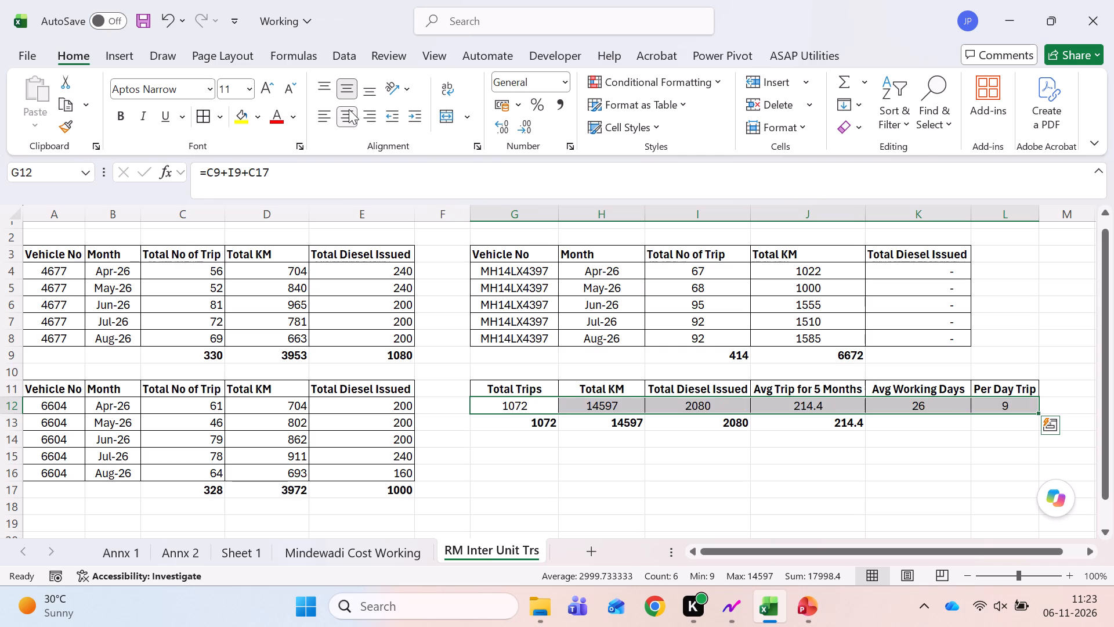
{"action": "key", "text": "Right"}
{"action": "key", "text": "Left"}
{"action": "key", "text": "Left"}
{"action": "key", "text": "Right"}
{"action": "key", "text": "Right"}
{"action": "key", "text": "ctrl+s"}
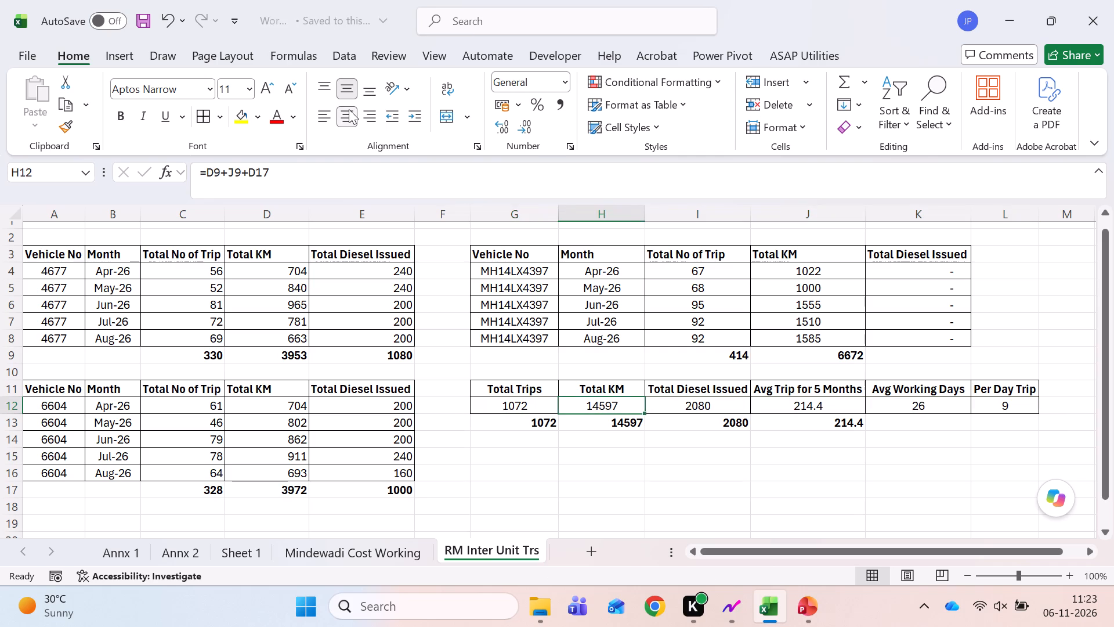
Replace the average trip formula in the consolidated table's value row with the fixed value 215.
{"action": "key", "text": "Right"}
{"action": "key", "text": "Right"}
{"action": "key", "text": "Right"}
{"action": "key", "text": "Left"}
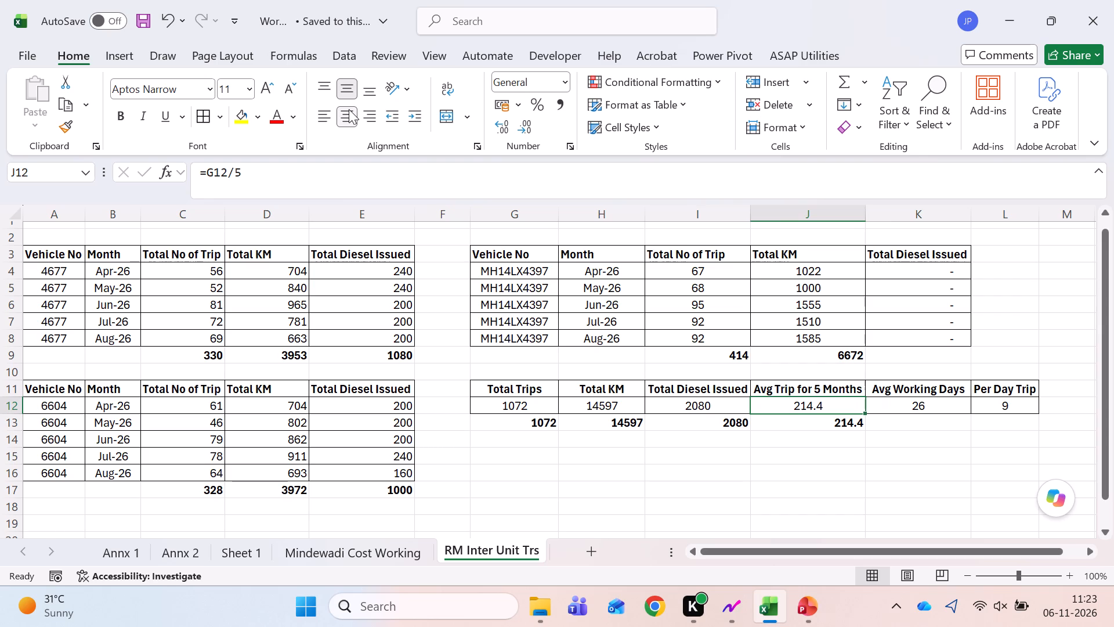
{"action": "type", "text": "21"}
{"action": "key", "text": "5"}
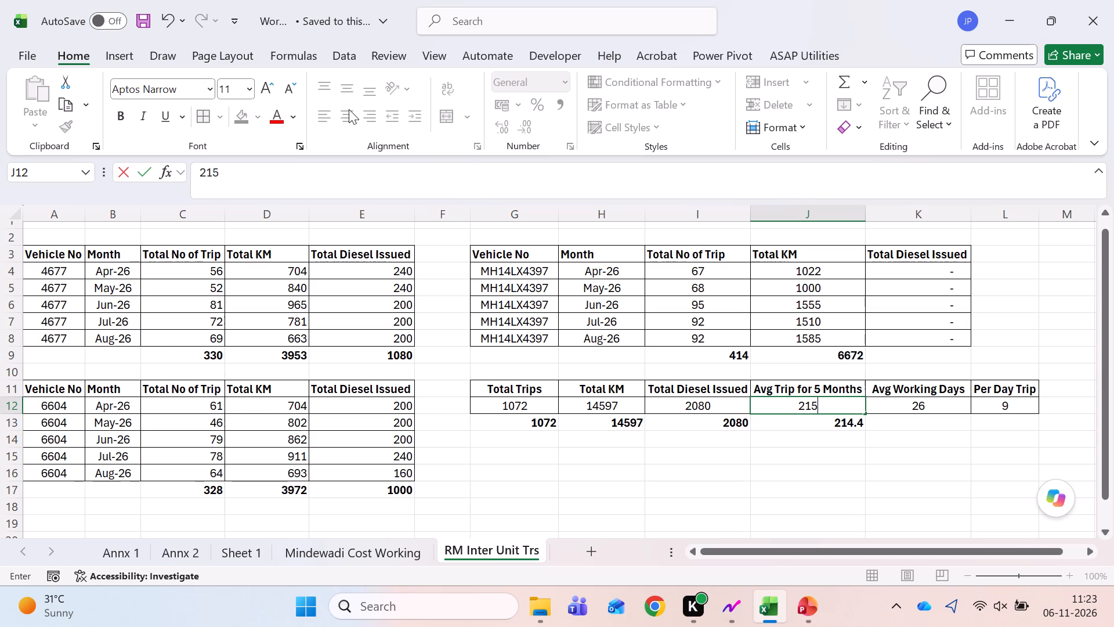
{"action": "key", "text": "Return"}
{"action": "key", "text": "Up"}
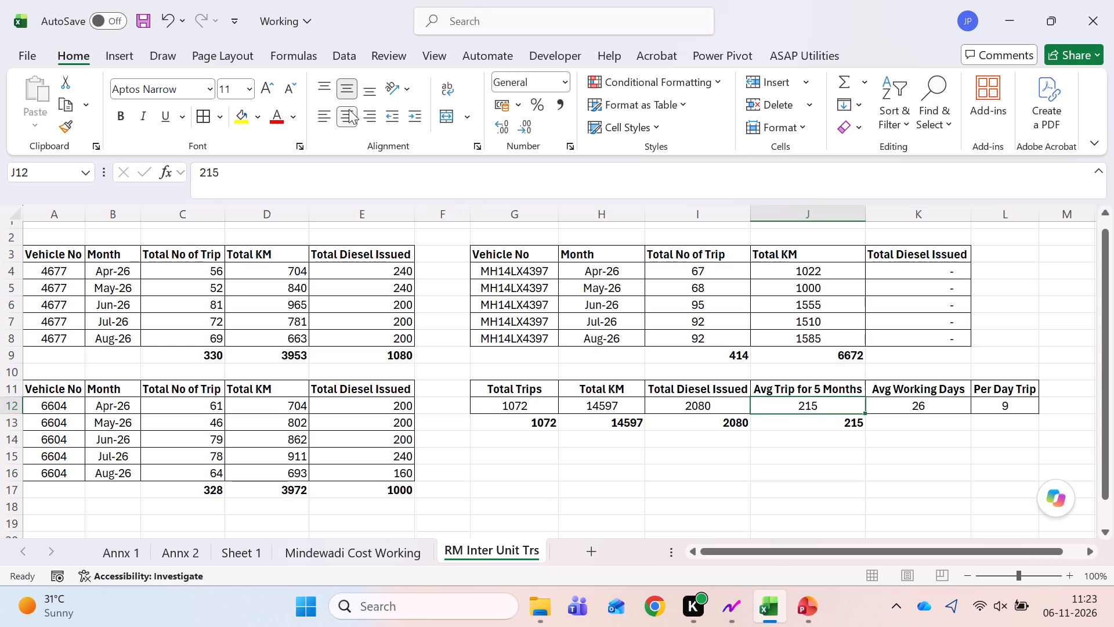
Change the consolidated table's Avg Trip for 5 Months header to Avg Trip in a Month.
{"action": "key", "text": "Down"}
{"action": "key", "text": "Up"}
{"action": "key", "text": "Up"}
{"action": "key", "text": "F2"}
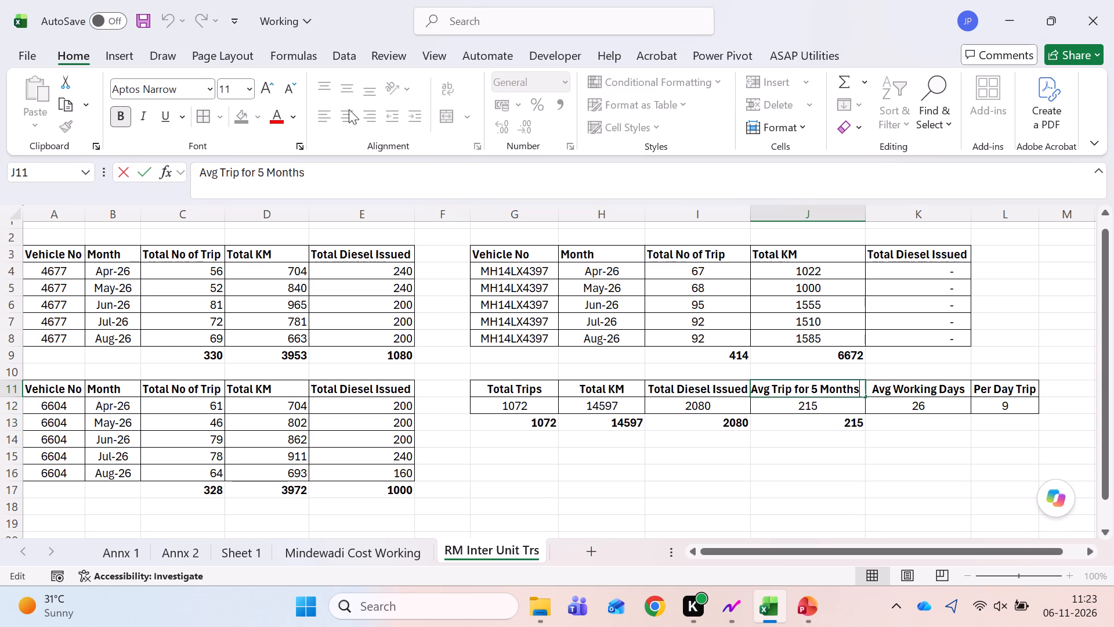
{"action": "key", "text": "Left"}
{"action": "key", "text": "Left"}
{"action": "key", "text": "Left"}
{"action": "key", "text": "Left"}
{"action": "key", "text": "Left"}
{"action": "key", "text": "Left"}
{"action": "key", "text": "Left"}
{"action": "key", "text": "Right"}
{"action": "key", "text": "Right"}
{"action": "key", "text": "Right"}
{"action": "key", "text": "Right"}
{"action": "key", "text": "Right"}
{"action": "key", "text": "Right"}
{"action": "key", "text": "Right"}
{"action": "key", "text": "ctrl+shift+Left"}
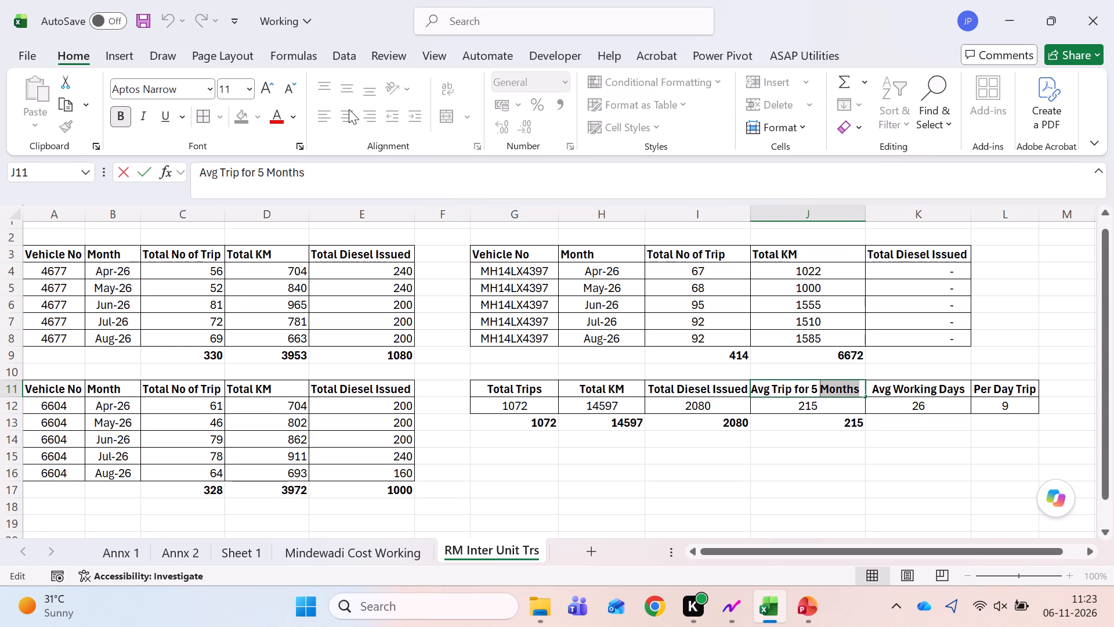
{"action": "key", "text": "ctrl+shift+Left"}
{"action": "key", "text": "ctrl+shift+Left"}
{"action": "type", "text": "in a Month b"}
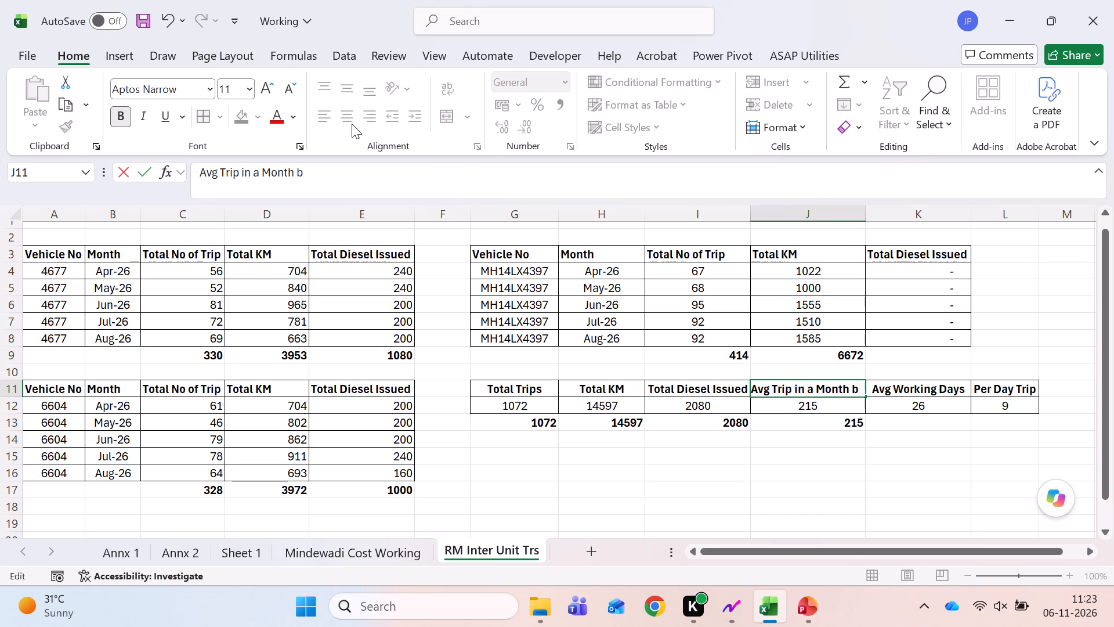
{"action": "key", "text": "BackSpace"}
{"action": "key", "text": "BackSpace"}
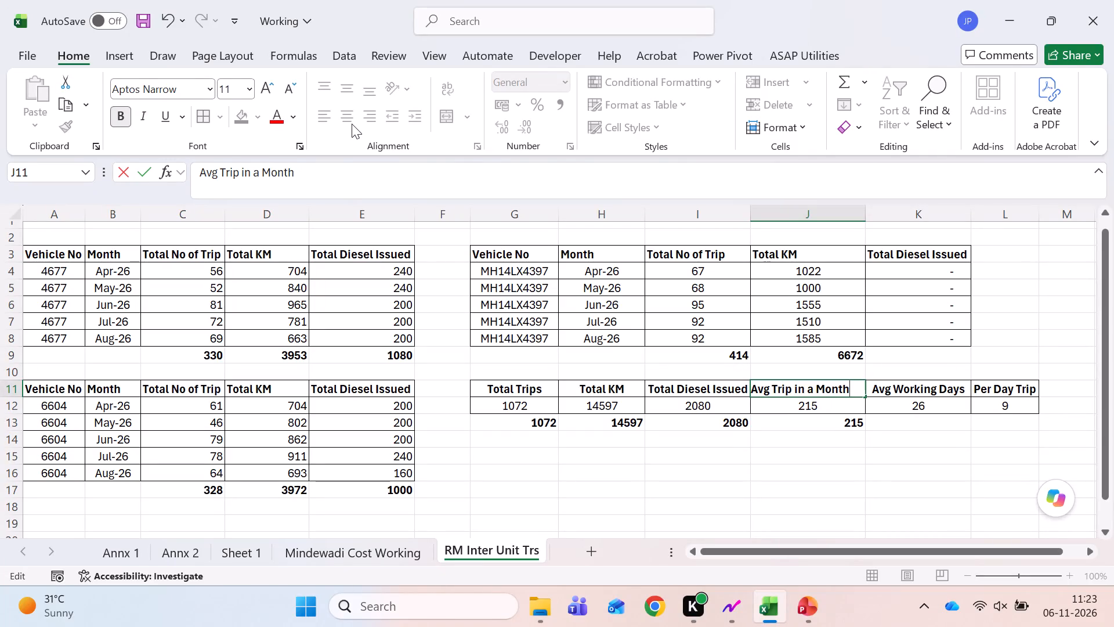
{"action": "key", "text": "Return"}
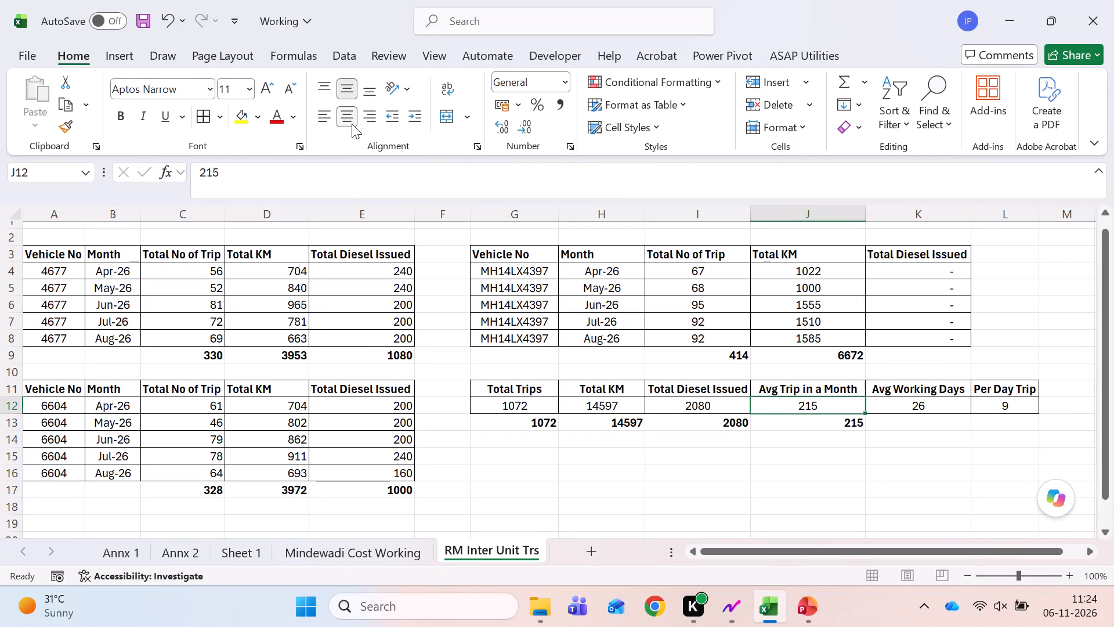
Centre the vehicle 4677 table's headers horizontally and vertically, from Vehicle No to Total Diesel Issued.
{"action": "key", "text": "F2"}
{"action": "key", "text": "Escape"}
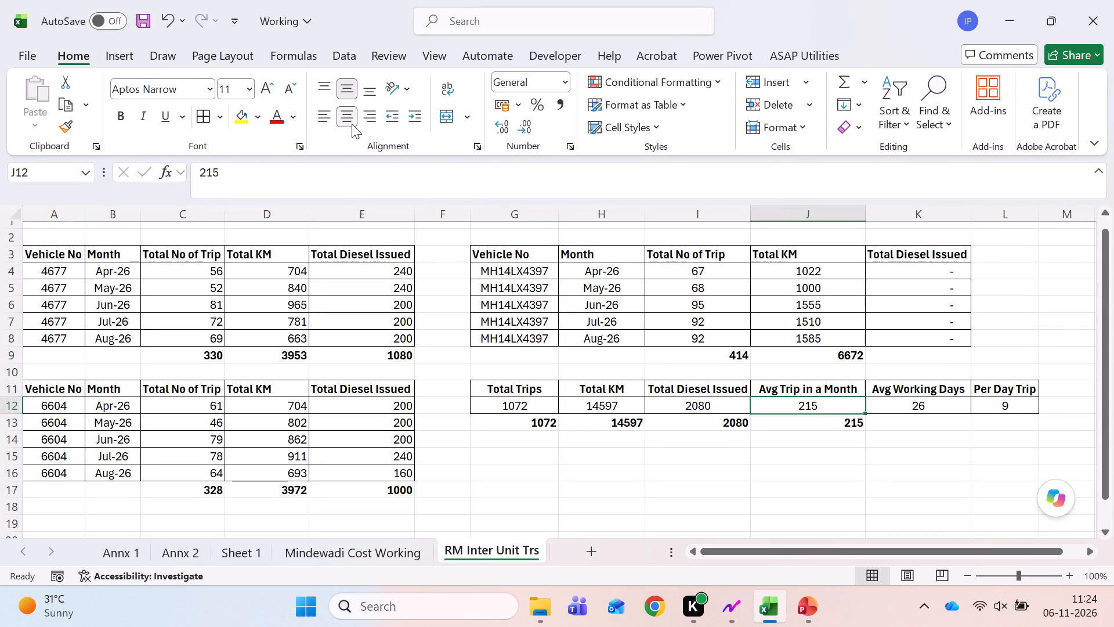
{"action": "key", "text": "Left"}
{"action": "key", "text": "Left"}
{"action": "key", "text": "Left"}
{"action": "key", "text": "Left"}
{"action": "key", "text": "Left"}
{"action": "key", "text": "Left"}
{"action": "key", "text": "Up"}
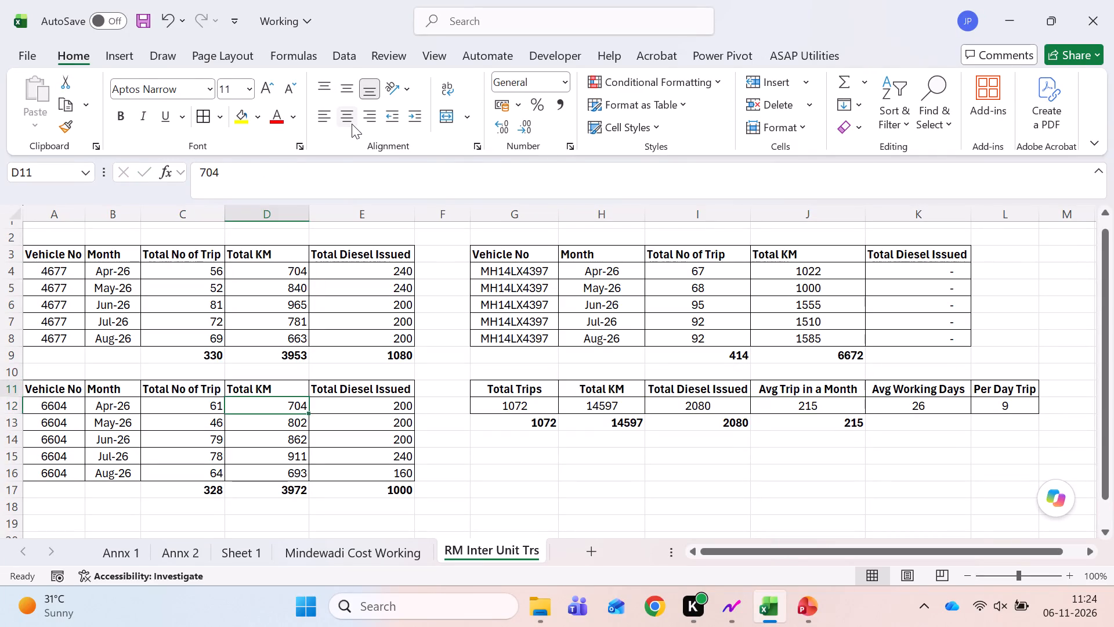
{"action": "key", "text": "Up"}
{"action": "key", "text": "Up"}
{"action": "key", "text": "Up"}
{"action": "key", "text": "Up"}
{"action": "key", "text": "Up"}
{"action": "key", "text": "Up"}
{"action": "key", "text": "Up"}
{"action": "key", "text": "Up"}
{"action": "key", "text": "Up"}
{"action": "key", "text": "Up"}
{"action": "key", "text": "Down"}
{"action": "key", "text": "Down"}
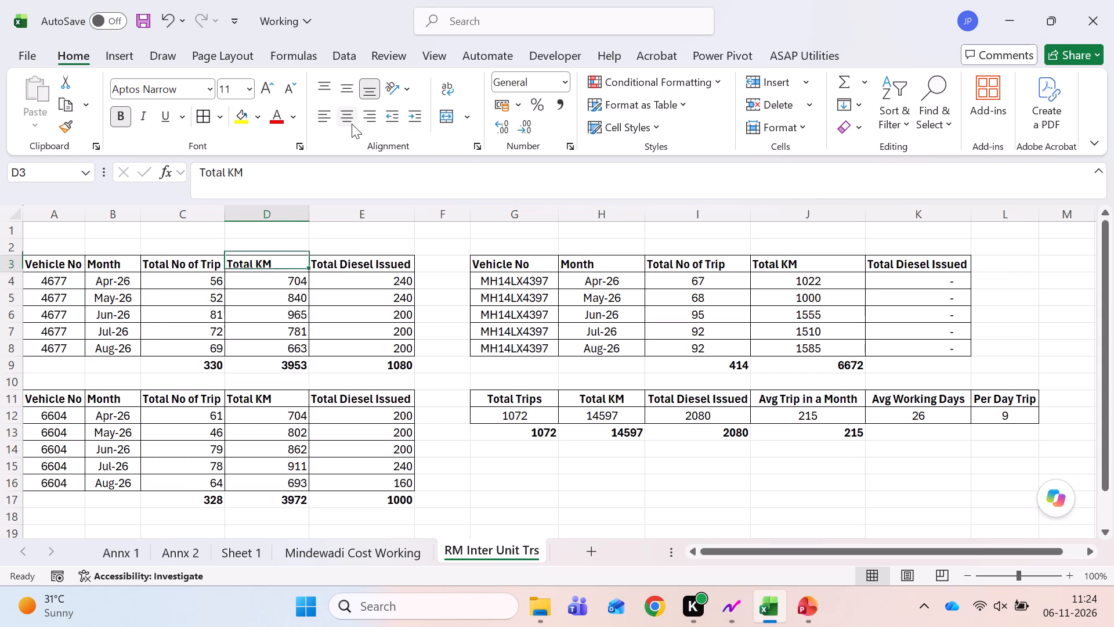
{"action": "key", "text": "Right"}
{"action": "key", "text": "ctrl+shift+Left"}
{"action": "left_click", "coordinate": [341, 91]}
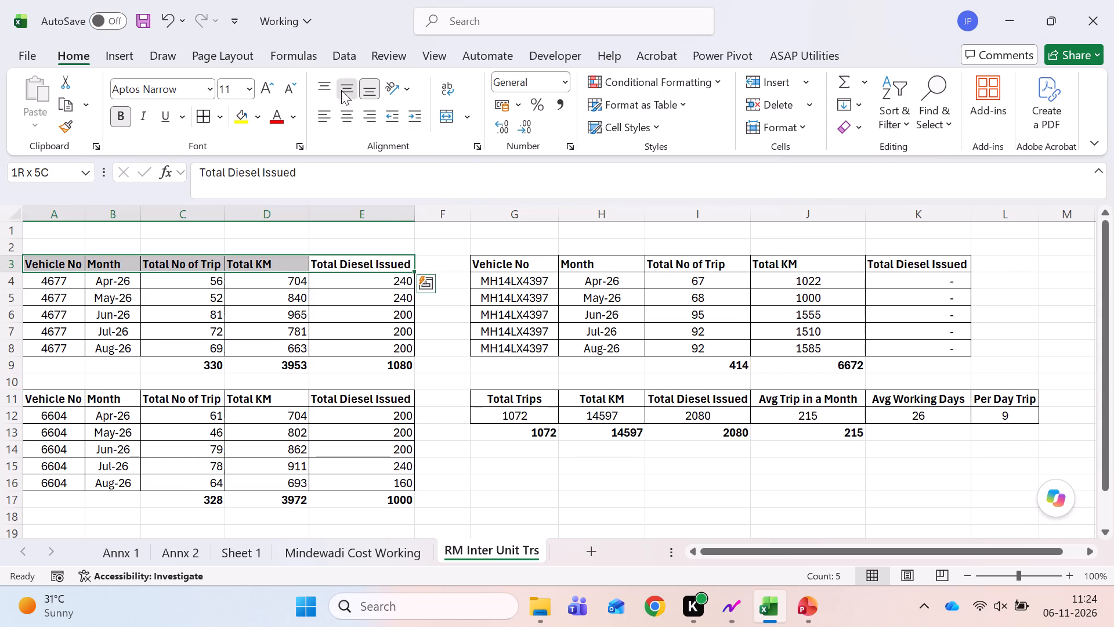
{"action": "left_click", "coordinate": [346, 119]}
{"action": "left_click", "coordinate": [324, 338]}
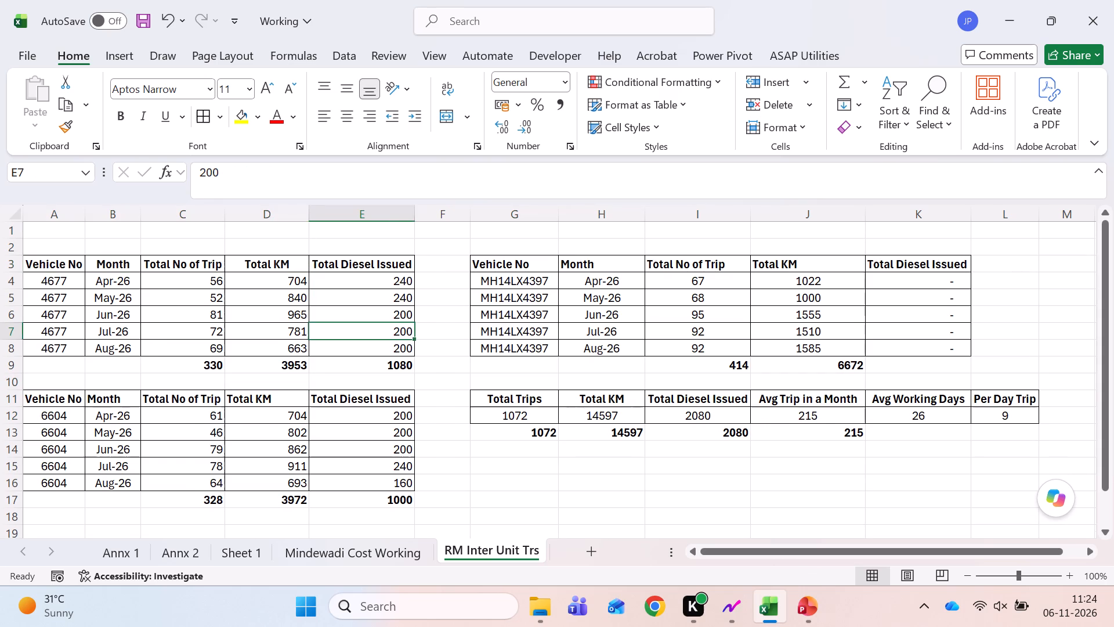
{"action": "left_click", "coordinate": [506, 221]}
{"action": "key", "text": "ctrl+shift+equal"}
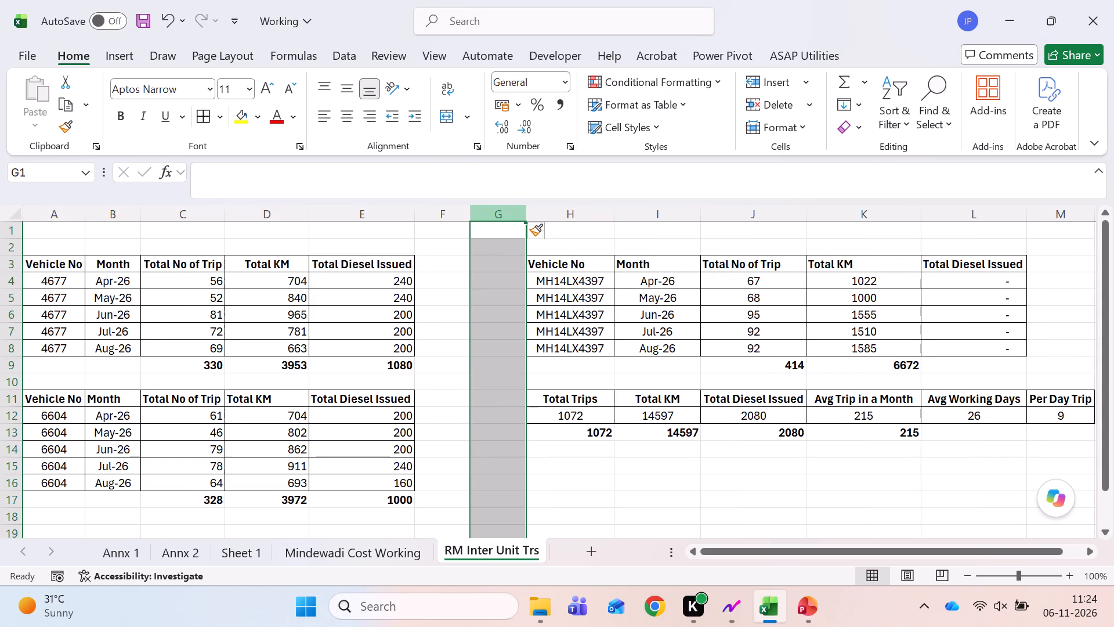
Add an Avg Trip Per Month header beside the vehicle 4677 table's Total Diesel Issued header and fit the column to it.
{"action": "left_click", "coordinate": [422, 267]}
{"action": "type", "text": "Avg Tro"}
{"action": "key", "text": "BackSpace"}
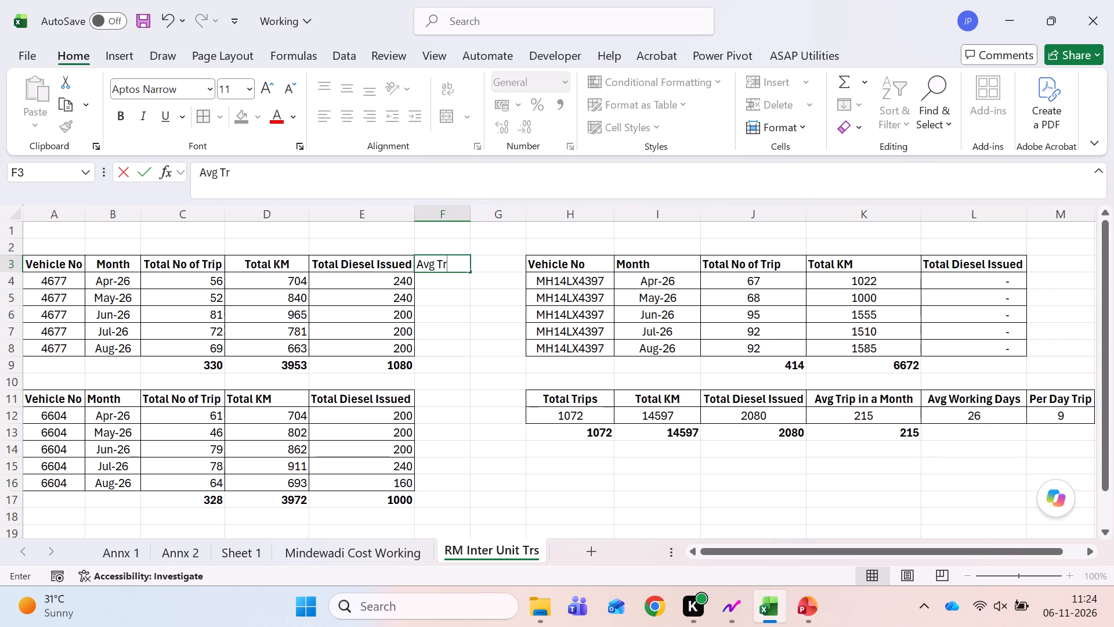
{"action": "type", "text": "ip"}
{"action": "key", "text": "space"}
{"action": "type", "text": "Per Month"}
{"action": "key", "text": "Return"}
{"action": "key", "text": "Up"}
{"action": "double_click", "coordinate": [472, 211]}
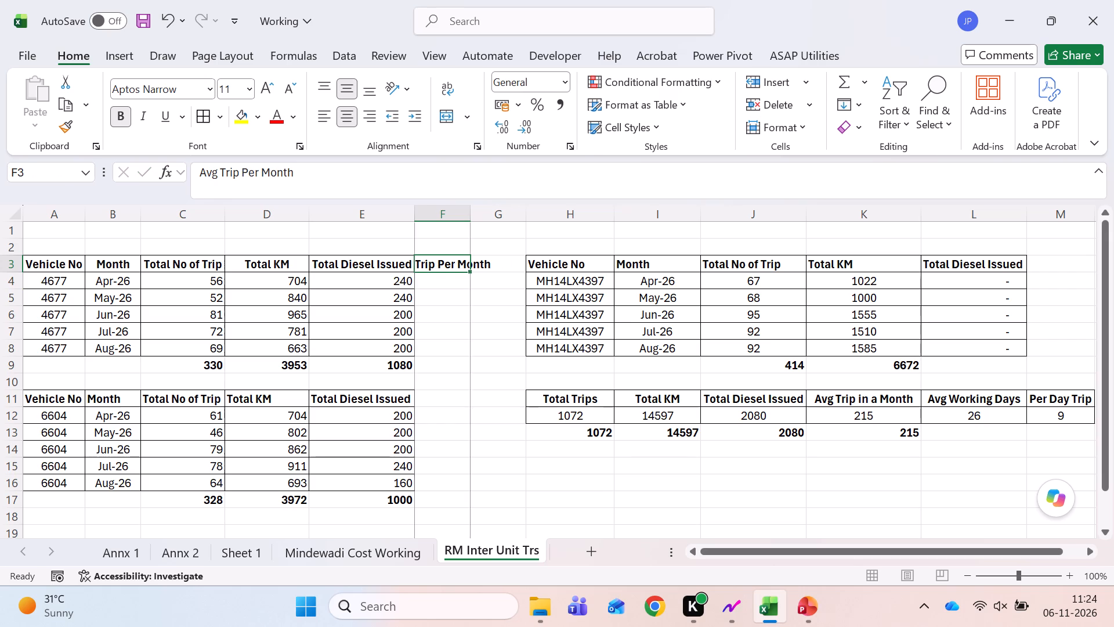
{"action": "double_click", "coordinate": [473, 218]}
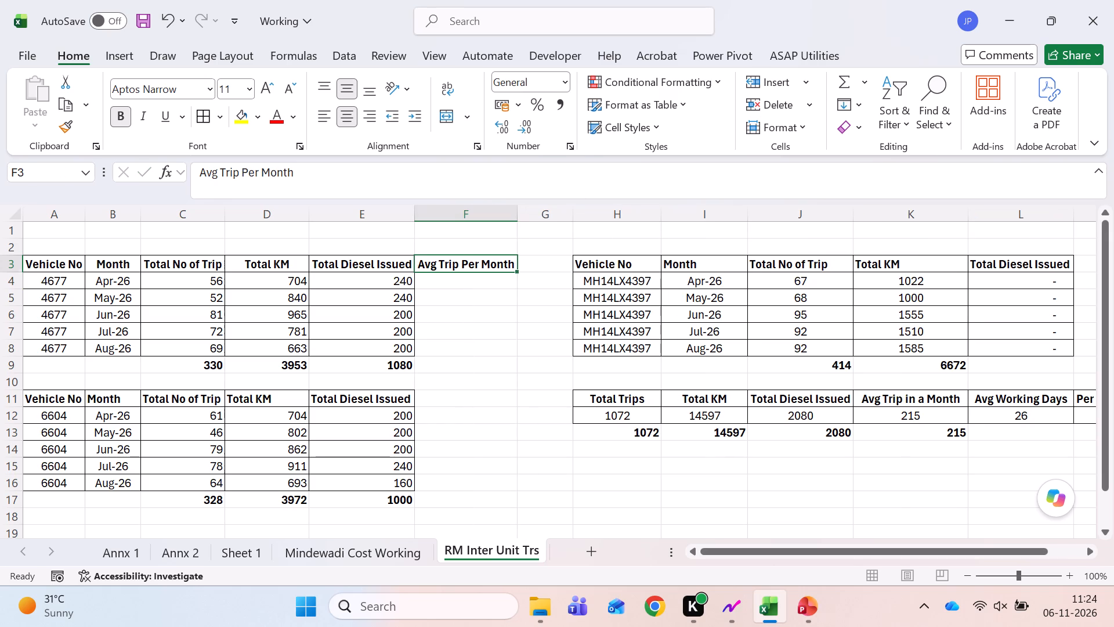
In the vehicle 4677 table's totals row, calculate the average trips per month with the formula =C9/5.
{"action": "left_click", "coordinate": [452, 372]}
{"action": "key", "text": "equal"}
{"action": "key", "text": "Left"}
{"action": "key", "text": "Left"}
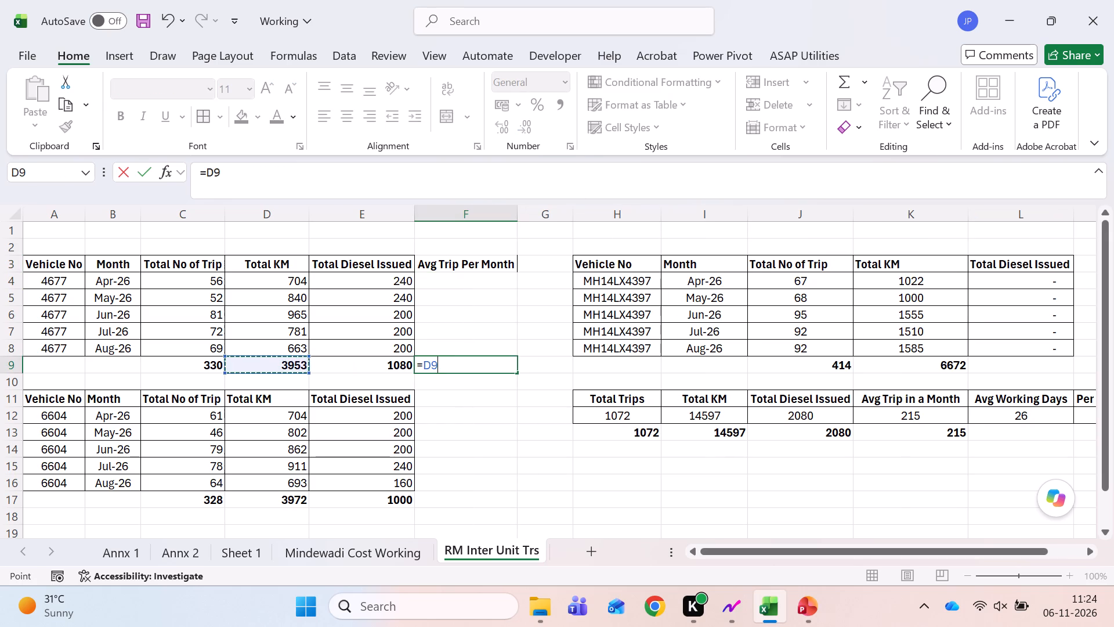
{"action": "key", "text": "Left"}
{"action": "type", "text": "/5"}
{"action": "key", "text": "Tab"}
{"action": "key", "text": "Left"}
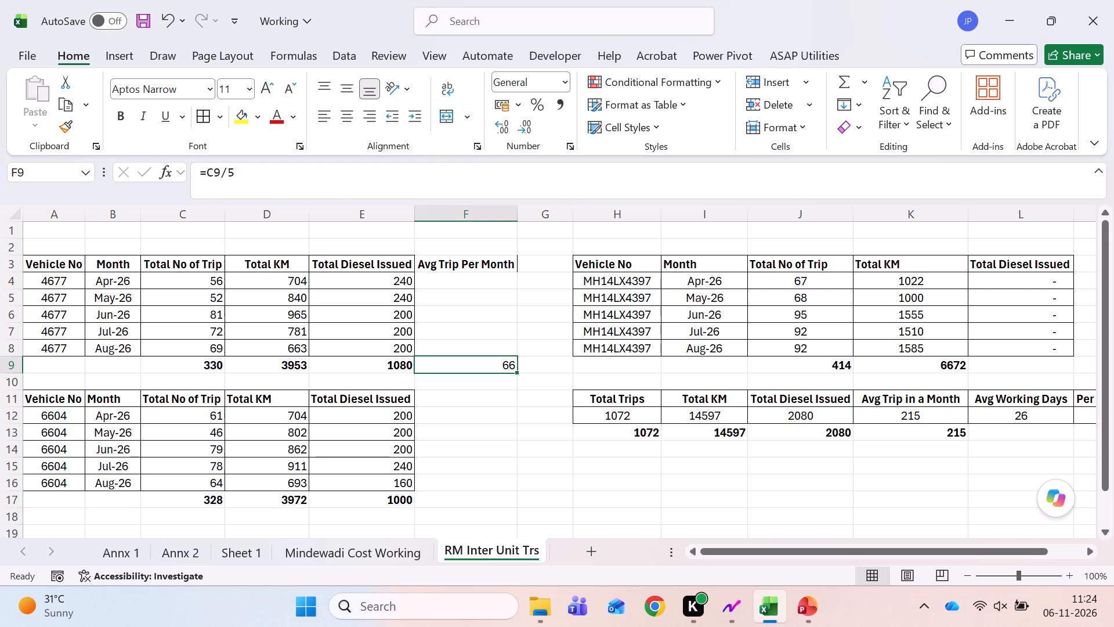
Copy the Avg Trip Per Month header to cell F11, beside the vehicle 6604 table's Total Diesel Issued header.
{"action": "key", "text": "ctrl+Up"}
{"action": "key", "text": "F2"}
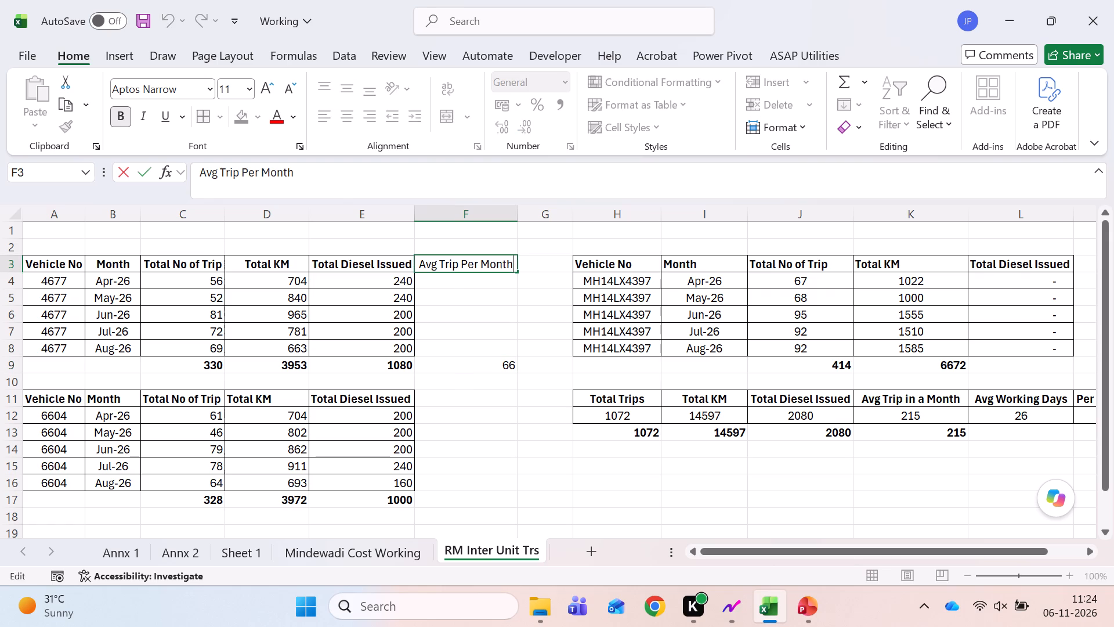
{"action": "key", "text": "Escape"}
{"action": "key", "text": "Down"}
{"action": "key", "text": "Up"}
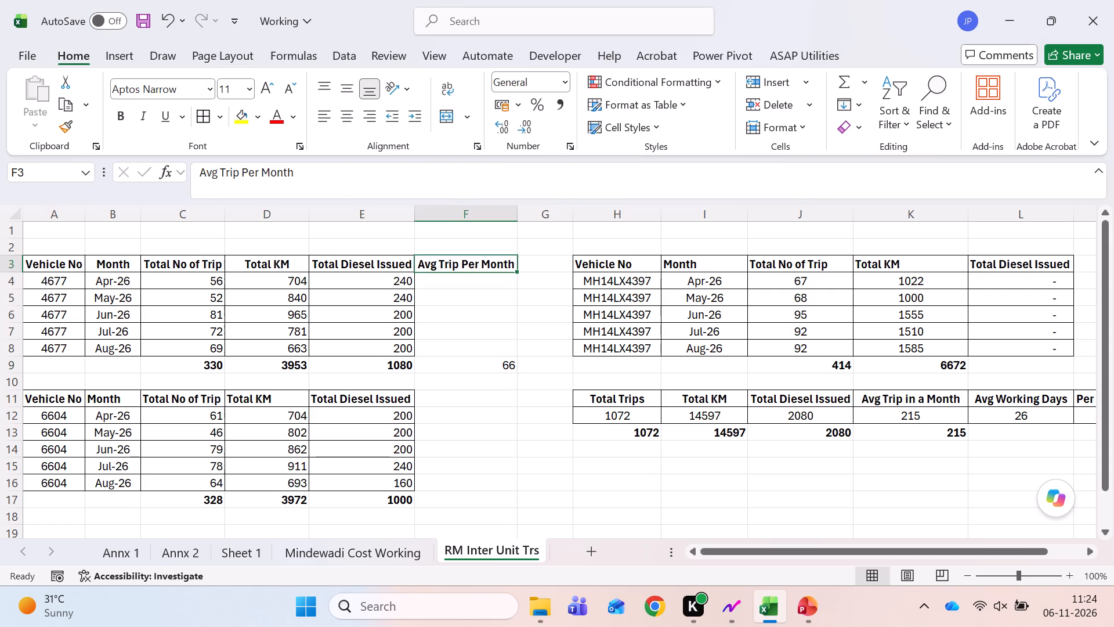
{"action": "key", "text": "ctrl+c"}
{"action": "key", "text": "Left"}
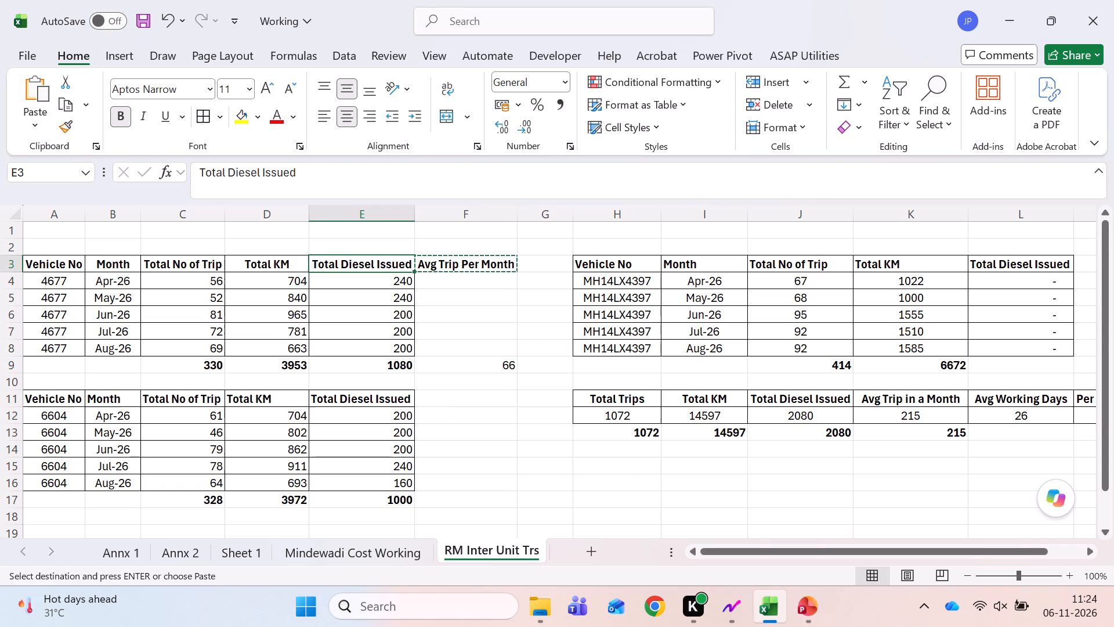
{"action": "key", "text": "ctrl+Down"}
{"action": "key", "text": "ctrl+Down"}
{"action": "key", "text": "Right"}
{"action": "key", "text": "Return"}
In the vehicle 6604 table's totals row, calculate the average trips per month with the formula =C17/5.
{"action": "key", "text": "ctrl+Down"}
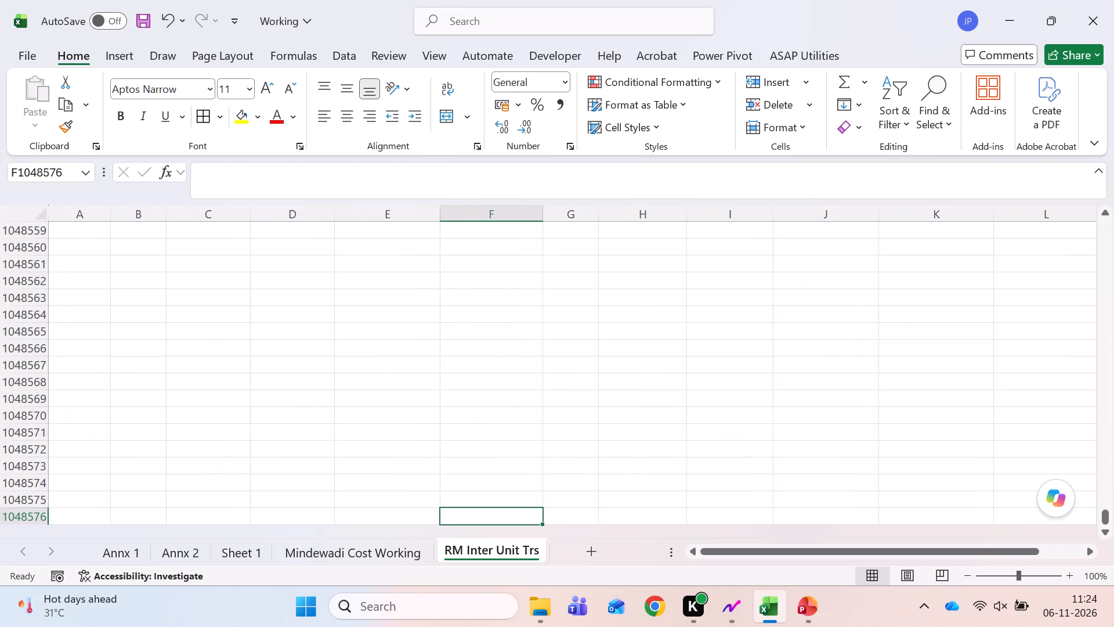
{"action": "key", "text": "ctrl+Up"}
{"action": "key", "text": "Down"}
{"action": "key", "text": "Left"}
{"action": "key", "text": "ctrl+Down"}
{"action": "key", "text": "Right"}
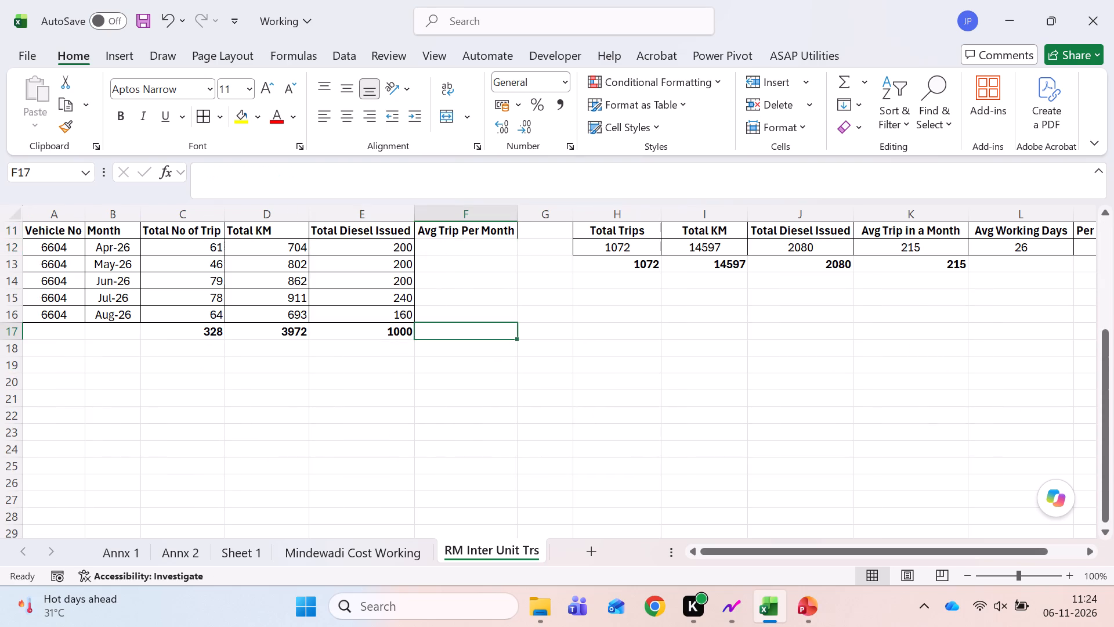
{"action": "key", "text": "equal"}
{"action": "key", "text": "Left"}
{"action": "key", "text": "Left"}
{"action": "key", "text": "Left"}
{"action": "type", "text": "/5"}
{"action": "key", "text": "Tab"}
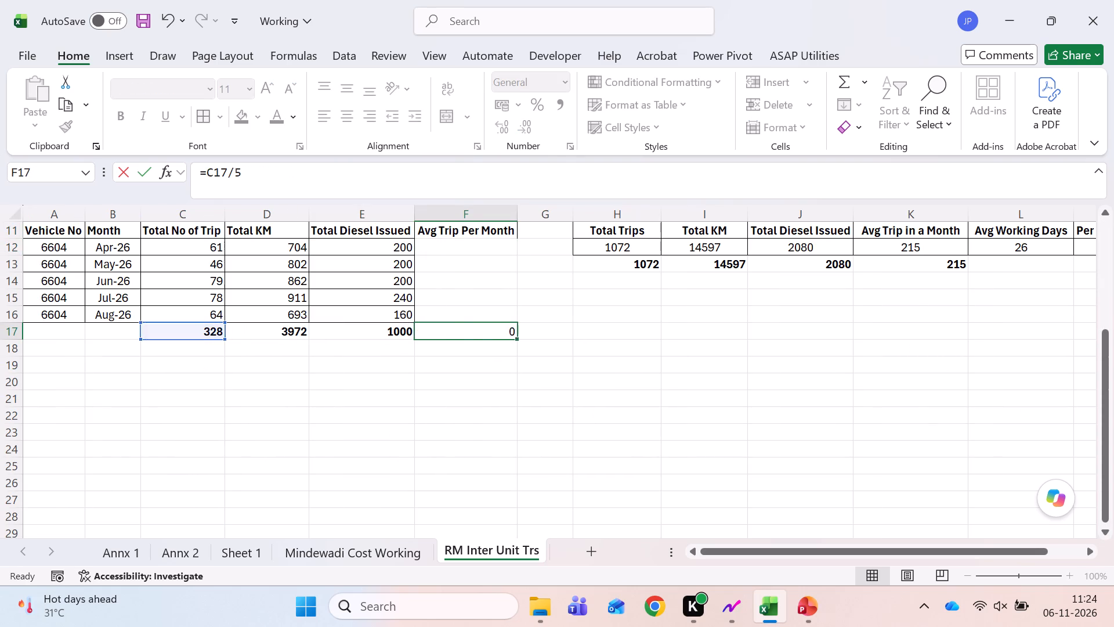
{"action": "key", "text": "Left"}
{"action": "key", "text": "ctrl+Up"}
{"action": "key", "text": "ctrl+Up"}
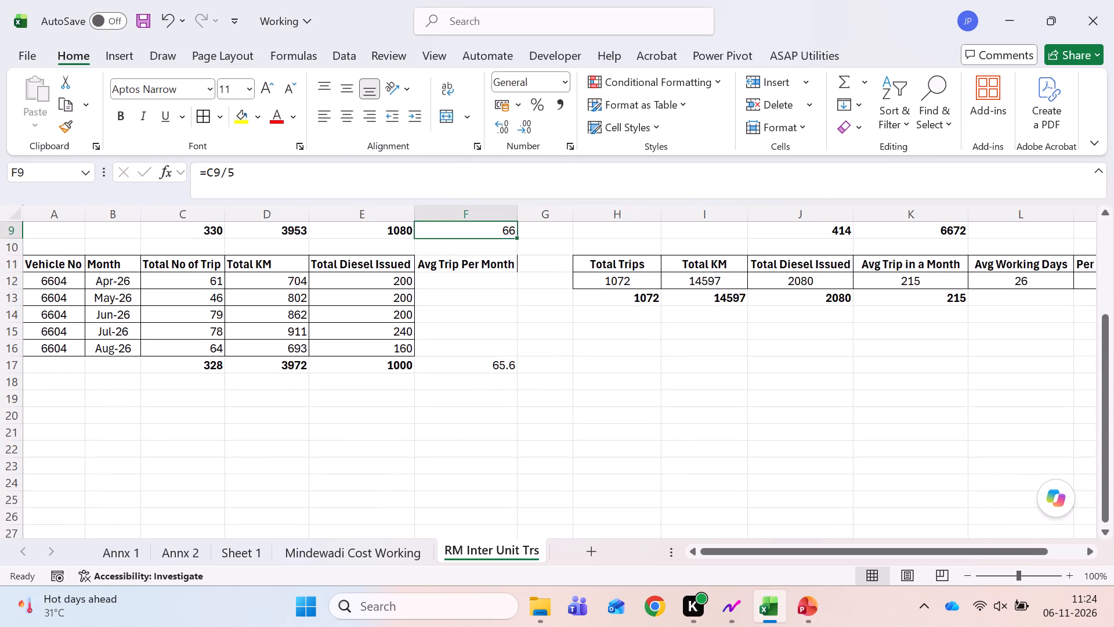
{"action": "key", "text": "Up"}
{"action": "key", "text": "Down"}
{"action": "key", "text": "Down"}
{"action": "key", "text": "Down"}
{"action": "key", "text": "Down"}
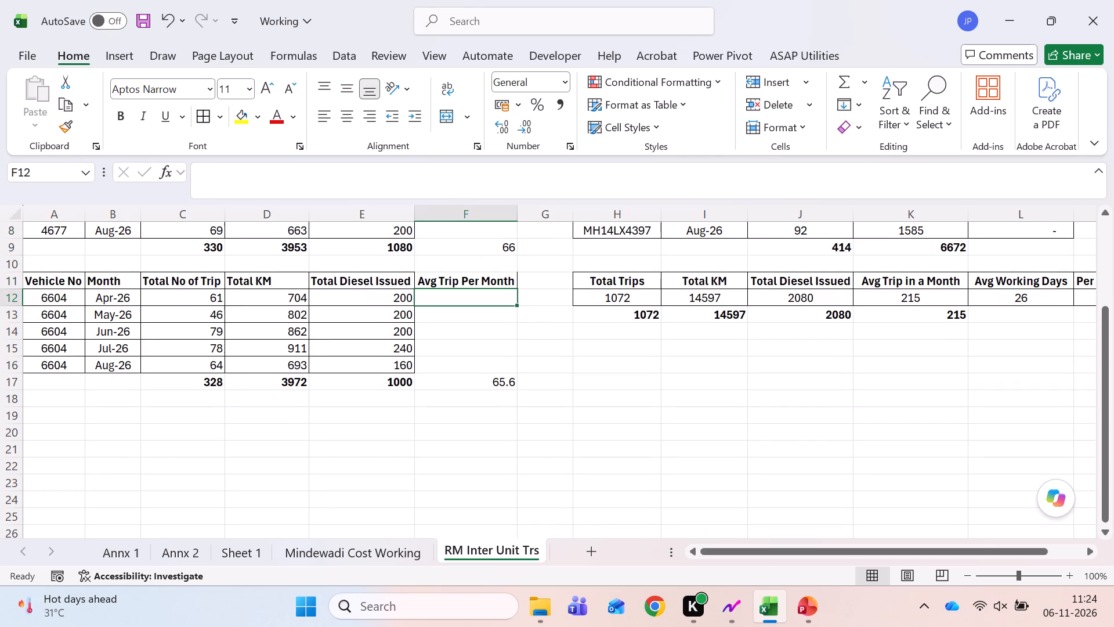
{"action": "key", "text": "Right"}
{"action": "key", "text": "Right"}
{"action": "key", "text": "Right"}
{"action": "key", "text": "Right"}
{"action": "key", "text": "Right"}
{"action": "key", "text": "Right"}
{"action": "key", "text": "Right"}
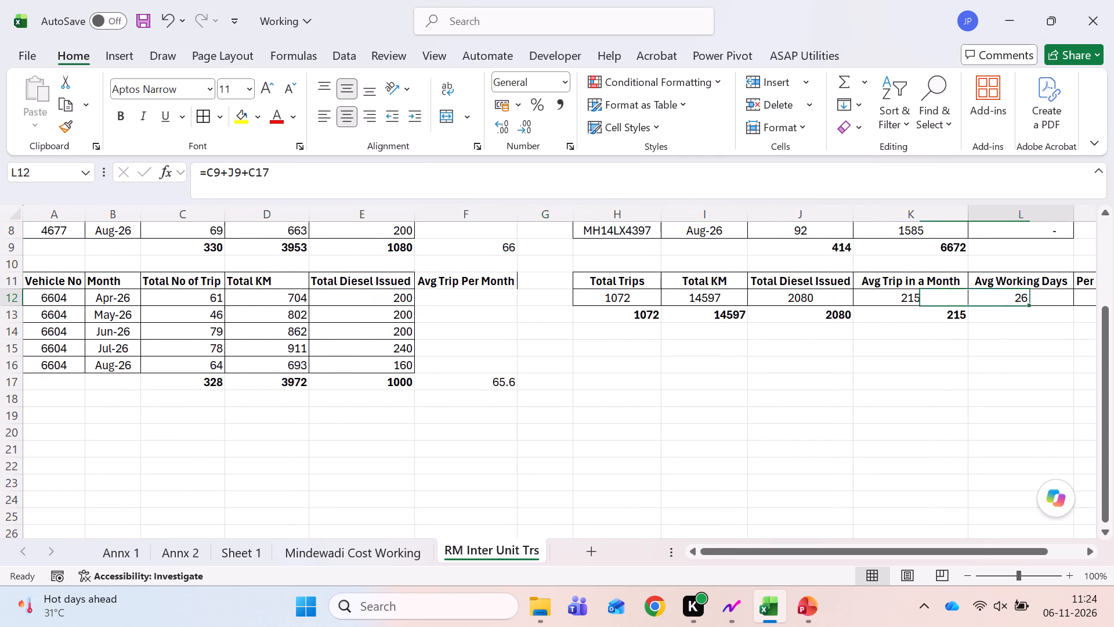
{"action": "key", "text": "Up"}
{"action": "key", "text": "Up"}
{"action": "key", "text": "Left"}
{"action": "key", "text": "Left"}
{"action": "key", "text": "Left"}
{"action": "key", "text": "ctrl+Up"}
{"action": "key", "text": "ctrl+Up"}
{"action": "key", "text": "ctrl+Up"}
{"action": "key", "text": "Down"}
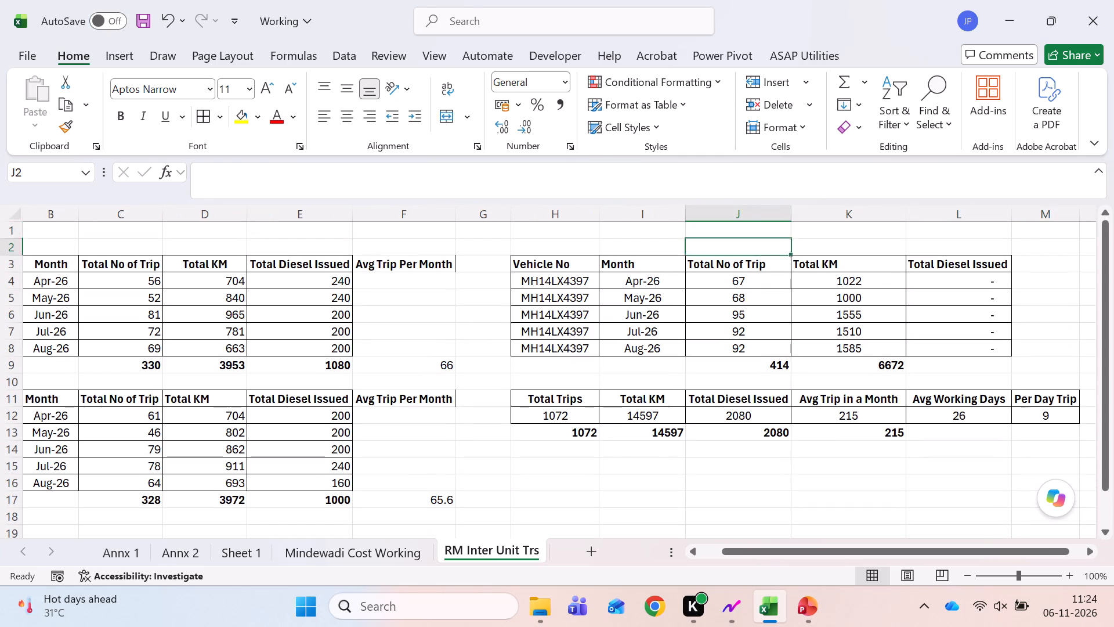
{"action": "key", "text": "Down"}
{"action": "key", "text": "Left"}
{"action": "key", "text": "Left"}
{"action": "key", "text": "Left"}
{"action": "key", "text": "Left"}
{"action": "key", "text": "ctrl+c"}
{"action": "key", "text": "Right"}
{"action": "key", "text": "Right"}
{"action": "key", "text": "Right"}
{"action": "key", "text": "Right"}
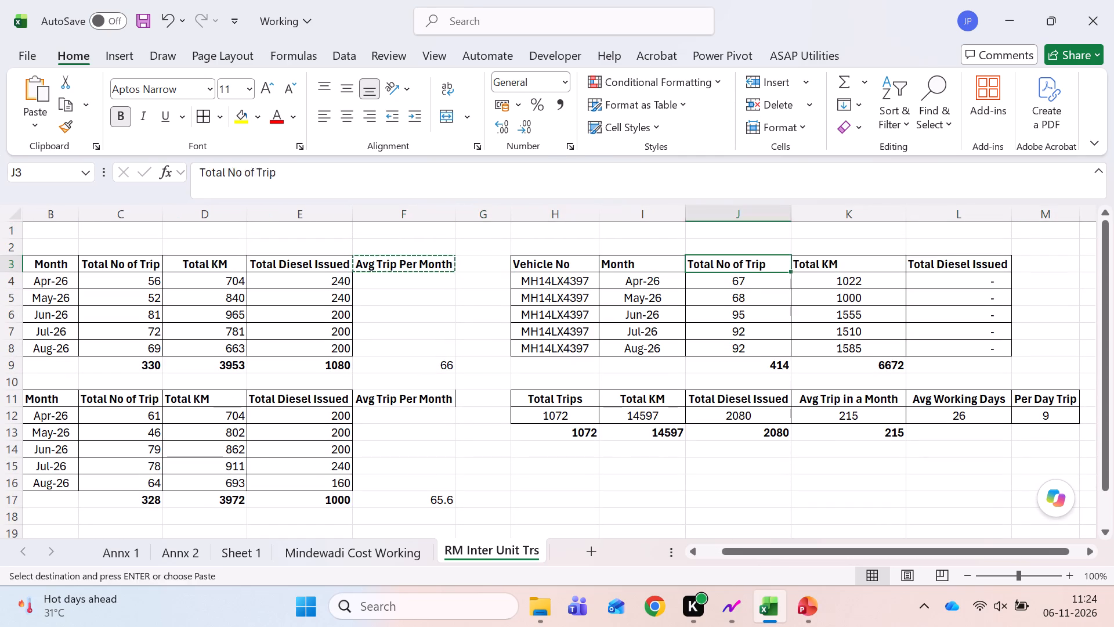
{"action": "key", "text": "Right"}
{"action": "key", "text": "Right"}
{"action": "key", "text": "Right"}
{"action": "key", "text": "Return"}
{"action": "key", "text": "Right"}
{"action": "key", "text": "Right"}
{"action": "key", "text": "Left"}
{"action": "key", "text": "Left"}
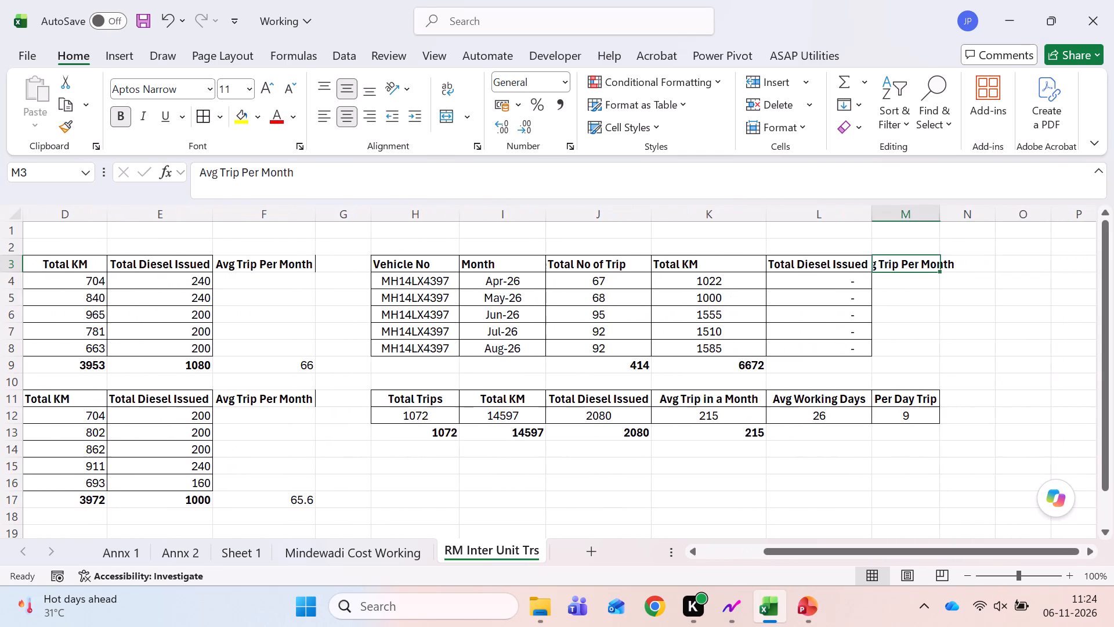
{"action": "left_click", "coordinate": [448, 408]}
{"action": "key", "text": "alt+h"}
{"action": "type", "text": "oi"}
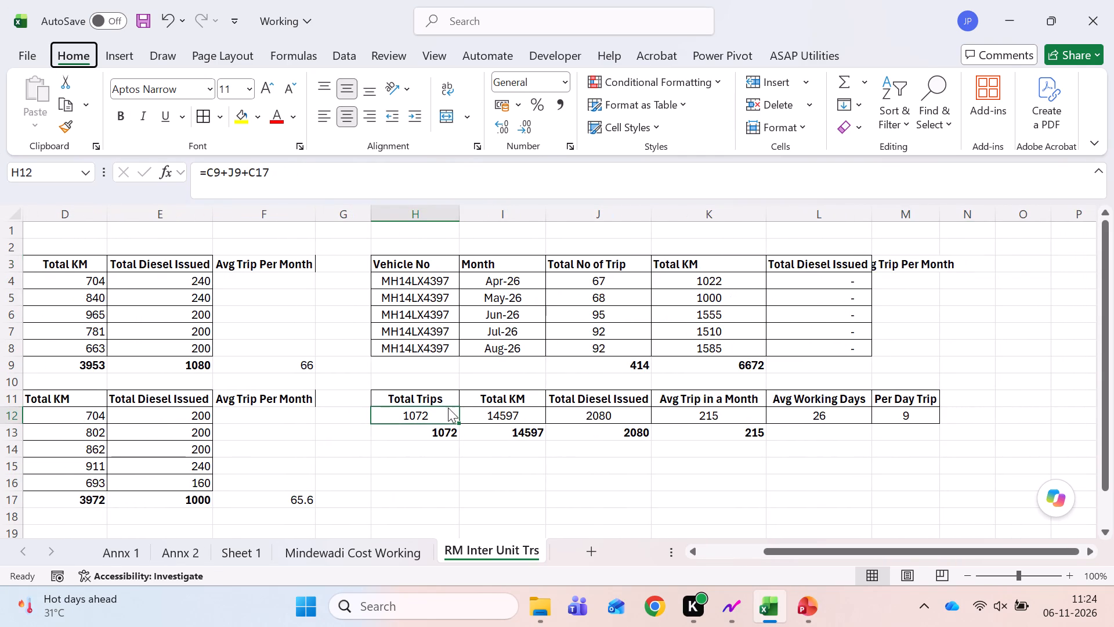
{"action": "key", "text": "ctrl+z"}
{"action": "key", "text": "Right"}
{"action": "key", "text": "Right"}
{"action": "key", "text": "Right"}
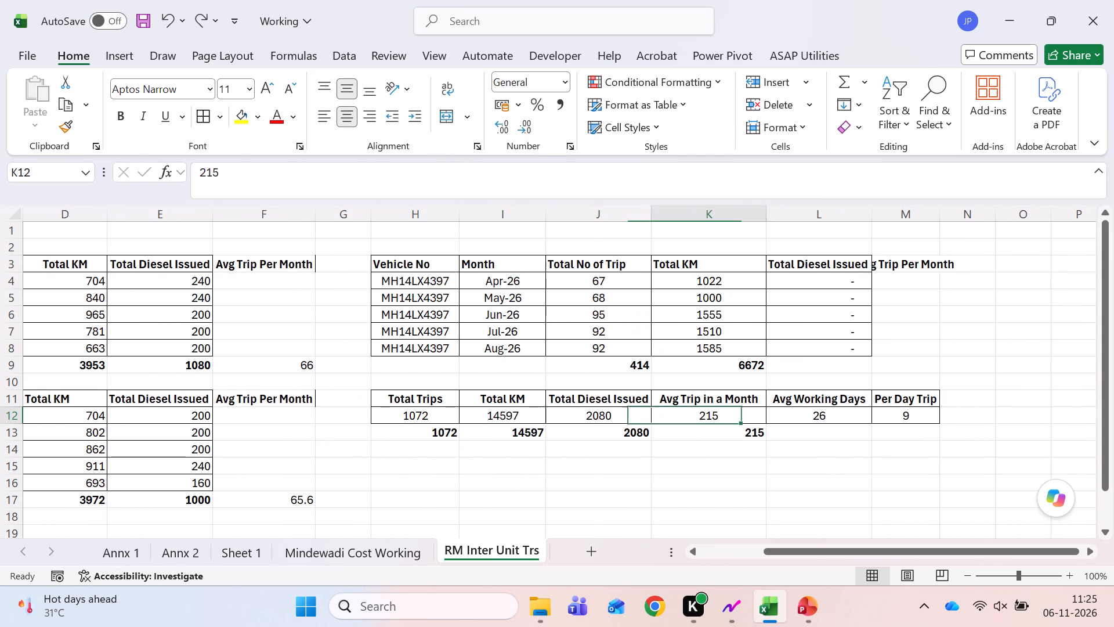
{"action": "key", "text": "Right"}
{"action": "double_click", "coordinate": [942, 211]}
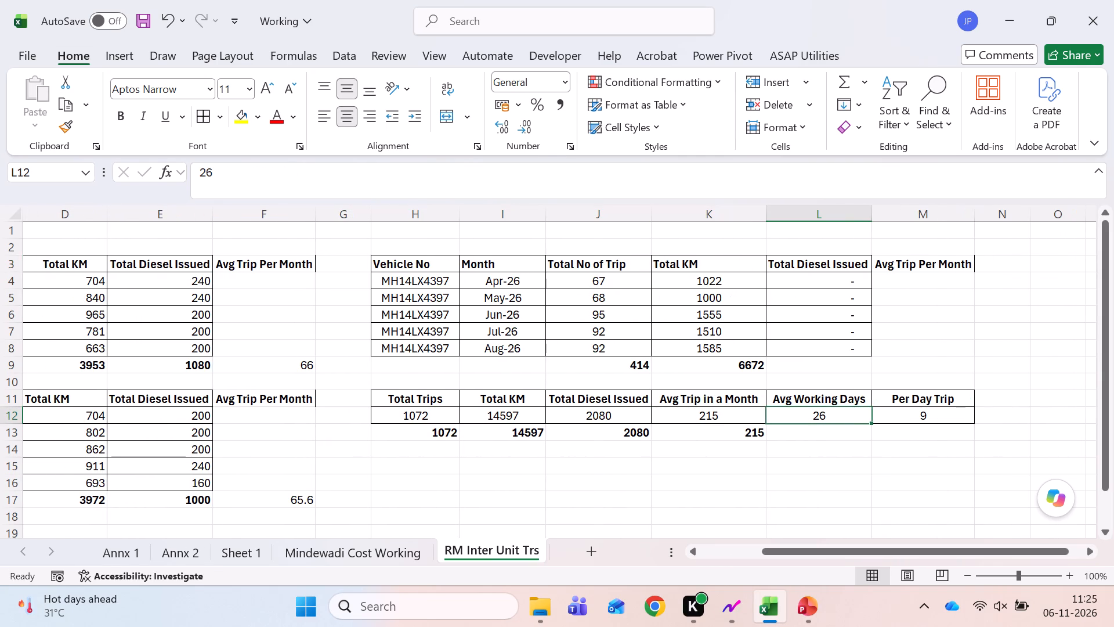
{"action": "left_click", "coordinate": [895, 345]}
{"action": "left_click", "coordinate": [896, 361]}
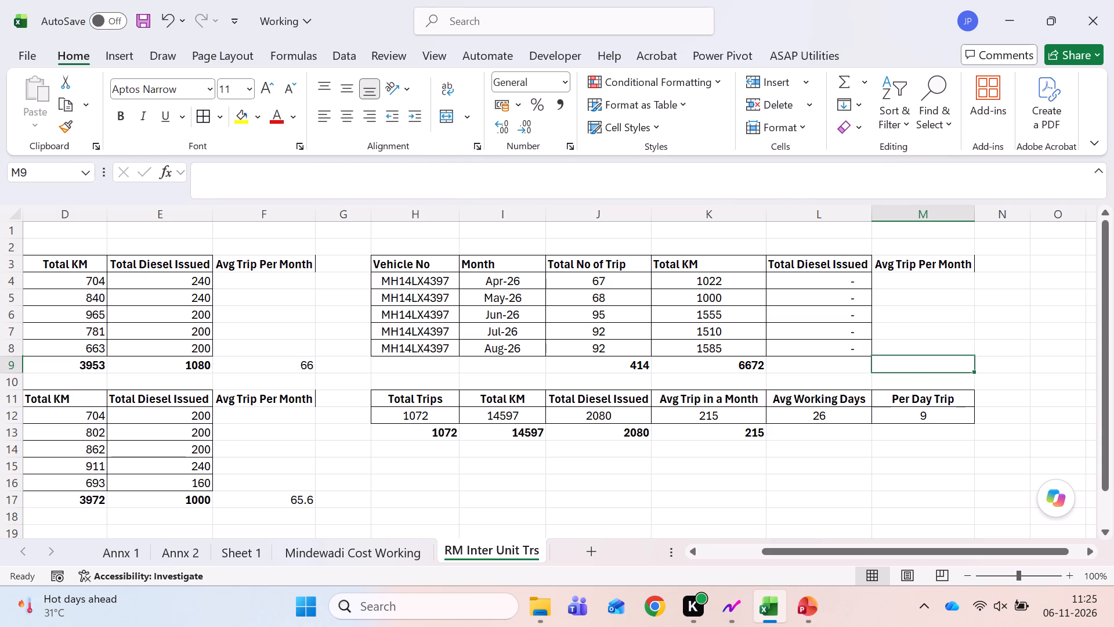
{"action": "key", "text": "equal"}
{"action": "key", "text": "Left"}
{"action": "key", "text": "Left"}
{"action": "key", "text": "Left"}
{"action": "type", "text": "/5"}
{"action": "key", "text": "Tab"}
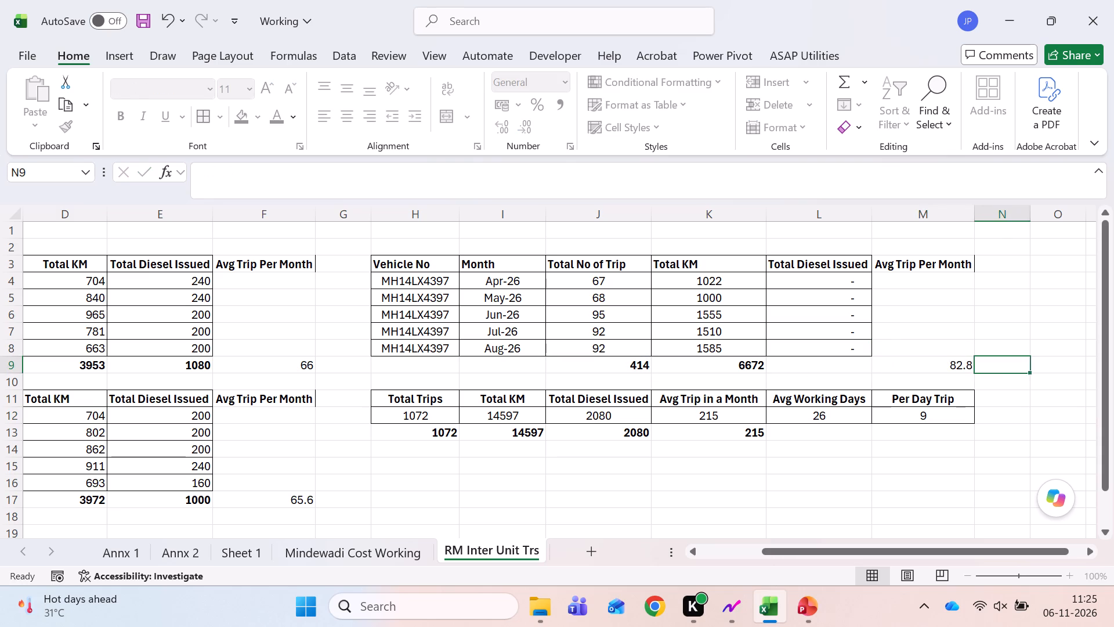
{"action": "key", "text": "Left"}
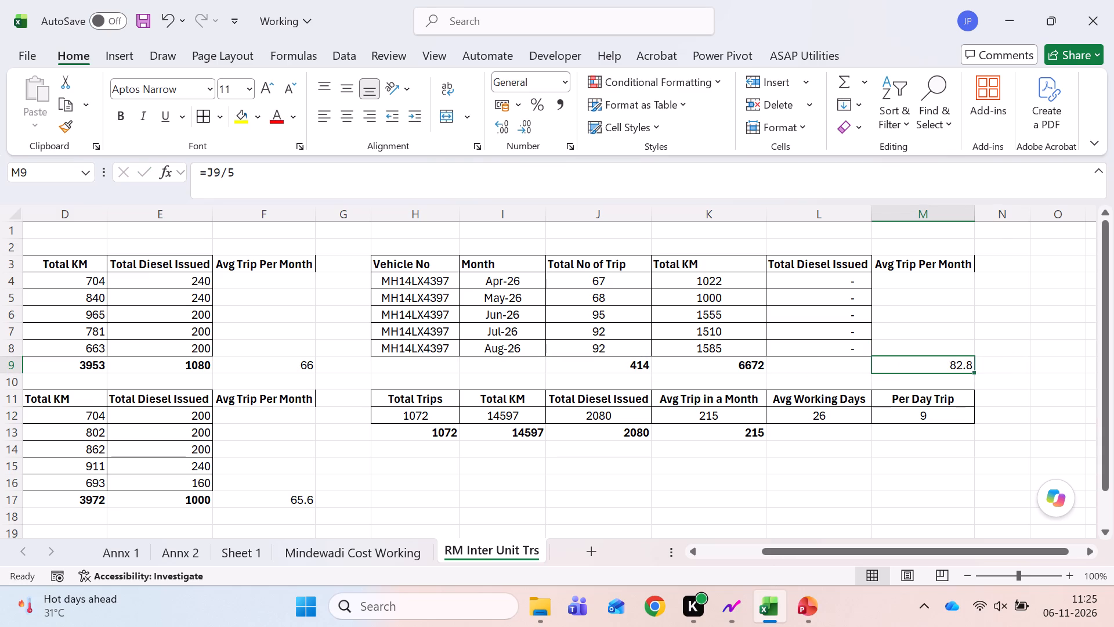
Check the combined sum of the three vehicle tables' average trips per month.
{"action": "left_click", "coordinate": [281, 359], "text": "ctrl"}
{"action": "left_click", "coordinate": [273, 499], "text": "ctrl"}
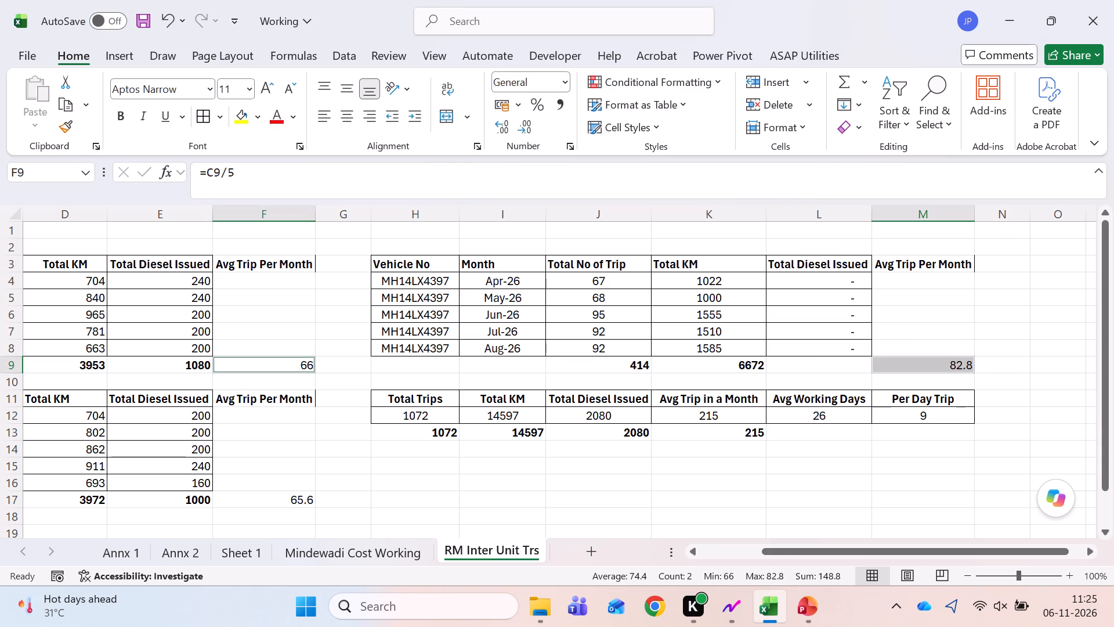
{"action": "left_click", "coordinate": [831, 492]}
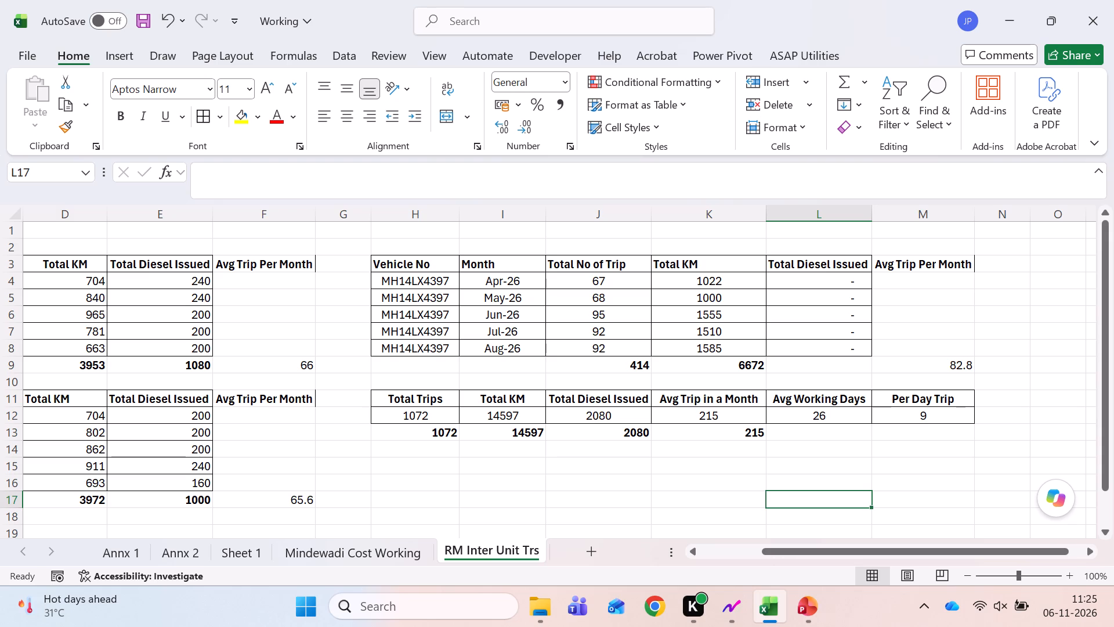
Change the consolidated table's Total KM header to Total KM Runned and widen its column to fit the text.
{"action": "key", "text": "Left"}
{"action": "key", "text": "Left"}
{"action": "key", "text": "Left"}
{"action": "key", "text": "Up"}
{"action": "key", "text": "Up"}
{"action": "key", "text": "Up"}
{"action": "key", "text": "Up"}
{"action": "key", "text": "Up"}
{"action": "key", "text": "Up"}
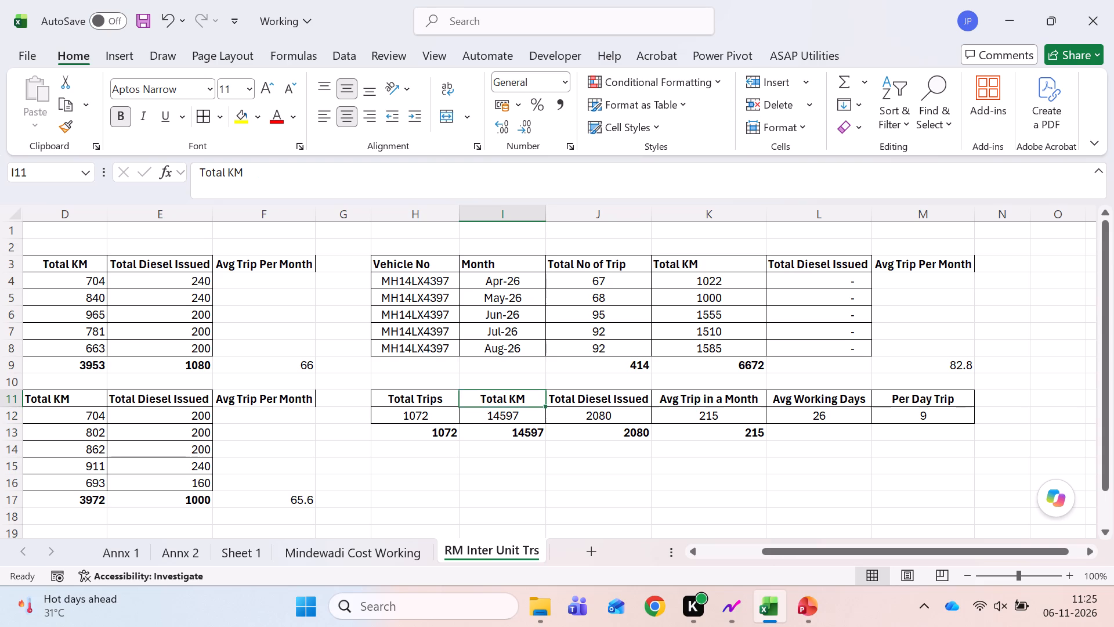
{"action": "key", "text": "F2"}
{"action": "key", "text": "space"}
{"action": "type", "text": "Runnn"}
{"action": "key", "text": "BackSpace"}
{"action": "type", "text": "ed"}
{"action": "key", "text": "Return"}
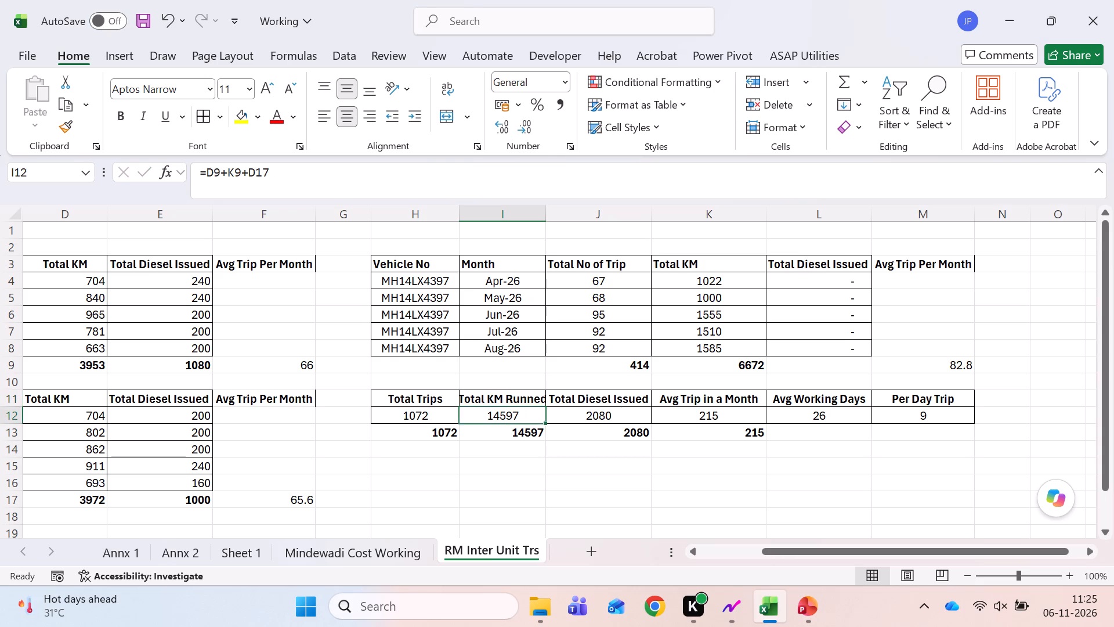
{"action": "key", "text": "Up"}
{"action": "left_click_drag", "start_coordinate": [545, 211], "coordinate": [546, 211]}
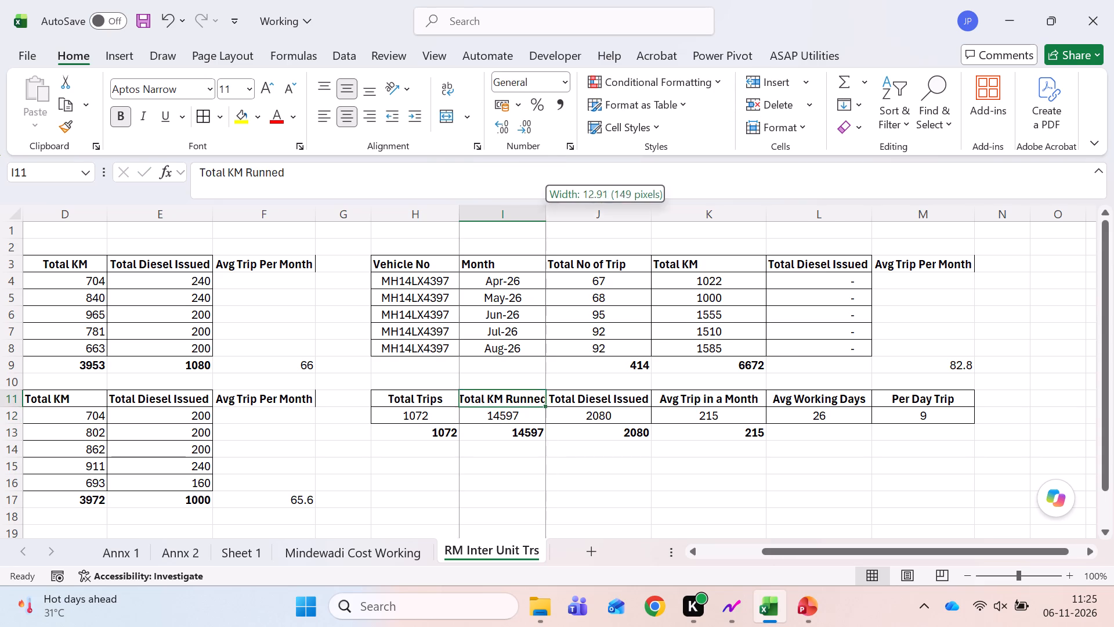
{"action": "left_click_drag", "start_coordinate": [546, 211], "coordinate": [562, 219]}
{"action": "key", "text": "Right"}
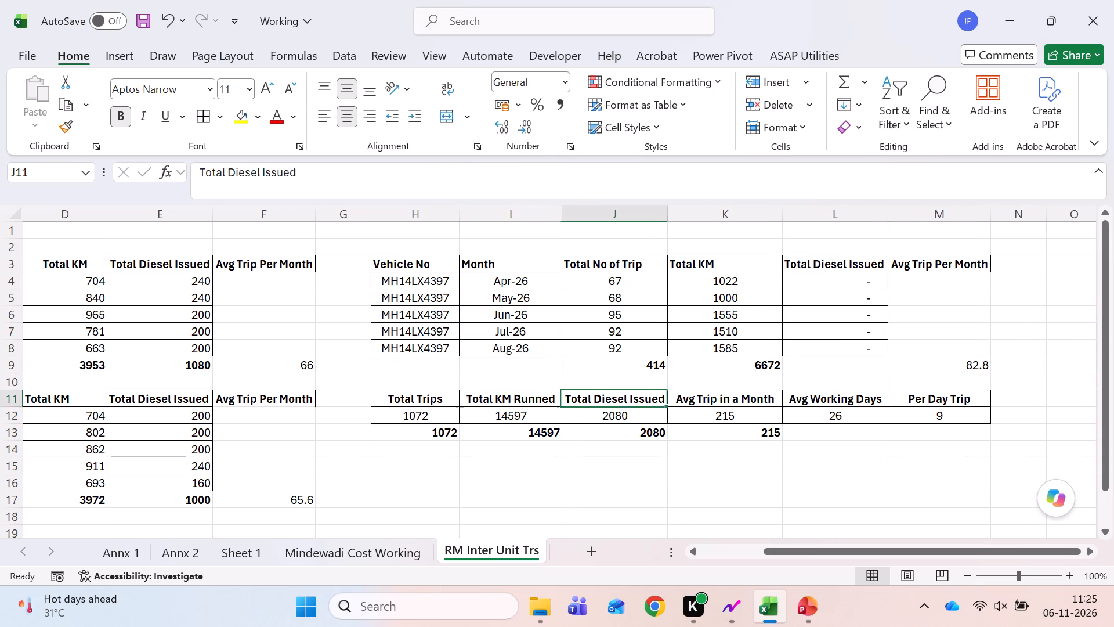
Save the workbook with the RM Inter Unit Trs sheet.
{"action": "key", "text": "Left"}
{"action": "key", "text": "Right"}
{"action": "key", "text": "ctrl+s"}
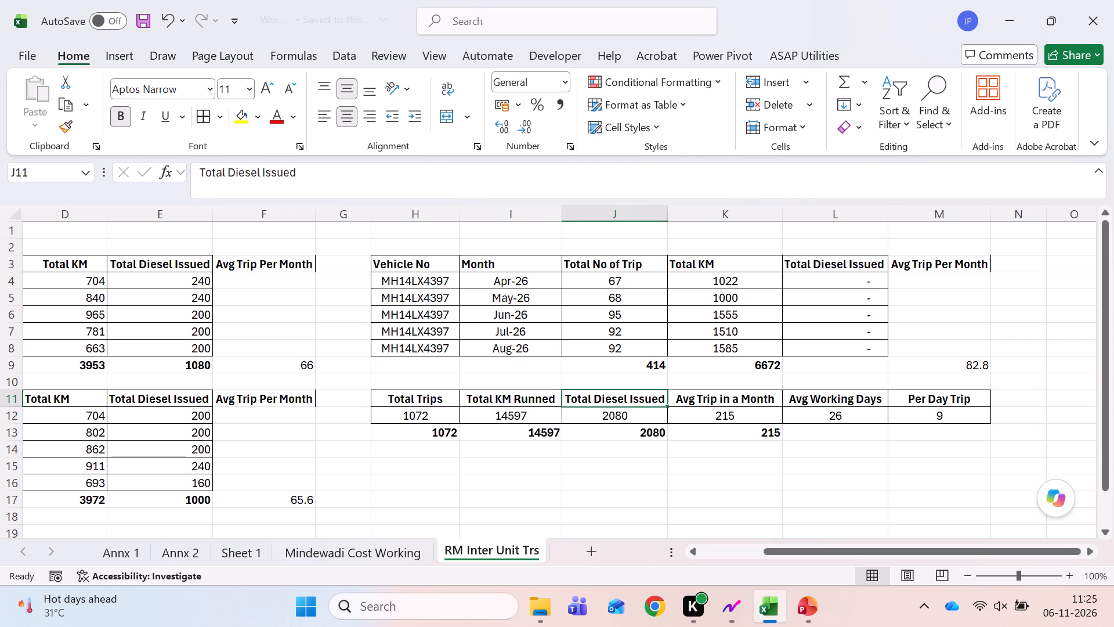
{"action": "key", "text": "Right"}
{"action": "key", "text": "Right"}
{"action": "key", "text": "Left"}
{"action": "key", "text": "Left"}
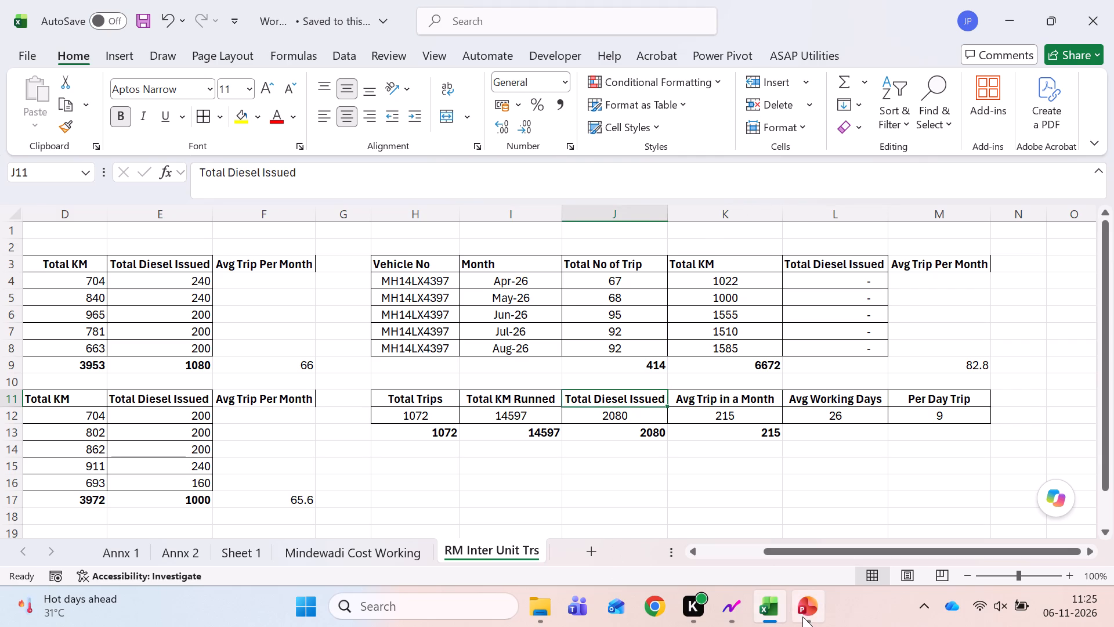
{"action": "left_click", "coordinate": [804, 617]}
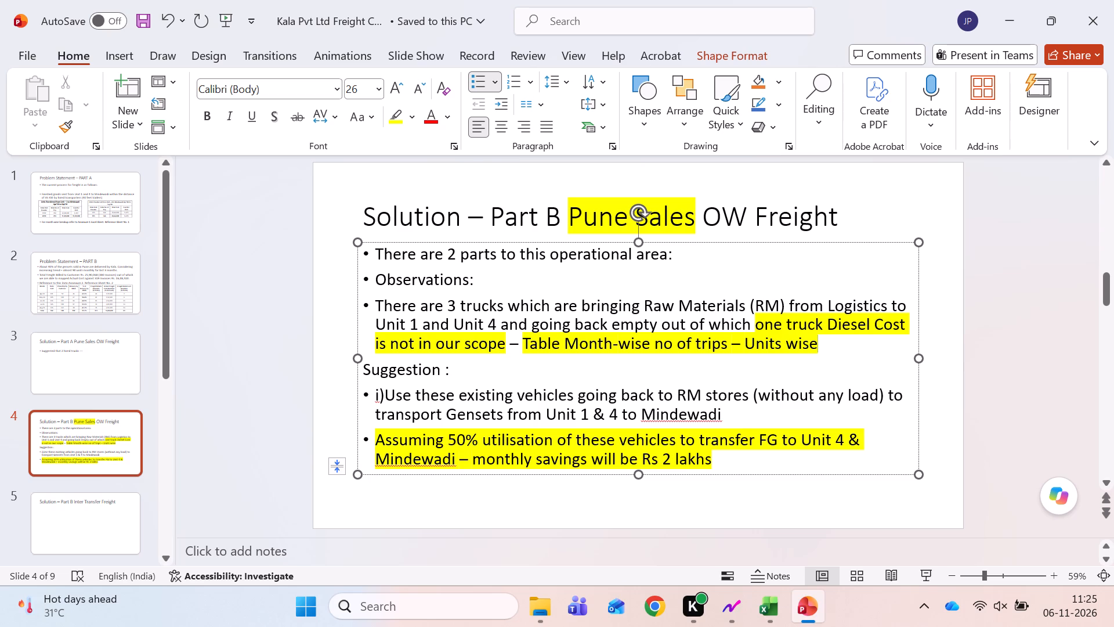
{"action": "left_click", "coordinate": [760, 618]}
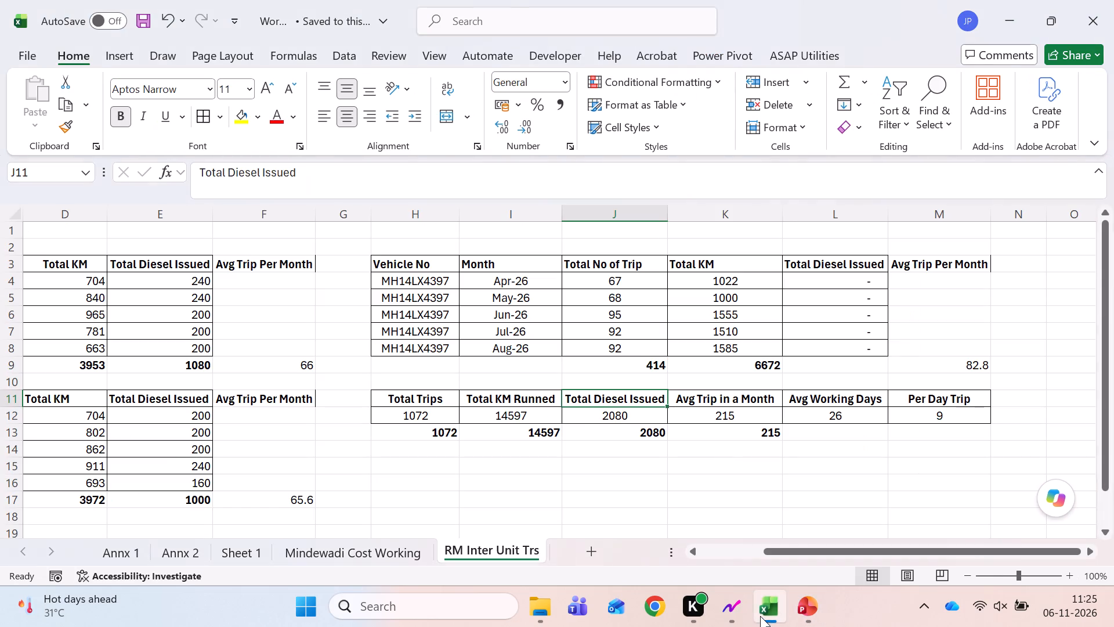
Open the Deva_Logistics_Trip_Statements_Consolidated workbook from the Downloads folder.
{"action": "left_click", "coordinate": [534, 612]}
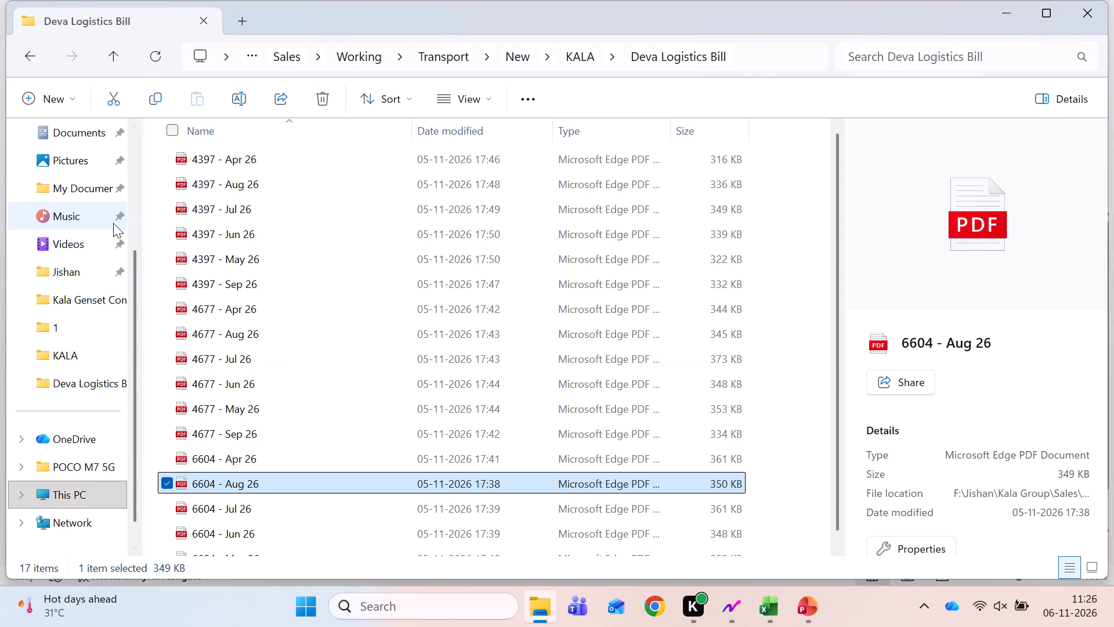
{"action": "scroll", "coordinate": [84, 297], "scroll_direction": "up", "scroll_amount": 4}
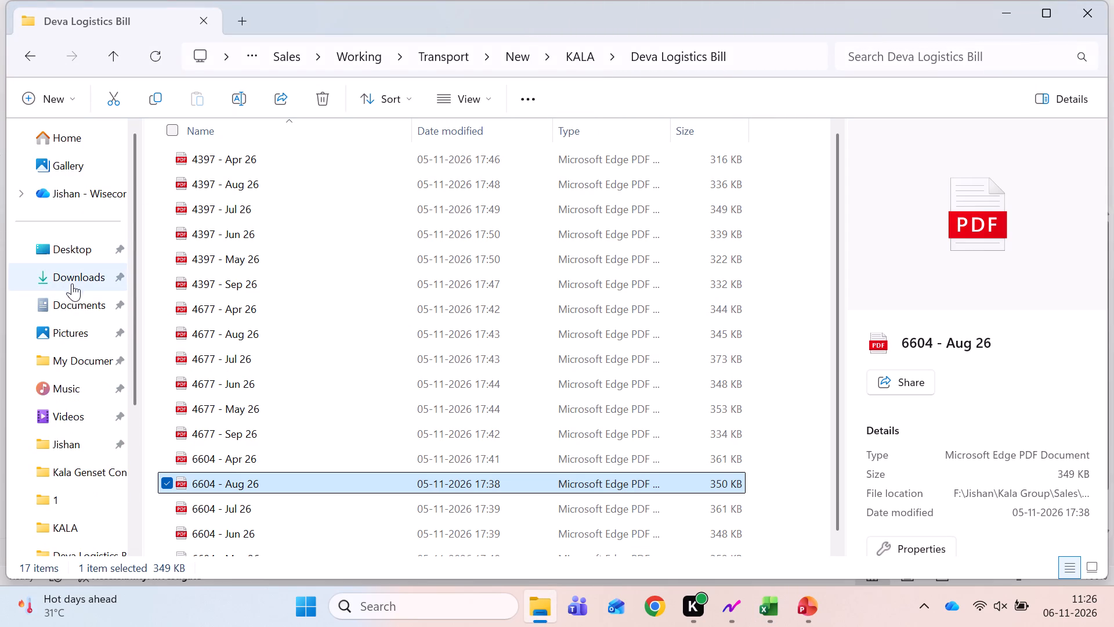
{"action": "left_click", "coordinate": [70, 278]}
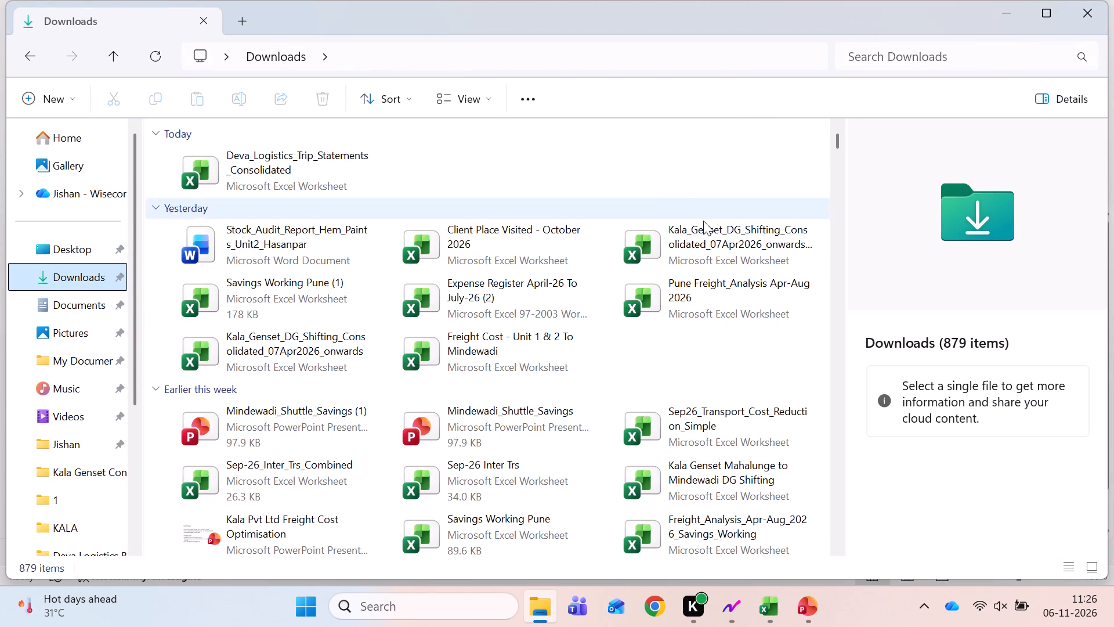
{"action": "double_click", "coordinate": [293, 168]}
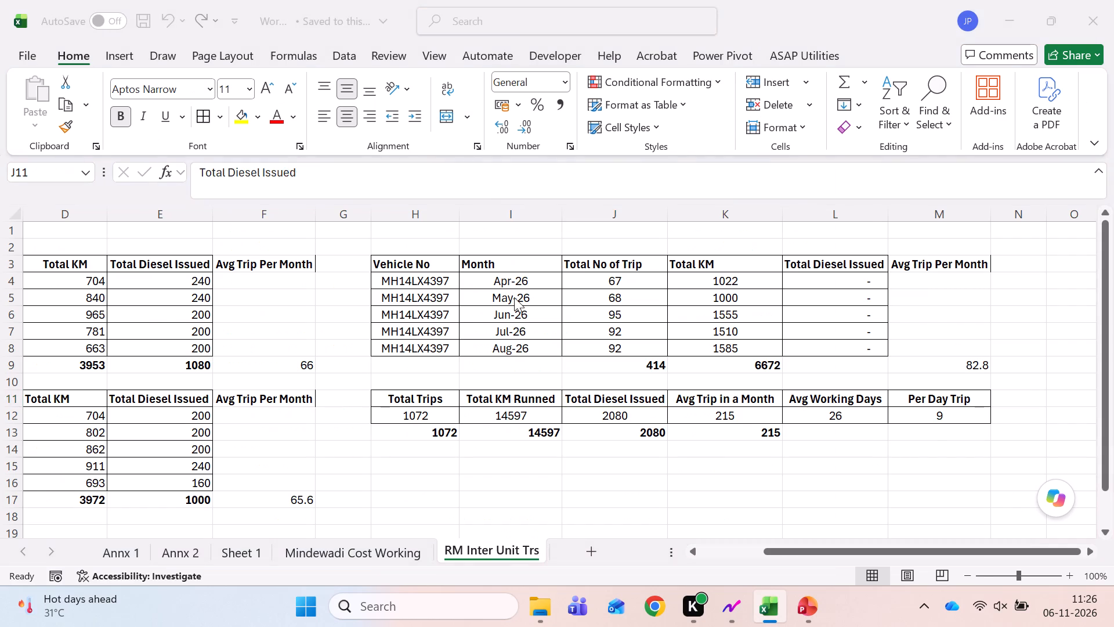
{"action": "left_click", "coordinate": [769, 341]}
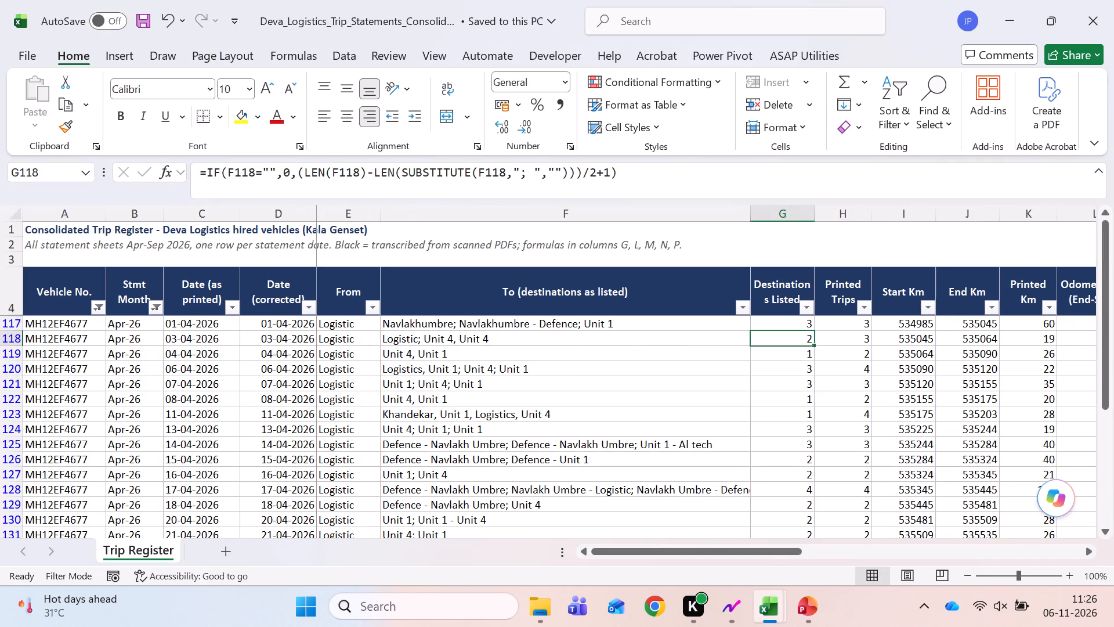
{"action": "left_click", "coordinate": [849, 326]}
{"action": "key", "text": "Down"}
{"action": "key", "text": "Up"}
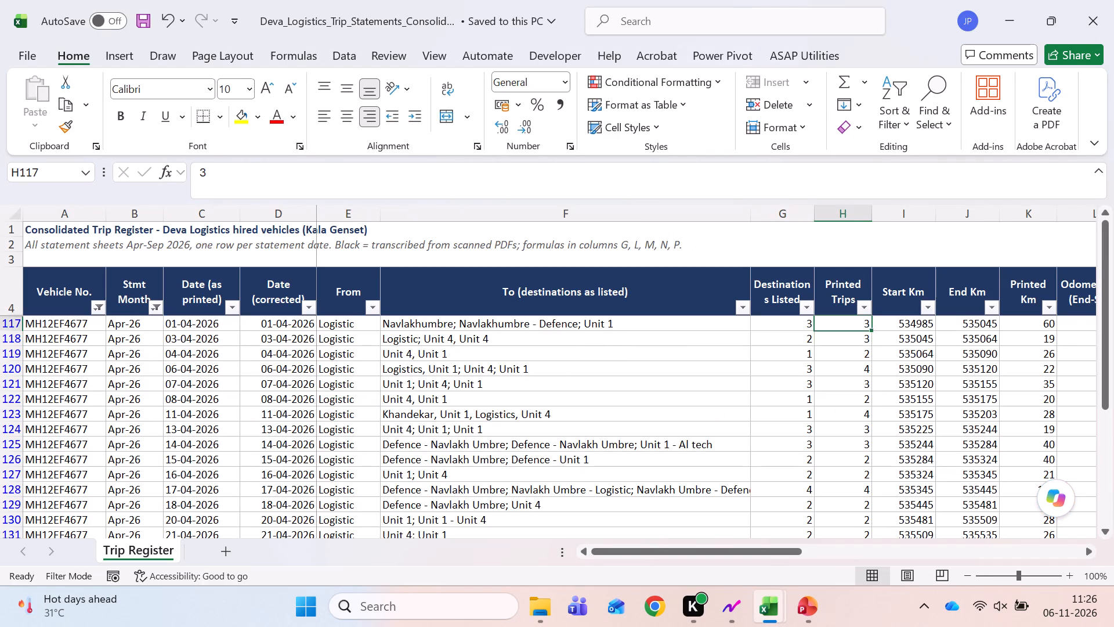
{"action": "key", "text": "Up"}
{"action": "key", "text": "Down"}
{"action": "key", "text": "ctrl+shift+Down"}
{"action": "key", "text": "ctrl+c"}
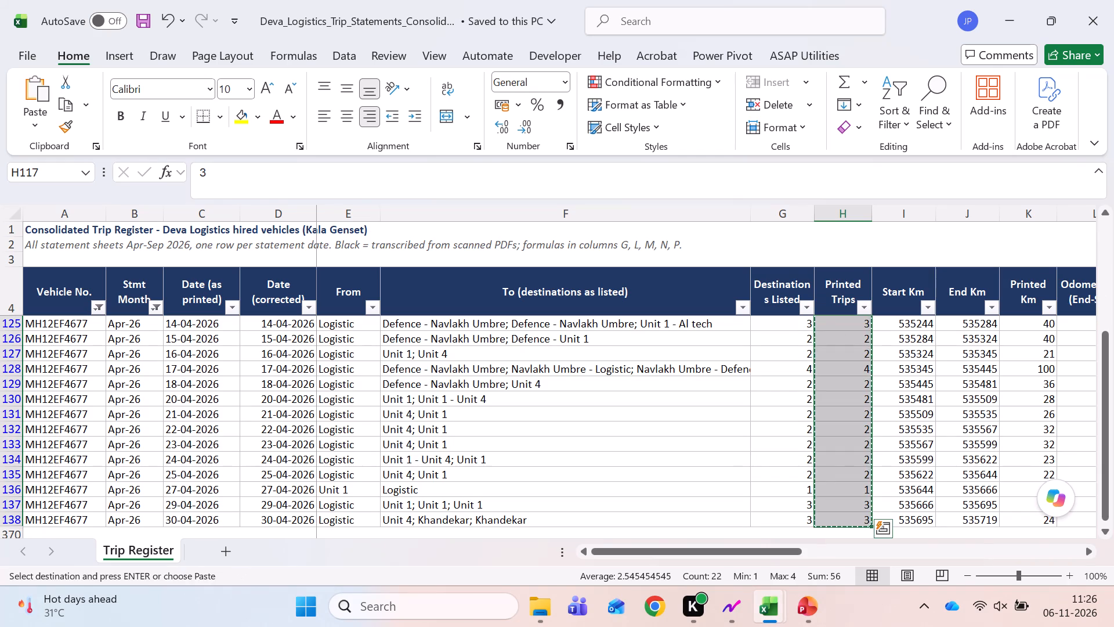
{"action": "key", "text": "alt+e"}
{"action": "type", "text": "sv"}
{"action": "key", "text": "Return"}
{"action": "key", "text": "Escape"}
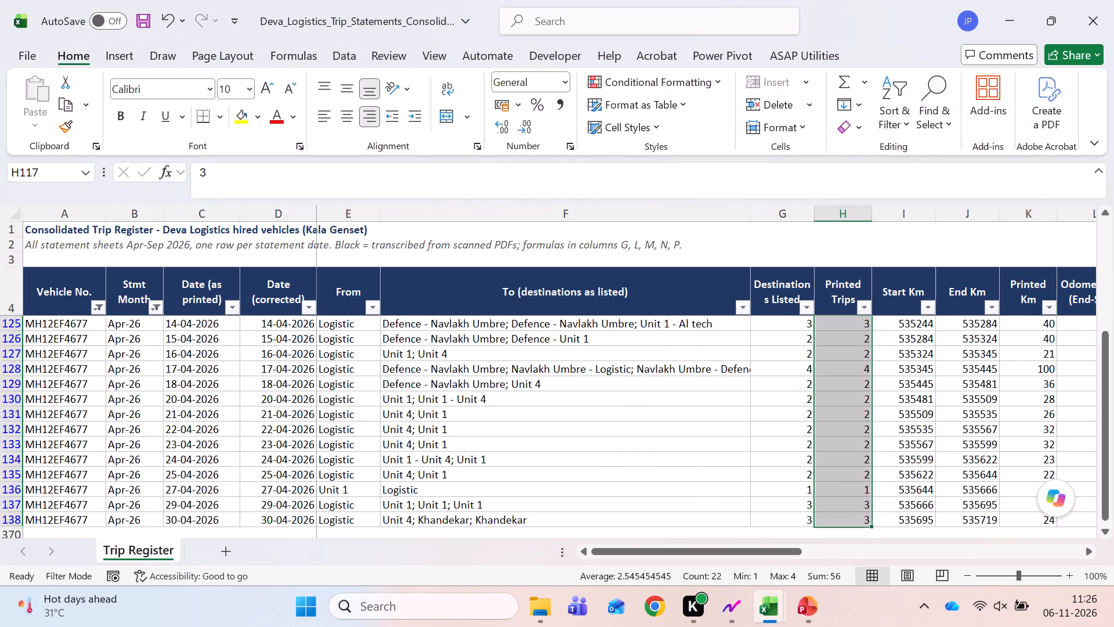
Remove the vehicle and statement month filters from the Trip Register so all records are listed.
{"action": "key", "text": "Up"}
{"action": "key", "text": "Down"}
{"action": "key", "text": "Down"}
{"action": "key", "text": "Up"}
{"action": "key", "text": "Up"}
{"action": "key", "text": "Up"}
{"action": "key", "text": "Up"}
{"action": "key", "text": "Down"}
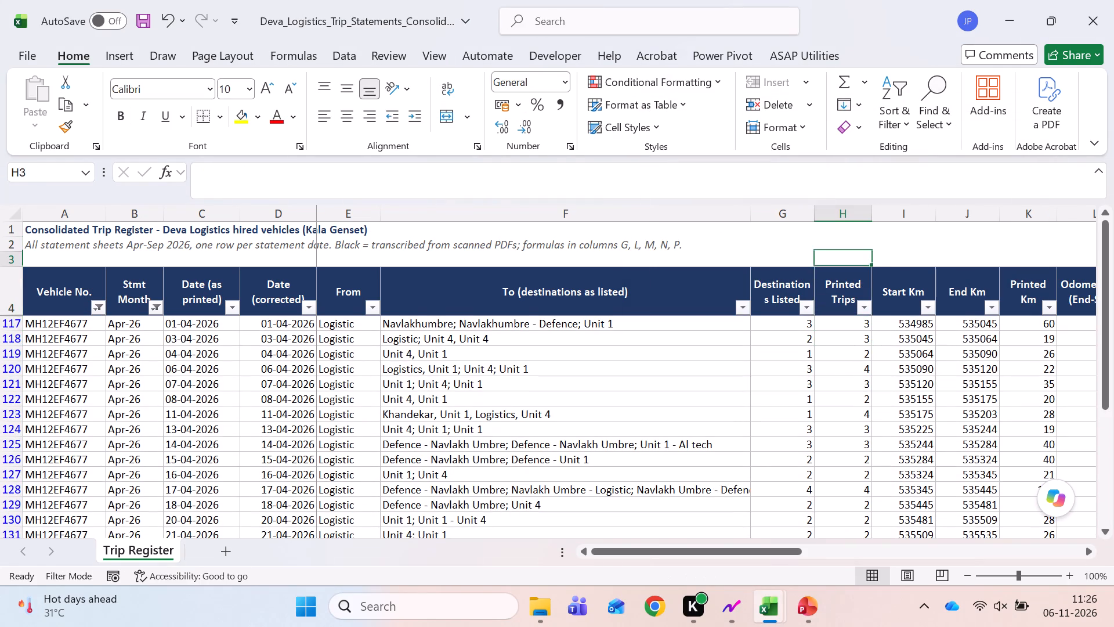
{"action": "key", "text": "Down"}
{"action": "key", "text": "Down"}
{"action": "key", "text": "Down"}
{"action": "key", "text": "Right"}
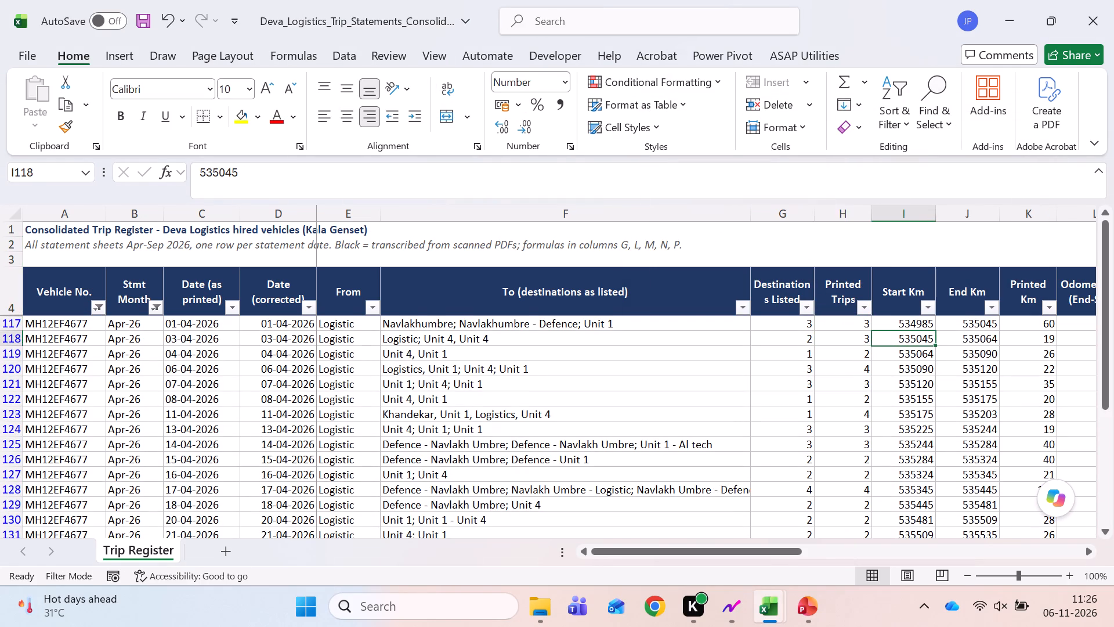
{"action": "key", "text": "ctrl+Left"}
{"action": "key", "text": "ctrl+Left"}
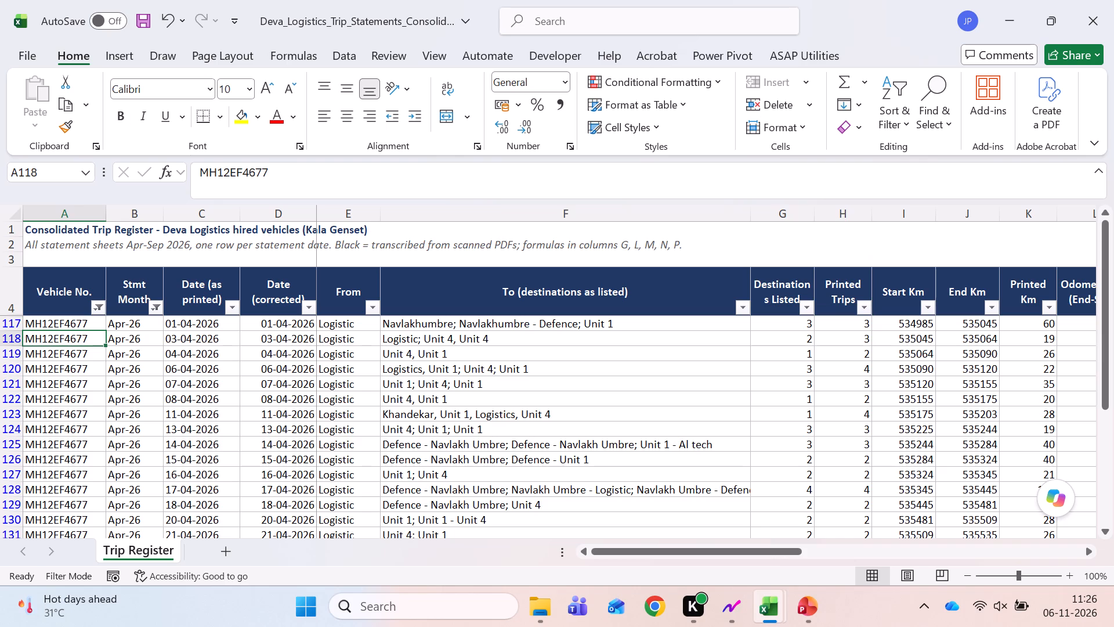
{"action": "key", "text": "ctrl+shift+l"}
{"action": "key", "text": "ctrl+Up"}
{"action": "key", "text": "ctrl+Right"}
{"action": "key", "text": "ctrl+Left"}
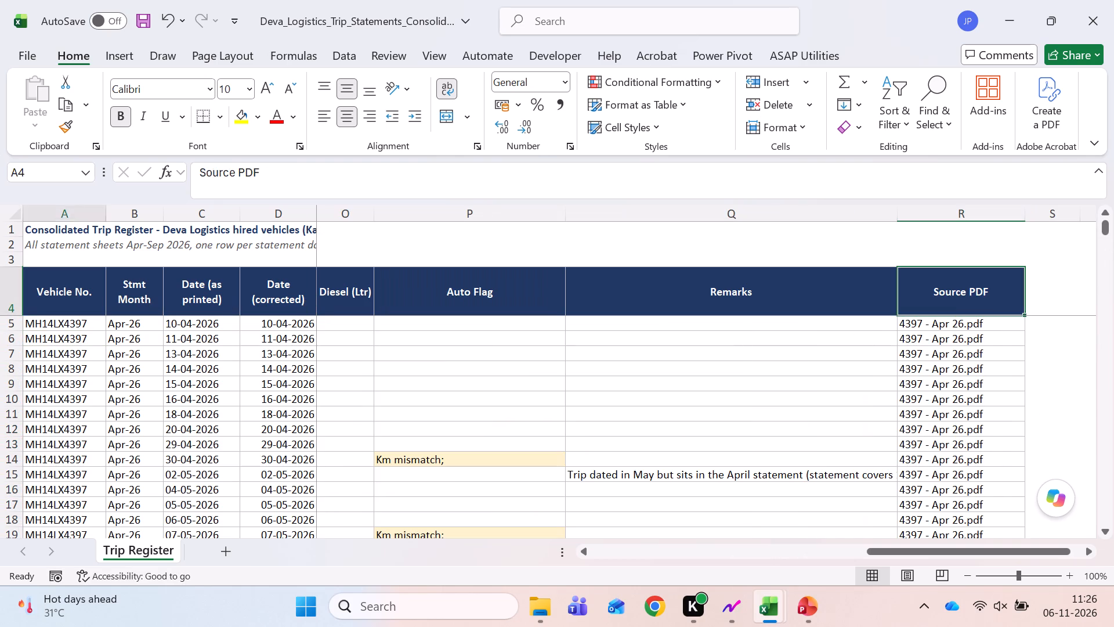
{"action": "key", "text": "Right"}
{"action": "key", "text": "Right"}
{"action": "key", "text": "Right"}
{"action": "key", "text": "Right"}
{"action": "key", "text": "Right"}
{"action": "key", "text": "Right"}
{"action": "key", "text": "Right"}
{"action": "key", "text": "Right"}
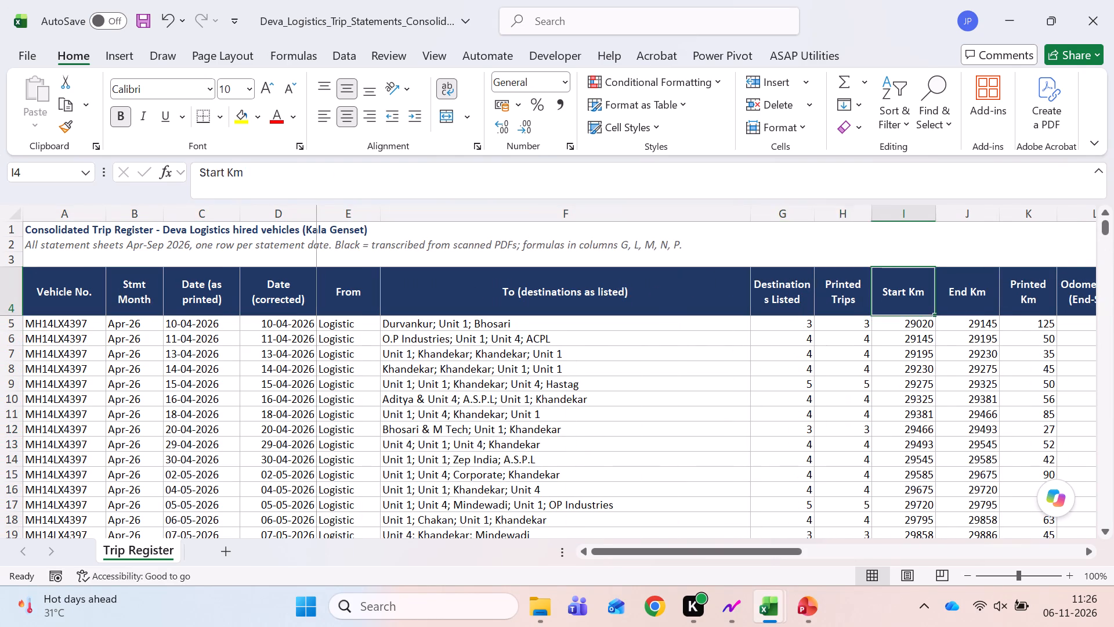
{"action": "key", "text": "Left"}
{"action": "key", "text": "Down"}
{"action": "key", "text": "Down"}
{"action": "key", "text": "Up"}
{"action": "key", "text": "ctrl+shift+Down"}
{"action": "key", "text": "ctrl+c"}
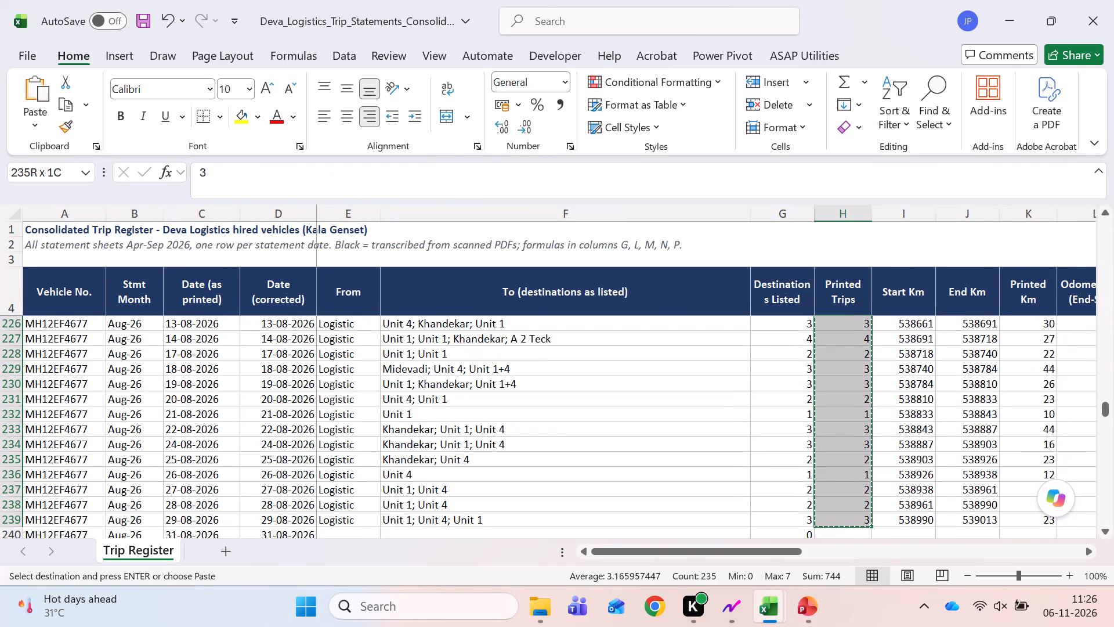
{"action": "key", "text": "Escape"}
Turn filtering back on for the Trip Register's header row and filter Printed Trips to show only 0.
{"action": "key", "text": "ctrl+Up"}
{"action": "key", "text": "shift+space"}
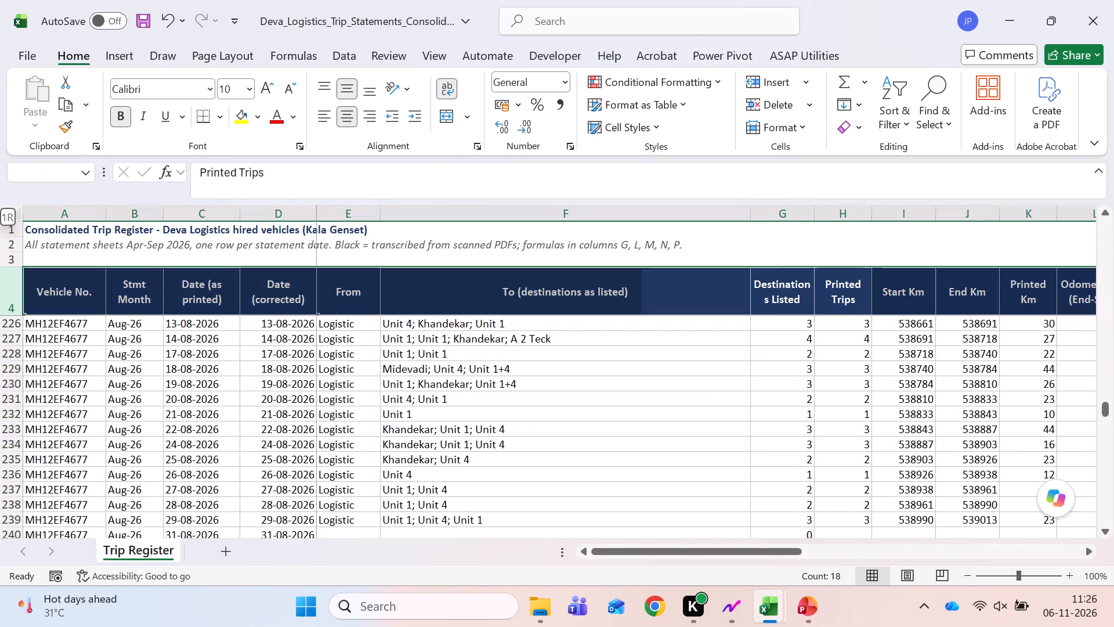
{"action": "key", "text": "ctrl+shift+l"}
{"action": "key", "text": "Right"}
{"action": "key", "text": "Right"}
{"action": "key", "text": "Left"}
{"action": "key", "text": "Left"}
{"action": "key", "text": "alt+Down"}
{"action": "key", "text": "Down"}
{"action": "key", "text": "Down"}
{"action": "key", "text": "Down"}
{"action": "key", "text": "Down"}
{"action": "key", "text": "Down"}
{"action": "key", "text": "Down"}
{"action": "key", "text": "Down"}
{"action": "key", "text": "Down"}
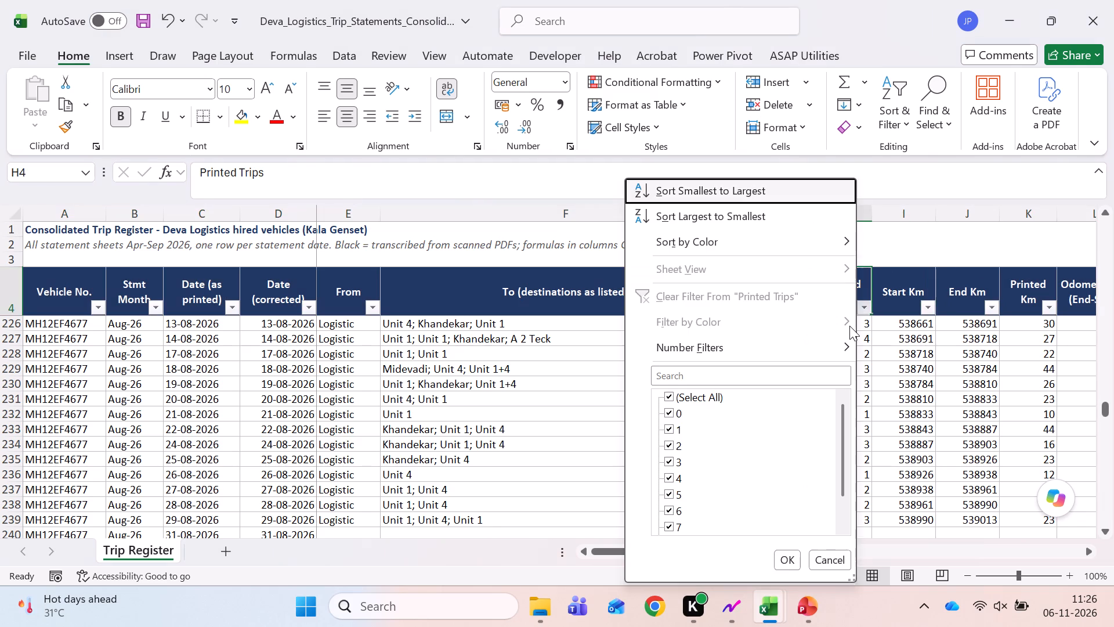
{"action": "key", "text": "Down"}
{"action": "key", "text": "space"}
{"action": "key", "text": "Down"}
{"action": "key", "text": "space"}
{"action": "key", "text": "Return"}
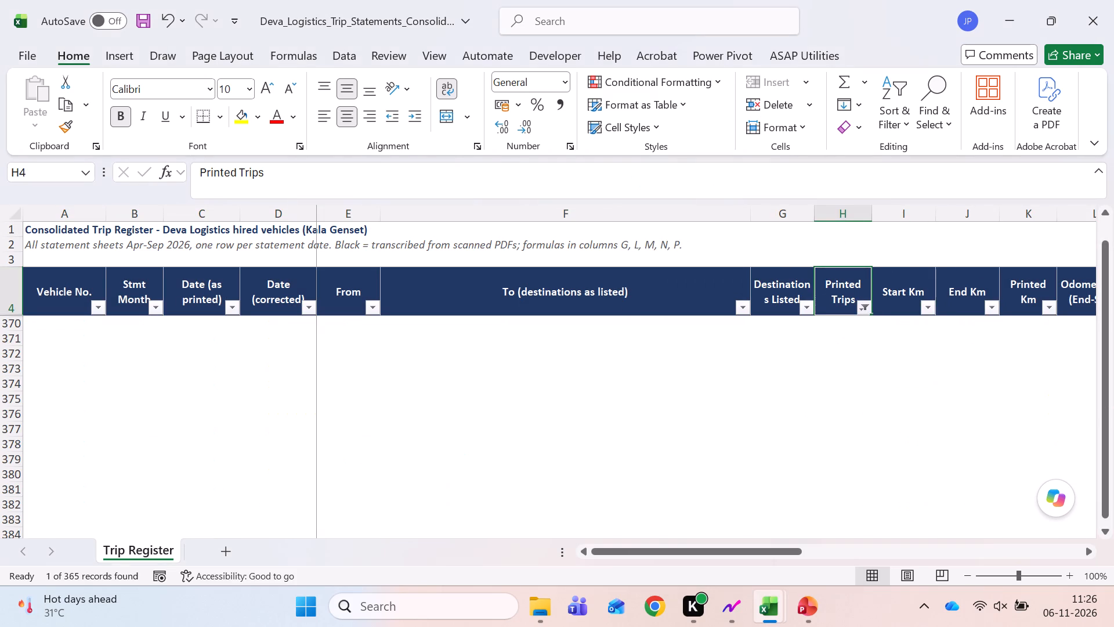
Examine the Trip Register records whose Printed Trips value is 0.
{"action": "key", "text": "Down"}
{"action": "key", "text": "Down"}
{"action": "key", "text": "Down"}
{"action": "key", "text": "Up"}
{"action": "key", "text": "Up"}
{"action": "key", "text": "Up"}
{"action": "key", "text": "Up"}
{"action": "key", "text": "Down"}
{"action": "key", "text": "Down"}
{"action": "key", "text": "Down"}
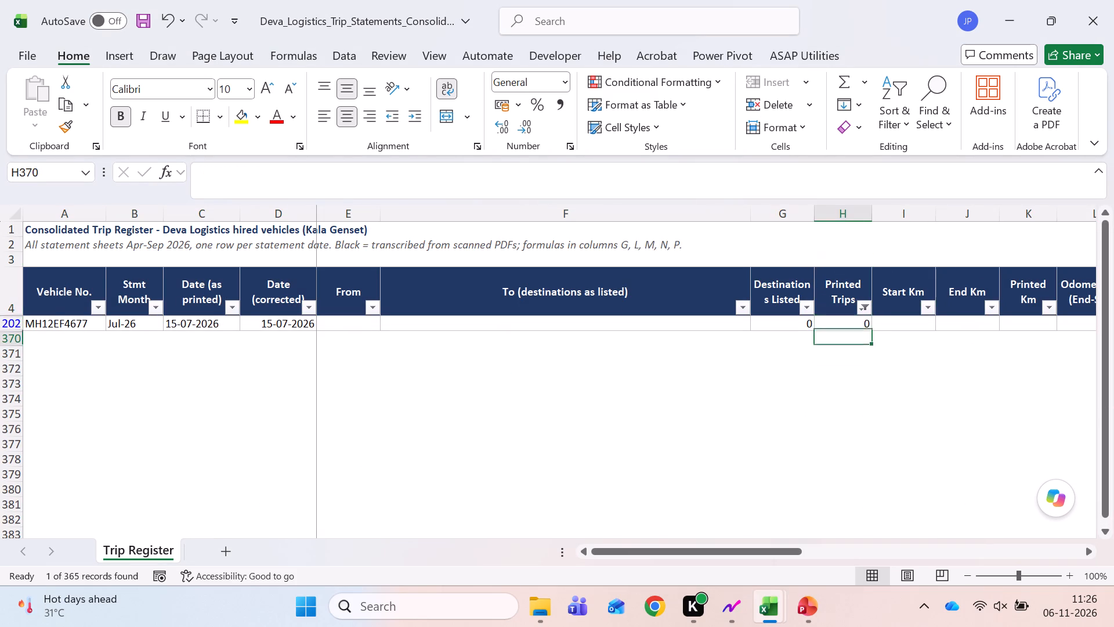
{"action": "key", "text": "Up"}
{"action": "key", "text": "Down"}
{"action": "key", "text": "Up"}
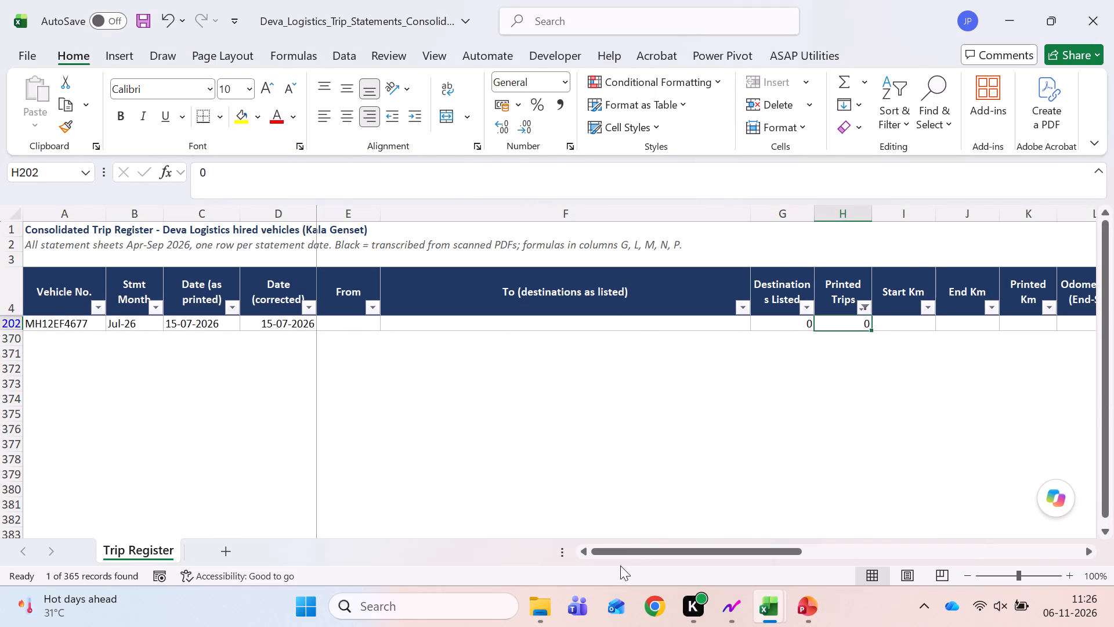
Open the 4677 - Jul 26 bill from the Deva Logistics Bill folder and check its trip statement entry for 15-07-2026.
{"action": "left_click", "coordinate": [525, 607]}
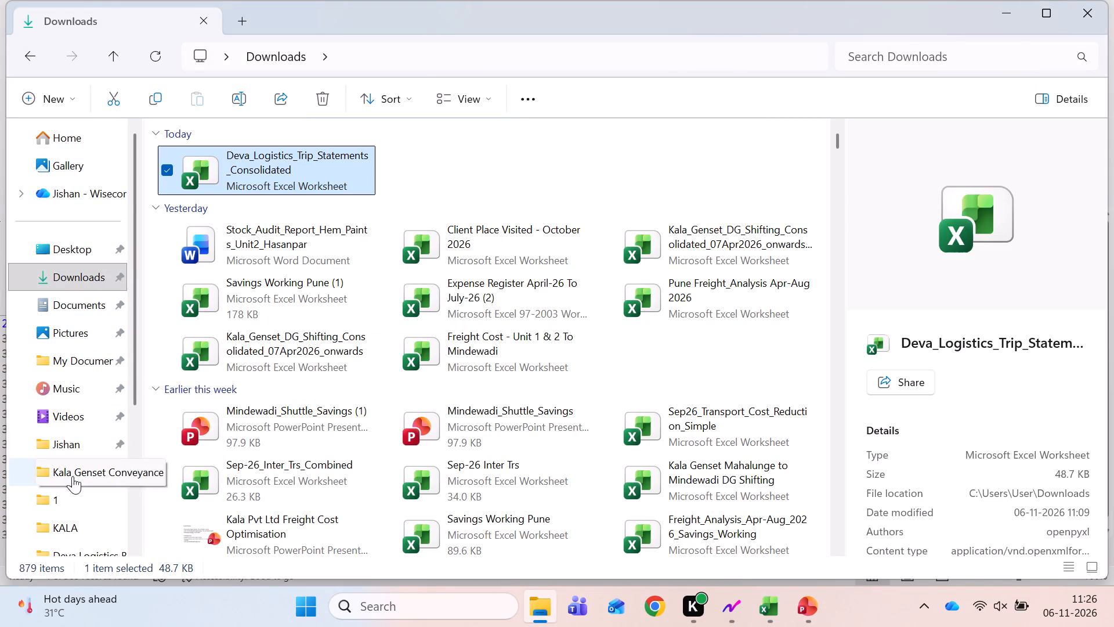
{"action": "left_click_drag", "start_coordinate": [69, 500], "coordinate": [73, 525]}
{"action": "double_click", "coordinate": [73, 525]}
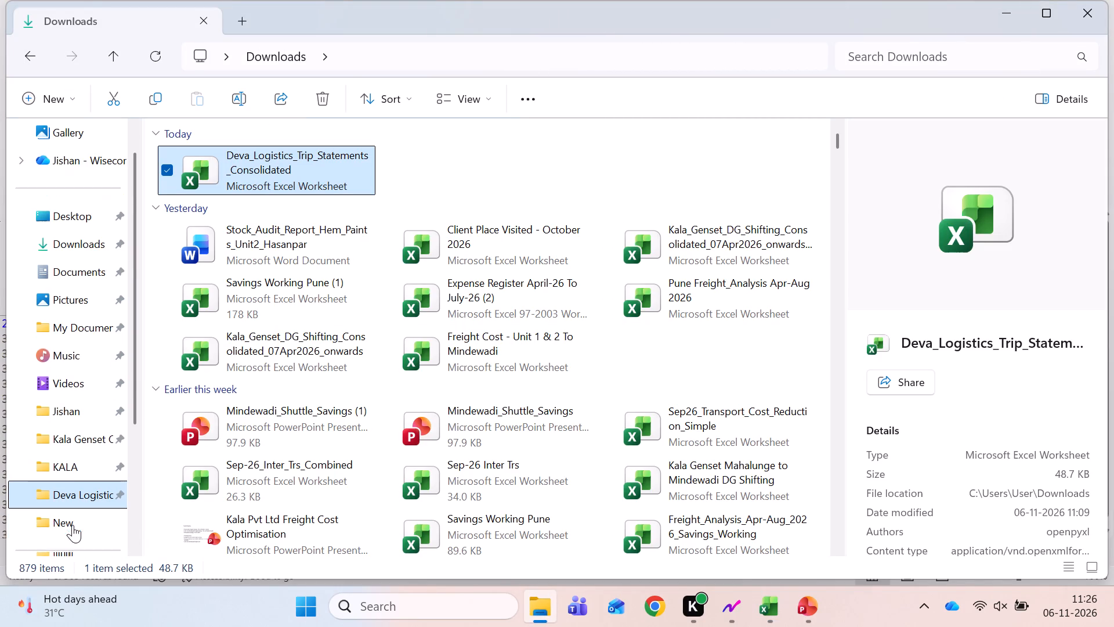
{"action": "left_click", "coordinate": [69, 467]}
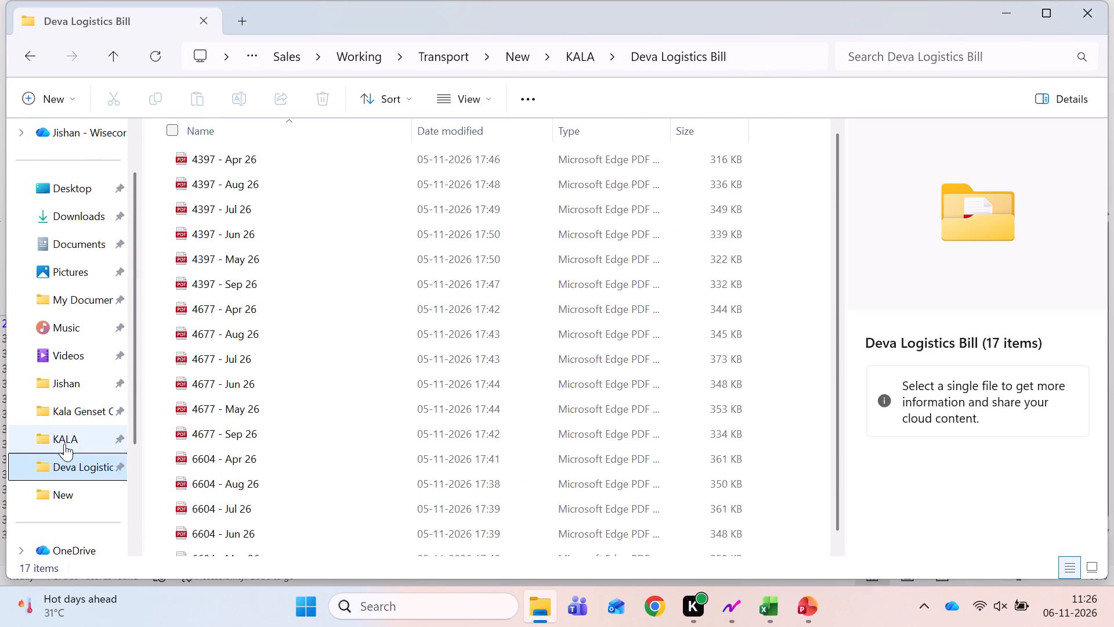
{"action": "left_click", "coordinate": [64, 442]}
{"action": "double_click", "coordinate": [218, 174]}
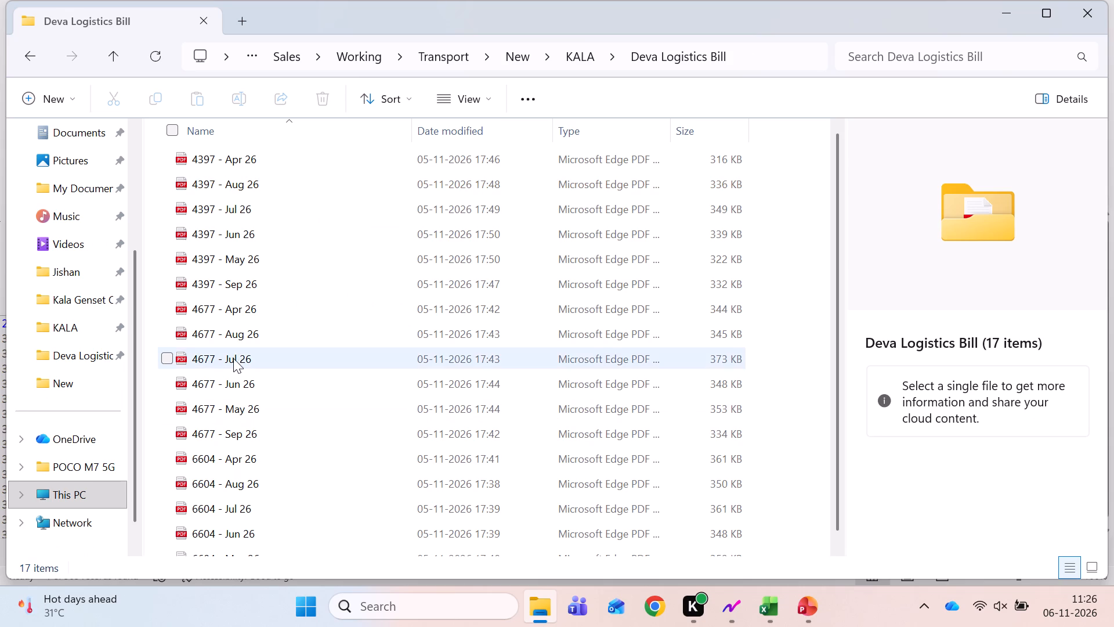
{"action": "double_click", "coordinate": [233, 352]}
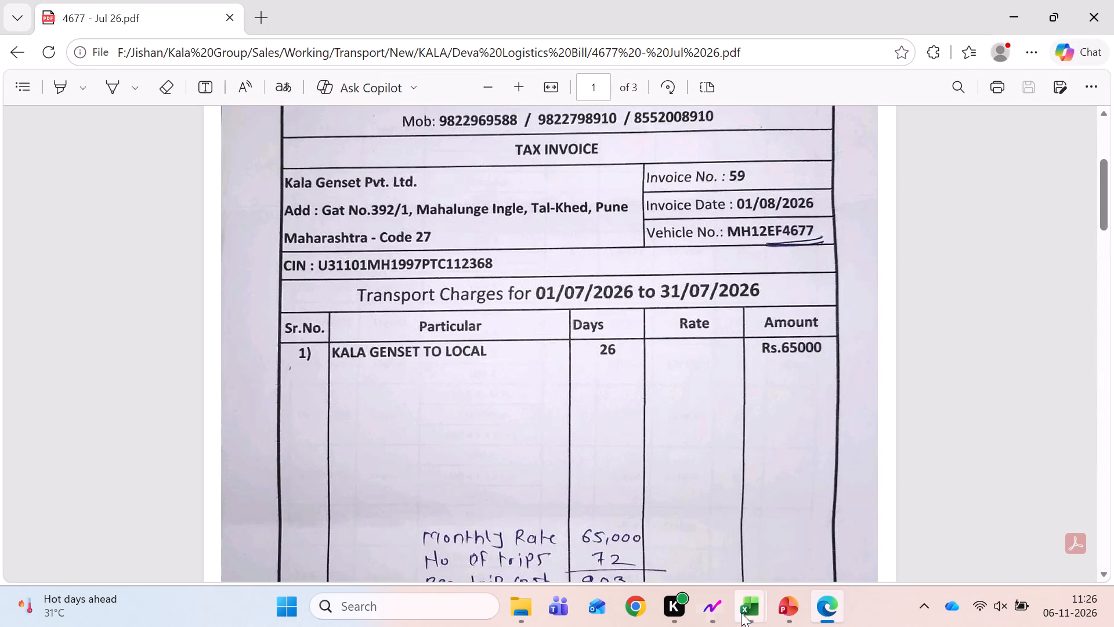
{"action": "left_click", "coordinate": [741, 612]}
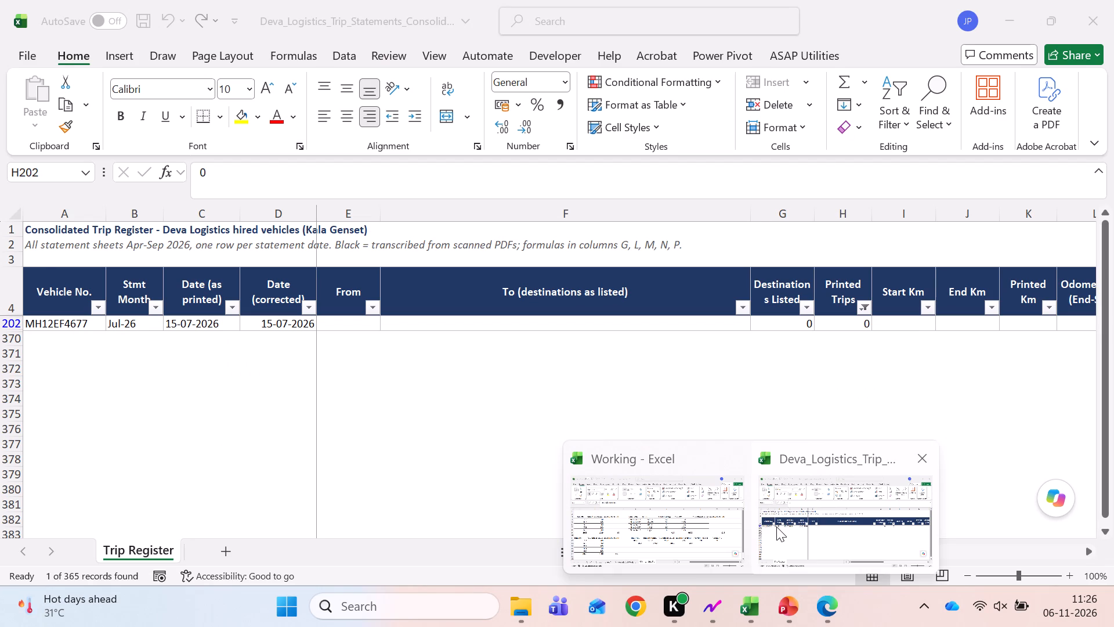
{"action": "left_click", "coordinate": [560, 366]}
{"action": "scroll", "coordinate": [557, 363], "scroll_direction": "down", "scroll_amount": 7}
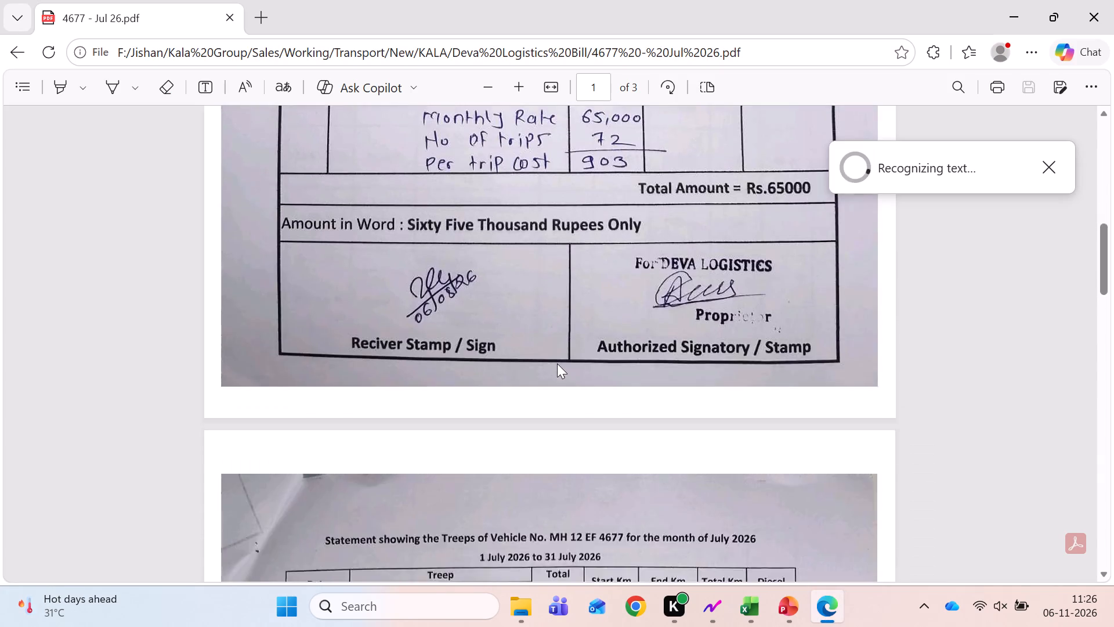
{"action": "scroll", "coordinate": [557, 363], "scroll_direction": "down", "scroll_amount": 2}
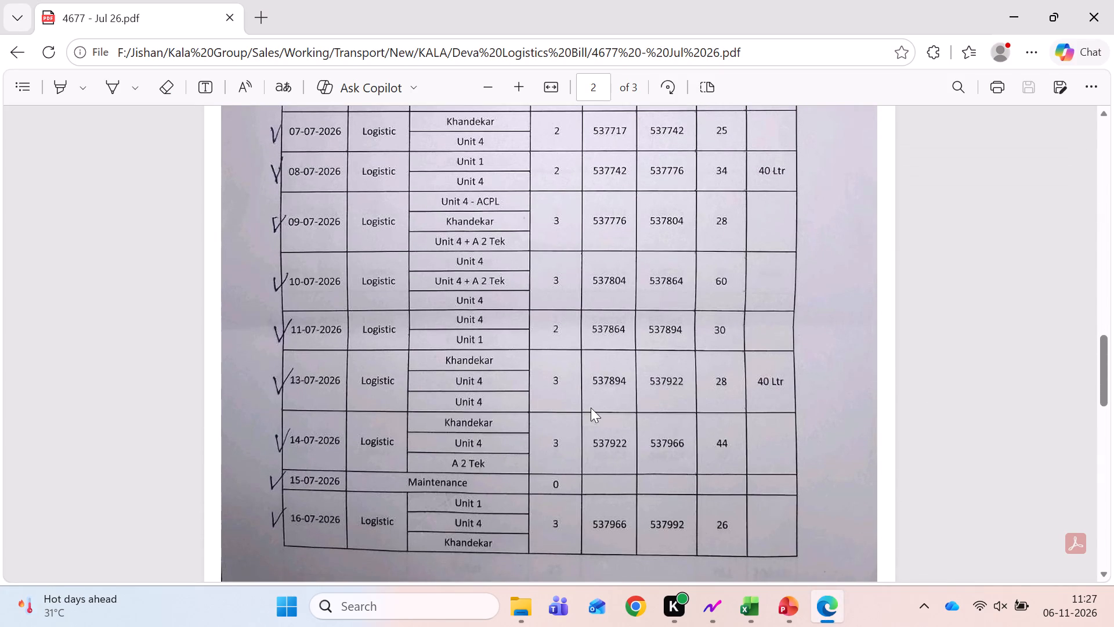
{"action": "left_click", "coordinate": [754, 611]}
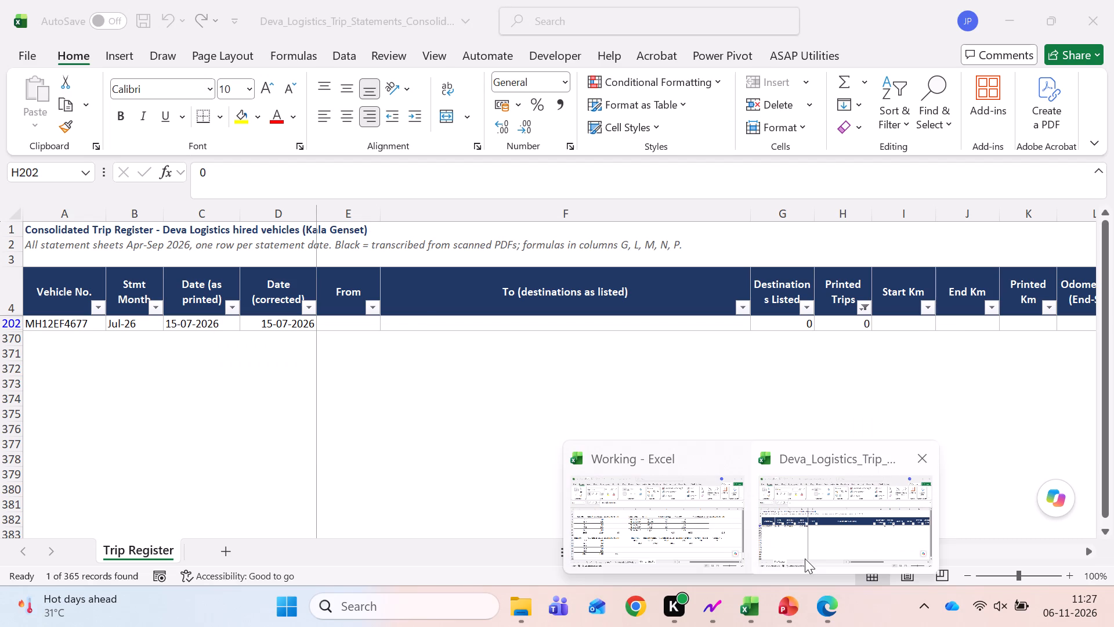
{"action": "left_click", "coordinate": [805, 558]}
{"action": "key", "text": "shift+space"}
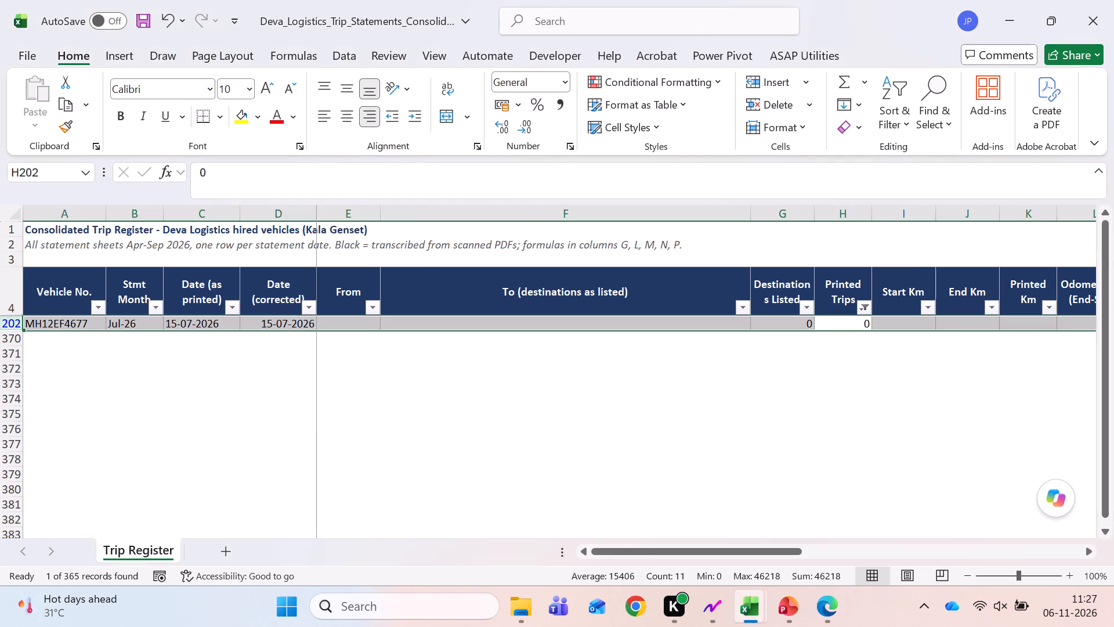
{"action": "key", "text": "ctrl+minus"}
Filter the Trip Register's Printed Trips column to show only blank entries.
{"action": "key", "text": "Up"}
{"action": "key", "text": "Right"}
{"action": "key", "text": "Left"}
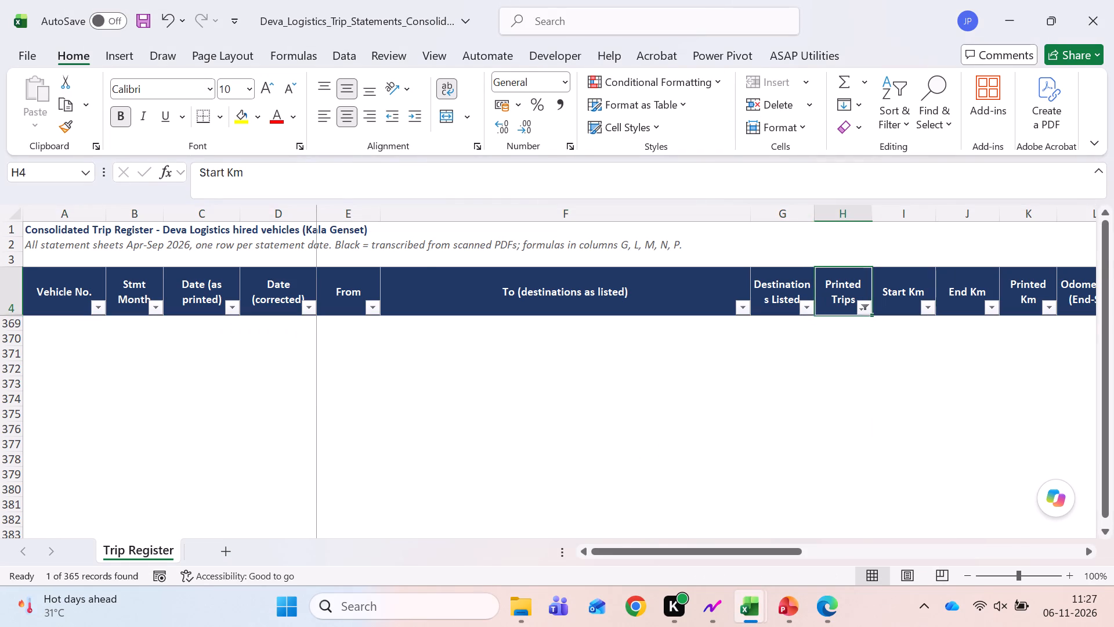
{"action": "key", "text": "alt+Down"}
{"action": "key", "text": "alt+Down"}
{"action": "key", "text": "alt+Down"}
{"action": "key", "text": "alt+Down"}
{"action": "key", "text": "alt+Down"}
{"action": "key", "text": "alt+Down"}
{"action": "key", "text": "alt+Down"}
{"action": "key", "text": "alt+Down"}
{"action": "key", "text": "alt+Down"}
{"action": "key", "text": "alt+Down"}
{"action": "key", "text": "Down"}
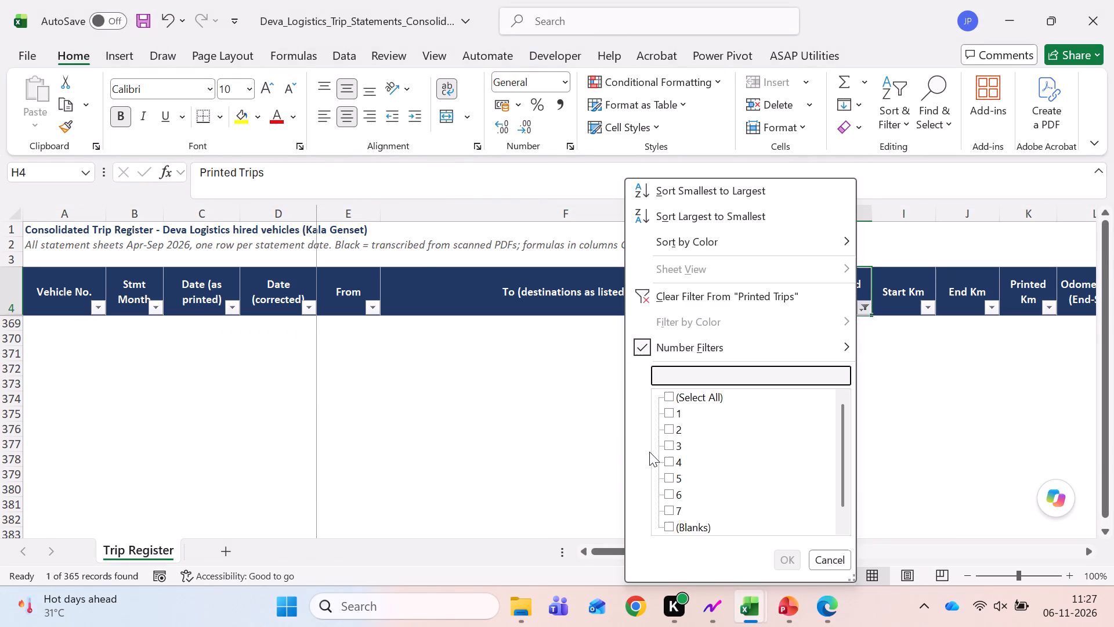
{"action": "key", "text": "End"}
{"action": "key", "text": "space"}
{"action": "key", "text": "Return"}
Examine the Trip Register records whose Printed Trips value is blank.
{"action": "key", "text": "Down"}
{"action": "key", "text": "Down"}
{"action": "key", "text": "Up"}
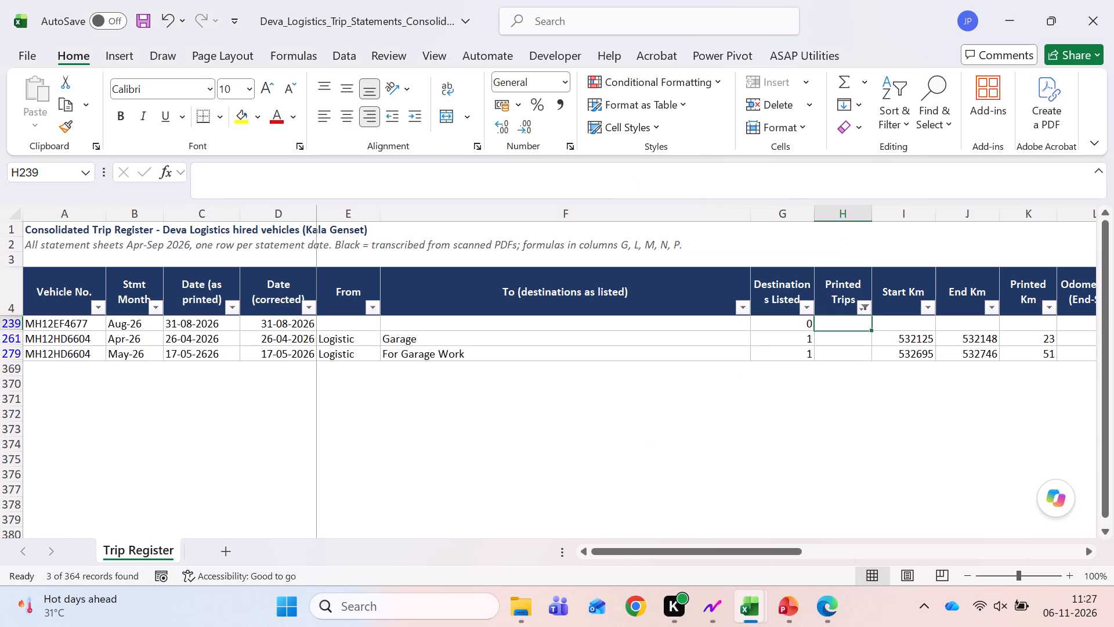
{"action": "key", "text": "Up"}
{"action": "key", "text": "Down"}
{"action": "key", "text": "Down"}
{"action": "key", "text": "Left"}
{"action": "key", "text": "Up"}
{"action": "key", "text": "Right"}
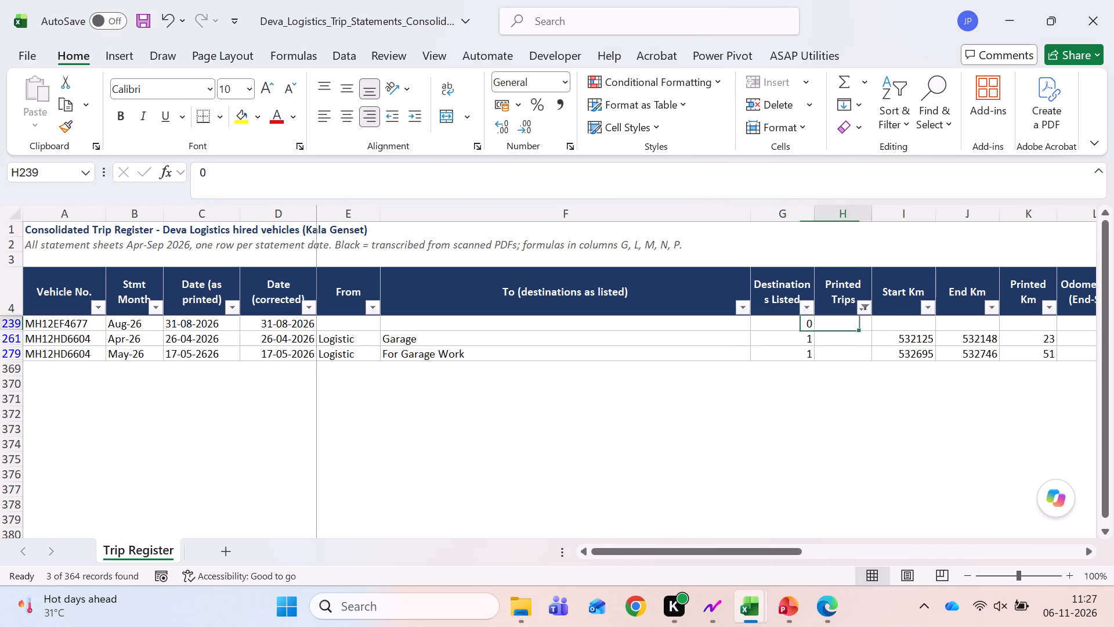
{"action": "key", "text": "Left"}
{"action": "key", "text": "Right"}
{"action": "key", "text": "Left"}
{"action": "key", "text": "Right"}
Close the July bill, open the 4677 - Aug 26 bill and check its trip statement entry for 31-08-2026.
{"action": "key", "text": "alt+Tab"}
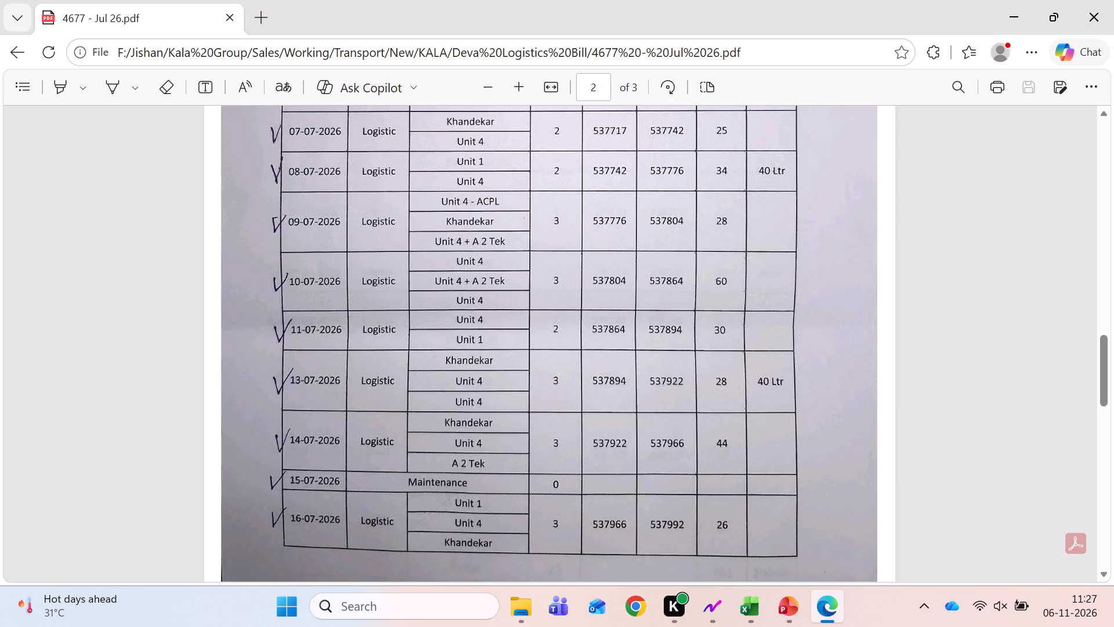
{"action": "left_click", "coordinate": [1094, 13]}
{"action": "left_click", "coordinate": [545, 600]}
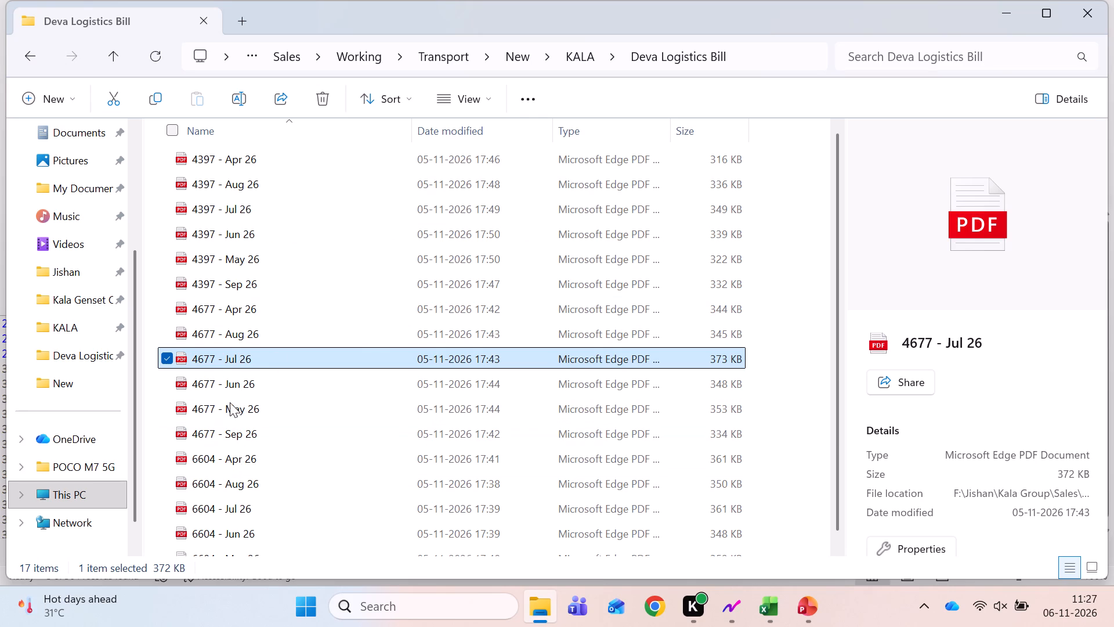
{"action": "double_click", "coordinate": [234, 331]}
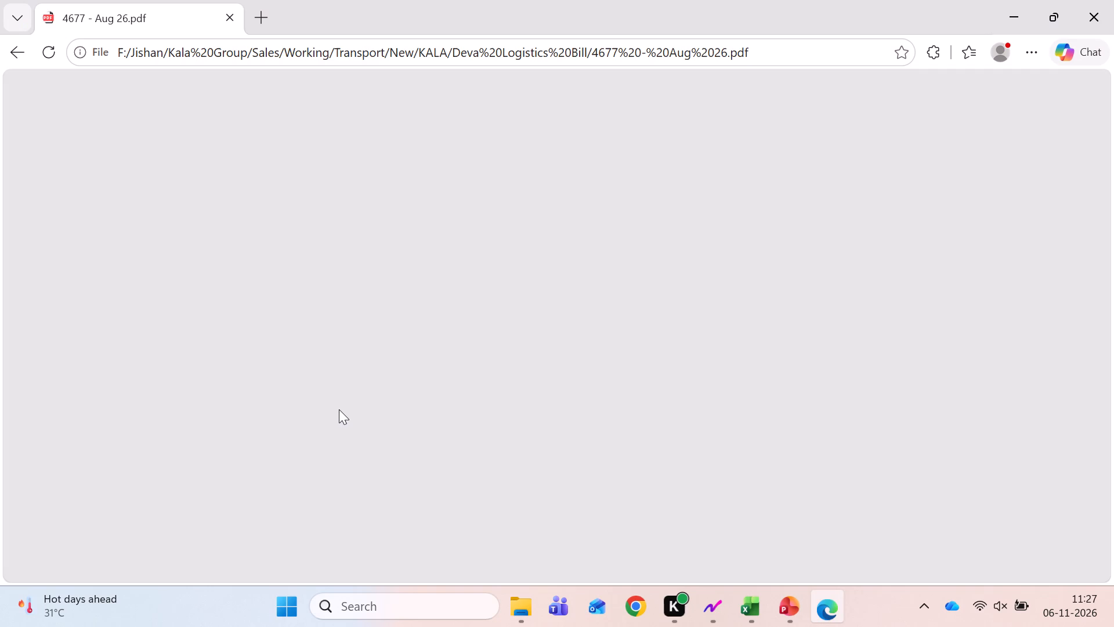
{"action": "key", "text": "alt+Tab"}
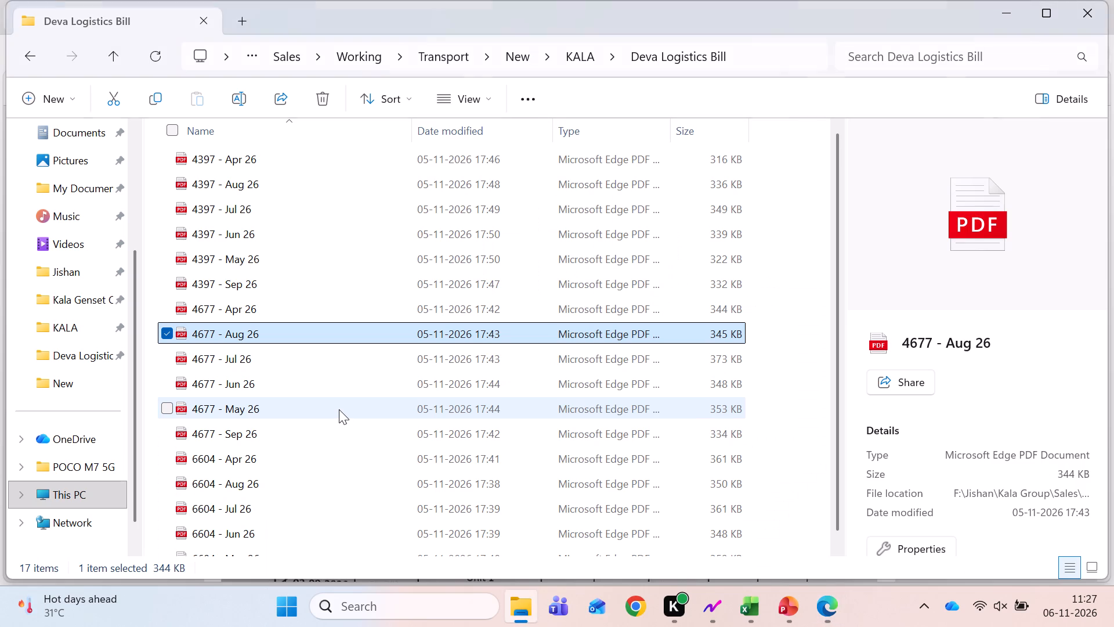
{"action": "key", "text": "alt+Tab"}
{"action": "key", "text": "alt+Tab"}
{"action": "key", "text": "alt+Tab"}
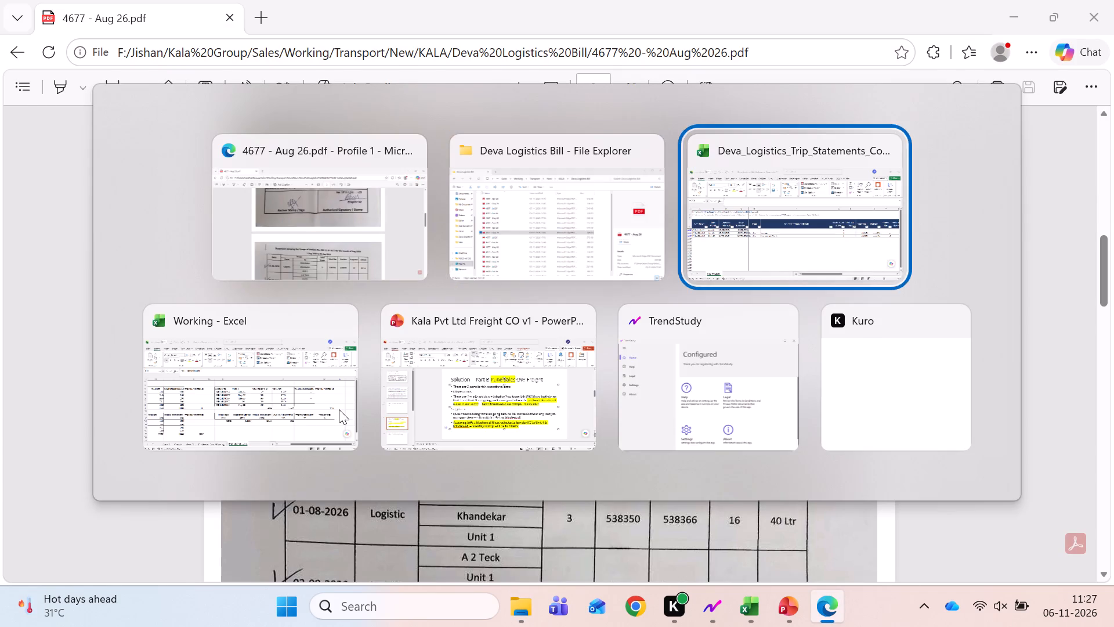
{"action": "key", "text": "Right"}
{"action": "key", "text": "Left"}
{"action": "key", "text": "Left"}
{"action": "key", "text": "alt+Tab"}
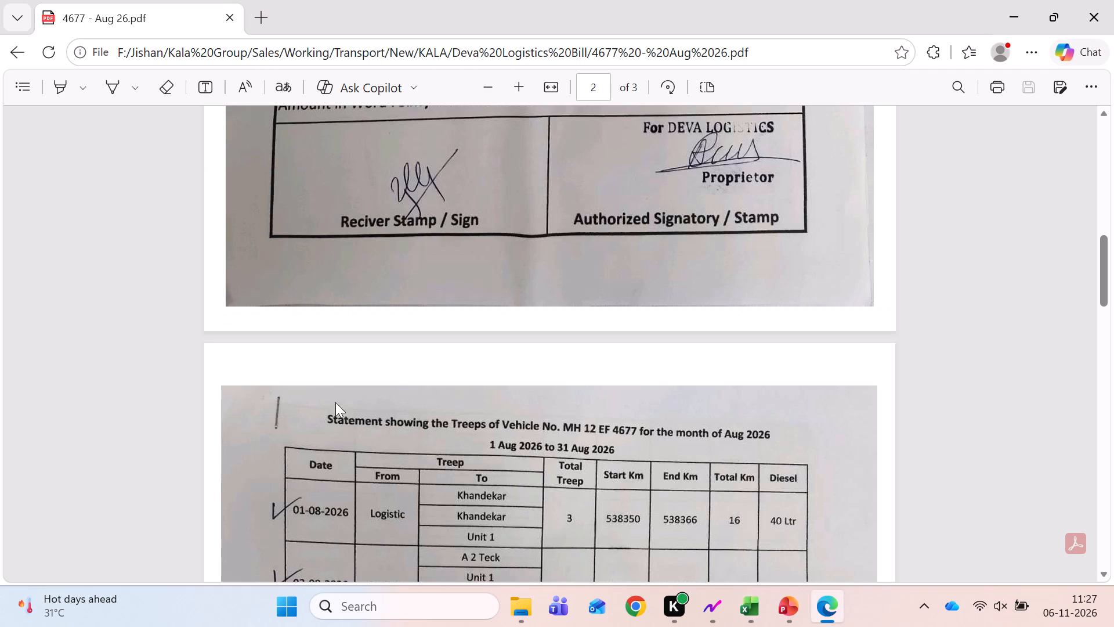
{"action": "scroll", "coordinate": [408, 419], "scroll_direction": "down", "scroll_amount": 2}
{"action": "scroll", "coordinate": [408, 419], "scroll_direction": "up", "scroll_amount": 7}
{"action": "scroll", "coordinate": [408, 419], "scroll_direction": "down", "scroll_amount": 3}
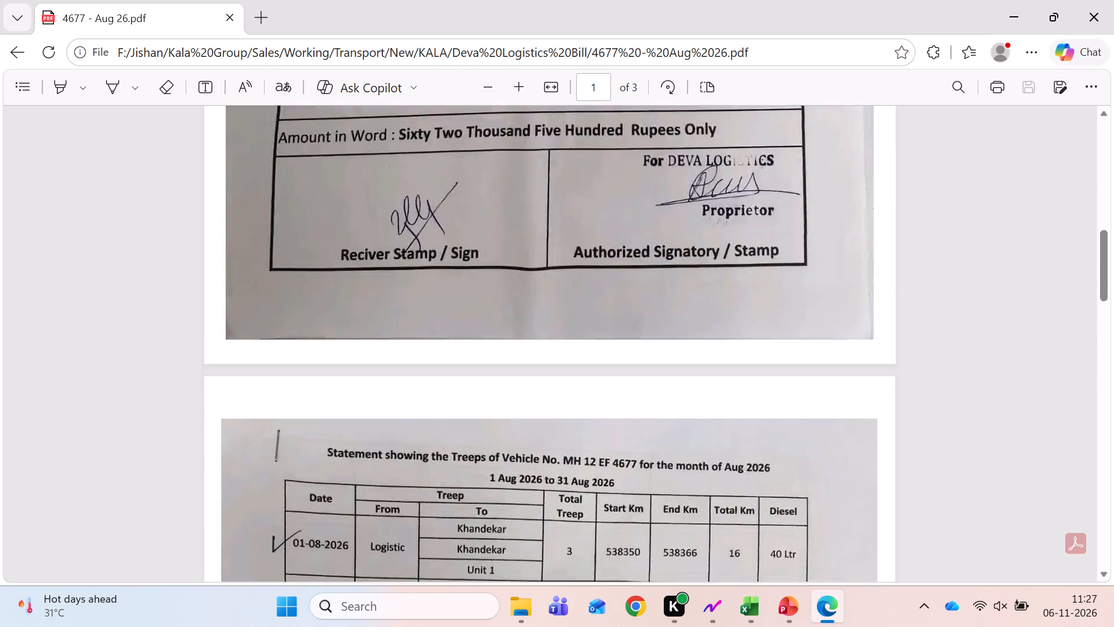
{"action": "scroll", "coordinate": [408, 419], "scroll_direction": "down", "scroll_amount": 15}
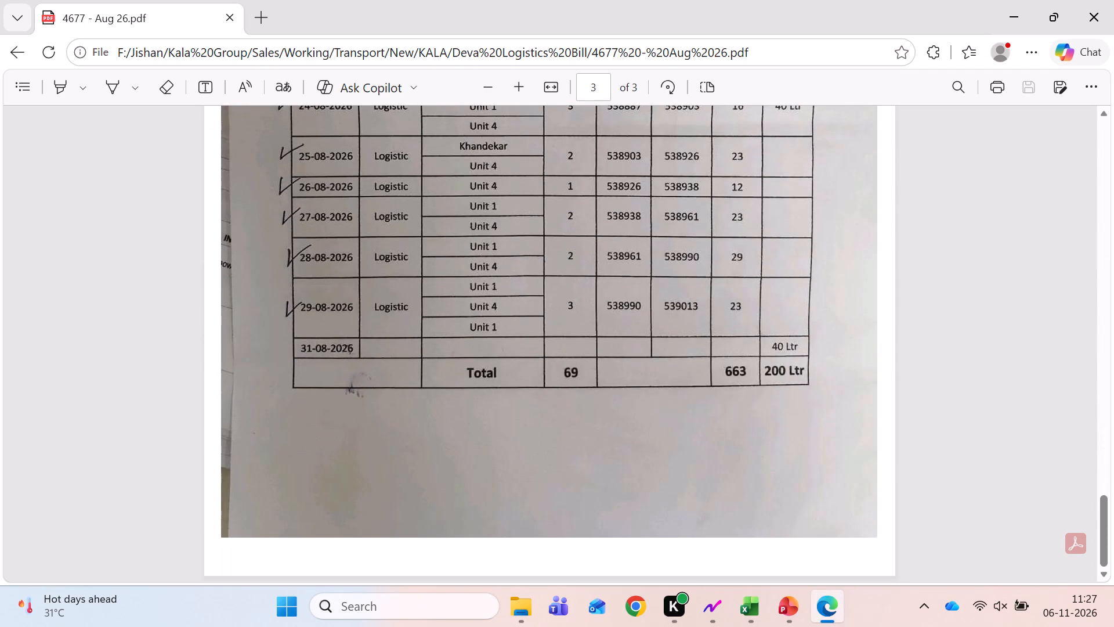
{"action": "left_click", "coordinate": [1112, 1]}
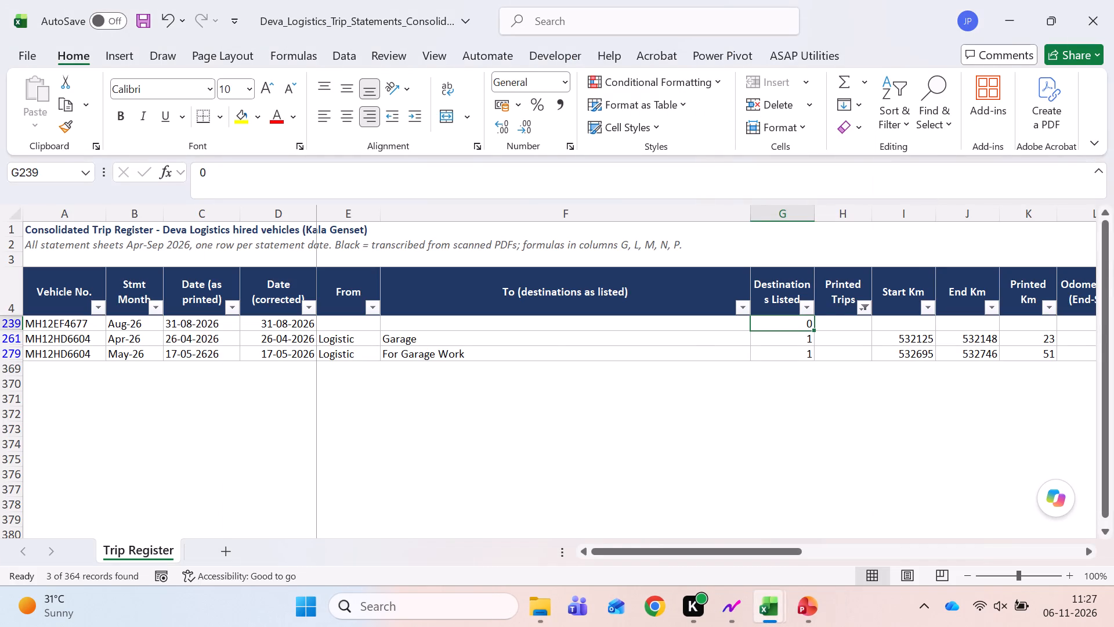
{"action": "key", "text": "shift+space"}
{"action": "key", "text": "ctrl+minus"}
{"action": "key", "text": "Down"}
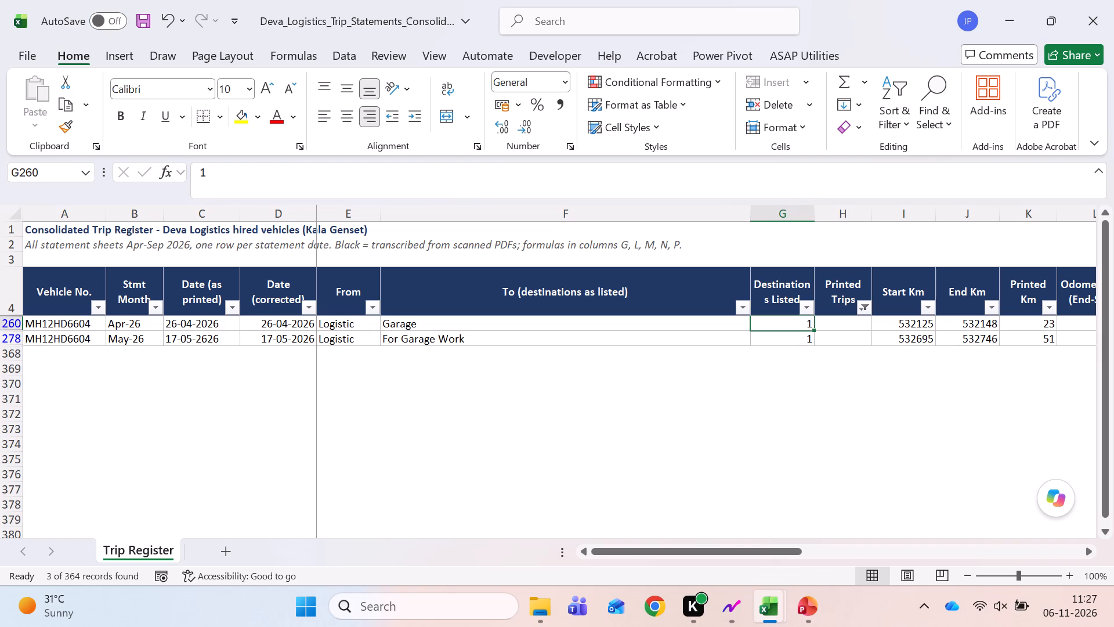
Open the 6604 - Apr 26 bill from the Deva Logistics Bill folder and check its trip statement entry for 26-04-2026.
{"action": "left_click", "coordinate": [537, 608]}
{"action": "scroll", "coordinate": [257, 442], "scroll_direction": "down", "scroll_amount": 1}
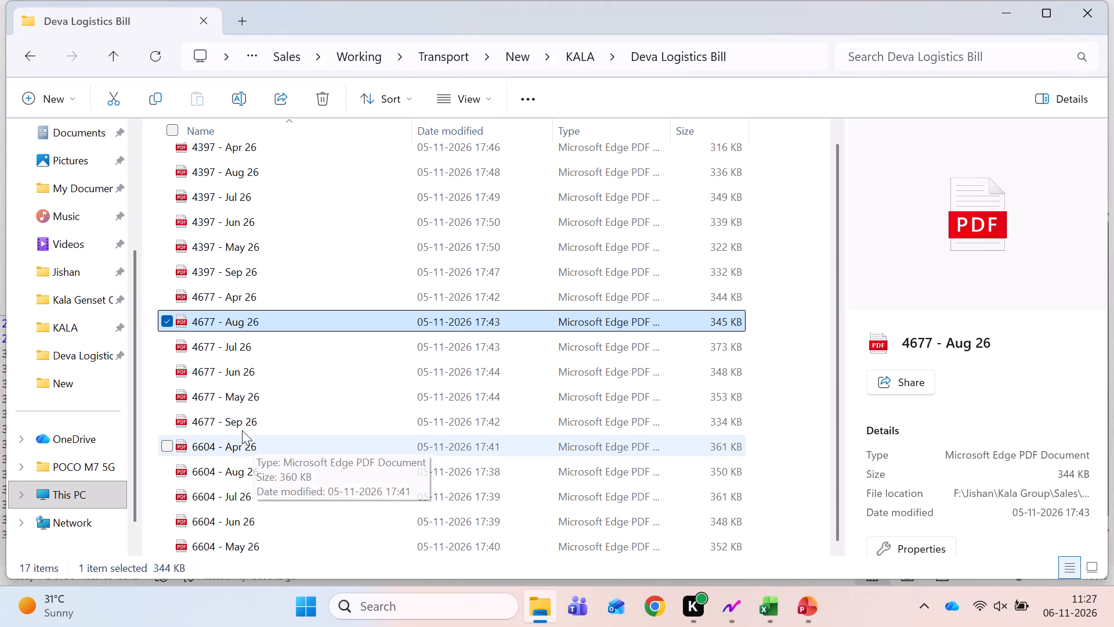
{"action": "double_click", "coordinate": [243, 445]}
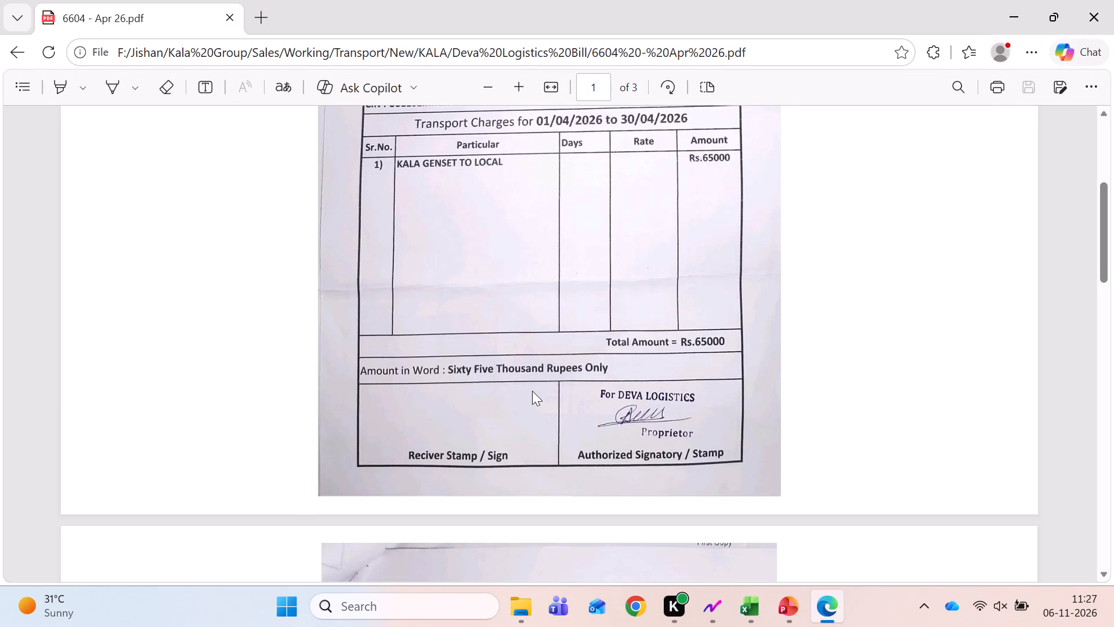
{"action": "scroll", "coordinate": [532, 391], "scroll_direction": "down", "scroll_amount": 4}
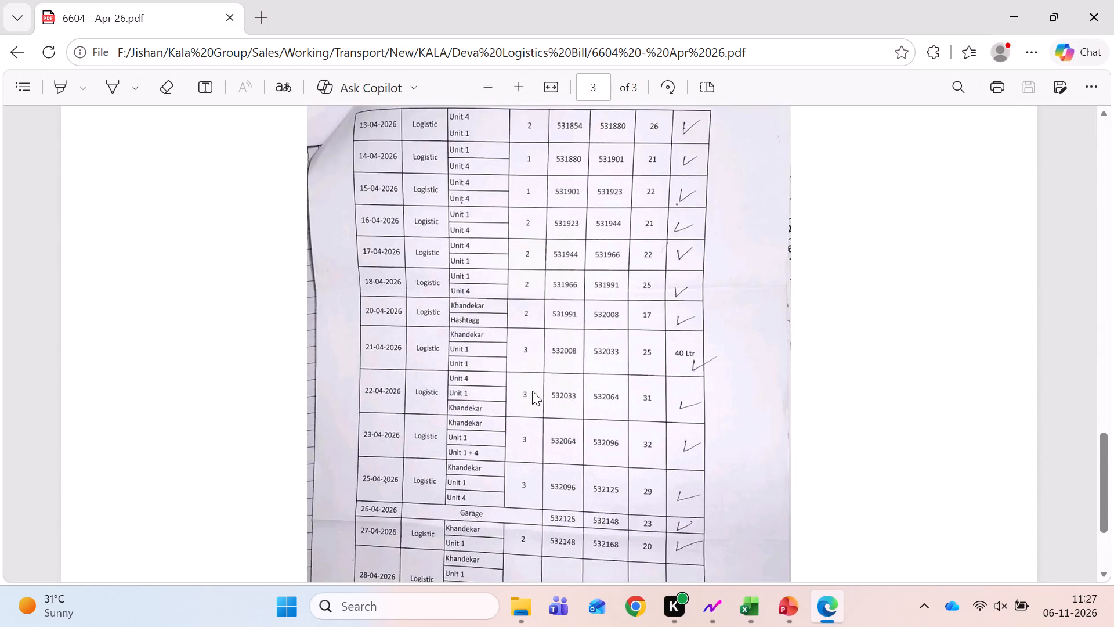
{"action": "scroll", "coordinate": [532, 391], "scroll_direction": "down", "scroll_amount": 3}
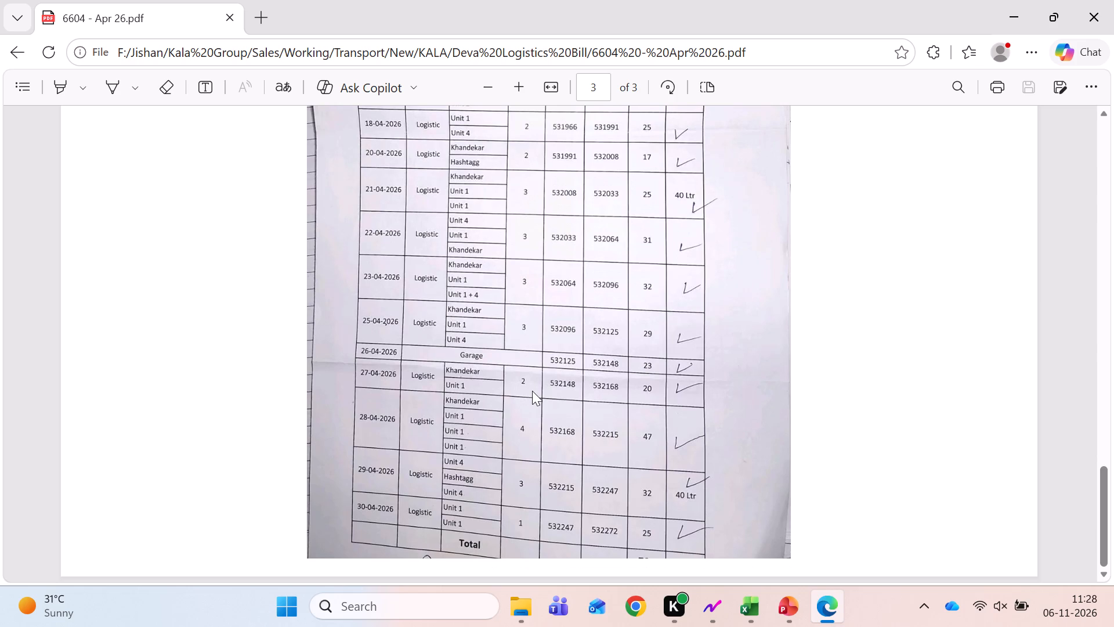
{"action": "left_click", "coordinate": [1104, 12]}
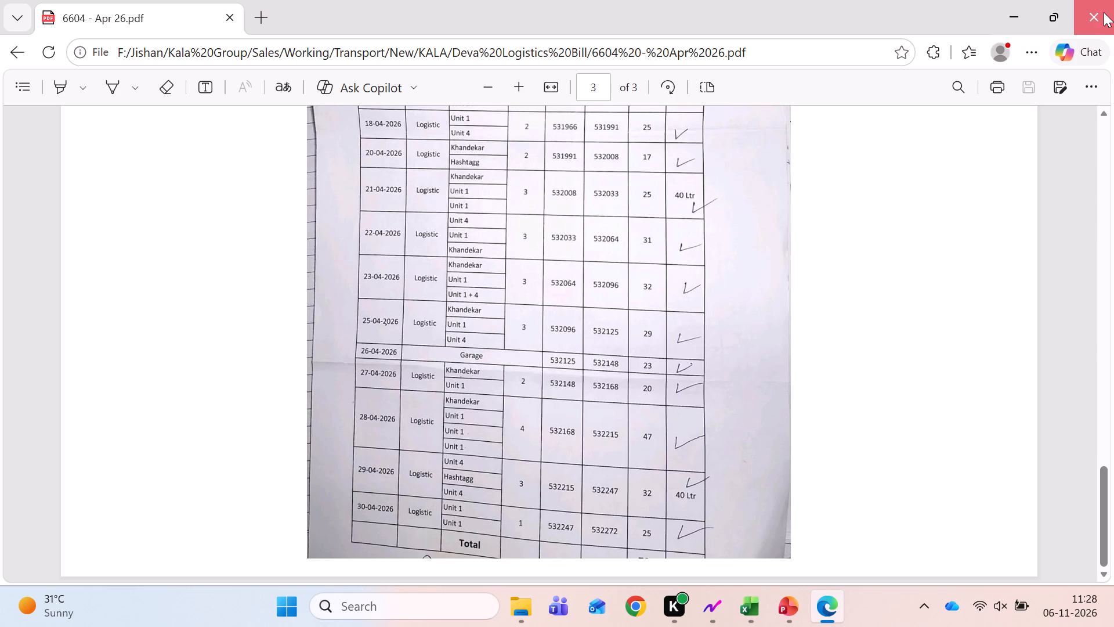
In the PowerPoint presentation's slide 4, change the trucks' destinations to "Unit 1, Unit 4, Defence & Khandekar".
{"action": "left_click", "coordinate": [764, 606]}
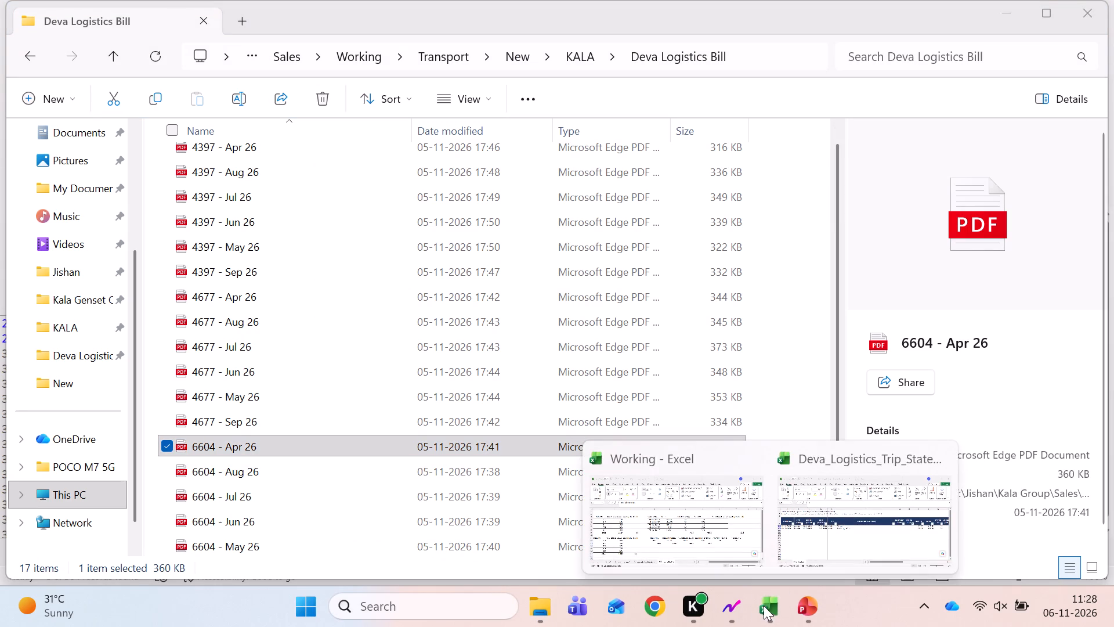
{"action": "left_click", "coordinate": [823, 597]}
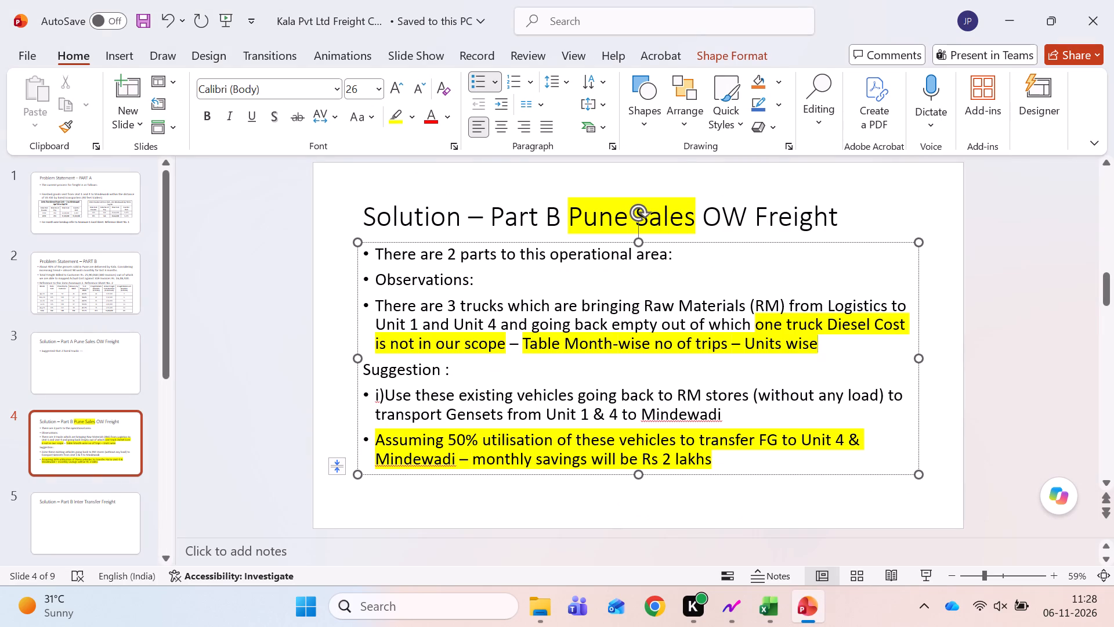
{"action": "left_click", "coordinate": [450, 323]}
{"action": "key", "text": "BackSpace"}
{"action": "key", "text": "BackSpace"}
{"action": "key", "text": "BackSpace"}
{"action": "key", "text": "BackSpace"}
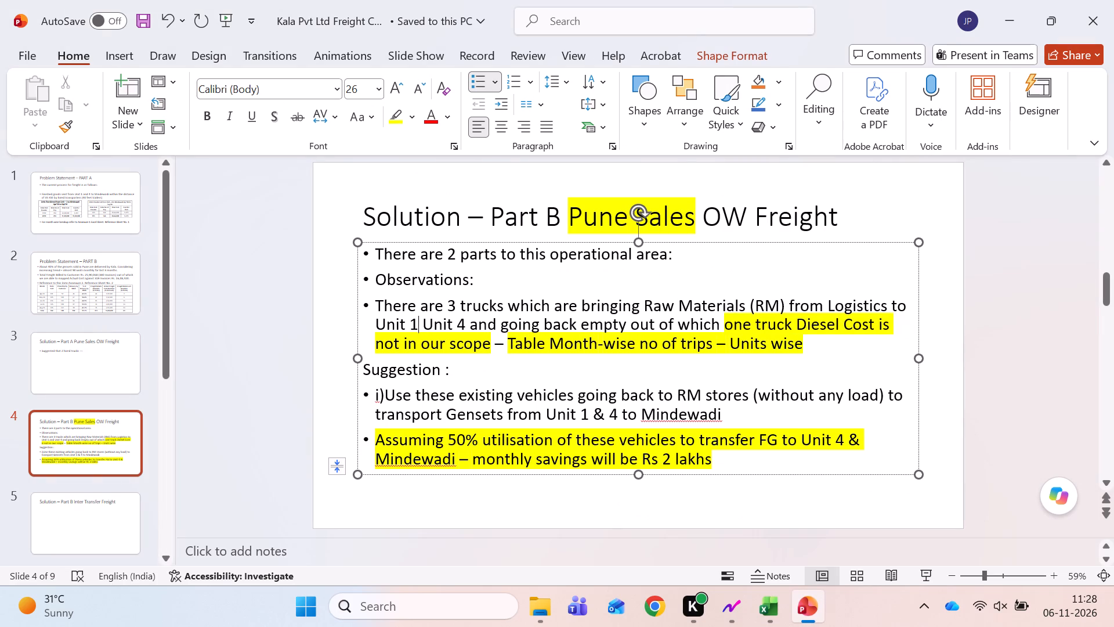
{"action": "key", "text": "comma"}
{"action": "key", "text": "Right"}
{"action": "key", "text": "Right"}
{"action": "key", "text": "Right"}
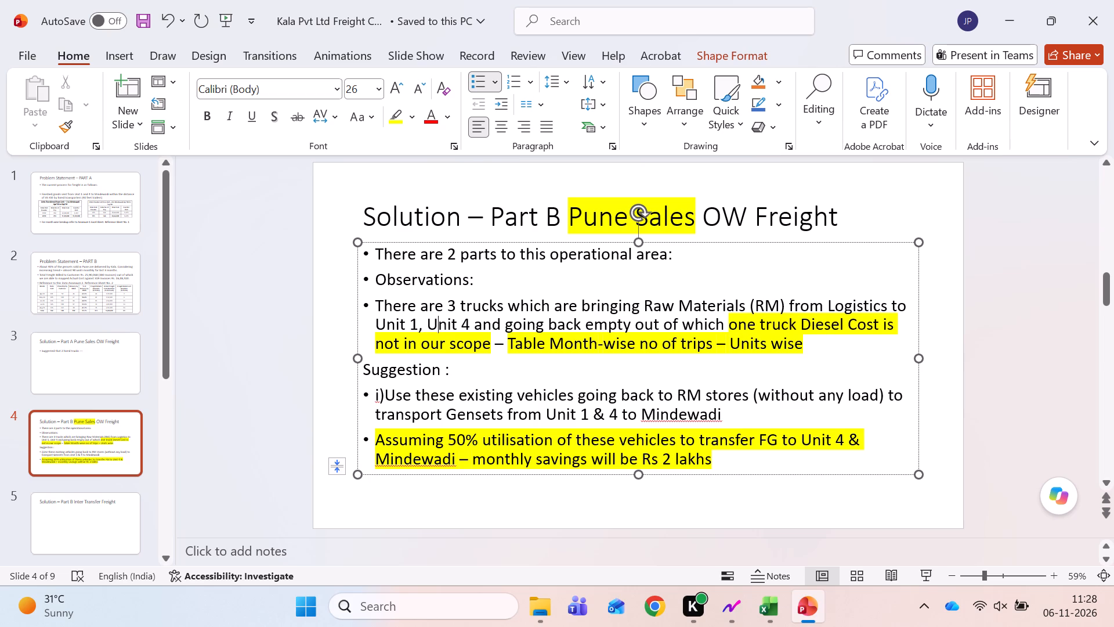
{"action": "key", "text": "Right"}
{"action": "key", "text": "Right"}
{"action": "key", "text": "Right"}
{"action": "key", "text": "Right"}
{"action": "type", "text": ","}
{"action": "key", "text": "space"}
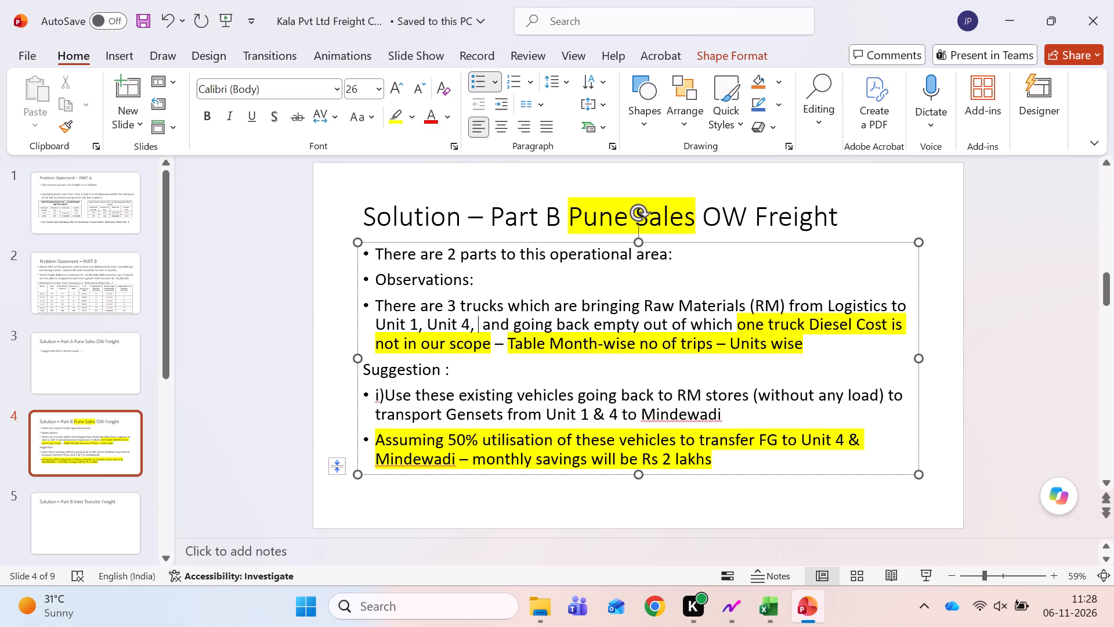
{"action": "type", "text": "Defence *"}
{"action": "key", "text": "BackSpace"}
{"action": "type", "text": "& Khandekar"}
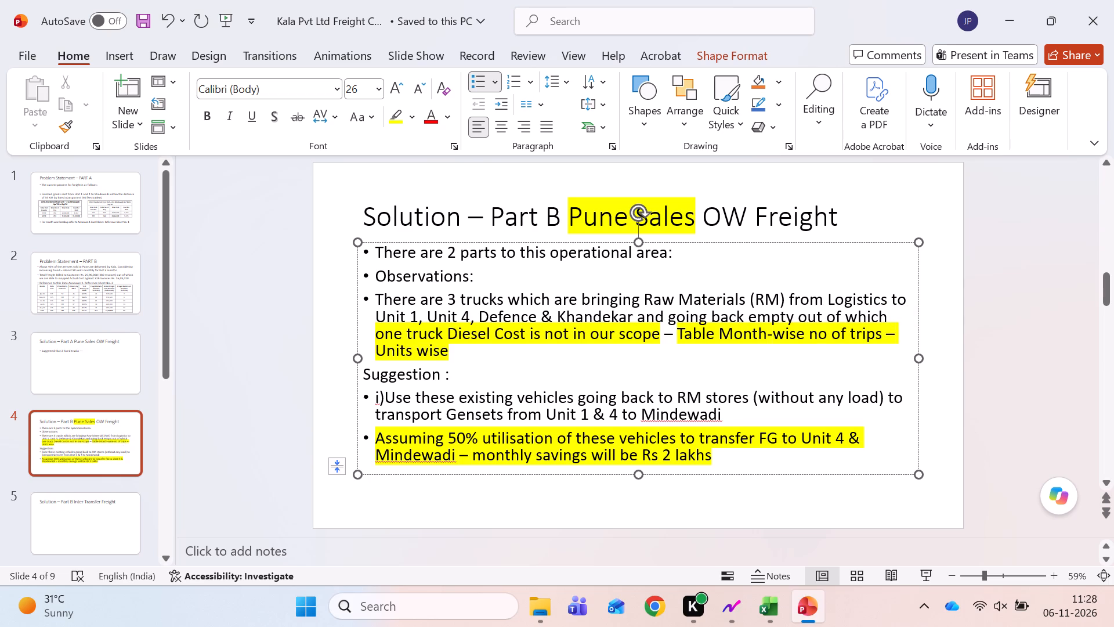
Delete "out of which one truck Diesel Cost is not in our scope" from the trucks observation on slide 4.
{"action": "key", "text": "ctrl+Right"}
{"action": "key", "text": "ctrl+Right"}
{"action": "key", "text": "ctrl+Right"}
{"action": "key", "text": "ctrl+Right"}
{"action": "key", "text": "ctrl+Right"}
{"action": "key", "text": "ctrl+Right"}
{"action": "key", "text": "Left"}
{"action": "key", "text": "Left"}
{"action": "key", "text": "Left"}
{"action": "key", "text": "Left"}
{"action": "key", "text": "Left"}
{"action": "key", "text": "Right"}
{"action": "key", "text": "Right"}
{"action": "key", "text": "Left"}
{"action": "key", "text": "shift+Right"}
{"action": "key", "text": "shift+Right"}
{"action": "key", "text": "shift+Right"}
{"action": "key", "text": "shift+Right"}
{"action": "key", "text": "shift+Right"}
{"action": "key", "text": "shift+Right"}
{"action": "key", "text": "shift+Right"}
{"action": "key", "text": "shift+Right"}
{"action": "key", "text": "shift+Right"}
{"action": "key", "text": "shift+Right"}
{"action": "key", "text": "shift+Right"}
{"action": "key", "text": "shift+Right"}
{"action": "key", "text": "shift+Right"}
{"action": "key", "text": "shift+Right"}
{"action": "key", "text": "shift+Right"}
{"action": "key", "text": "shift+Right"}
{"action": "key", "text": "shift+Right"}
{"action": "key", "text": "shift+Right"}
{"action": "key", "text": "shift+Right"}
{"action": "key", "text": "shift+Right"}
{"action": "key", "text": "shift+Right"}
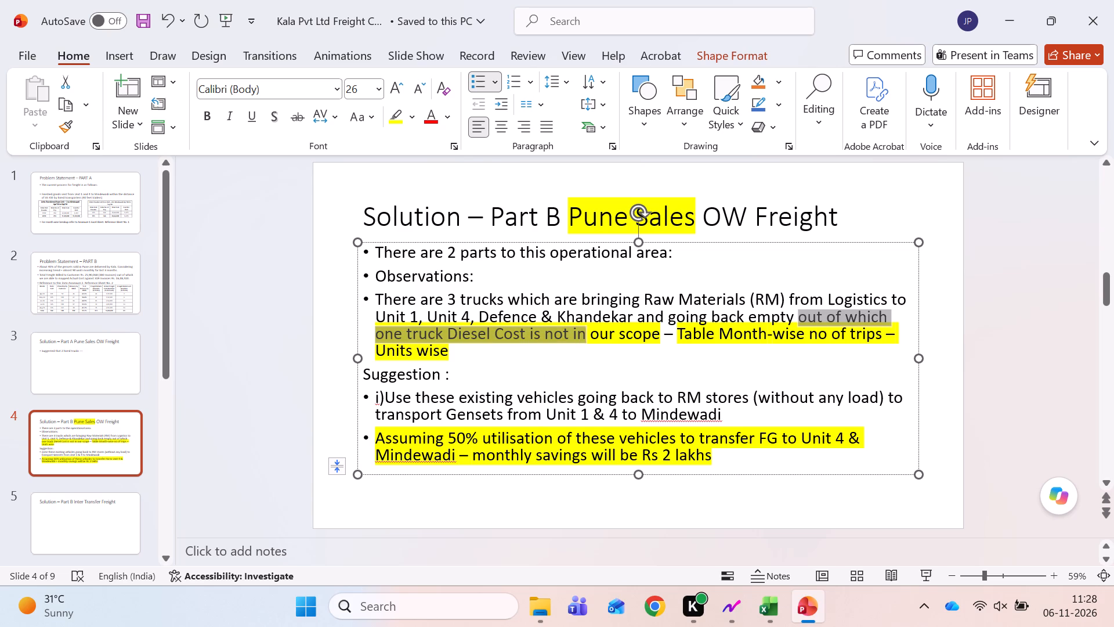
{"action": "key", "text": "shift+Right"}
{"action": "key", "text": "shift+Right"}
{"action": "key", "text": "BackSpace"}
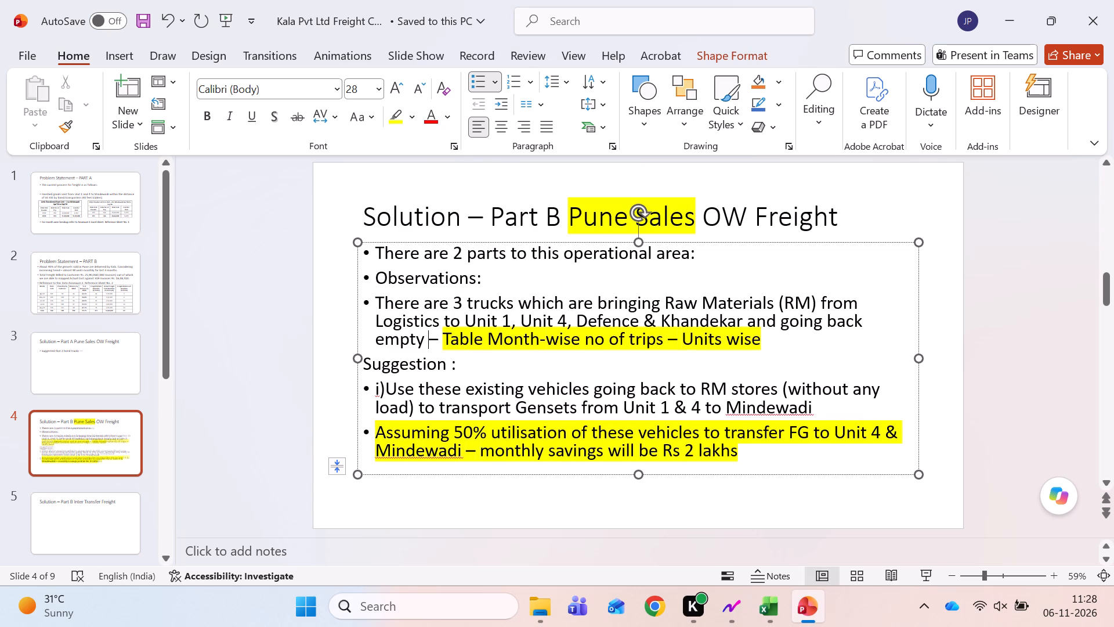
{"action": "key", "text": "alt+Tab"}
{"action": "key", "text": "alt+Tab"}
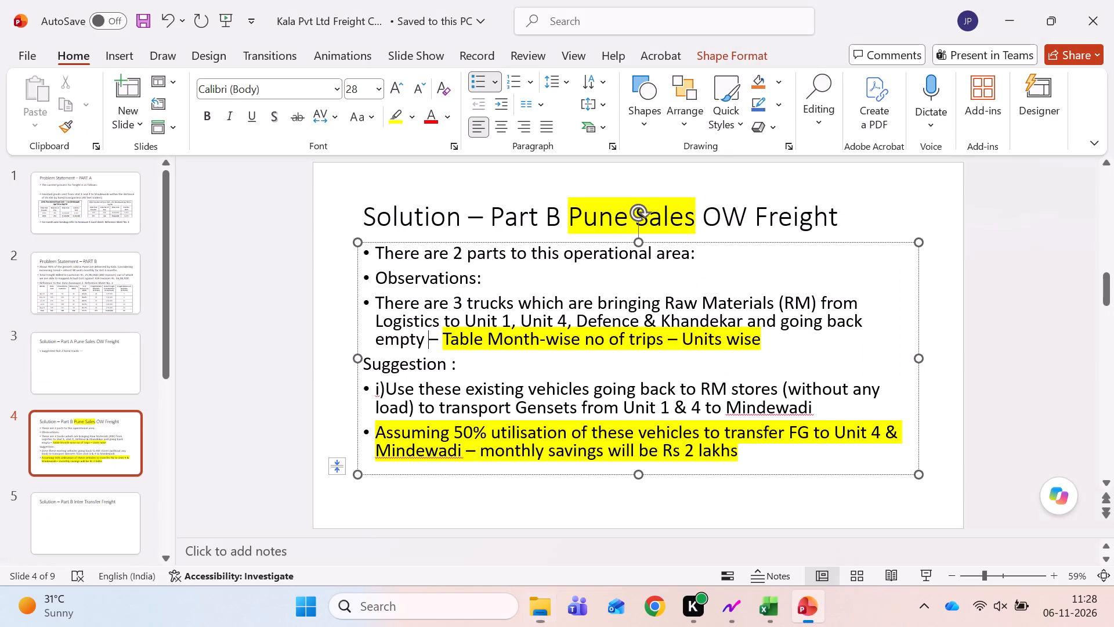
{"action": "key", "text": "alt+Tab"}
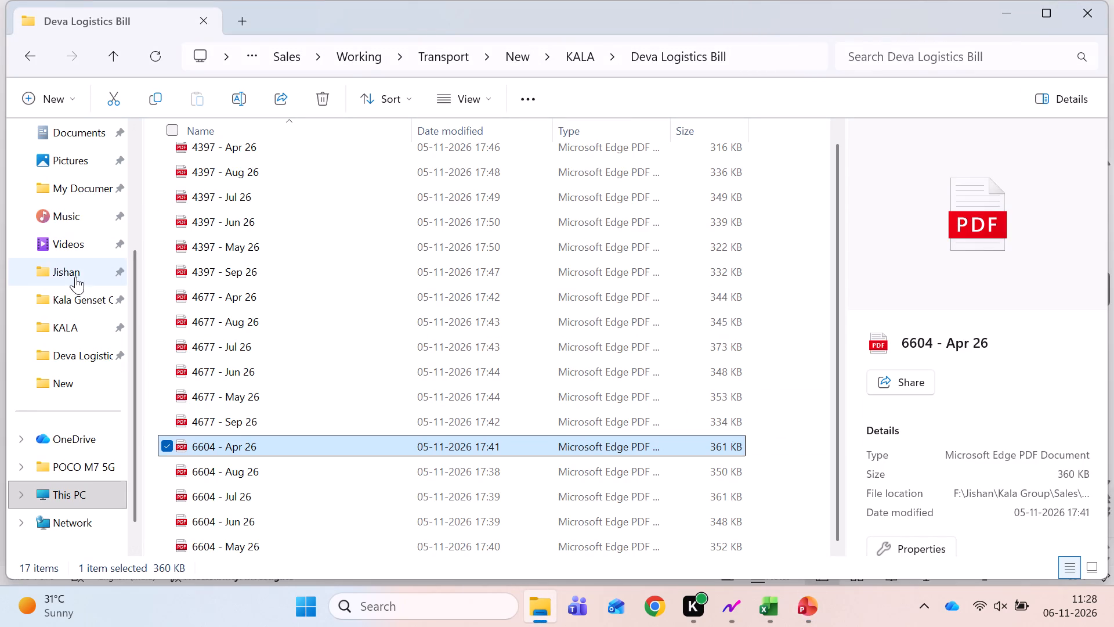
{"action": "scroll", "coordinate": [67, 237], "scroll_direction": "up", "scroll_amount": 3}
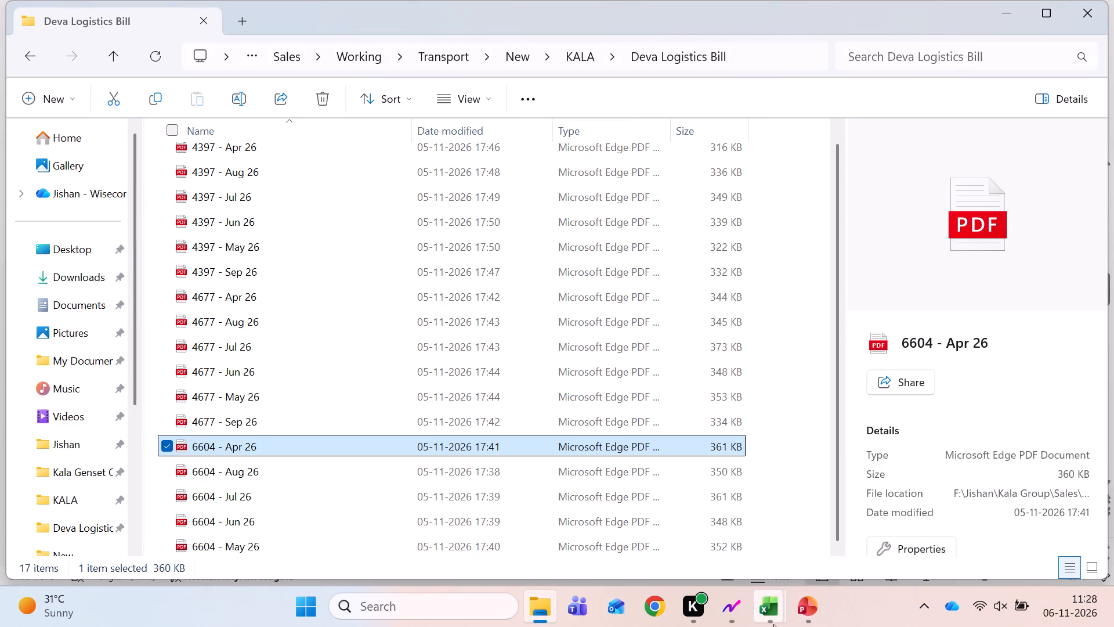
{"action": "left_click", "coordinate": [773, 624]}
{"action": "left_click", "coordinate": [827, 543]}
{"action": "key", "text": "Up"}
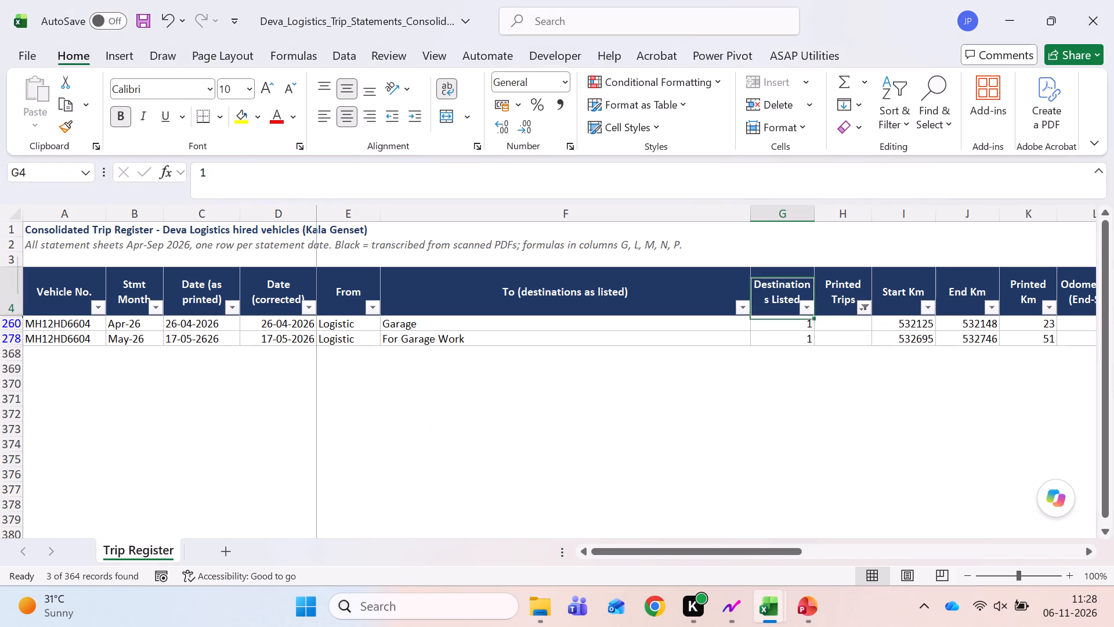
{"action": "key", "text": "Right"}
{"action": "key", "text": "Down"}
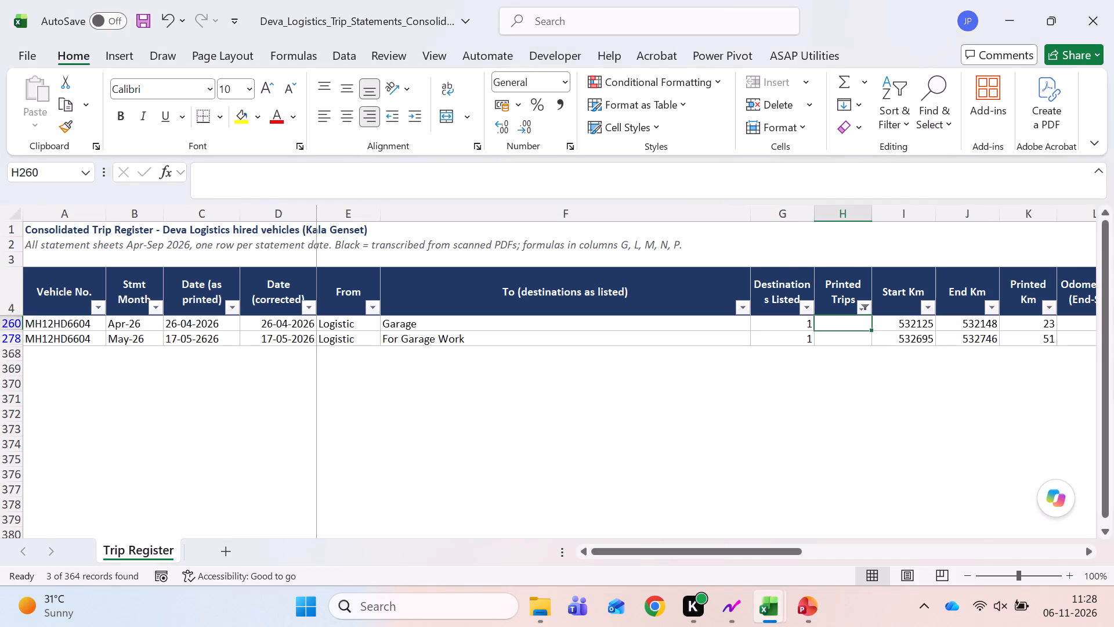
{"action": "key", "text": "1"}
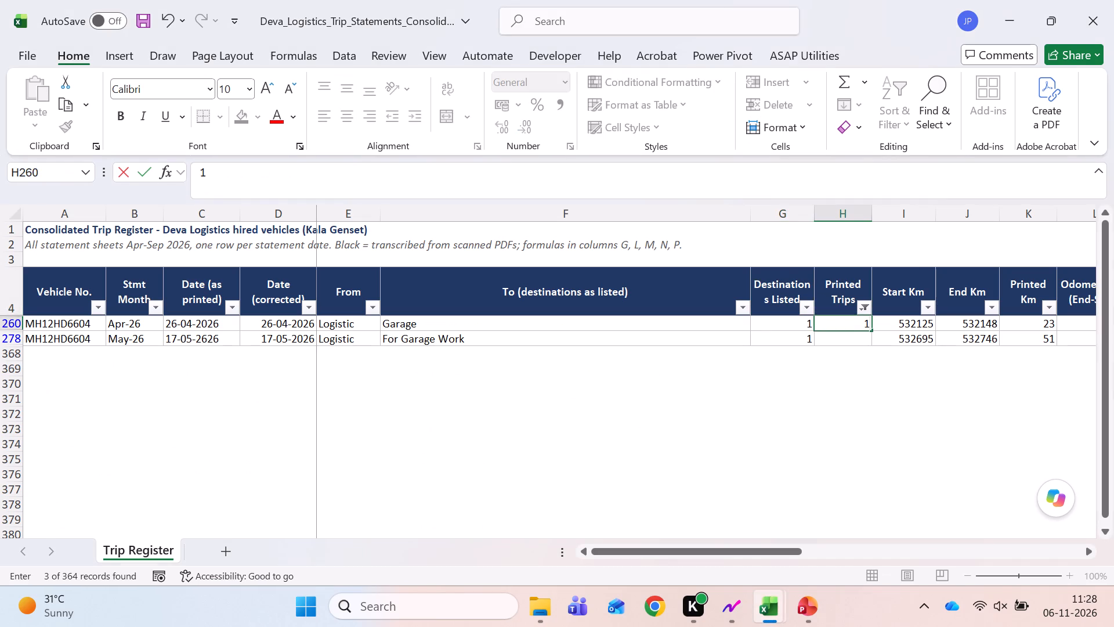
{"action": "key", "text": "Return"}
{"action": "key", "text": "1"}
{"action": "key", "text": "Return"}
Reset the Printed Trips filter to show all records in the Trip Register and save the workbook.
{"action": "key", "text": "Up"}
{"action": "key", "text": "Up"}
{"action": "key", "text": "Up"}
{"action": "key", "text": "alt+Down"}
{"action": "key", "text": "Down"}
{"action": "key", "text": "Down"}
{"action": "key", "text": "Down"}
{"action": "key", "text": "Down"}
{"action": "key", "text": "Down"}
{"action": "key", "text": "Down"}
{"action": "key", "text": "Down"}
{"action": "key", "text": "Down"}
{"action": "key", "text": "Down"}
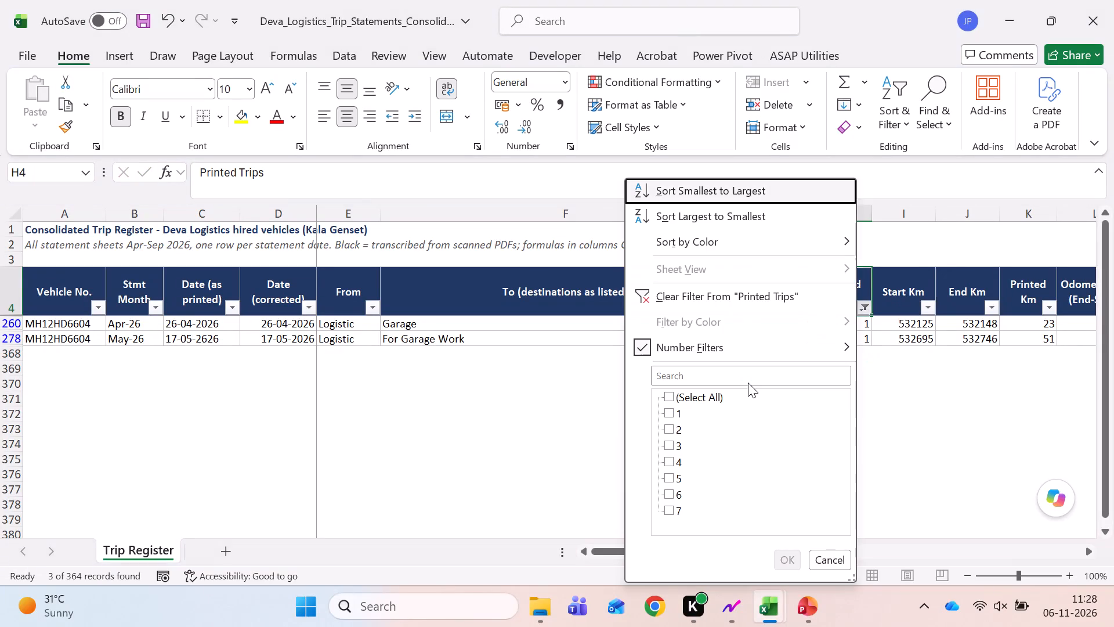
{"action": "key", "text": "space"}
{"action": "key", "text": "Return"}
{"action": "key", "text": "Down"}
{"action": "key", "text": "Down"}
{"action": "key", "text": "Up"}
{"action": "key", "text": "Up"}
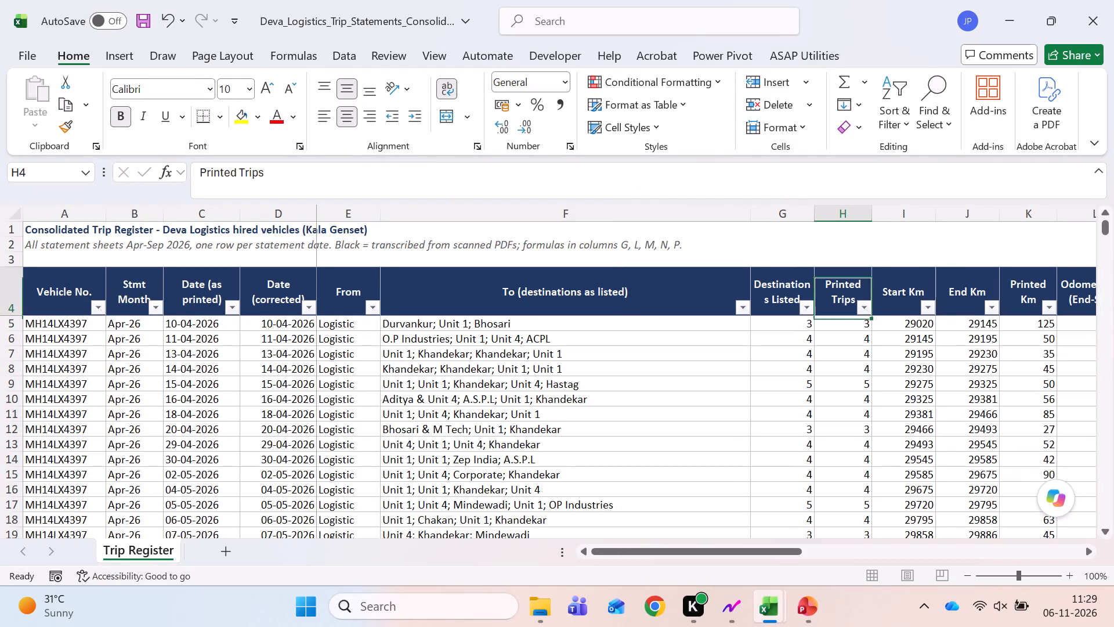
{"action": "key", "text": "Down"}
{"action": "key", "text": "Down"}
{"action": "key", "text": "Up"}
{"action": "key", "text": "Up"}
{"action": "key", "text": "ctrl+s"}
Check the Printed Trips column from the first to the last Trip Register row, saving the workbook again.
{"action": "key", "text": "Down"}
{"action": "key", "text": "ctrl+Down"}
{"action": "key", "text": "Down"}
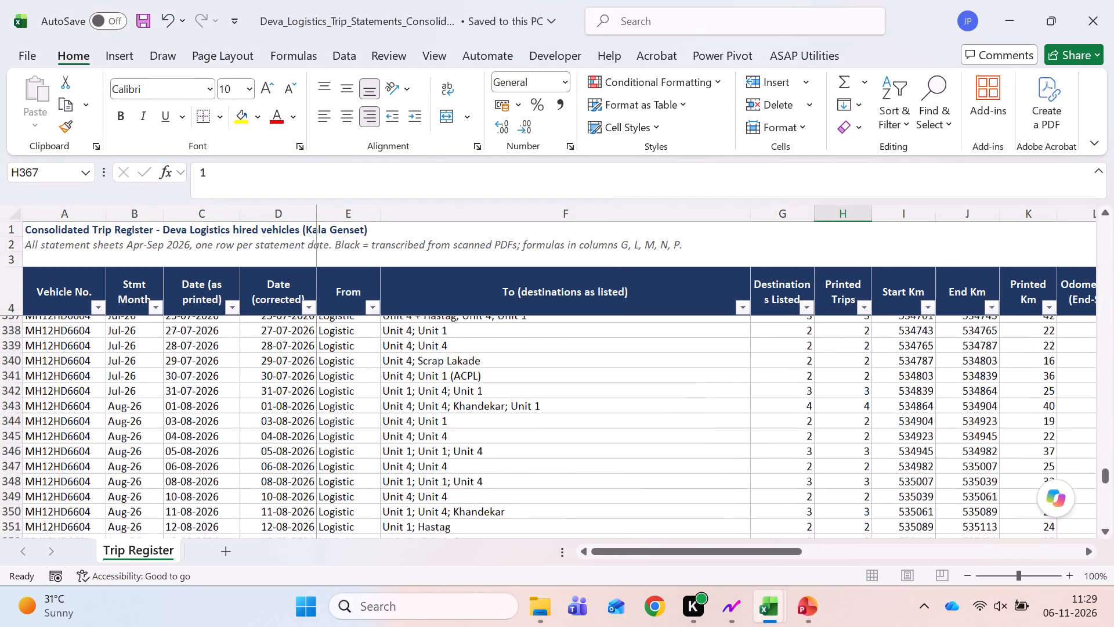
{"action": "key", "text": "Down"}
{"action": "key", "text": "Down"}
{"action": "key", "text": "Up"}
{"action": "key", "text": "Up"}
{"action": "key", "text": "Up"}
{"action": "key", "text": "ctrl+Up"}
{"action": "key", "text": "Down"}
{"action": "key", "text": "Down"}
{"action": "key", "text": "Down"}
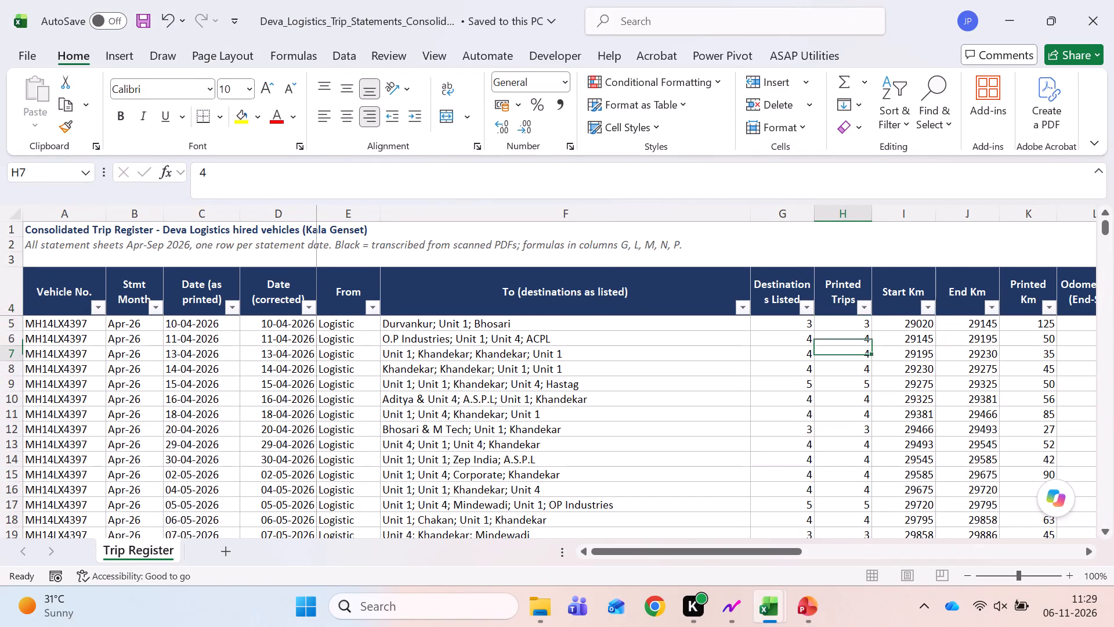
{"action": "key", "text": "Up"}
{"action": "key", "text": "Up"}
{"action": "key", "text": "Up"}
{"action": "key", "text": "ctrl+s"}
Filter the Trip Register's From column to show only "Mixed" entries.
{"action": "key", "text": "Left"}
{"action": "key", "text": "Left"}
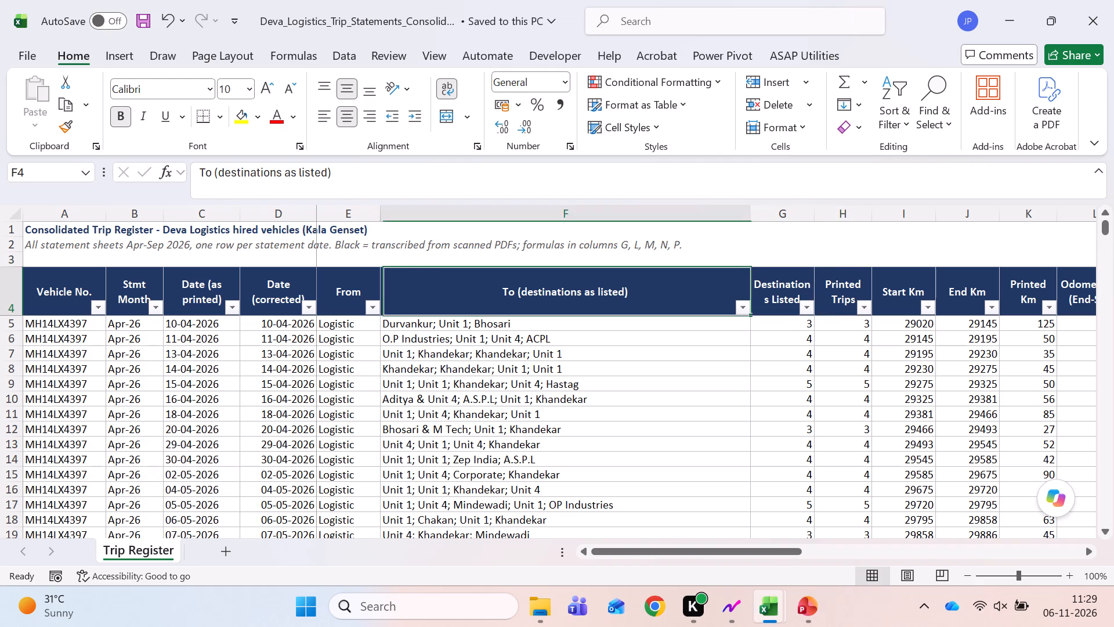
{"action": "key", "text": "ctrl+Left"}
{"action": "key", "text": "ctrl+Left"}
{"action": "key", "text": "ctrl+Left"}
{"action": "key", "text": "Right"}
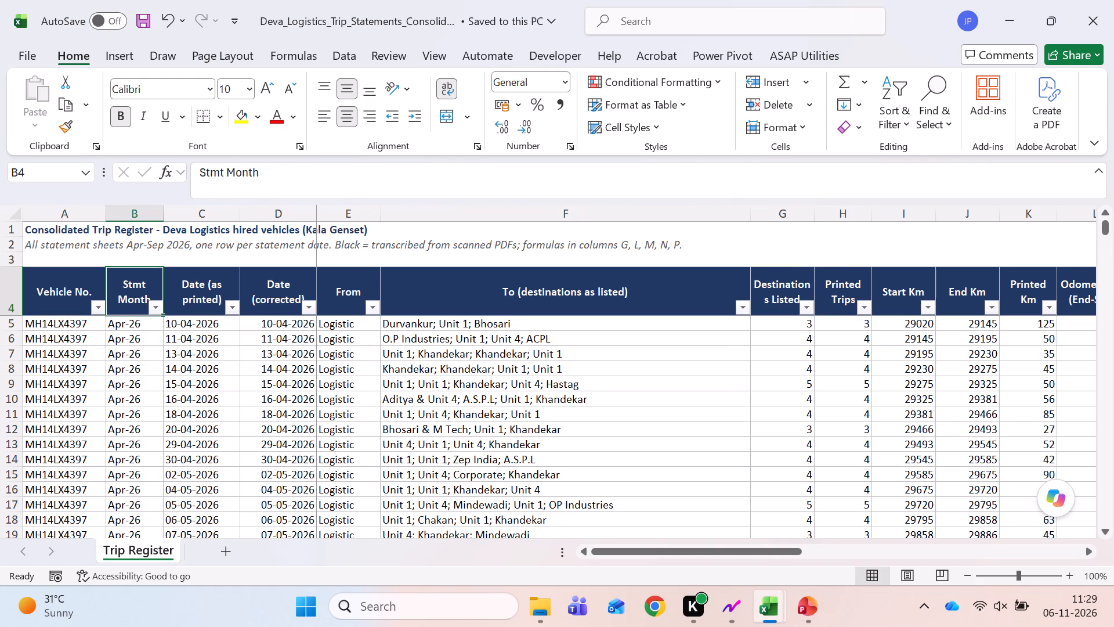
{"action": "key", "text": "Right"}
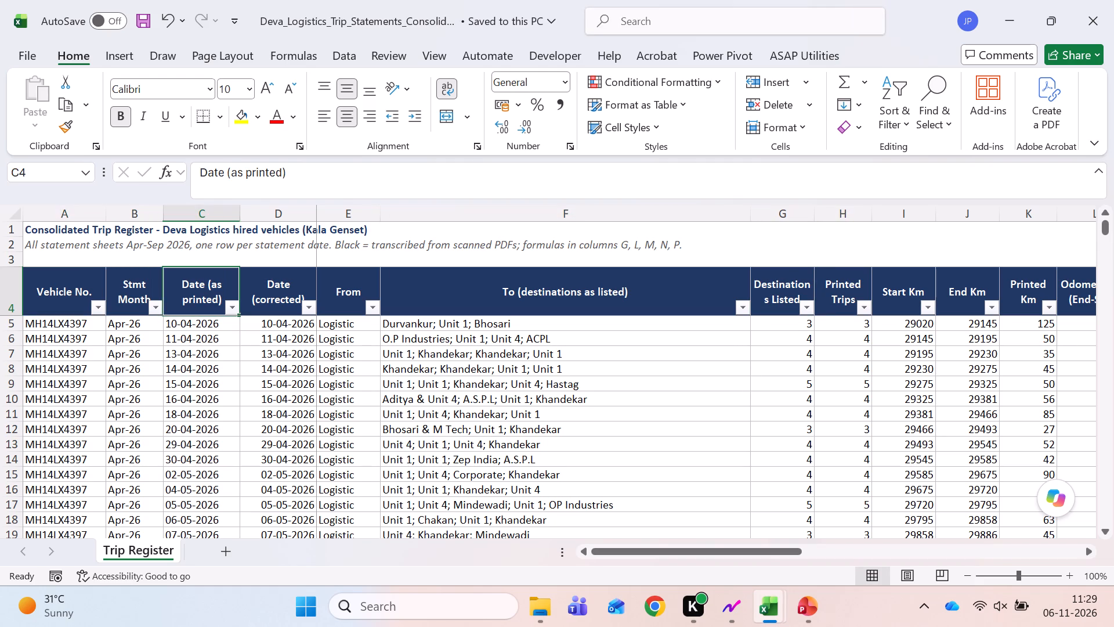
{"action": "key", "text": "ctrl+space"}
{"action": "key", "text": "Right"}
{"action": "key", "text": "Right"}
{"action": "key", "text": "Right"}
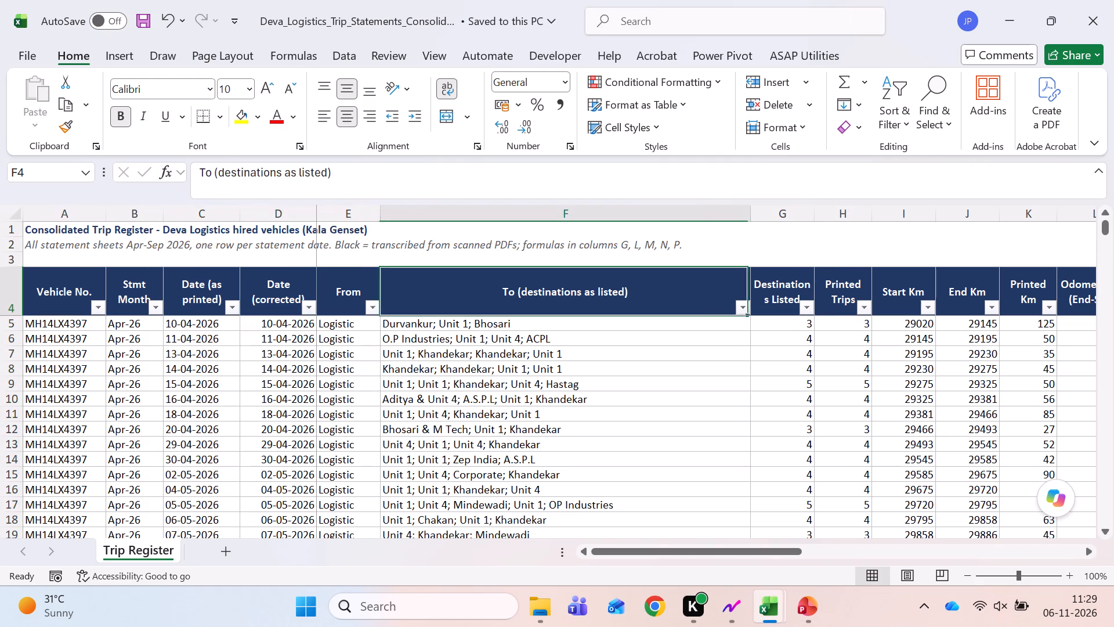
{"action": "key", "text": "Left"}
{"action": "key", "text": "alt+Down"}
{"action": "key", "text": "alt+Up"}
{"action": "key", "text": "Down"}
{"action": "key", "text": "Down"}
{"action": "key", "text": "Down"}
{"action": "key", "text": "Down"}
{"action": "key", "text": "Down"}
{"action": "key", "text": "Down"}
{"action": "key", "text": "Down"}
{"action": "key", "text": "Down"}
{"action": "key", "text": "Down"}
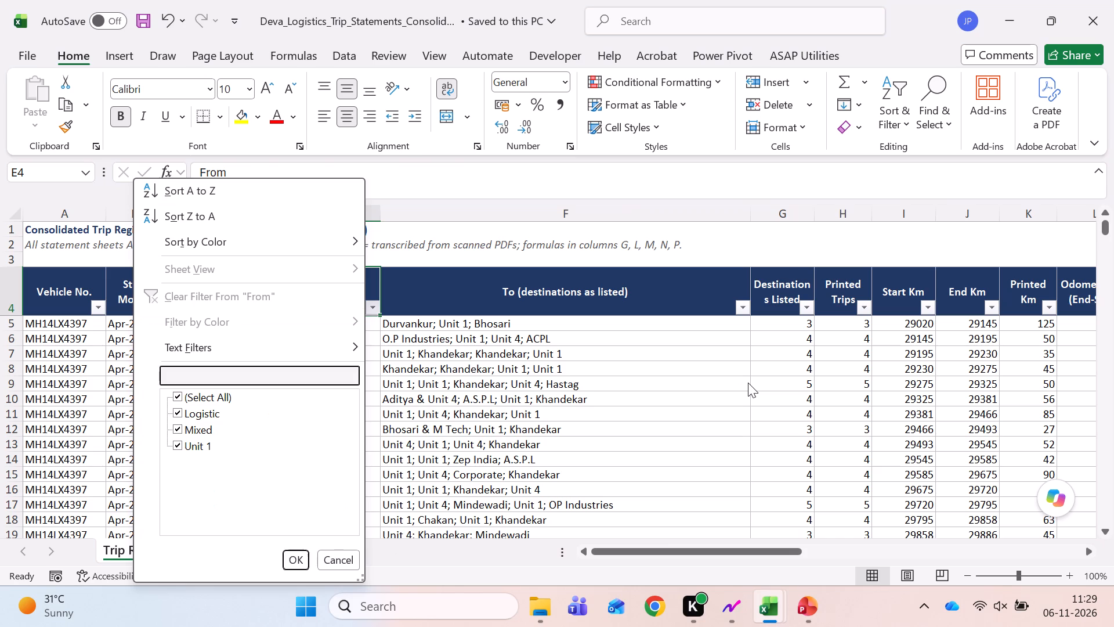
{"action": "key", "text": "space"}
{"action": "key", "text": "Down"}
{"action": "key", "text": "Down"}
{"action": "key", "text": "space"}
{"action": "key", "text": "Return"}
{"action": "key", "text": "Down"}
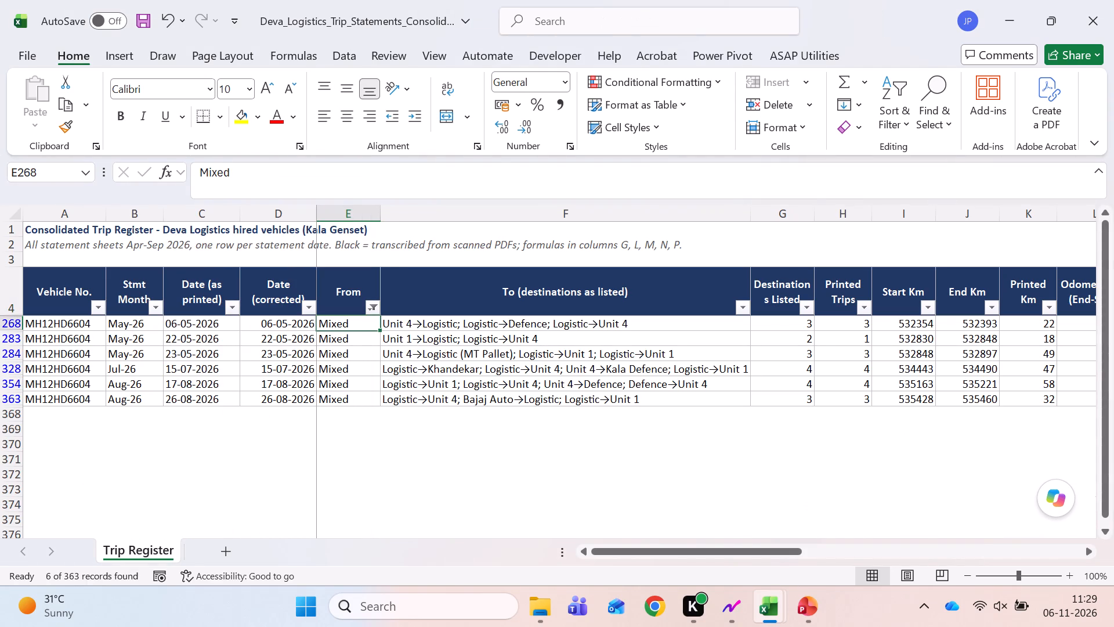
{"action": "key", "text": "ctrl+Left"}
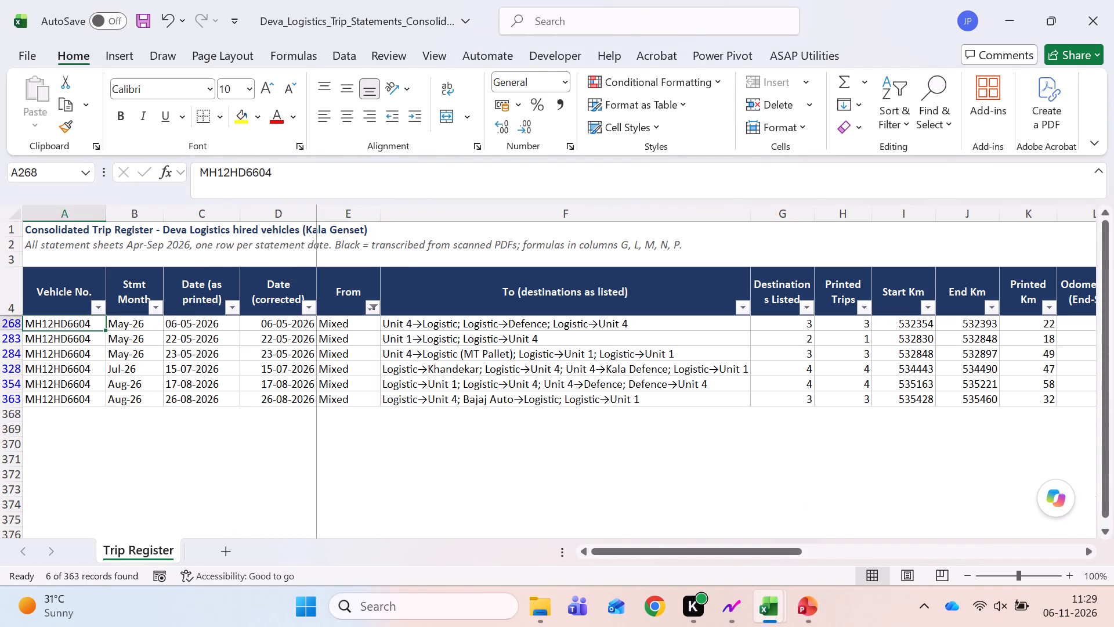
{"action": "left_click", "coordinate": [535, 602]}
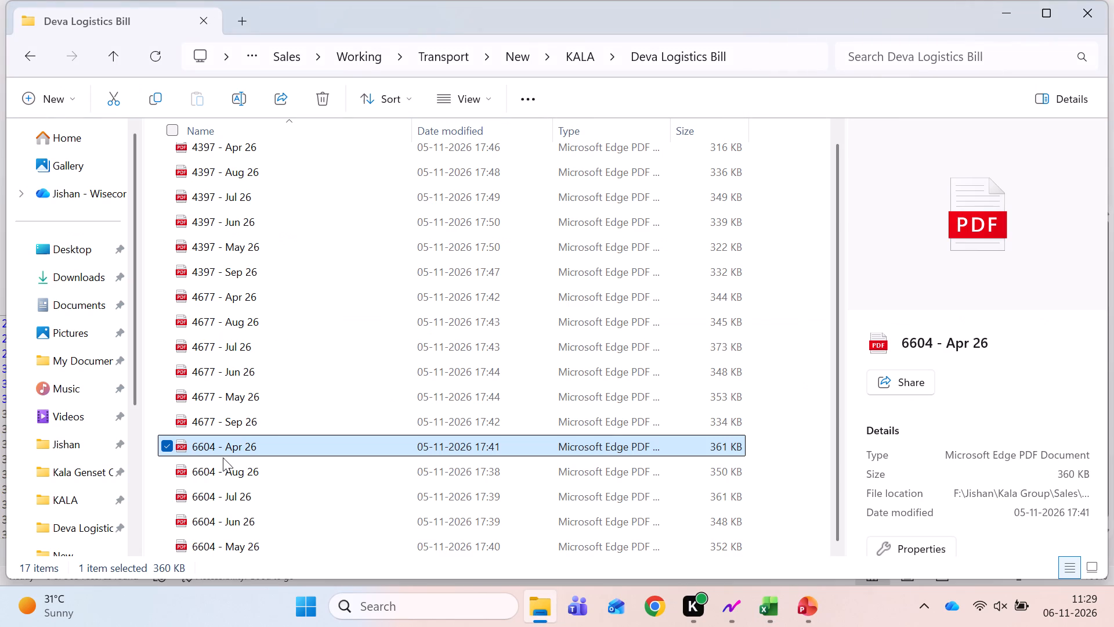
{"action": "double_click", "coordinate": [244, 546]}
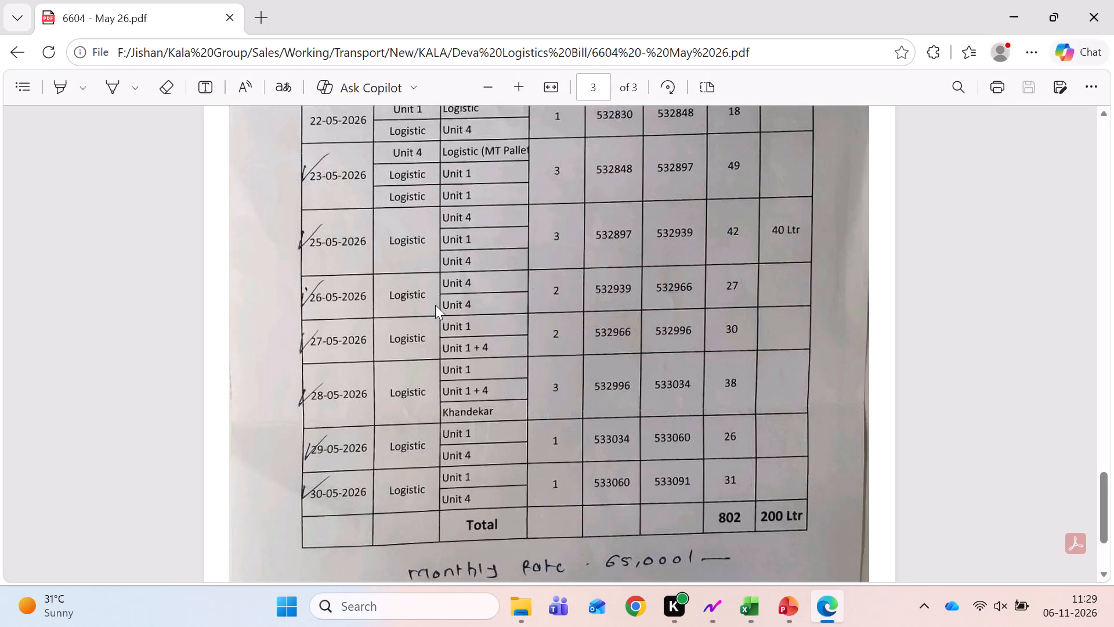
{"action": "scroll", "coordinate": [435, 305], "scroll_direction": "up", "scroll_amount": 11}
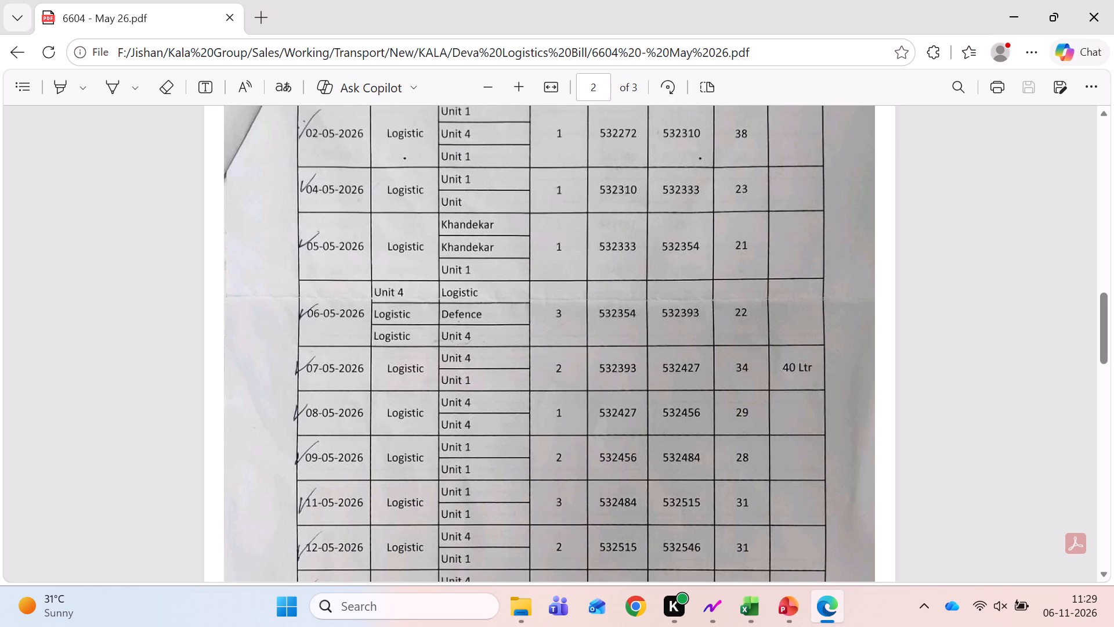
{"action": "key", "text": "alt+Tab"}
{"action": "key", "text": "alt+Tab"}
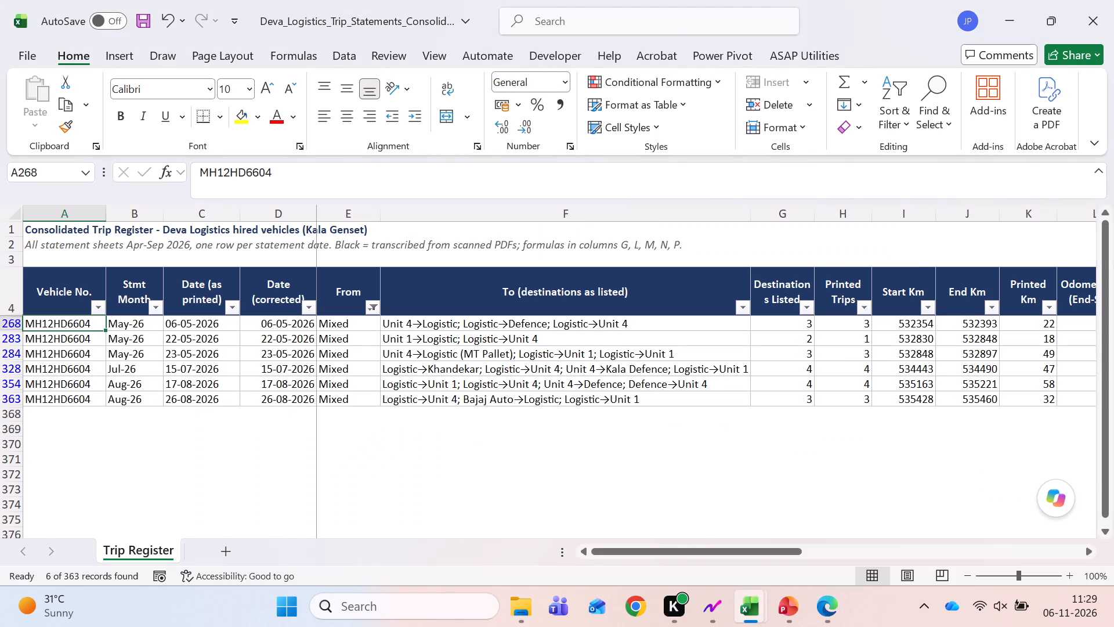
{"action": "key", "text": "Right"}
{"action": "key", "text": "Right"}
{"action": "key", "text": "Right"}
{"action": "key", "text": "Right"}
{"action": "type", "text": "Unit 4 / Lo"}
{"action": "type", "text": "gis"}
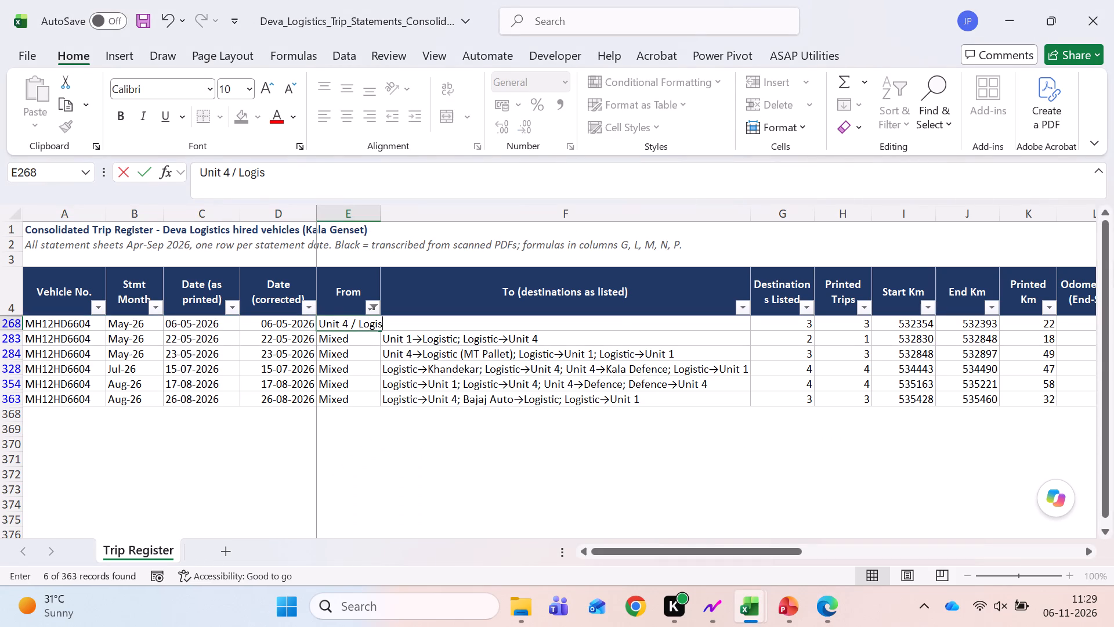
{"action": "type", "text": "tic"}
{"action": "key", "text": "Return"}
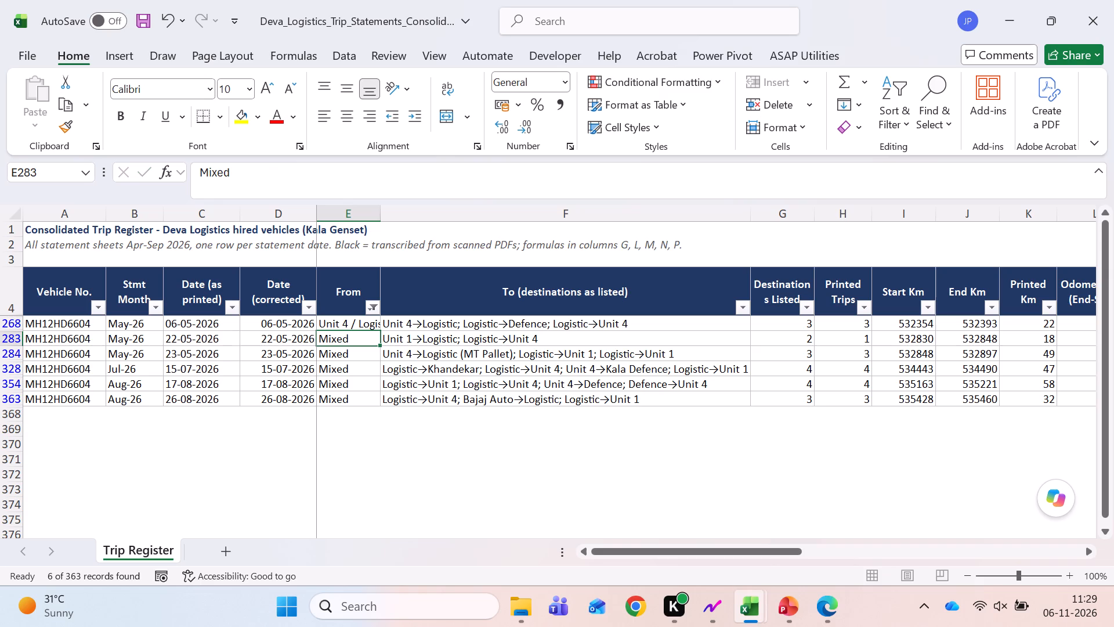
Check the May bill's 22-05-2026 entry and set that row's From value to "Unit 1 / Logistic" in the Trip Register.
{"action": "key", "text": "alt+Tab"}
{"action": "scroll", "coordinate": [435, 366], "scroll_direction": "down", "scroll_amount": 3}
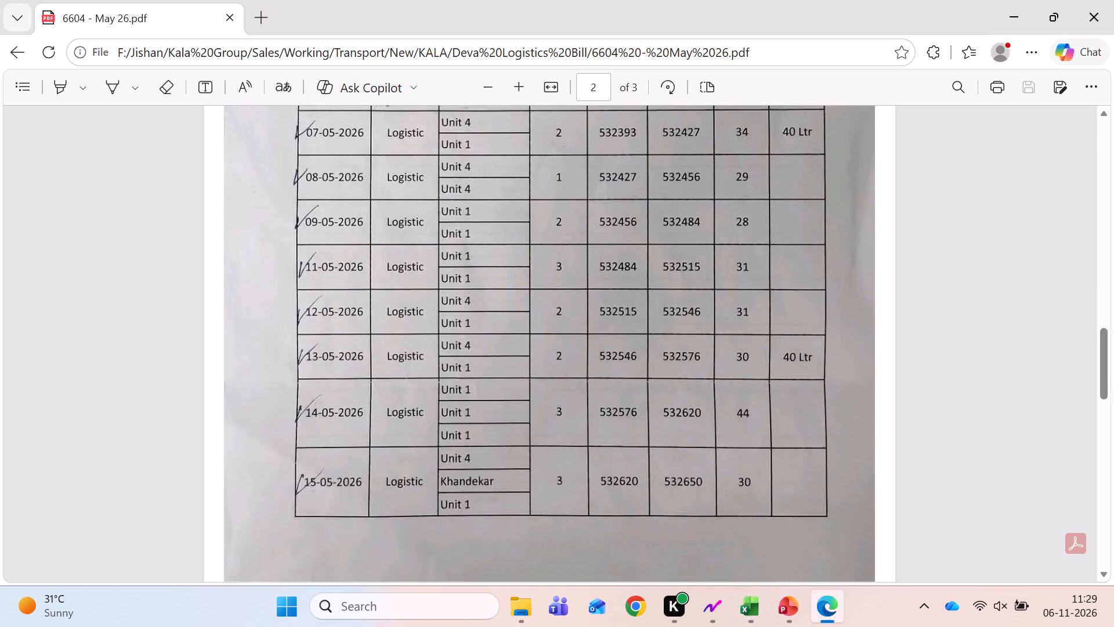
{"action": "scroll", "coordinate": [435, 366], "scroll_direction": "down", "scroll_amount": 5}
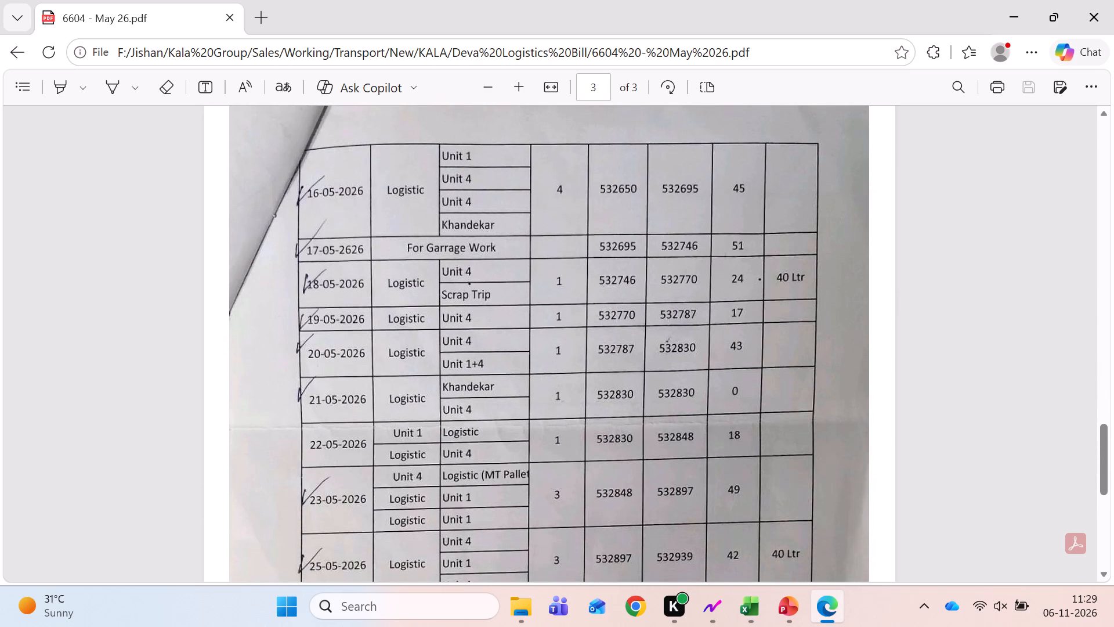
{"action": "key", "text": "alt+Tab"}
{"action": "type", "text": "Unit 1 / Lo"}
{"action": "type", "text": "gi"}
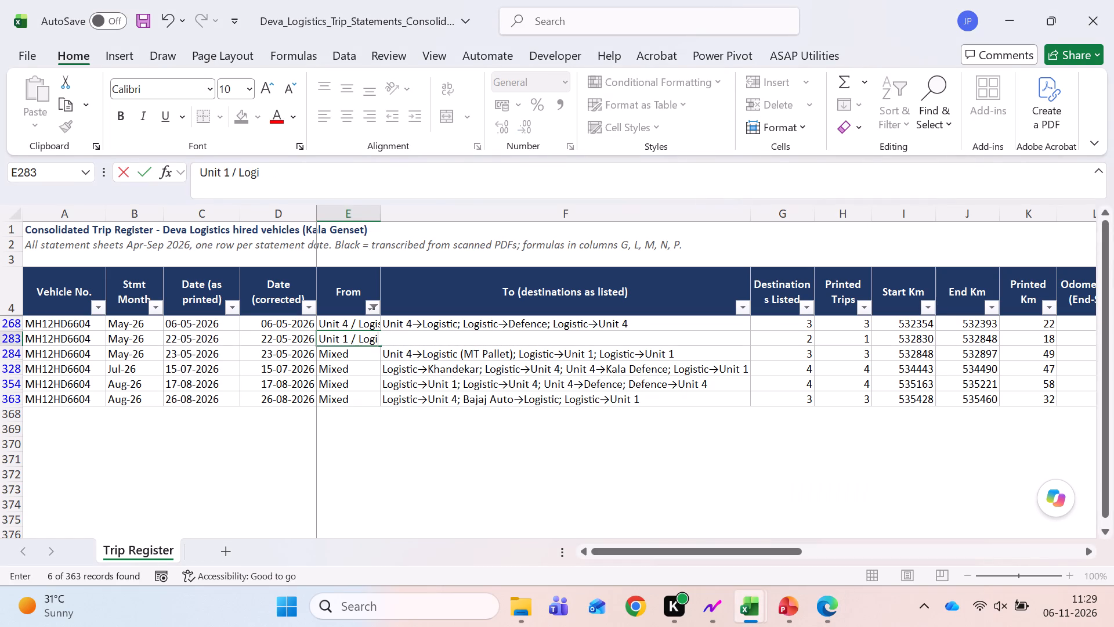
{"action": "type", "text": "stic"}
{"action": "key", "text": "Return"}
Copy the From value "Unit 4 / Logistic" from the 06-05-2026 row into the 23-05-2026 row.
{"action": "key", "text": "alt+Tab"}
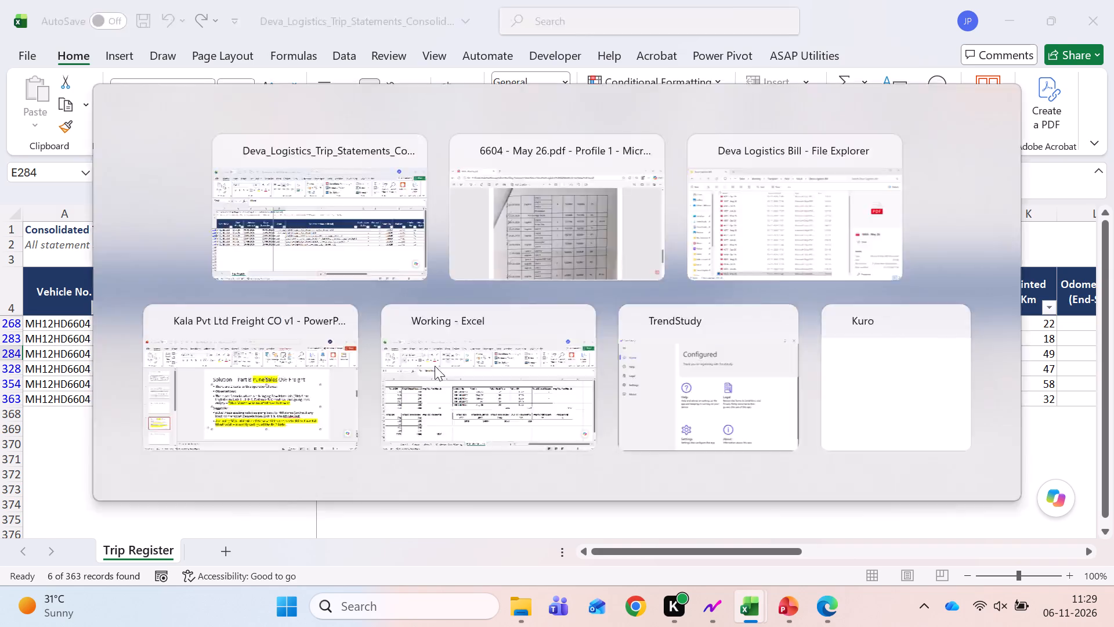
{"action": "left_click", "coordinate": [435, 366]}
{"action": "key", "text": "alt+Tab"}
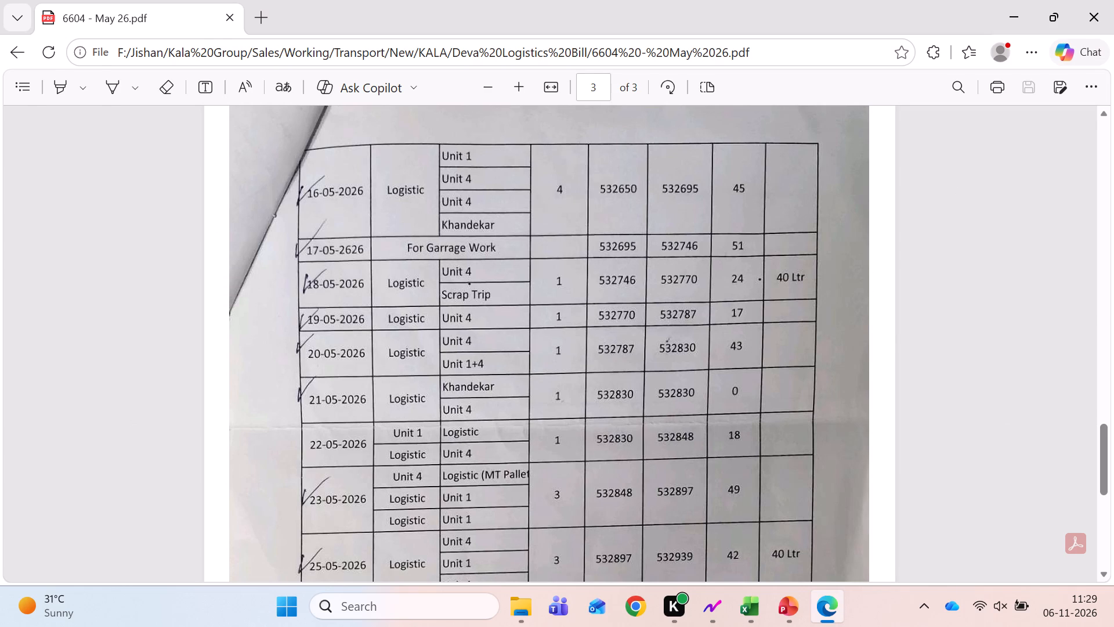
{"action": "key", "text": "Up"}
{"action": "key", "text": "Up"}
{"action": "key", "text": "Up"}
{"action": "key", "text": "Down"}
{"action": "key", "text": "ctrl+c"}
{"action": "key", "text": "Down"}
{"action": "key", "text": "Down"}
{"action": "key", "text": "Return"}
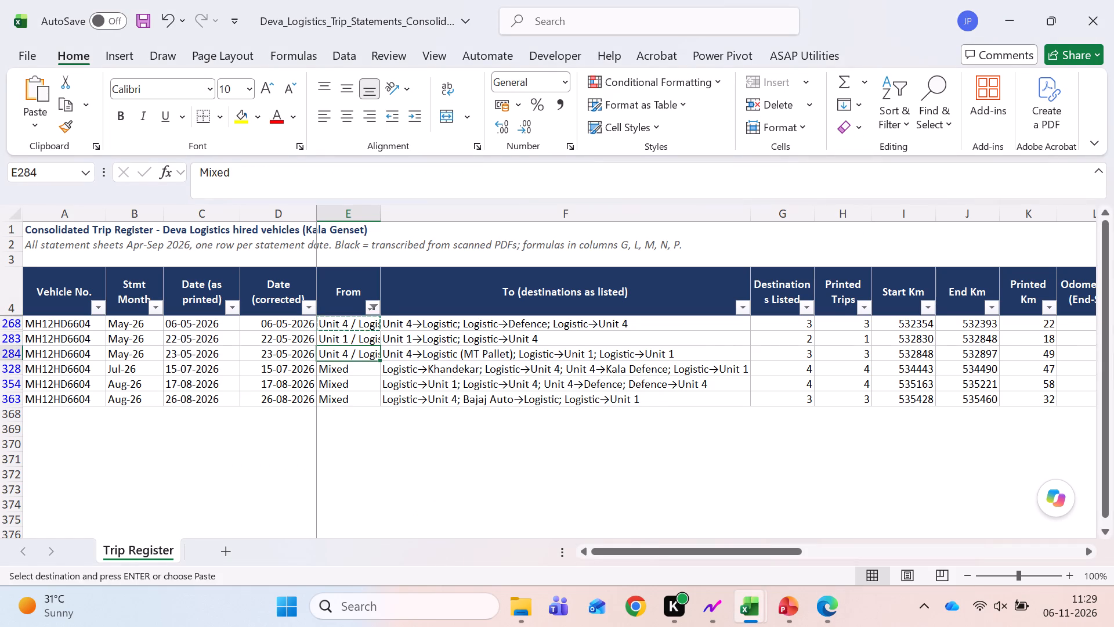
{"action": "key", "text": "Down"}
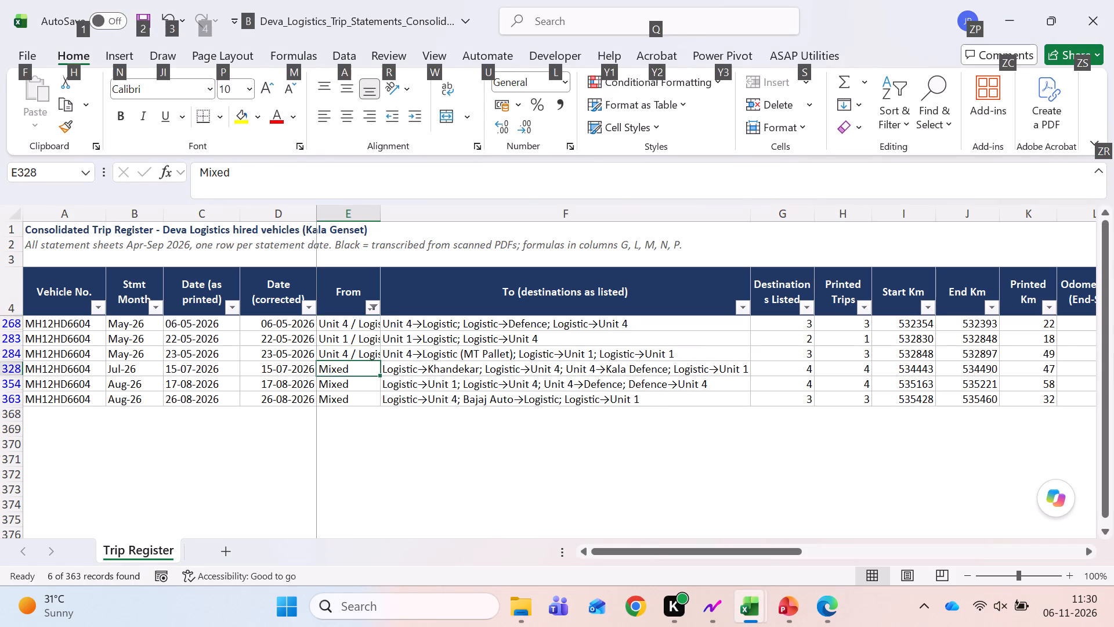
Close the May bill and open the 6604 - Jul 26 bill to check the origins in its 15-07-2026 entry.
{"action": "key", "text": "alt+Tab"}
{"action": "key", "text": "alt+Tab"}
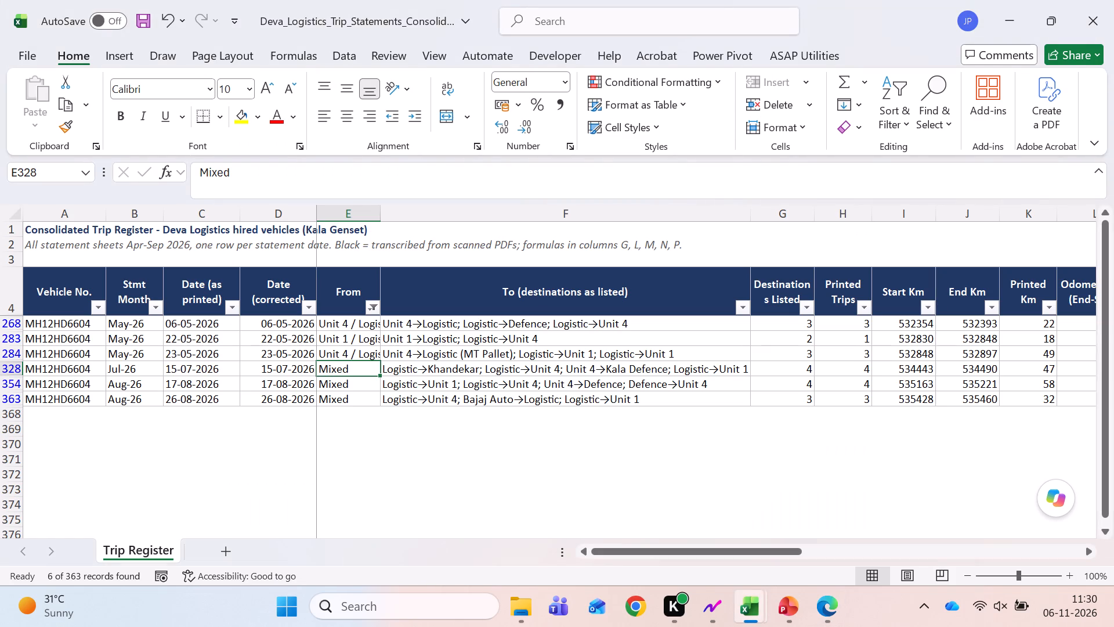
{"action": "key", "text": "alt+Tab"}
{"action": "left_click", "coordinate": [1106, 0]}
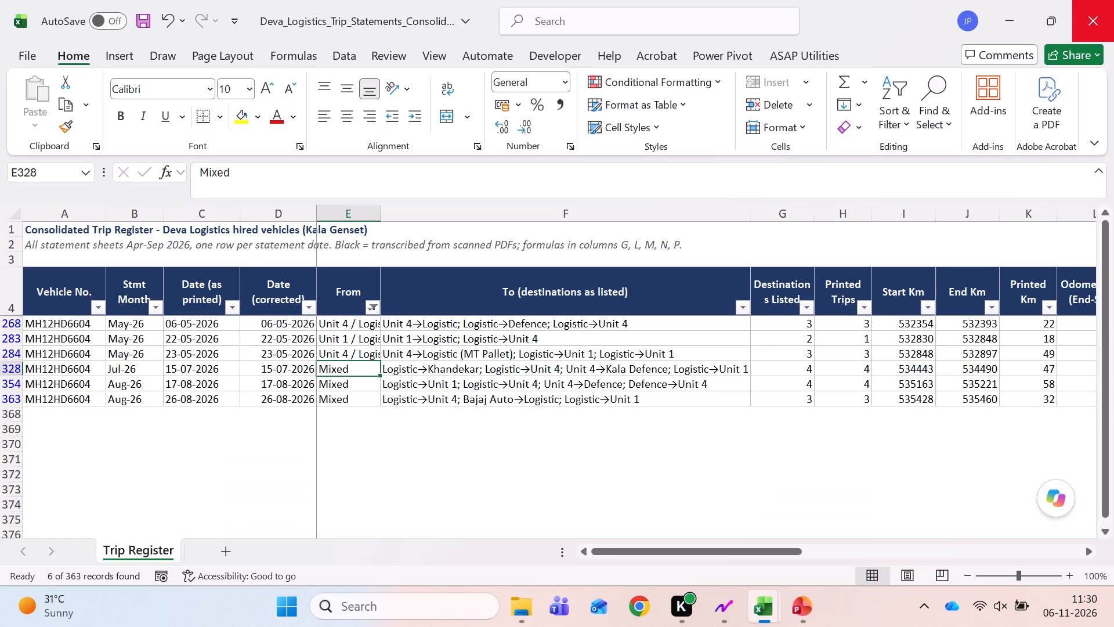
{"action": "key", "text": "alt+Tab"}
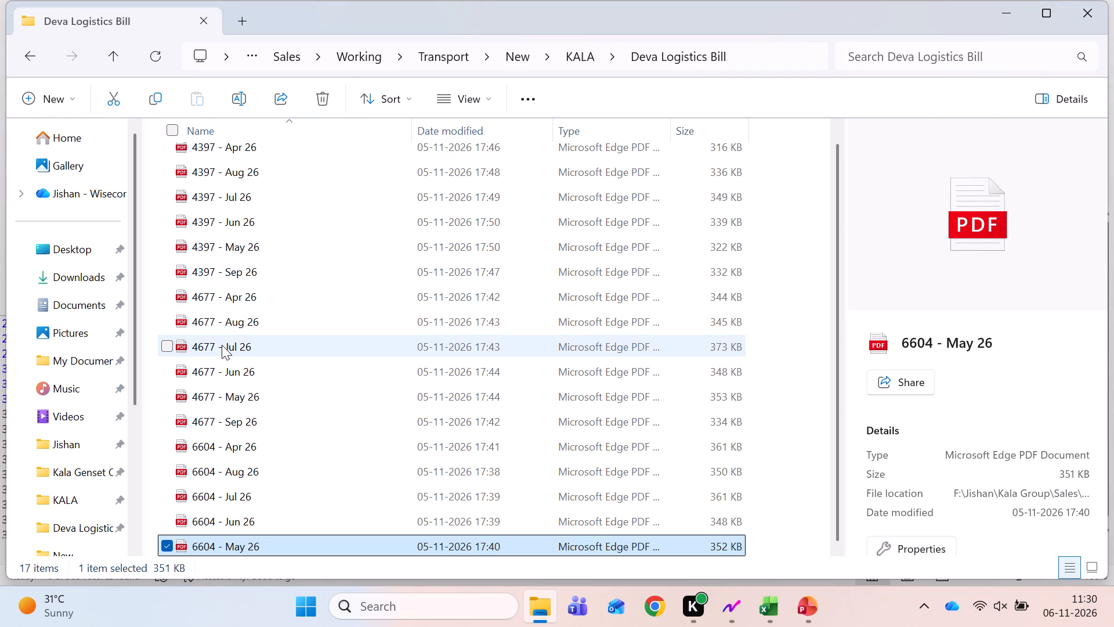
{"action": "double_click", "coordinate": [243, 498]}
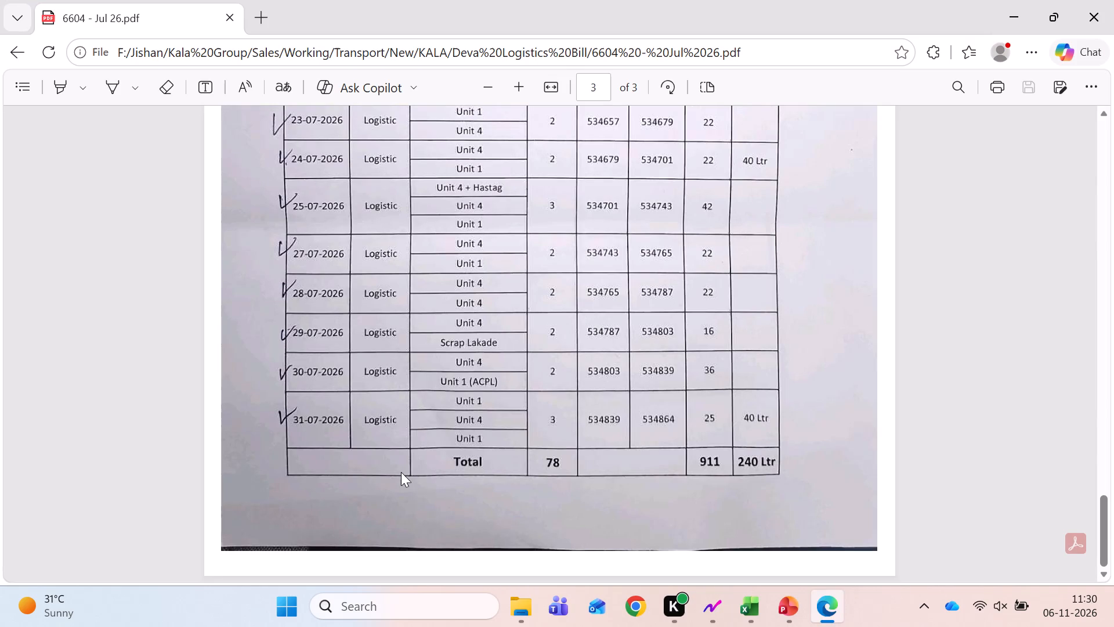
{"action": "scroll", "coordinate": [442, 403], "scroll_direction": "up", "scroll_amount": 4}
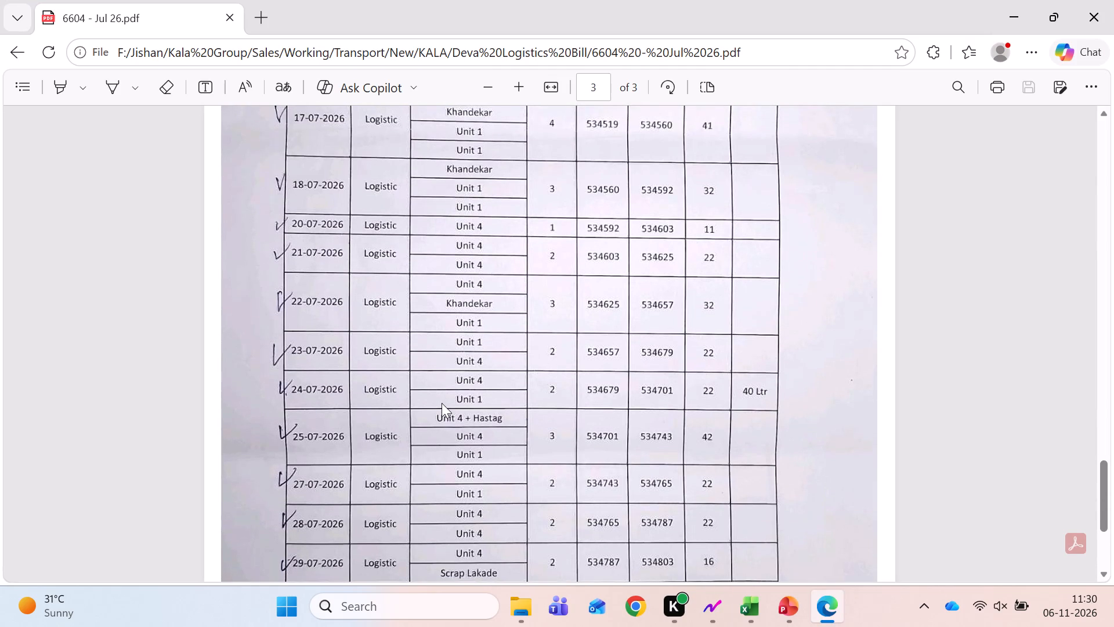
{"action": "scroll", "coordinate": [442, 403], "scroll_direction": "up", "scroll_amount": 3}
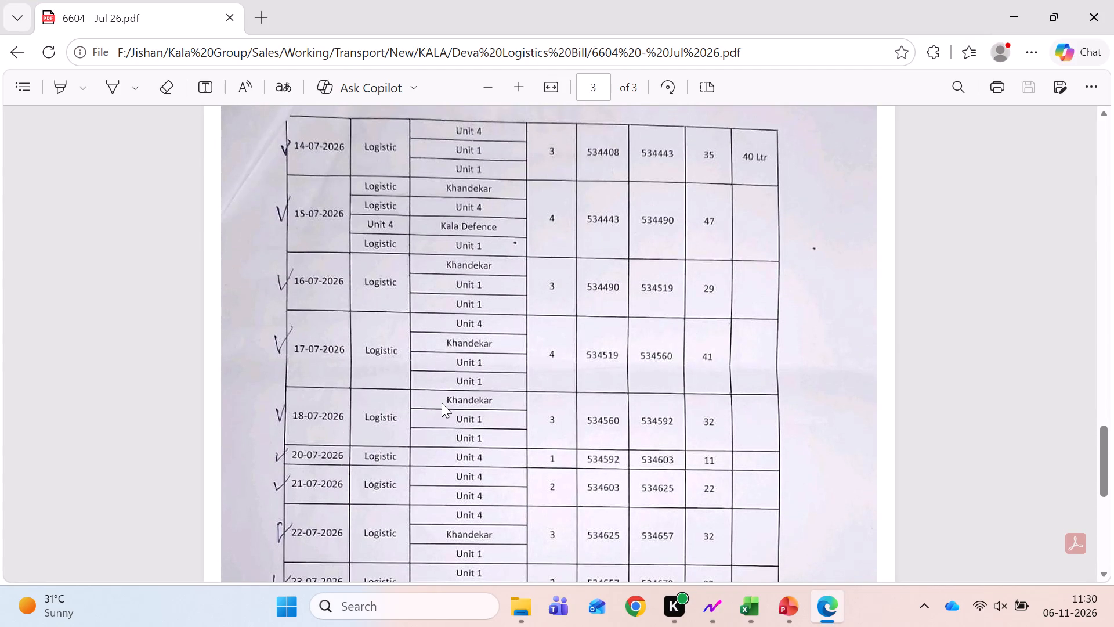
In the Trip Register, copy the From value "Unit 4 / Logistic" from the 23-05-2026 row into the 15-07-2026 row.
{"action": "key", "text": "alt+Tab"}
{"action": "key", "text": "alt+Tab"}
{"action": "key", "text": "alt+Tab"}
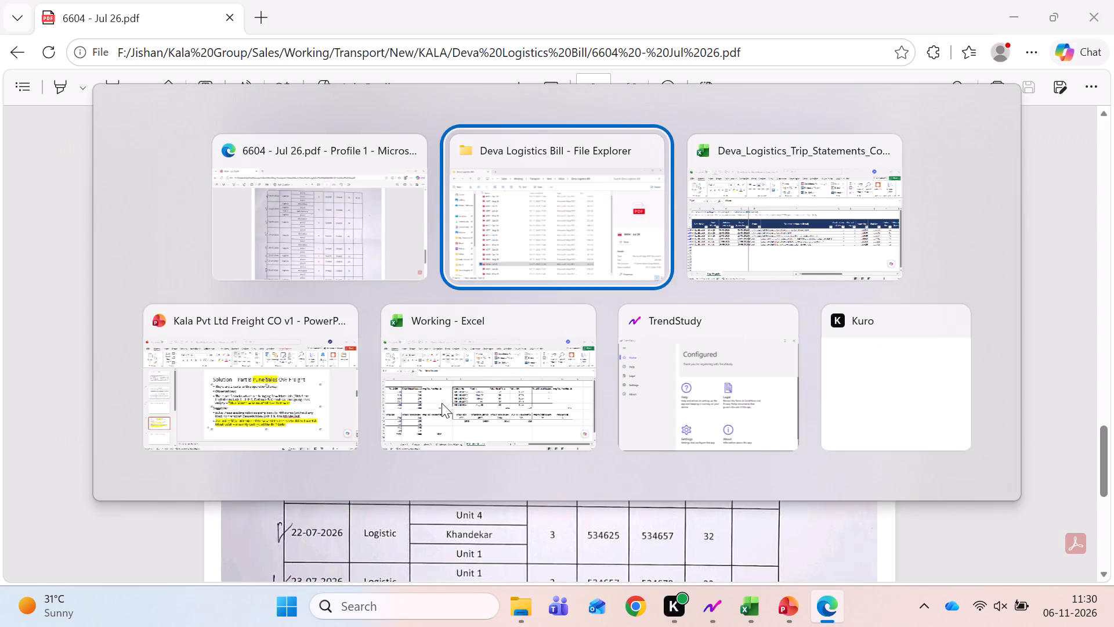
{"action": "key", "text": "alt+Tab"}
{"action": "key", "text": "Right"}
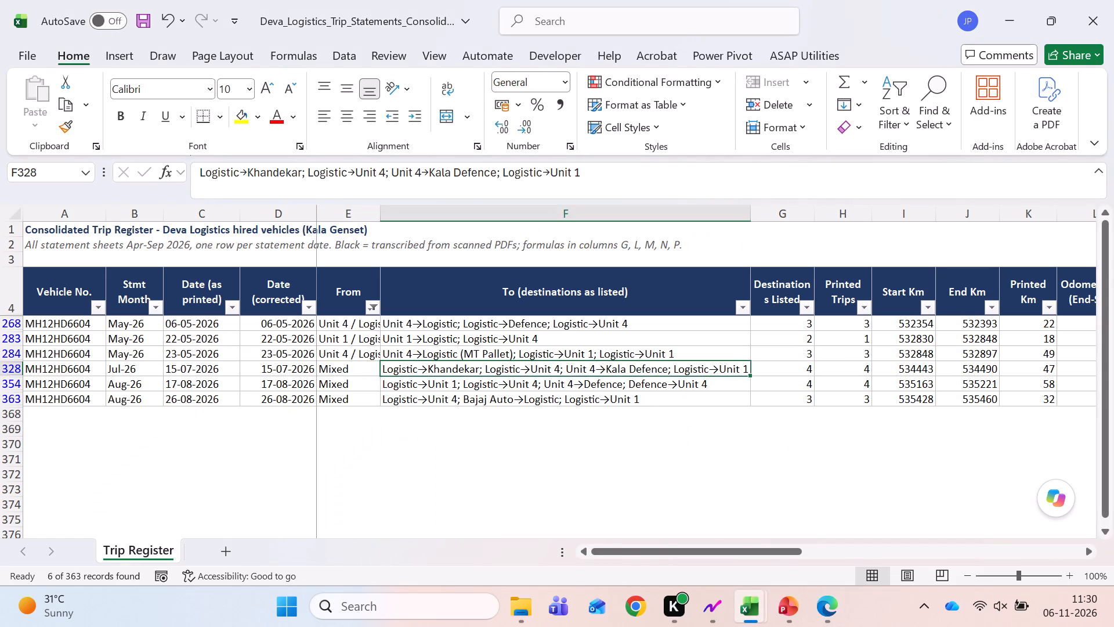
{"action": "key", "text": "Left"}
{"action": "key", "text": "Up"}
{"action": "key", "text": "ctrl+c"}
{"action": "key", "text": "Down"}
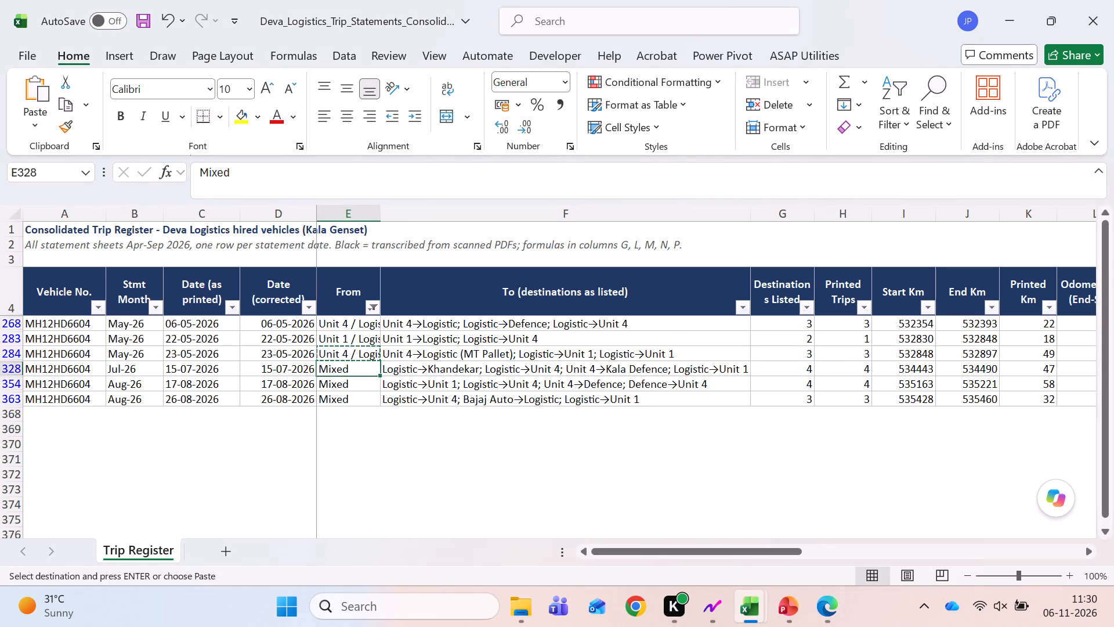
{"action": "key", "text": "Return"}
{"action": "key", "text": "Down"}
Close the July bill and open the 6604 - Aug 26 bill from the Deva Logistics Bill folder.
{"action": "key", "text": "alt+Tab"}
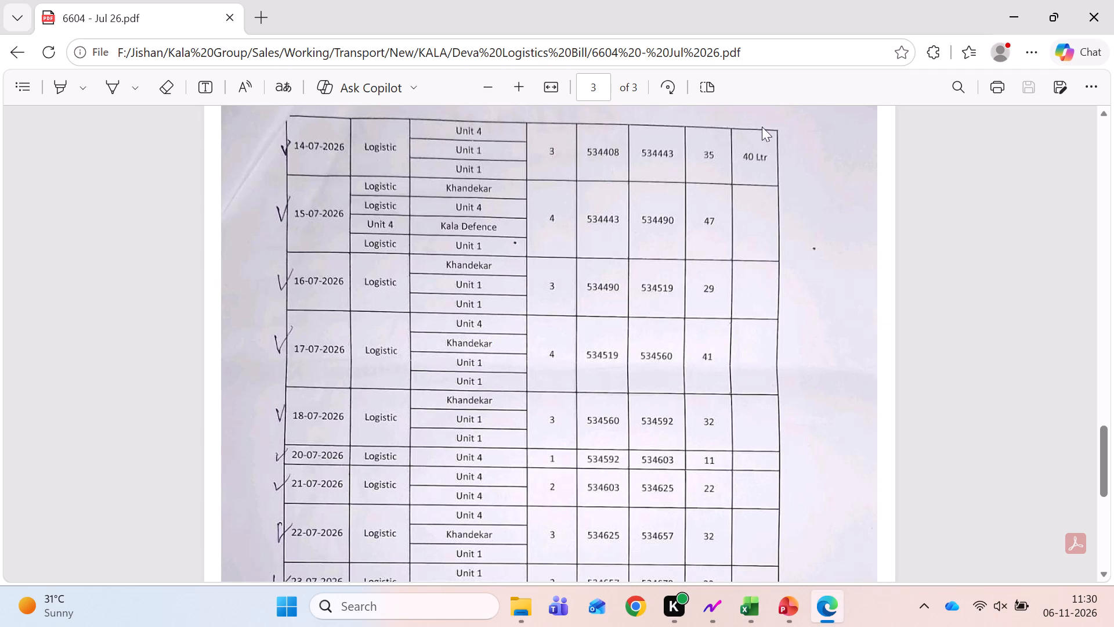
{"action": "left_click", "coordinate": [1107, 25]}
{"action": "key", "text": "alt+Tab"}
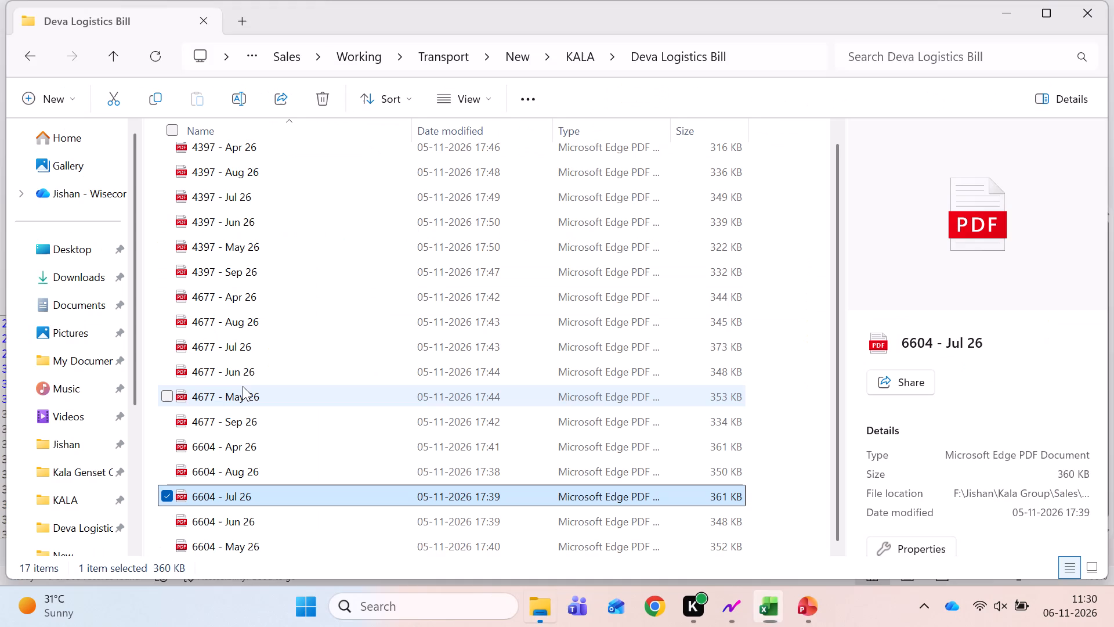
{"action": "scroll", "coordinate": [244, 443], "scroll_direction": "down", "scroll_amount": 2}
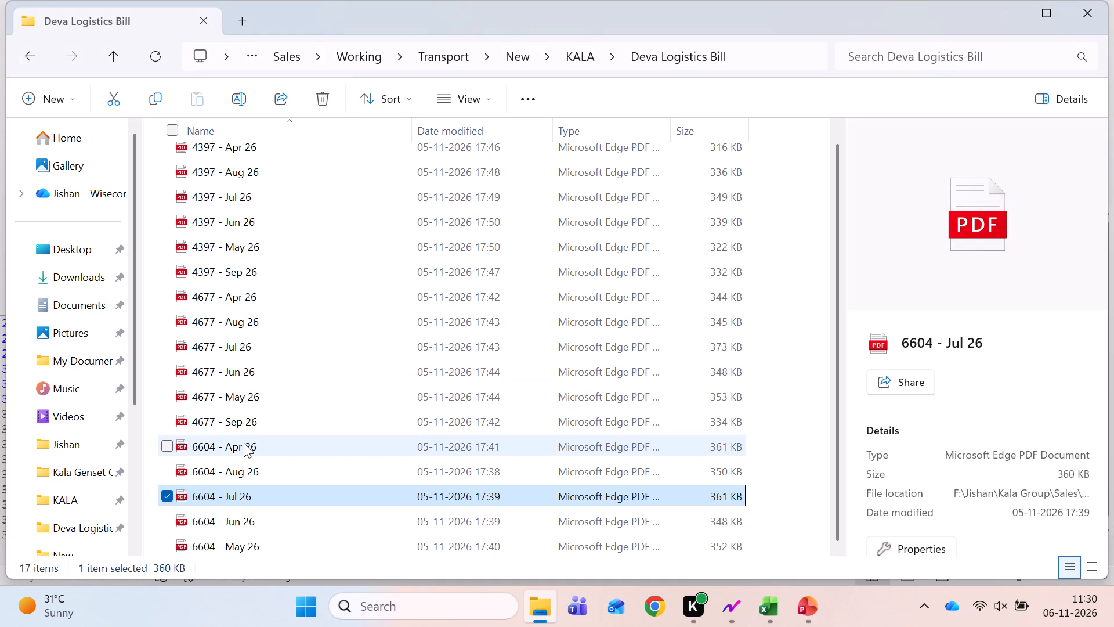
{"action": "scroll", "coordinate": [244, 443], "scroll_direction": "down", "scroll_amount": 1}
{"action": "double_click", "coordinate": [244, 466]}
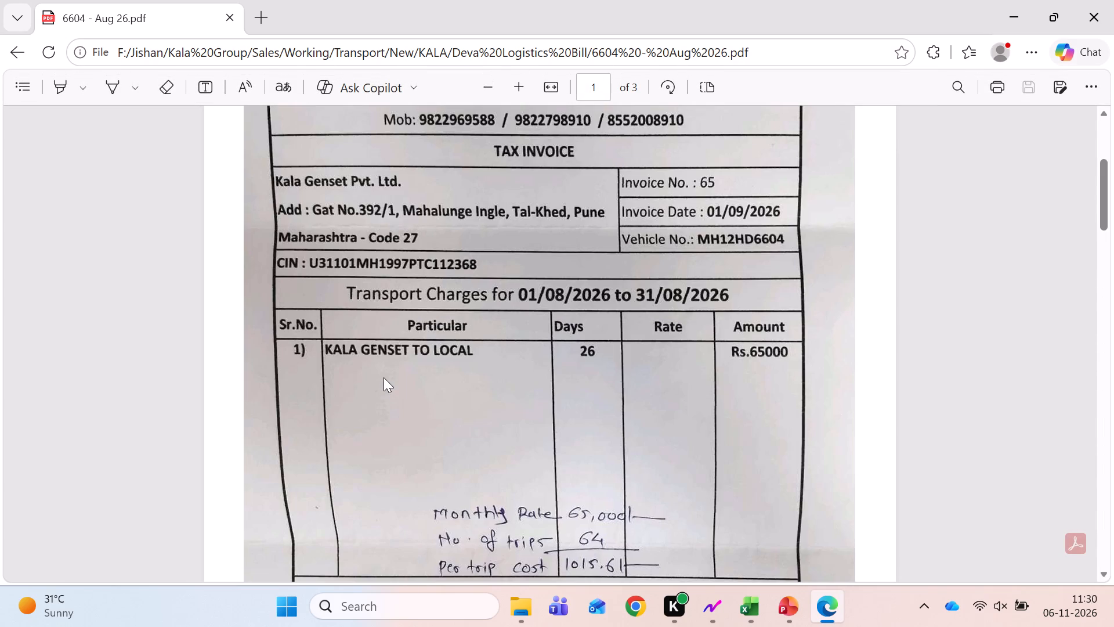
Switch to Chrome and open web.whatsapp.com.
{"action": "left_click", "coordinate": [632, 611]}
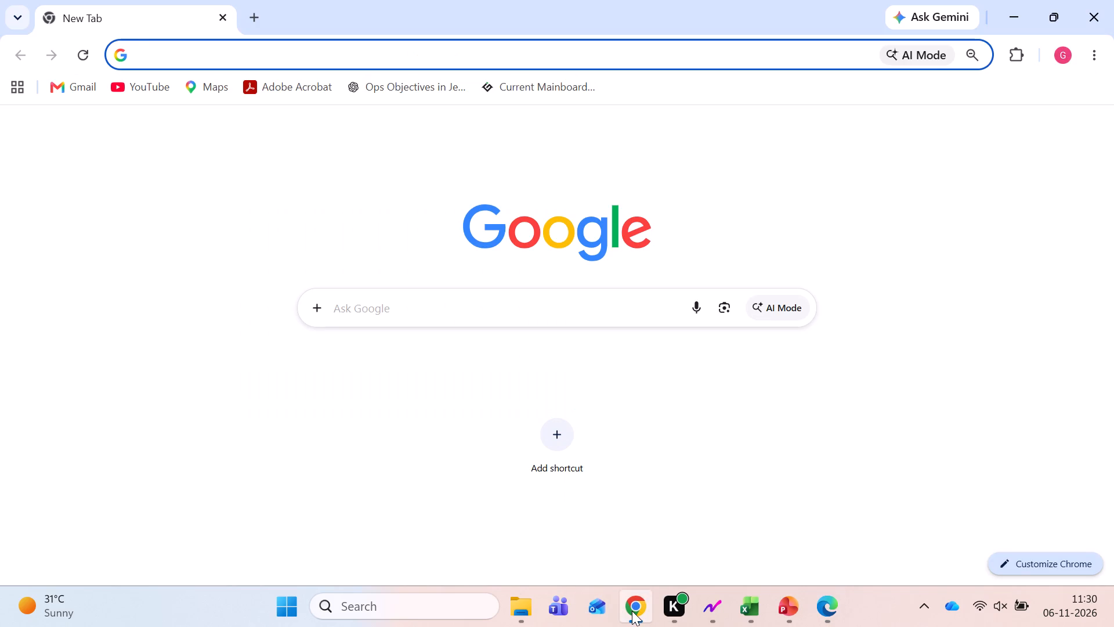
{"action": "type", "text": "web"}
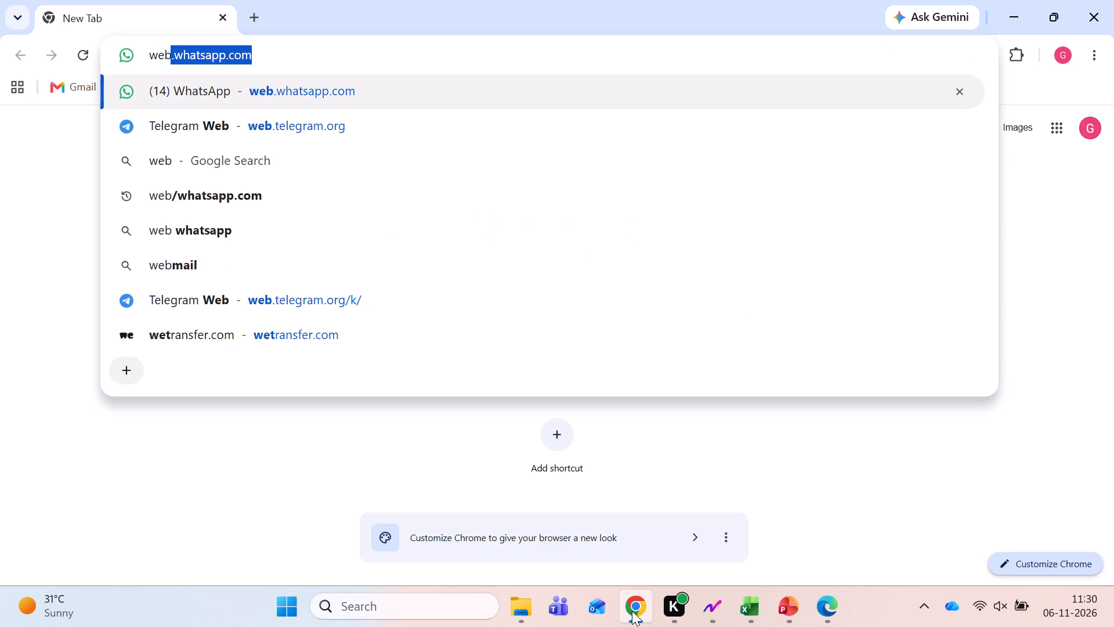
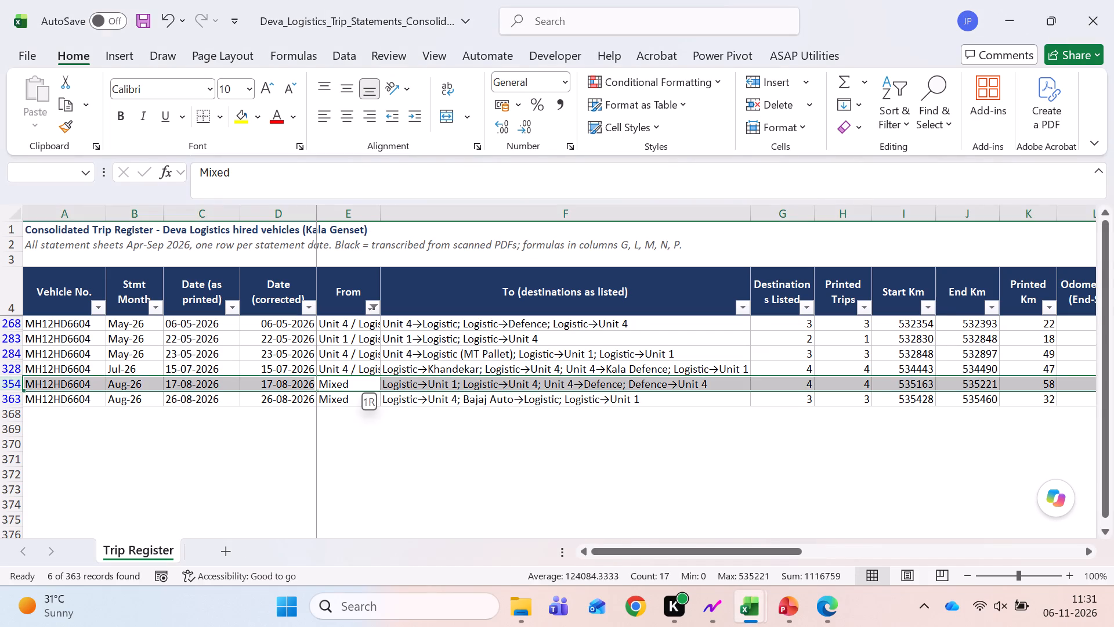
Check the 17-08-2026 entry in the 6604 Aug 26 statement PDF and set its From value in the trip register to "Unit 4 / Defence / Logistic".
{"action": "key", "text": "Right"}
{"action": "key", "text": "Left"}
{"action": "key", "text": "alt+Tab"}
{"action": "scroll", "coordinate": [529, 460], "scroll_direction": "down", "scroll_amount": 1}
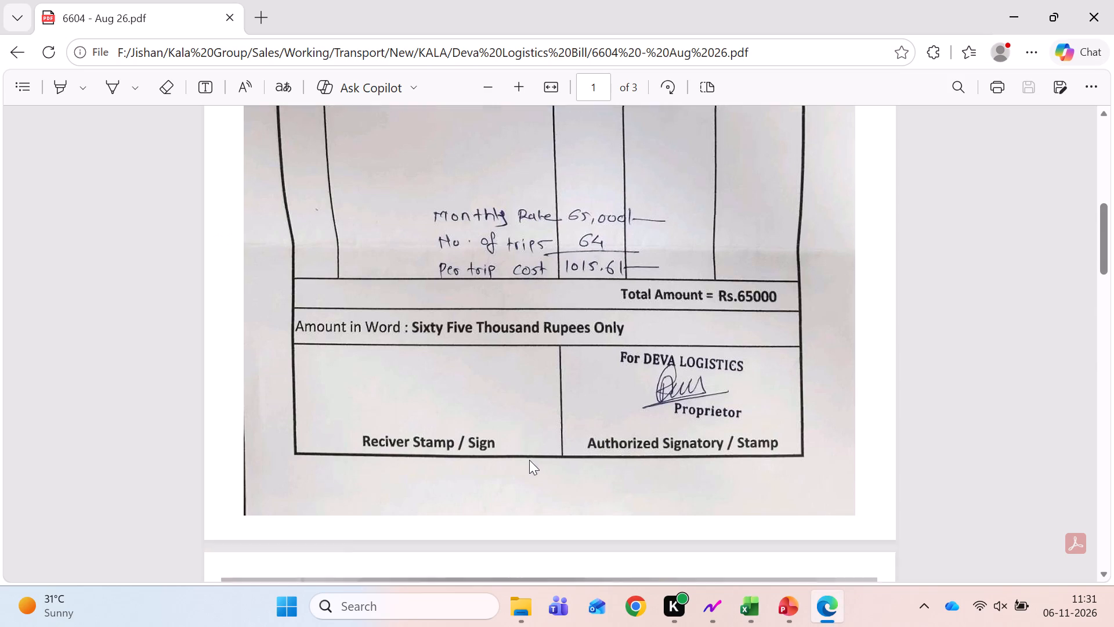
{"action": "scroll", "coordinate": [529, 460], "scroll_direction": "down", "scroll_amount": 6}
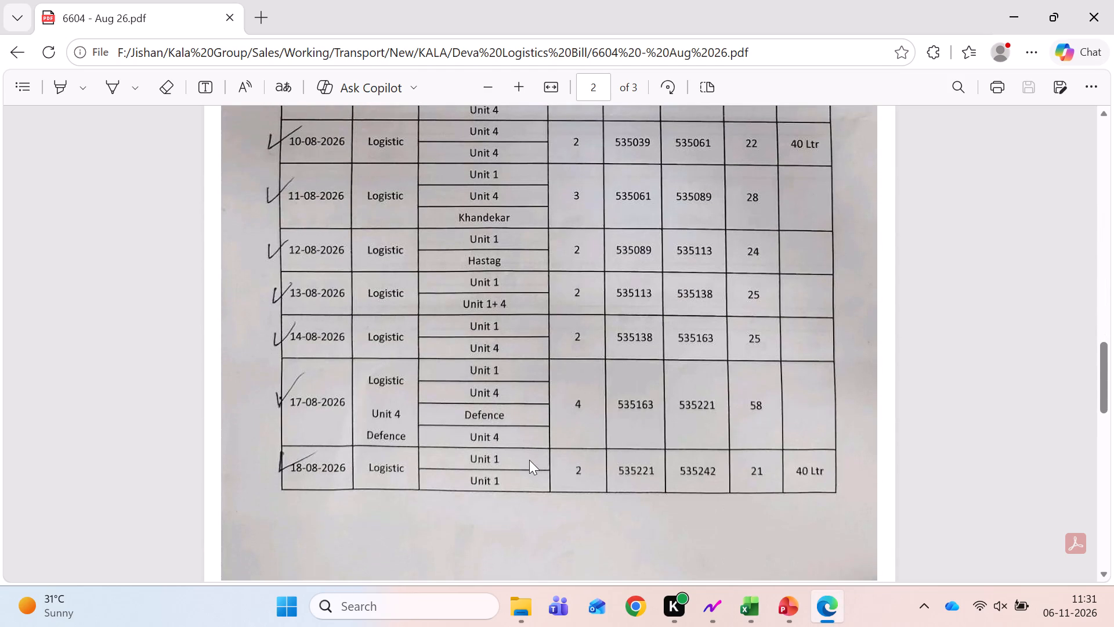
{"action": "key", "text": "alt+Tab"}
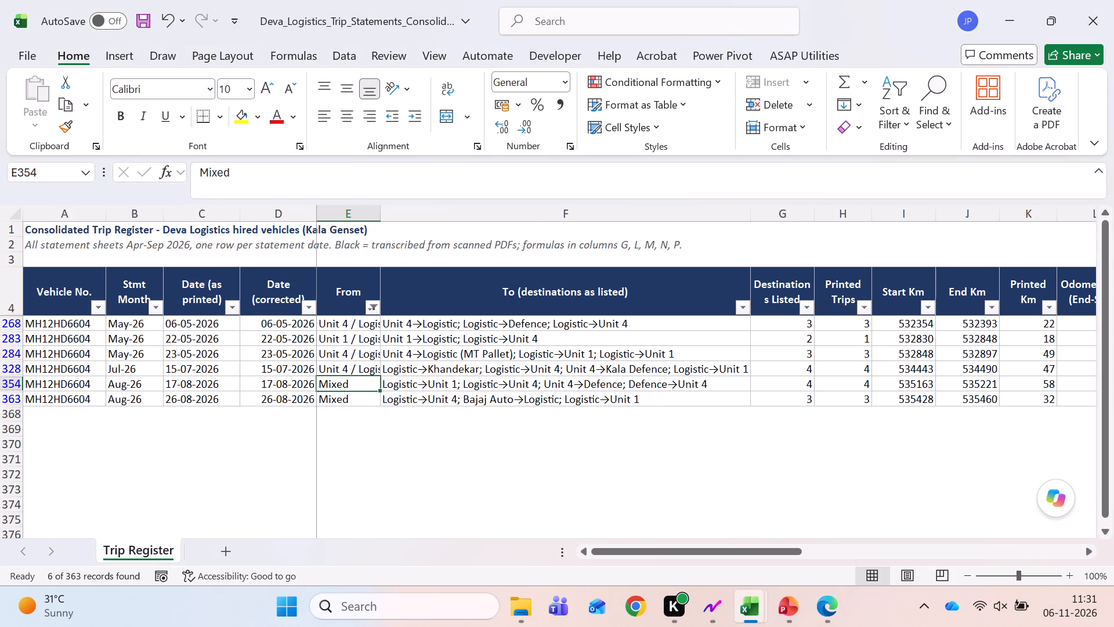
{"action": "type", "text": "Unit 4 / Defence / Logistix"}
{"action": "key", "text": "BackSpace"}
{"action": "key", "text": "c"}
{"action": "key", "text": "Return"}
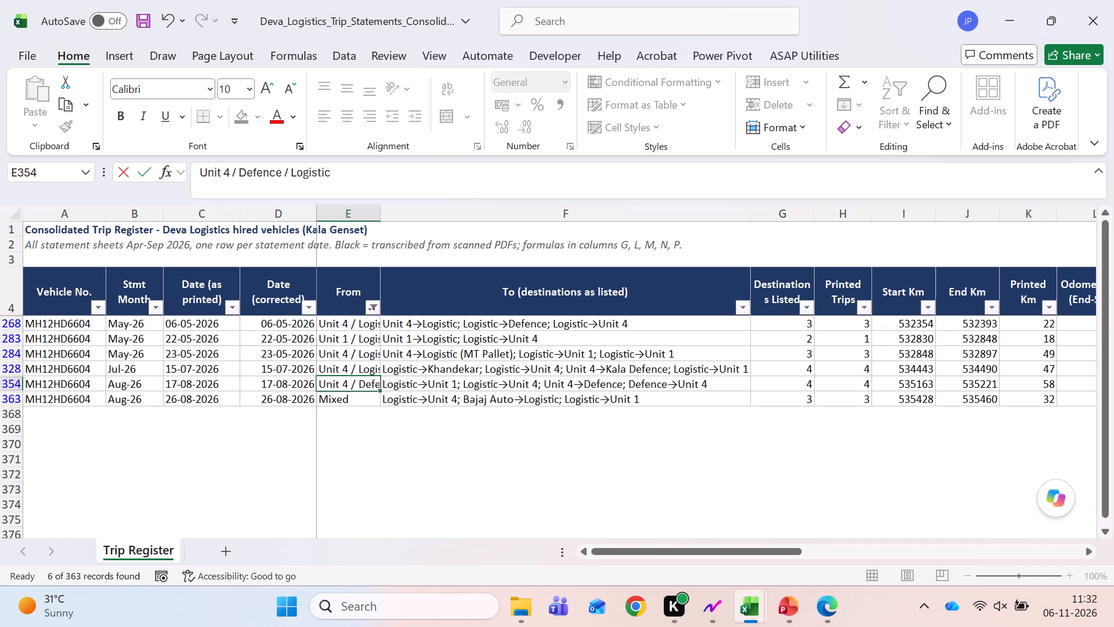
Check the 26-08-2026 entry in the statement PDF, set its From value in the register to "Bajaj Auto / Logistic", and save.
{"action": "key", "text": "alt+Tab"}
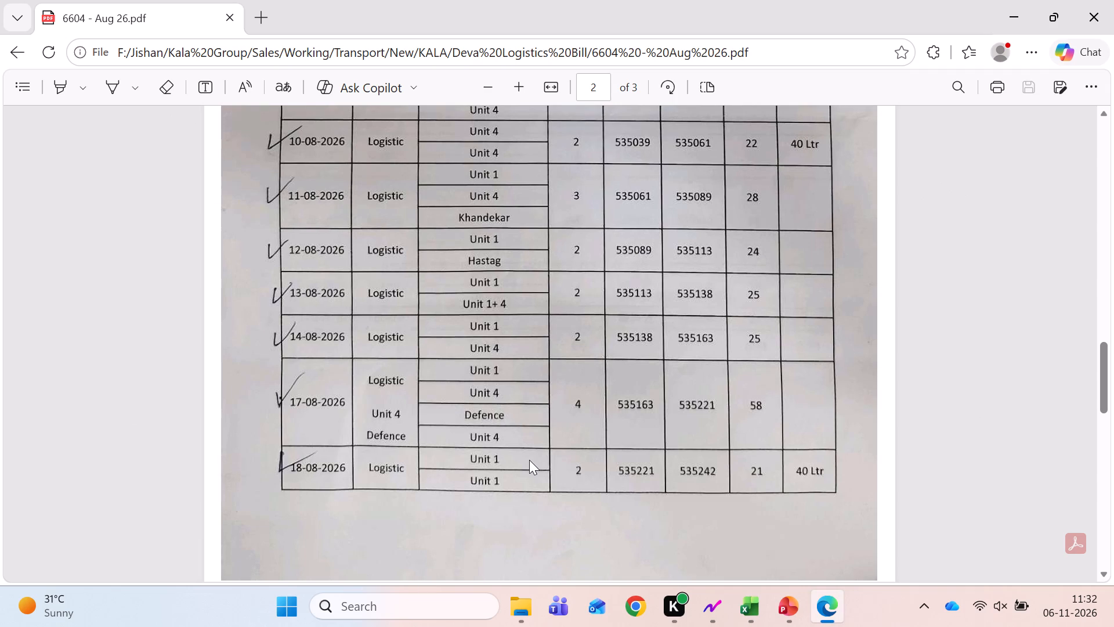
{"action": "scroll", "coordinate": [529, 460], "scroll_direction": "down", "scroll_amount": 3}
{"action": "key", "text": "alt+Tab"}
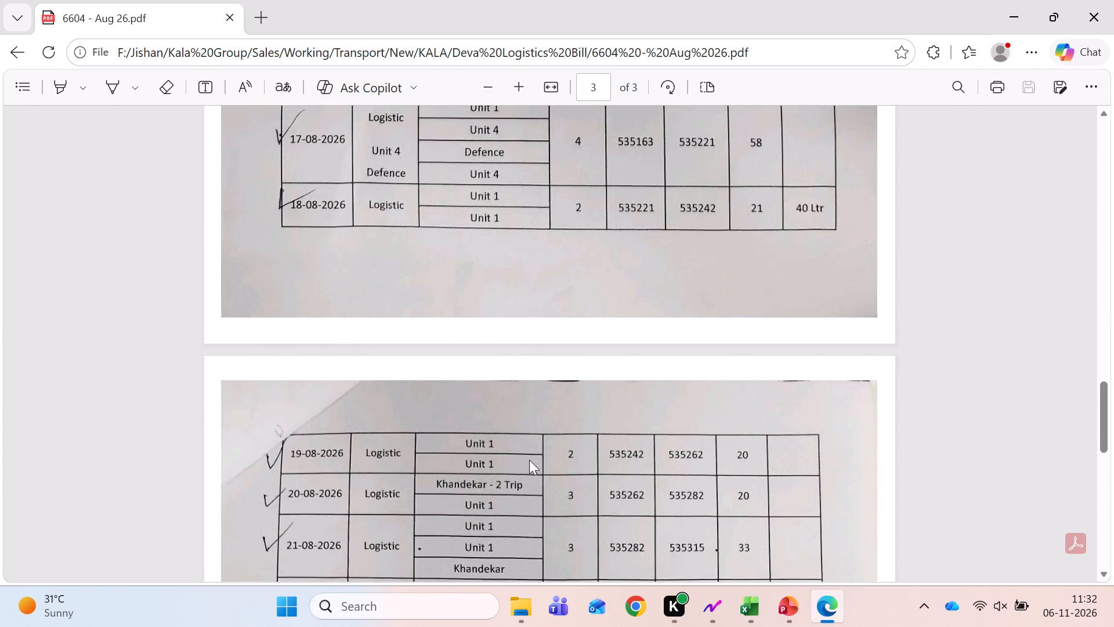
{"action": "key", "text": "alt+Tab"}
{"action": "scroll", "coordinate": [529, 460], "scroll_direction": "down", "scroll_amount": 5}
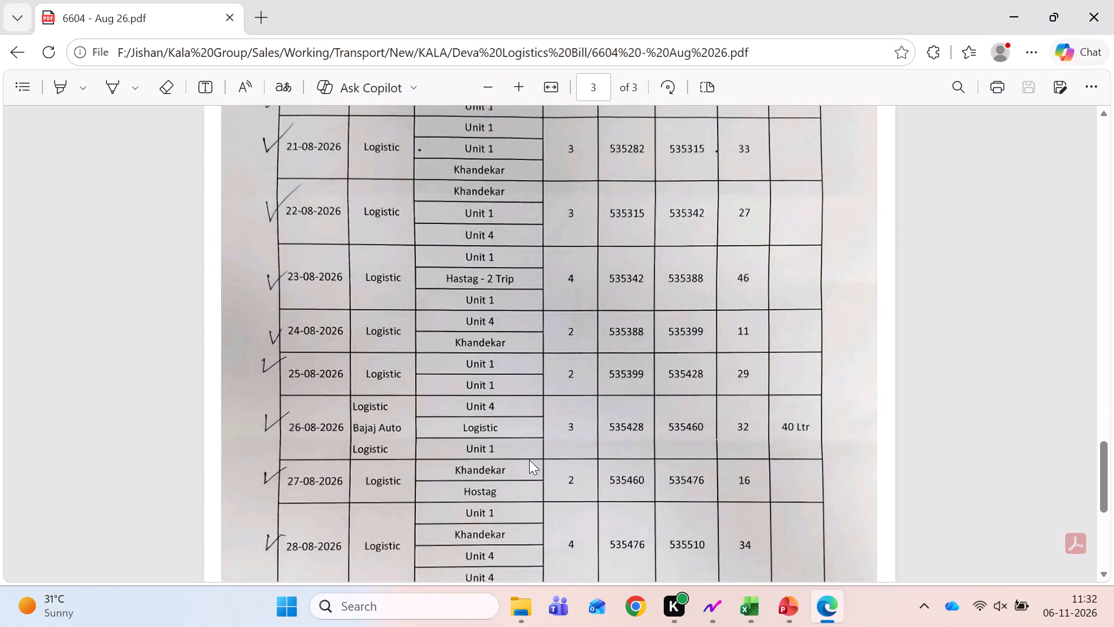
{"action": "key", "text": "alt+Tab"}
{"action": "type", "text": "Bajaj Auto / Logistic"}
{"action": "key", "text": "Return"}
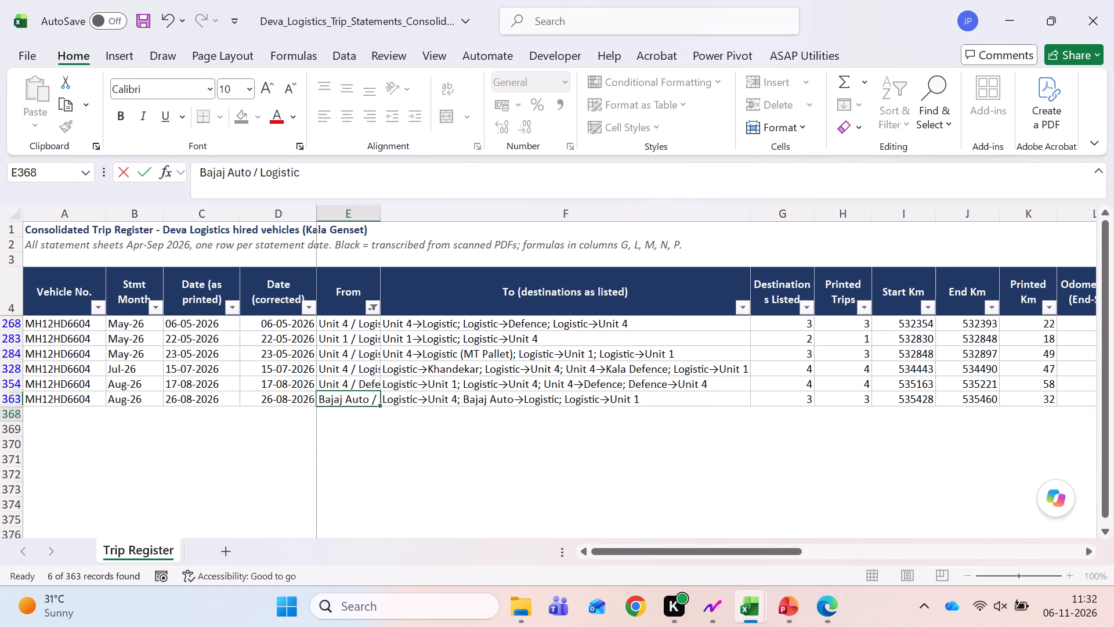
{"action": "key", "text": "Up"}
{"action": "key", "text": "ctrl+s"}
Reset the From column filter to select all values so every trip record is listed, and save the workbook.
{"action": "key", "text": "alt+Tab"}
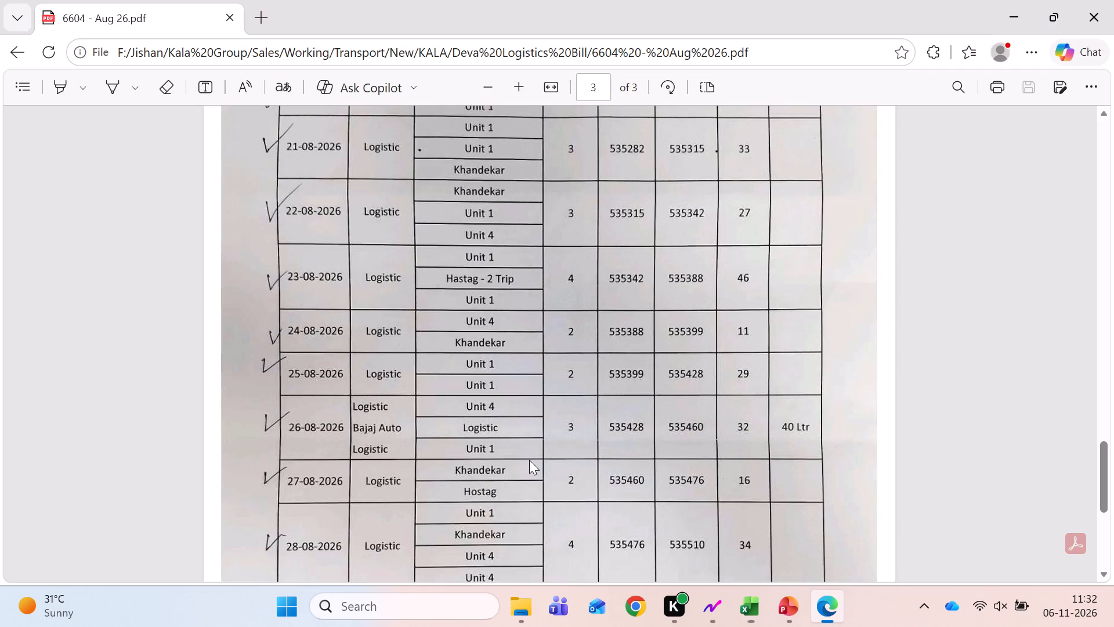
{"action": "key", "text": "alt+Tab"}
{"action": "key", "text": "ctrl+Up"}
{"action": "key", "text": "alt+Down"}
{"action": "key", "text": "Down"}
{"action": "key", "text": "Down"}
{"action": "key", "text": "Down"}
{"action": "key", "text": "Down"}
{"action": "key", "text": "Down"}
{"action": "key", "text": "Down"}
{"action": "key", "text": "Down"}
{"action": "key", "text": "Down"}
{"action": "key", "text": "Down"}
{"action": "key", "text": "Down"}
{"action": "key", "text": "Down"}
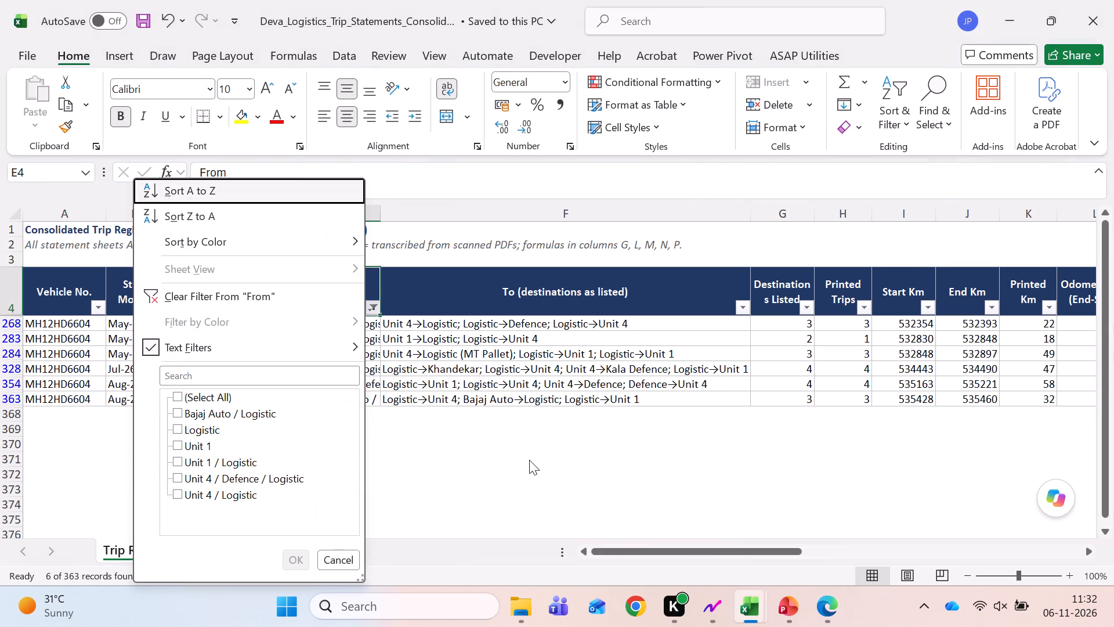
{"action": "key", "text": "Up"}
{"action": "key", "text": "Up"}
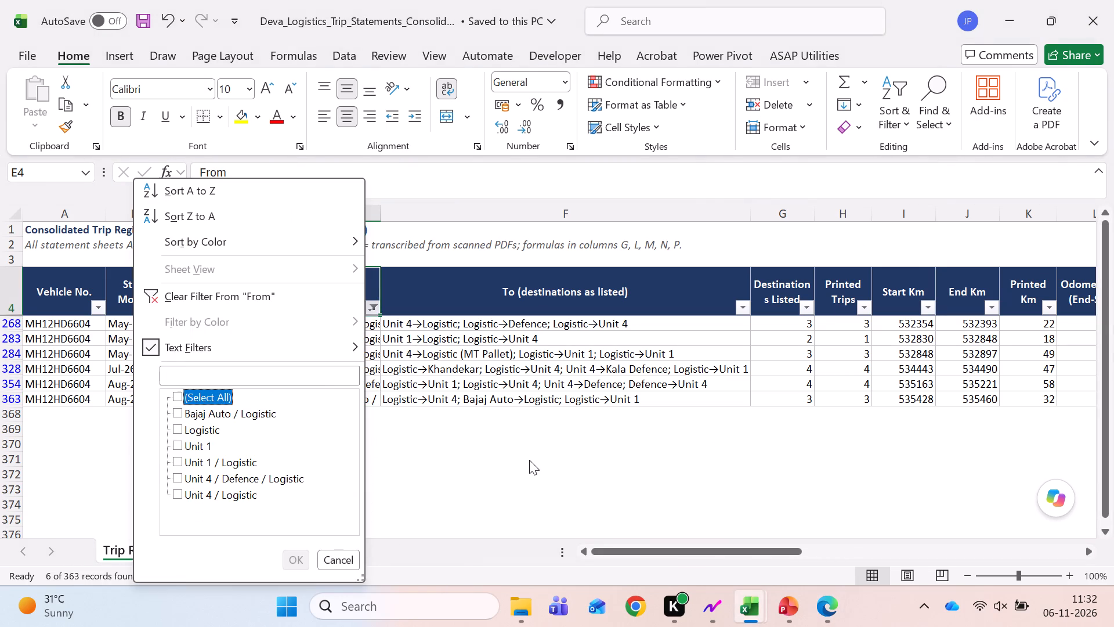
{"action": "key", "text": "space"}
{"action": "key", "text": "Return"}
{"action": "key", "text": "Down"}
{"action": "key", "text": "Down"}
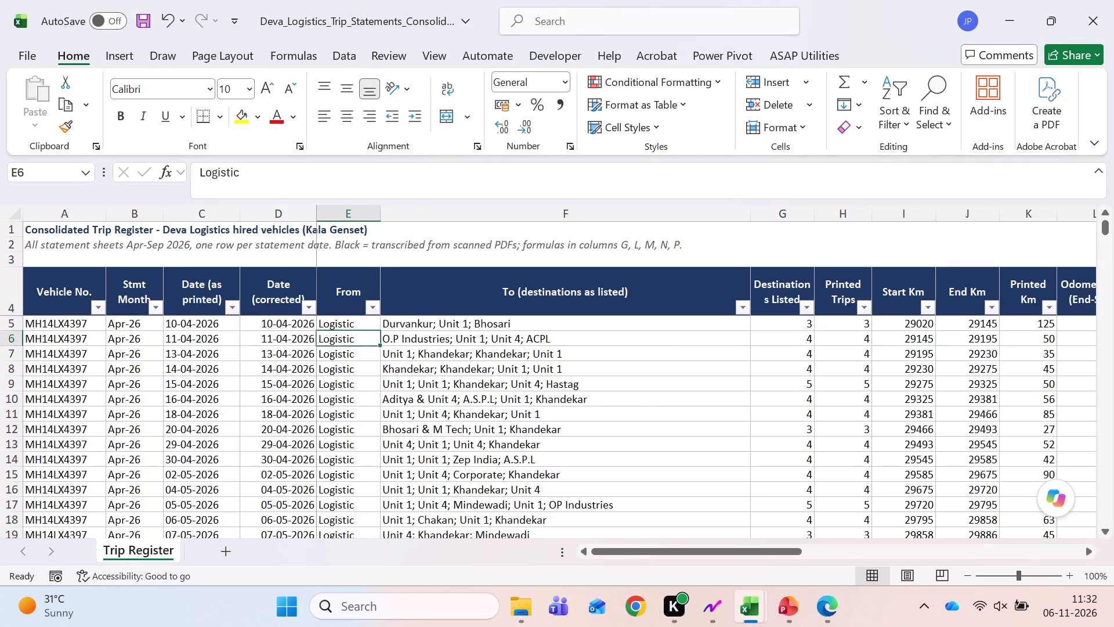
{"action": "key", "text": "Up"}
{"action": "key", "text": "Up"}
{"action": "key", "text": "ctrl+s"}
Delete the entire Destinations Listed column from the Trip Register sheet.
{"action": "key", "text": "Down"}
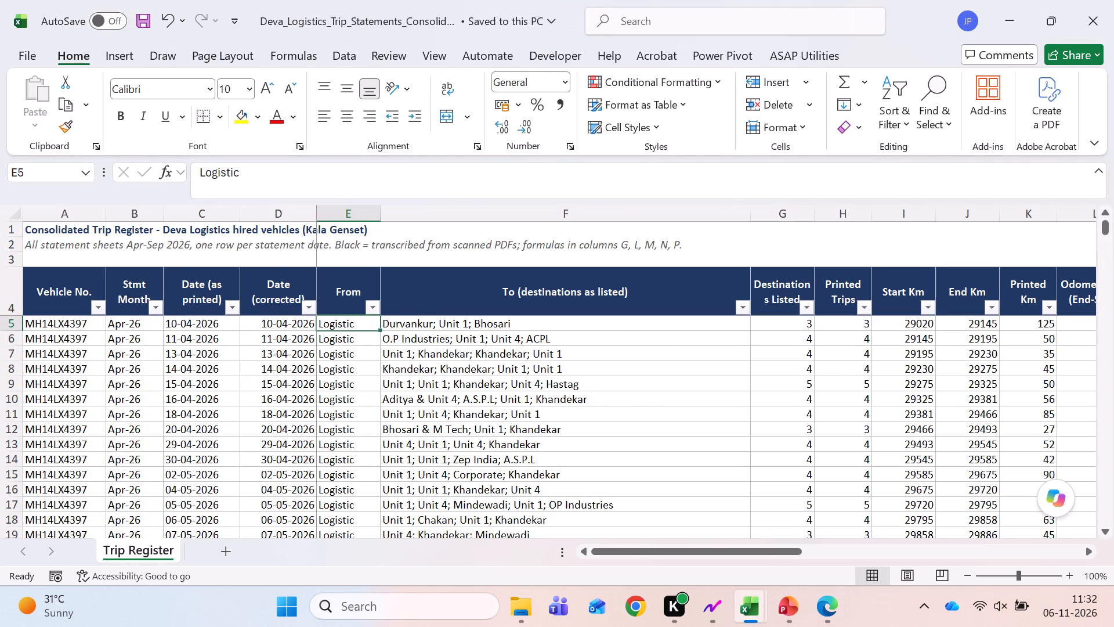
{"action": "key", "text": "Right"}
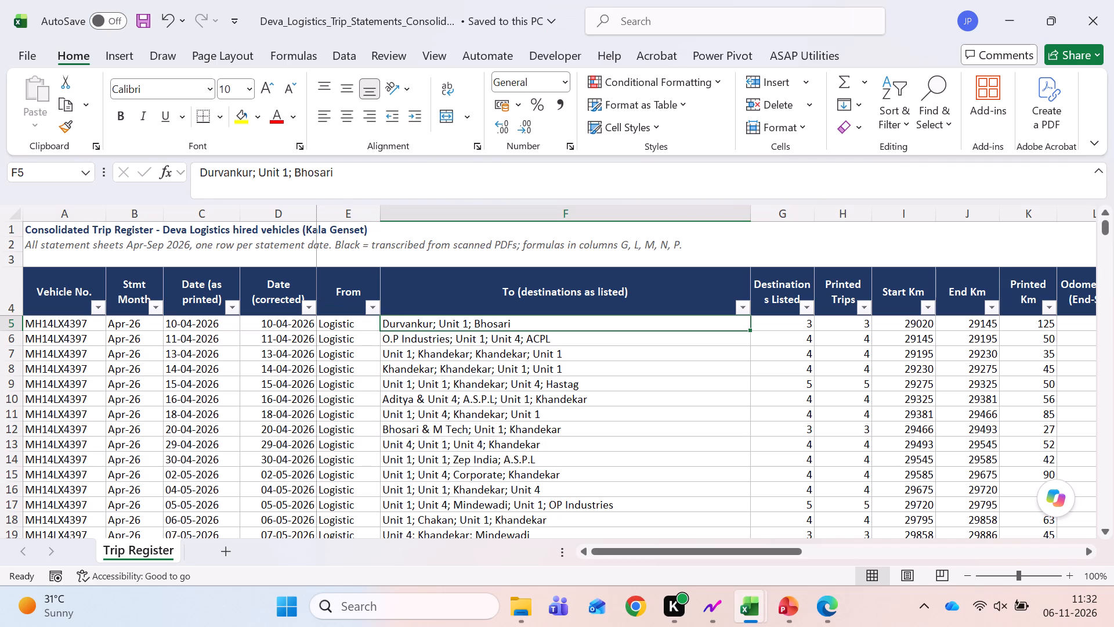
{"action": "key", "text": "Right"}
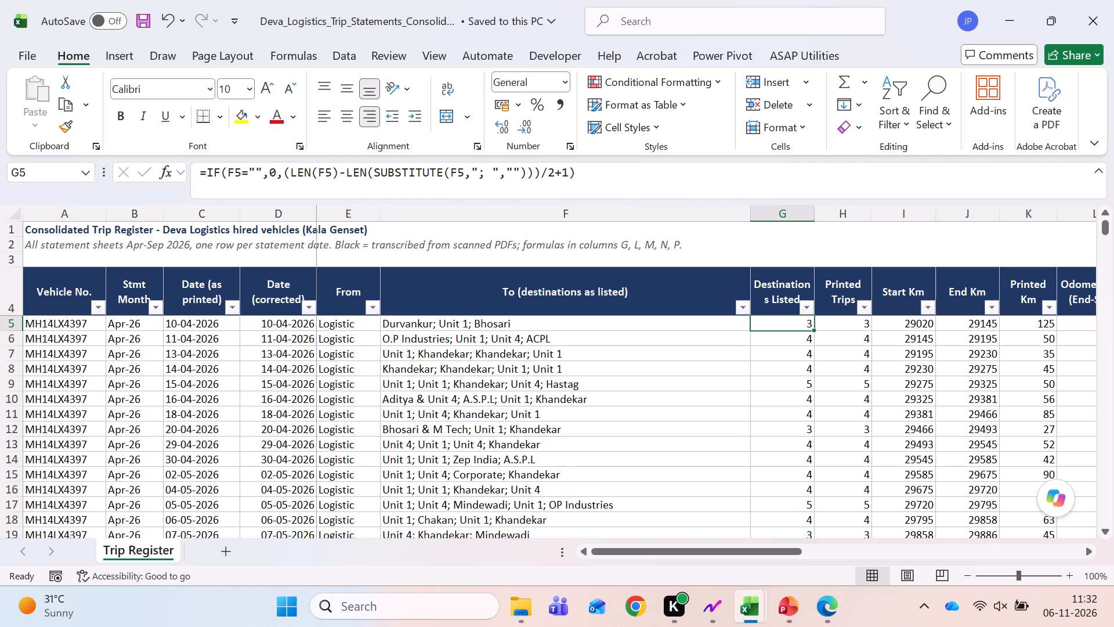
{"action": "key", "text": "ctrl+space"}
{"action": "key", "text": "ctrl+minus"}
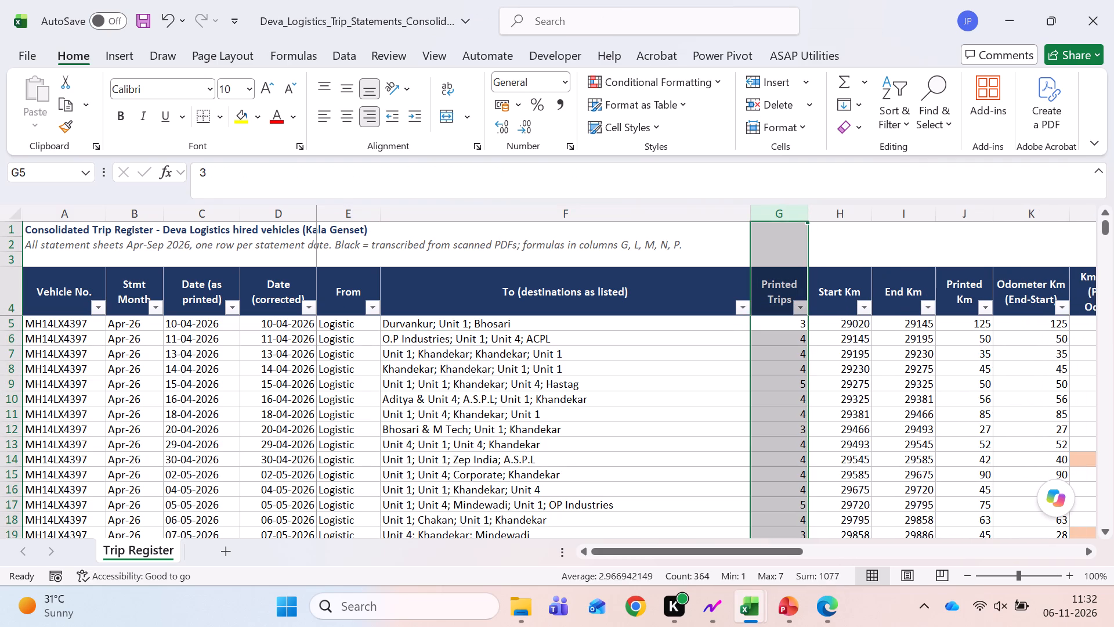
Review the register's remaining columns, from Vehicle No. through trips and kilometre figures to Diesel (Ltr), along the first record.
{"action": "key", "text": "Right"}
{"action": "key", "text": "Right"}
{"action": "key", "text": "Right"}
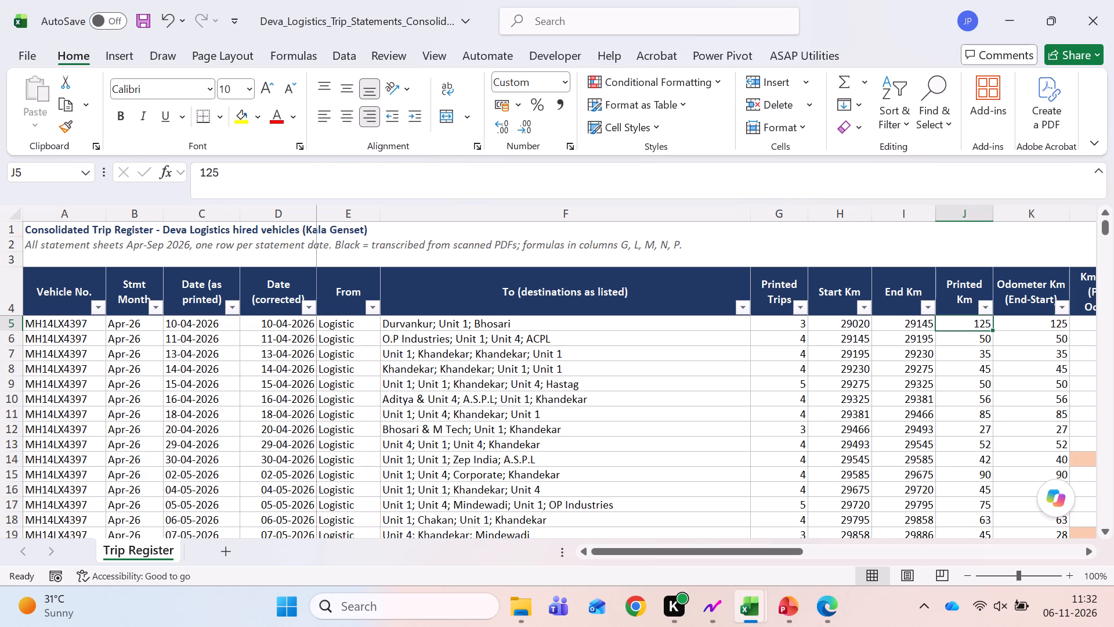
{"action": "key", "text": "Right"}
{"action": "key", "text": "Right"}
{"action": "key", "text": "Right"}
{"action": "key", "text": "Right"}
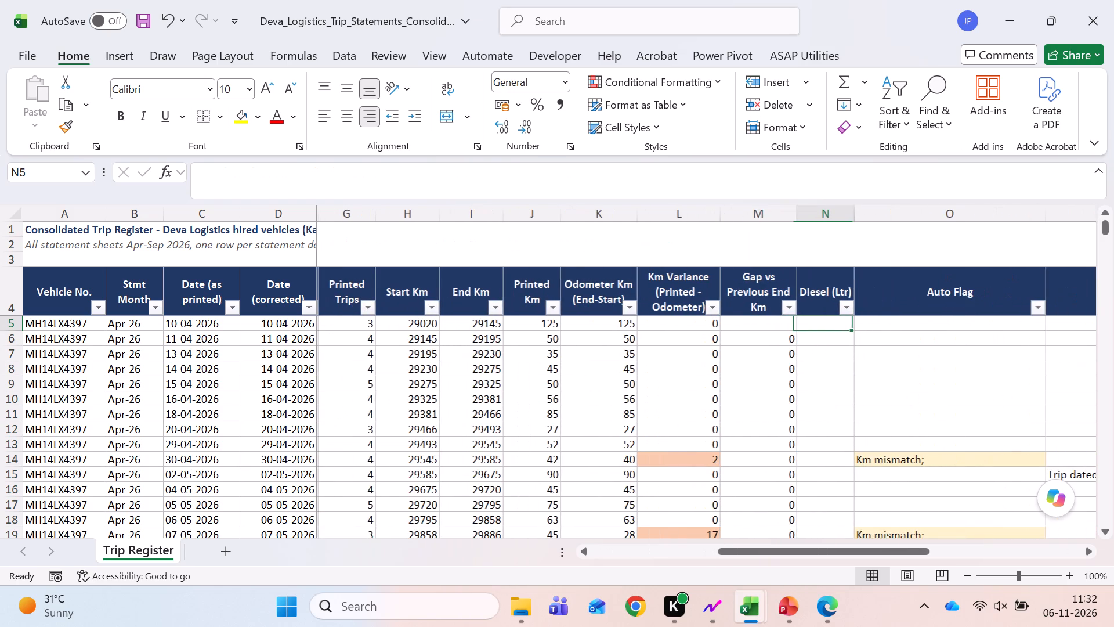
{"action": "key", "text": "Left"}
{"action": "key", "text": "Left"}
{"action": "key", "text": "Left"}
{"action": "key", "text": "Left"}
{"action": "key", "text": "Left"}
{"action": "key", "text": "Left"}
{"action": "key", "text": "Left"}
{"action": "key", "text": "Left"}
{"action": "key", "text": "Left"}
{"action": "key", "text": "Left"}
{"action": "key", "text": "Left"}
{"action": "key", "text": "Left"}
{"action": "key", "text": "Left"}
{"action": "key", "text": "Left"}
{"action": "key", "text": "Left"}
{"action": "key", "text": "Left"}
{"action": "key", "text": "Left"}
{"action": "key", "text": "Left"}
{"action": "key", "text": "Left"}
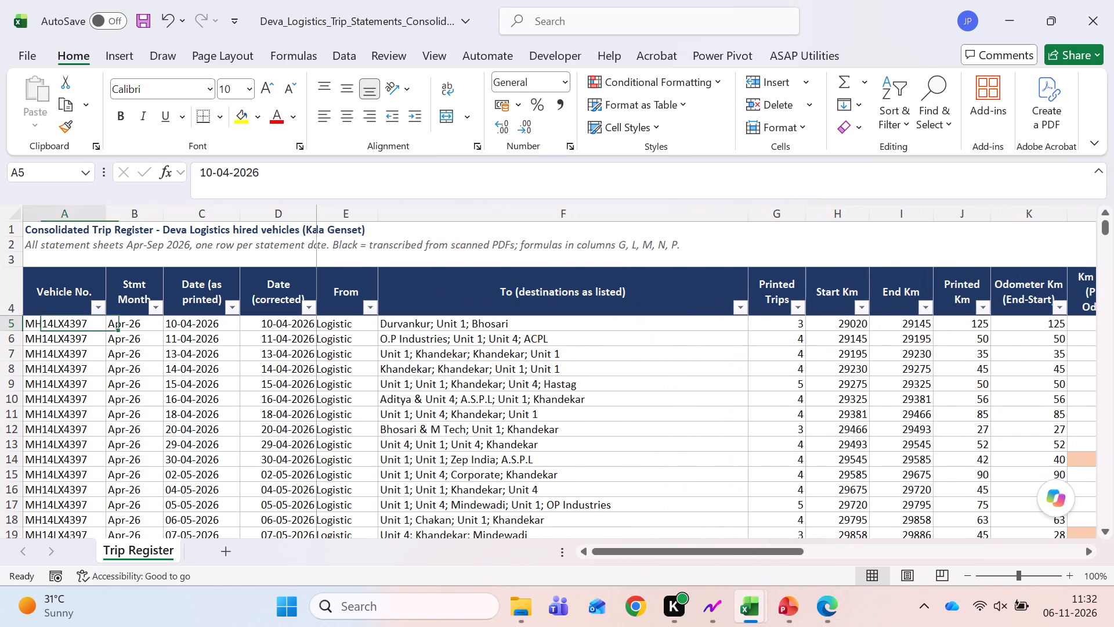
{"action": "key", "text": "Right"}
{"action": "key", "text": "Right"}
{"action": "key", "text": "Right"}
{"action": "key", "text": "Right"}
{"action": "key", "text": "Right"}
{"action": "key", "text": "Right"}
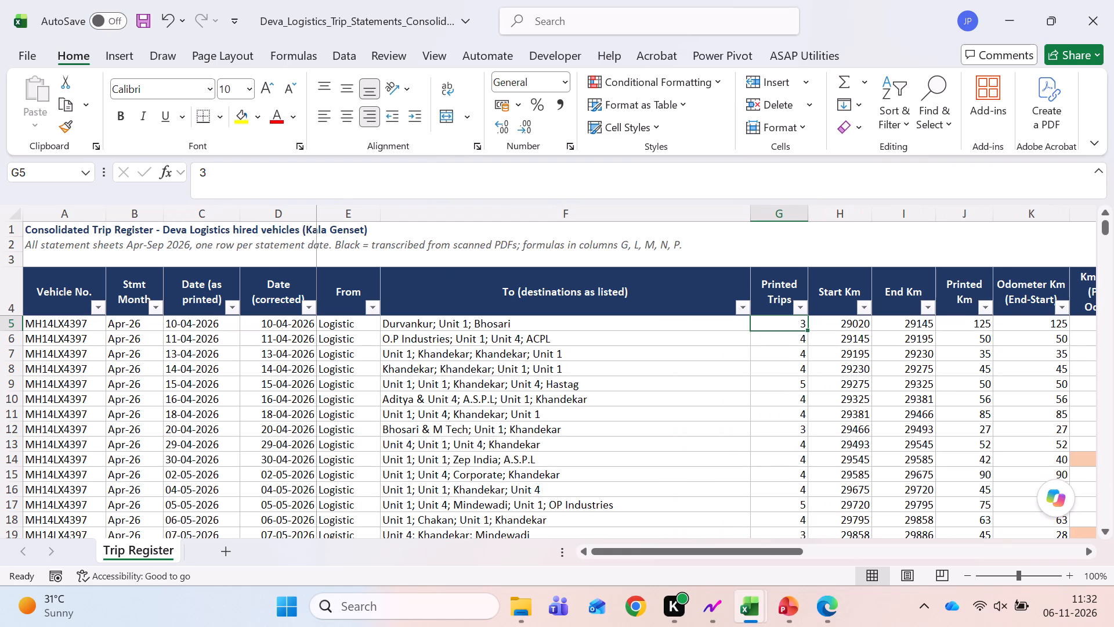
{"action": "key", "text": "Right"}
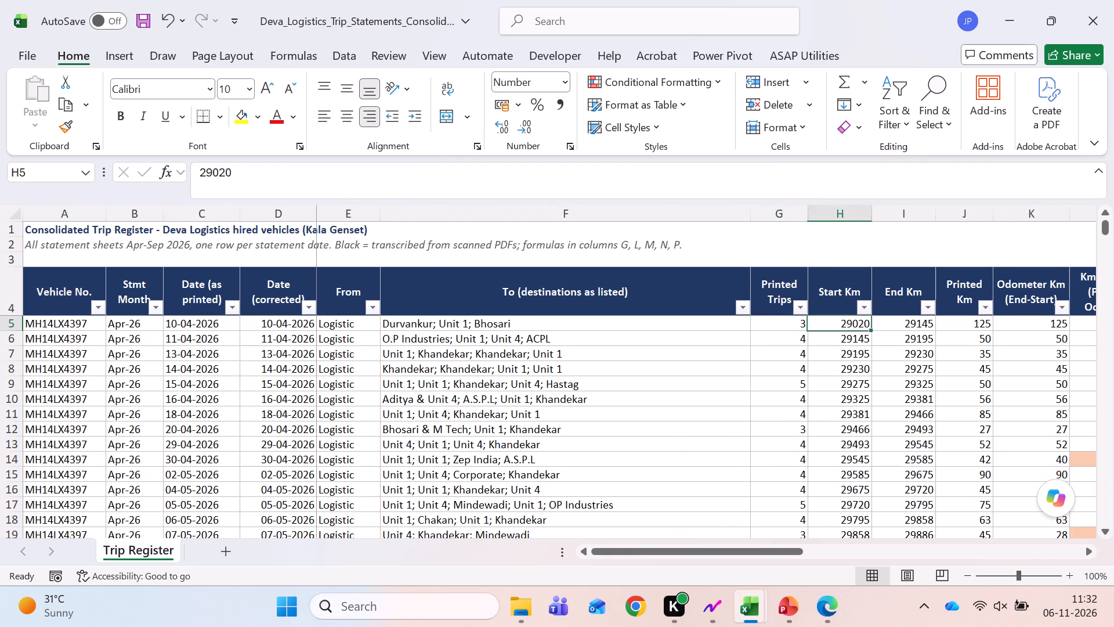
{"action": "key", "text": "Left"}
{"action": "key", "text": "Left"}
{"action": "key", "text": "Left"}
{"action": "key", "text": "Right"}
{"action": "key", "text": "alt+Tab"}
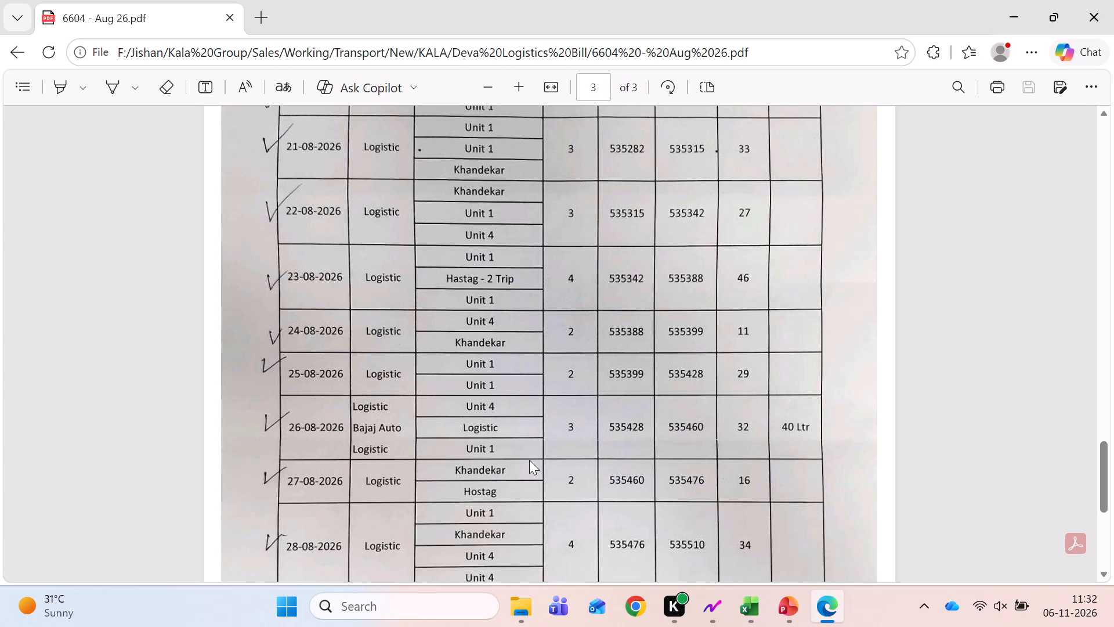
{"action": "key", "text": "alt+Tab"}
Save the trip register workbook.
{"action": "key", "text": "ctrl+s"}
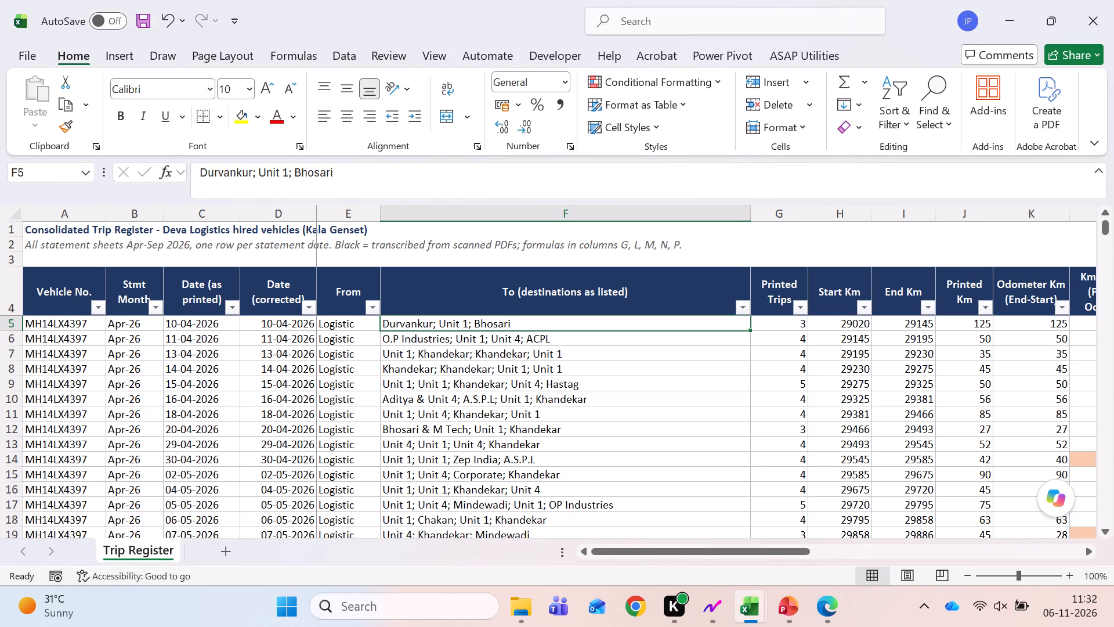
{"action": "key", "text": "ctrl+s"}
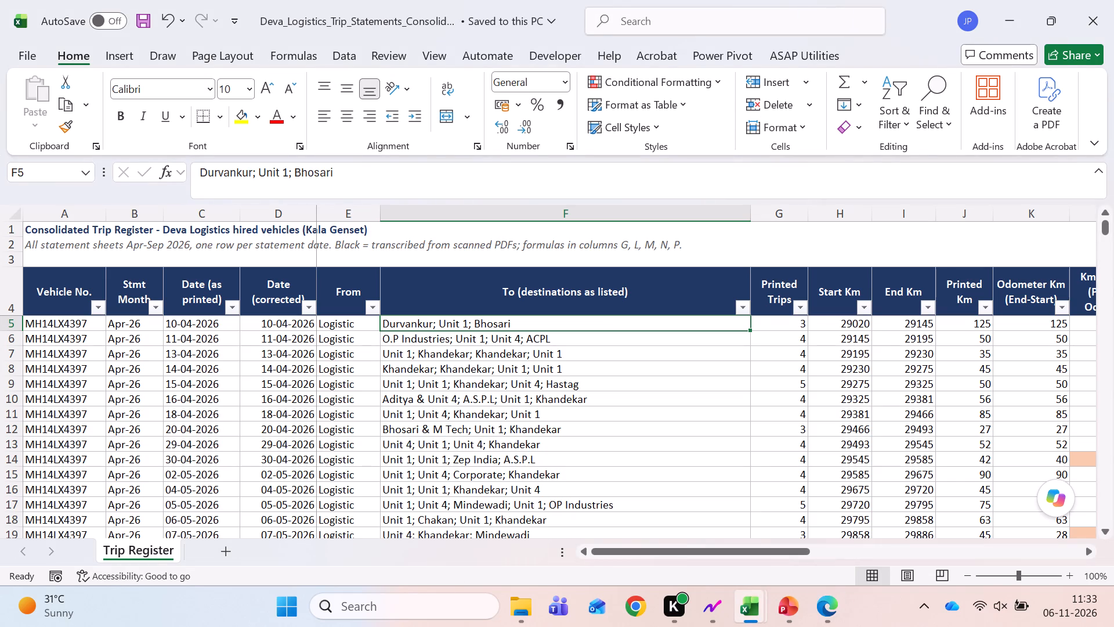
Switch to the PowerPoint presentation and place the cursor after "Table Month-wise no of trips – Units wise" on slide 4.
{"action": "left_click", "coordinate": [815, 605]}
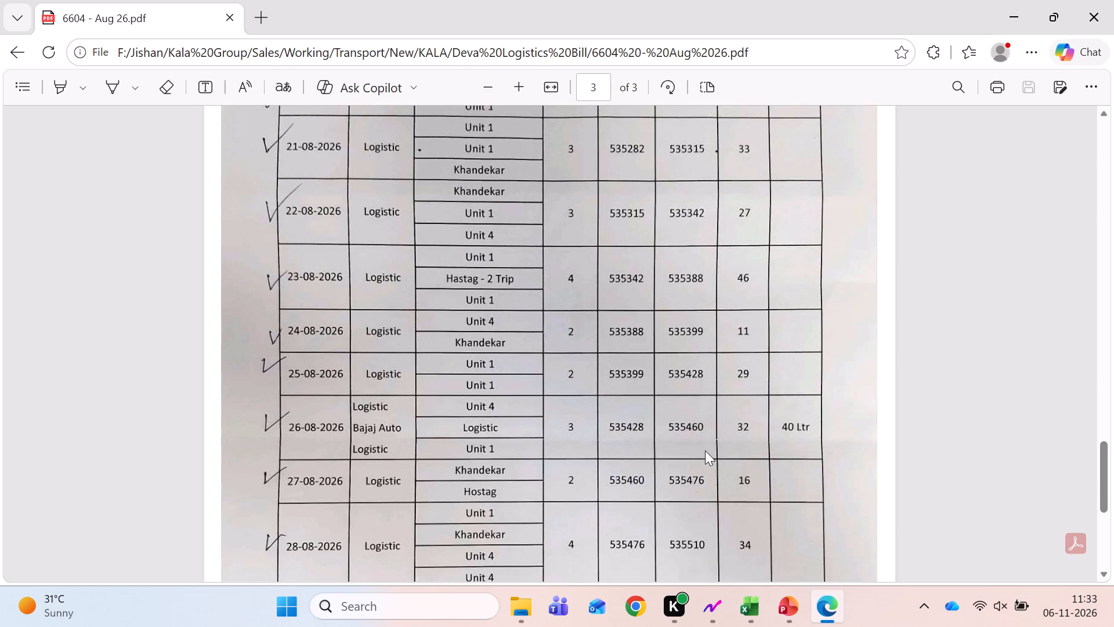
{"action": "left_click", "coordinate": [822, 593]}
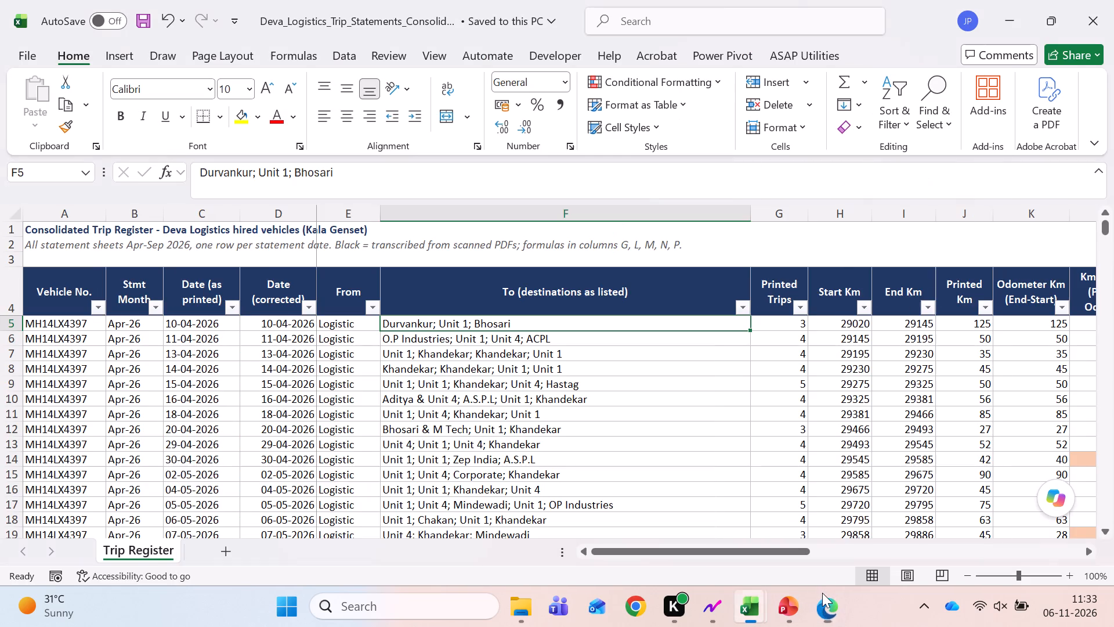
{"action": "left_click", "coordinate": [782, 608]}
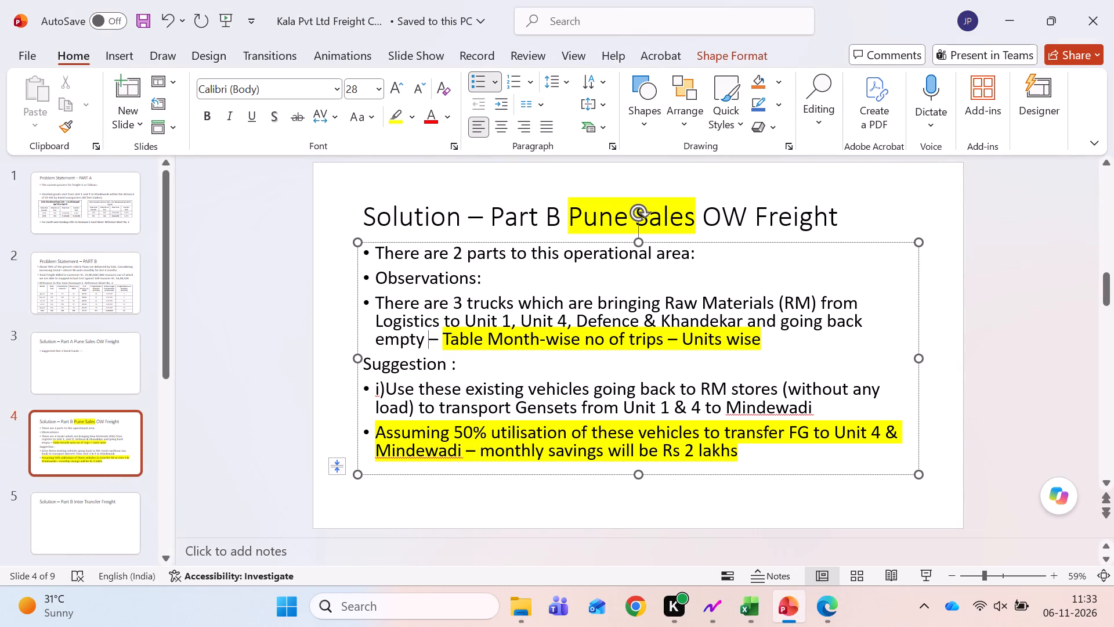
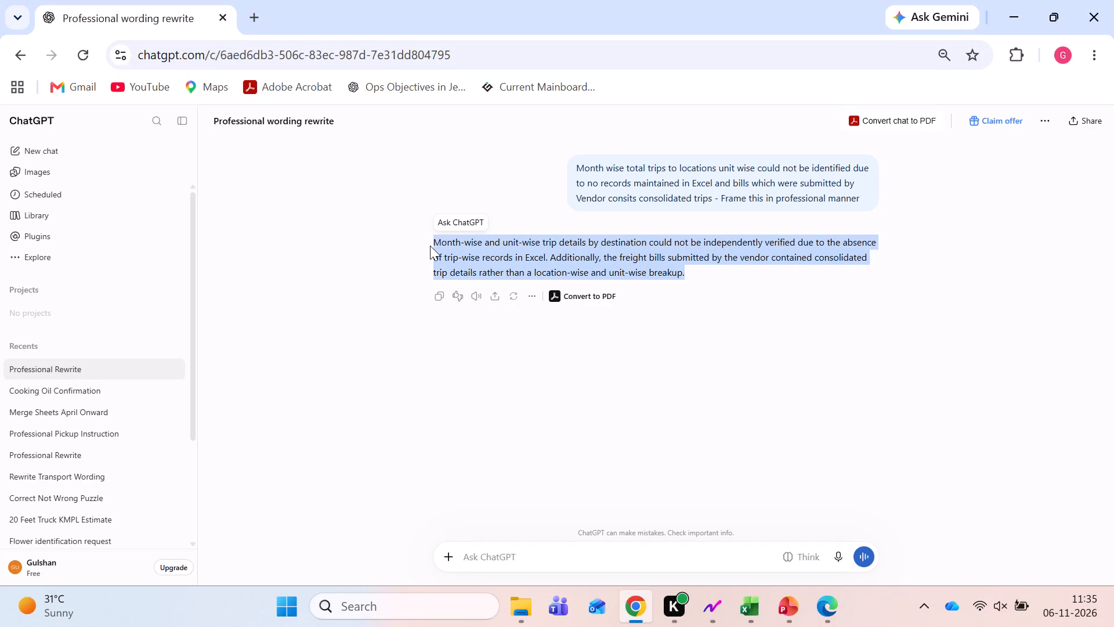
Switch to PowerPoint and replace "– Table Month-wise no of trips – Units wise" on slide 4 with a full stop after "empty".
{"action": "left_click", "coordinate": [779, 619]}
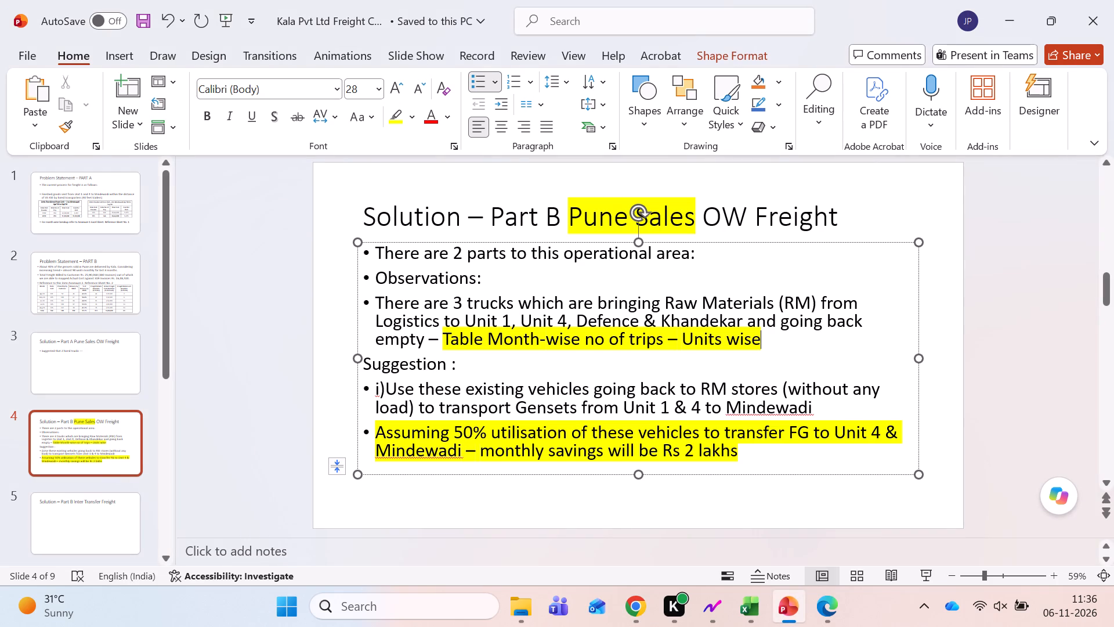
{"action": "key", "text": "BackSpace"}
{"action": "key", "text": "BackSpace"}
{"action": "key", "text": "BackSpace"}
{"action": "key", "text": "BackSpace"}
{"action": "key", "text": "BackSpace"}
{"action": "key", "text": "BackSpace"}
{"action": "key", "text": "BackSpace"}
{"action": "key", "text": "BackSpace"}
{"action": "key", "text": "BackSpace"}
{"action": "key", "text": "BackSpace"}
{"action": "key", "text": "BackSpace"}
{"action": "key", "text": "BackSpace"}
{"action": "key", "text": "BackSpace"}
{"action": "key", "text": "BackSpace"}
{"action": "key", "text": "BackSpace"}
{"action": "key", "text": "BackSpace"}
{"action": "key", "text": "BackSpace"}
{"action": "key", "text": "BackSpace"}
{"action": "key", "text": "BackSpace"}
{"action": "key", "text": "BackSpace"}
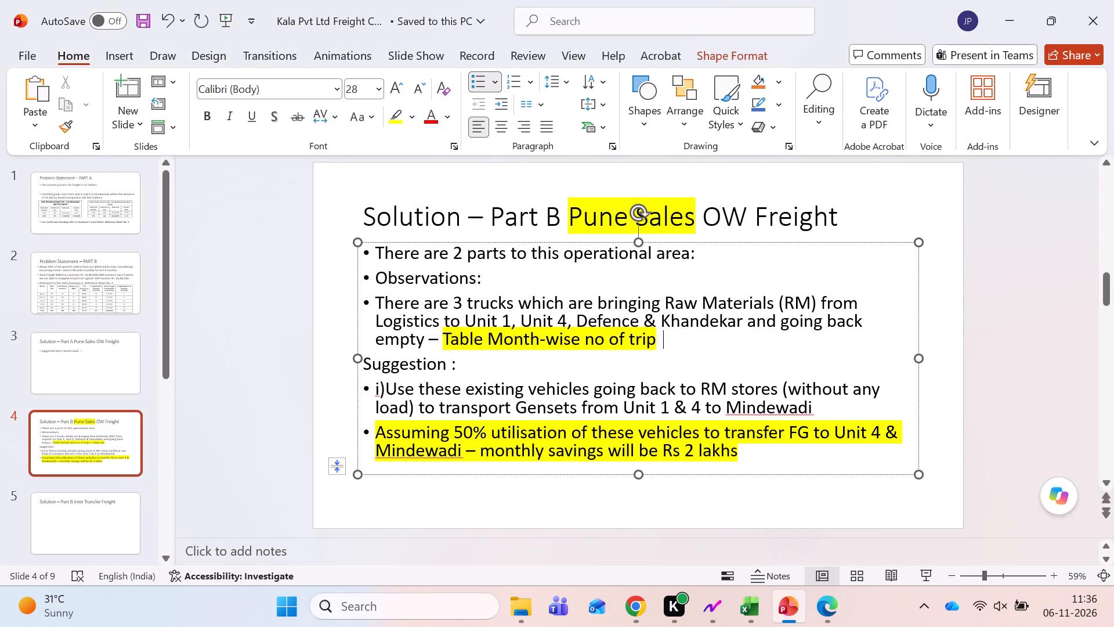
{"action": "key", "text": "BackSpace"}
{"action": "key", "text": "BackSpace"}
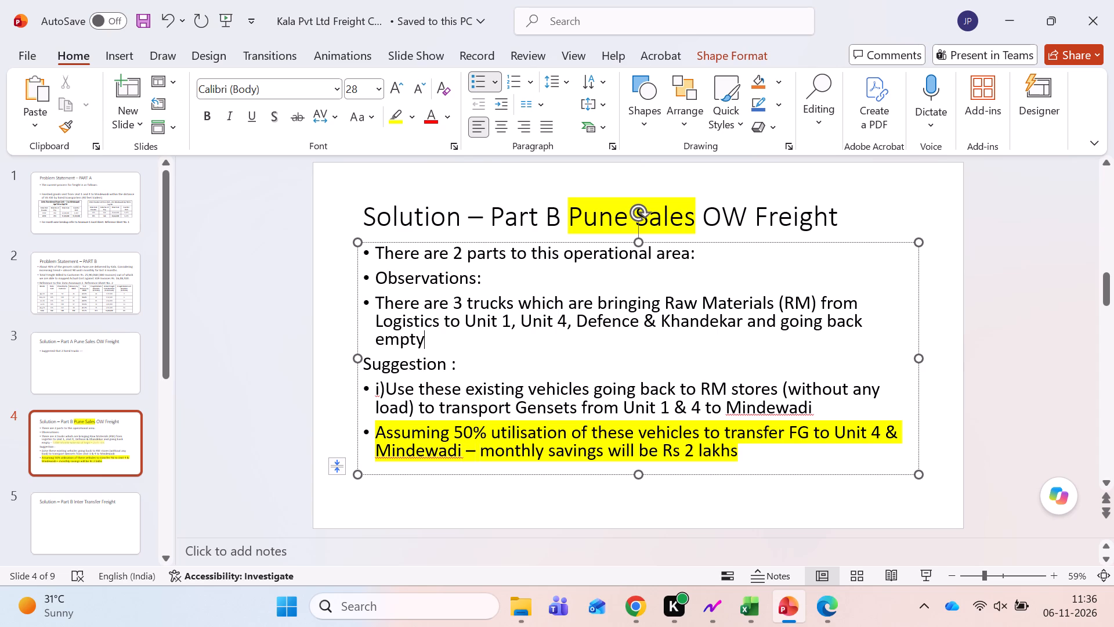
{"action": "key", "text": "period"}
Paste the copied paragraph as a new bullet below the "There are 3 trucks" observation.
{"action": "key", "text": "Return"}
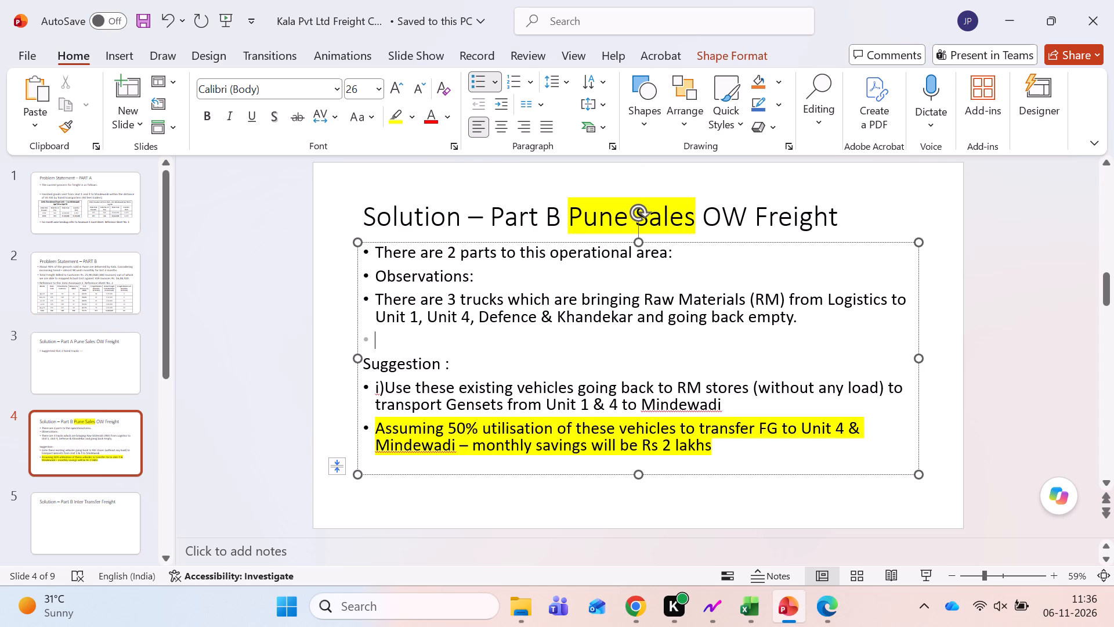
{"action": "key", "text": "ctrl+v"}
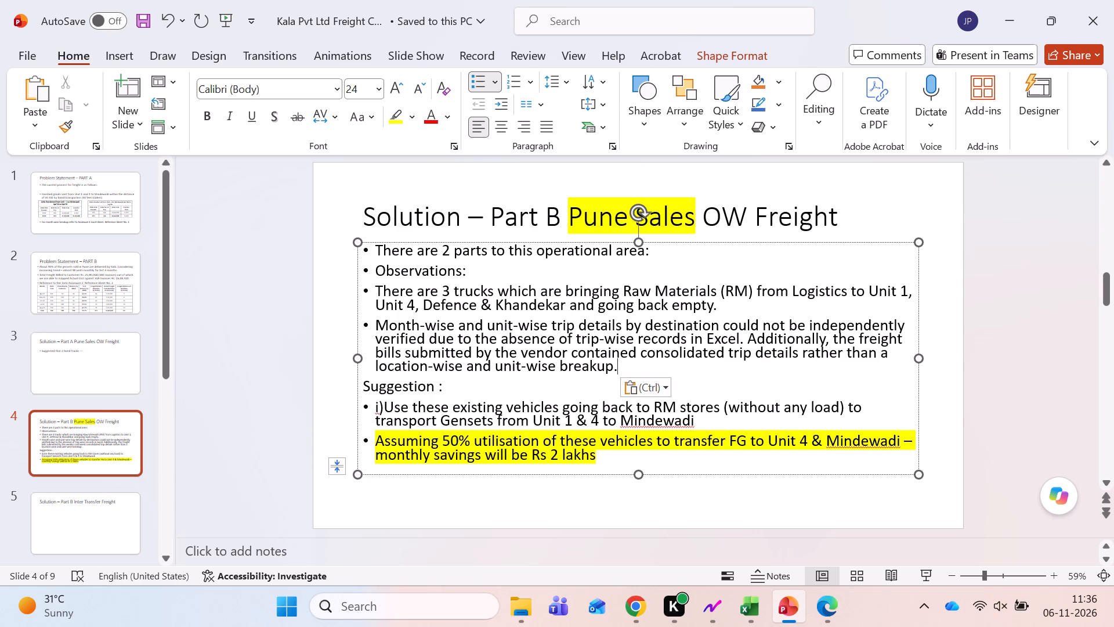
Change the pasted bullet's opening "Month-wise and unit-wise" to "Unit-Wise".
{"action": "left_click", "coordinate": [491, 329]}
{"action": "key", "text": "Left"}
{"action": "key", "text": "BackSpace"}
{"action": "key", "text": "BackSpace"}
{"action": "key", "text": "BackSpace"}
{"action": "key", "text": "BackSpace"}
{"action": "key", "text": "BackSpace"}
{"action": "key", "text": "BackSpace"}
{"action": "key", "text": "BackSpace"}
{"action": "key", "text": "BackSpace"}
{"action": "key", "text": "BackSpace"}
{"action": "key", "text": "BackSpace"}
{"action": "key", "text": "BackSpace"}
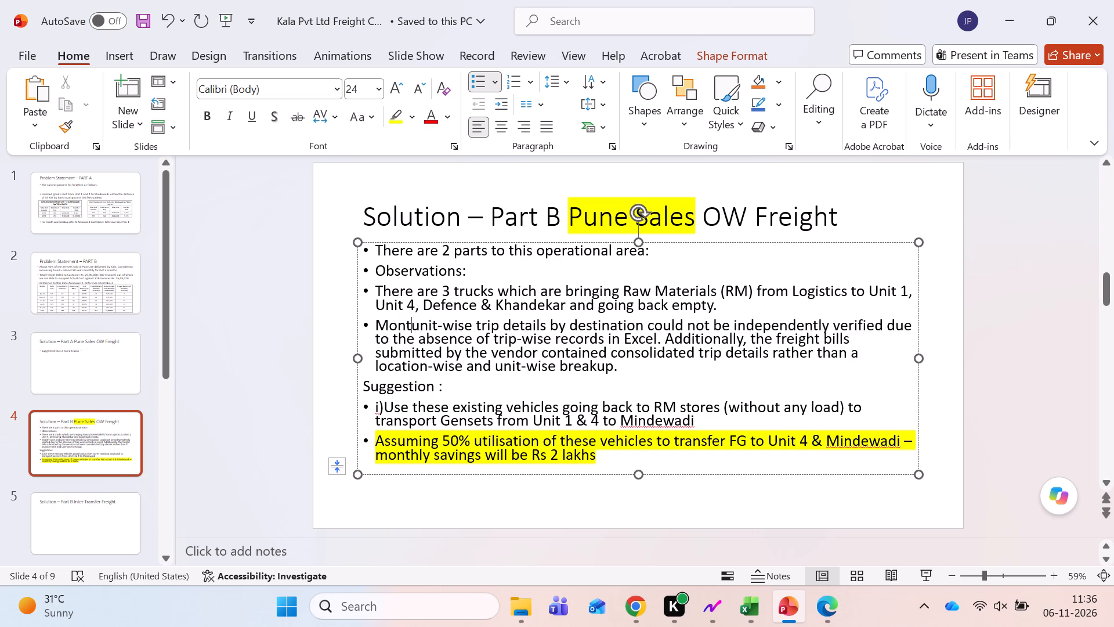
{"action": "key", "text": "BackSpace"}
{"action": "key", "text": "BackSpace"}
{"action": "key", "text": "BackSpace"}
{"action": "key", "text": "BackSpace"}
{"action": "key", "text": "Delete"}
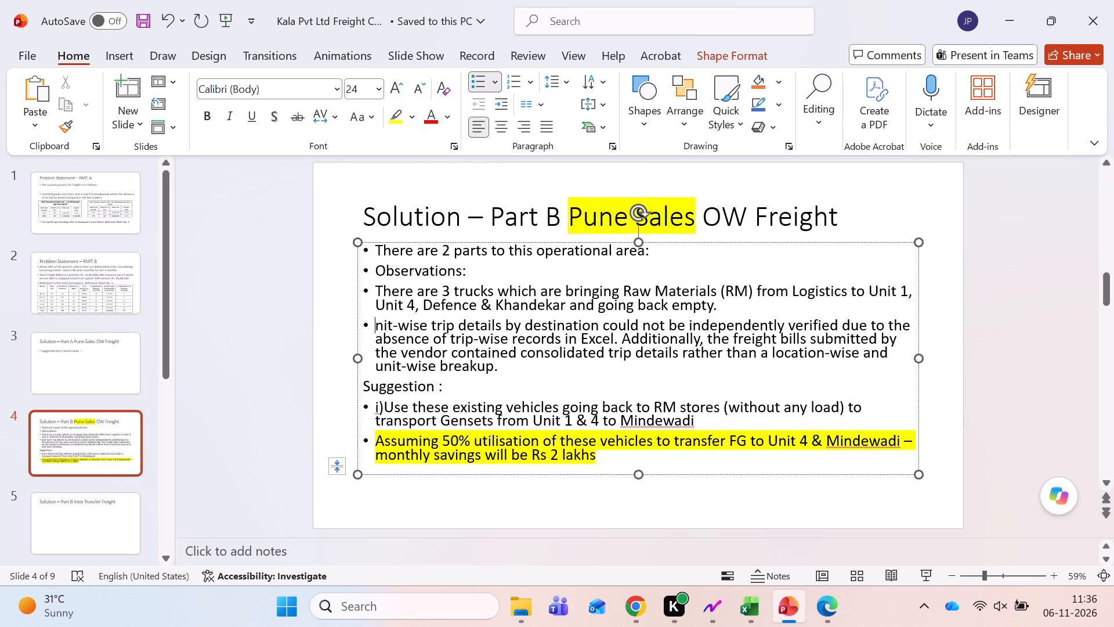
{"action": "key", "text": "shift+u"}
{"action": "key", "text": "Right"}
{"action": "key", "text": "Right"}
{"action": "key", "text": "Right"}
{"action": "key", "text": "Right"}
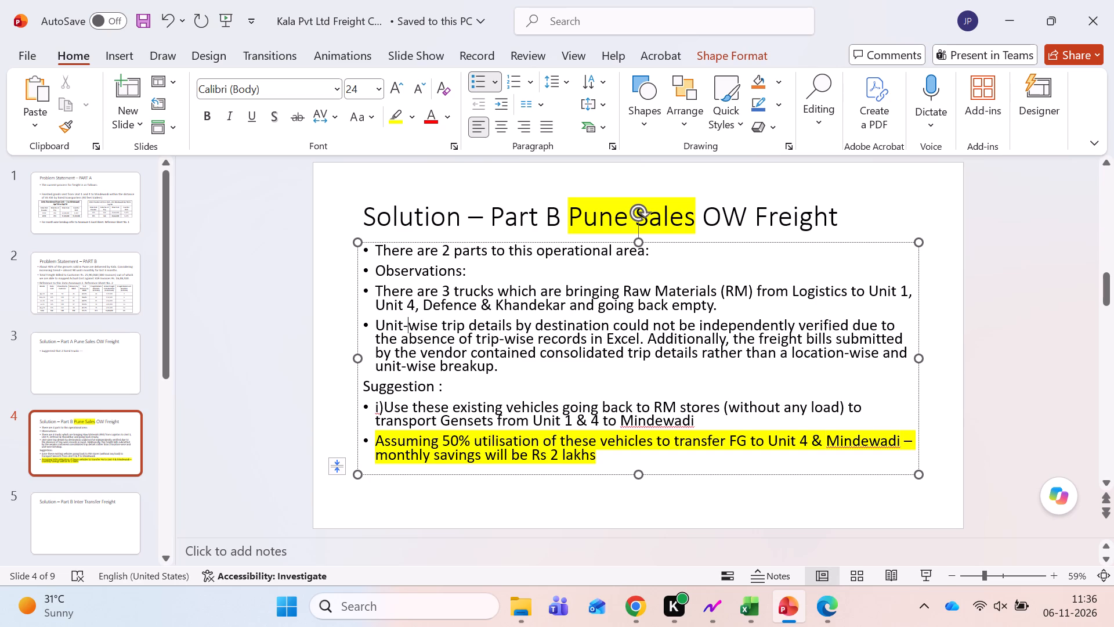
{"action": "key", "text": "Right"}
{"action": "key", "text": "Right"}
{"action": "key", "text": "Left"}
{"action": "key", "text": "BackSpace"}
{"action": "key", "text": "shift+w"}
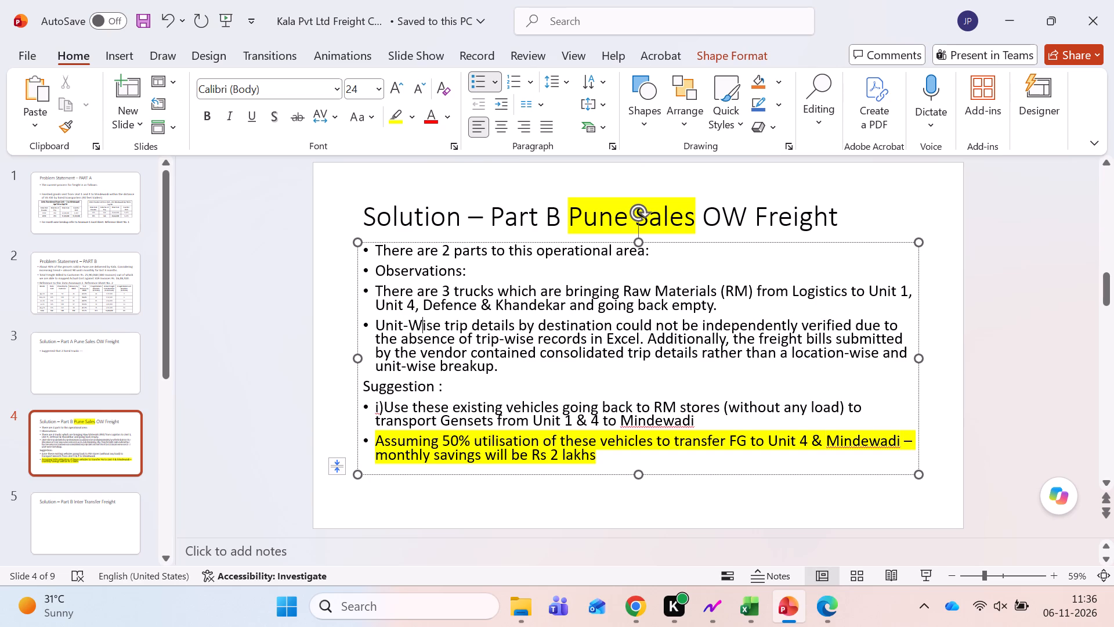
Delete "in Excel" after "trip-wise records" in the pasted bullet.
{"action": "key", "text": "Right"}
{"action": "key", "text": "Right"}
{"action": "key", "text": "Right"}
{"action": "key", "text": "Right"}
{"action": "key", "text": "Right"}
{"action": "key", "text": "Right"}
{"action": "key", "text": "Right"}
{"action": "key", "text": "Right"}
{"action": "key", "text": "Right"}
{"action": "key", "text": "Right"}
{"action": "key", "text": "Right"}
{"action": "key", "text": "Right"}
{"action": "key", "text": "Right"}
{"action": "key", "text": "Right"}
{"action": "key", "text": "Right"}
{"action": "key", "text": "Right"}
{"action": "key", "text": "Right"}
{"action": "key", "text": "Right"}
{"action": "key", "text": "Right"}
{"action": "key", "text": "Right"}
{"action": "key", "text": "Down"}
{"action": "key", "text": "Down"}
{"action": "key", "text": "Up"}
{"action": "key", "text": "Left"}
{"action": "key", "text": "Left"}
{"action": "key", "text": "Left"}
{"action": "key", "text": "Left"}
{"action": "key", "text": "Left"}
{"action": "key", "text": "Left"}
{"action": "key", "text": "Left"}
{"action": "key", "text": "Left"}
{"action": "key", "text": "Left"}
{"action": "key", "text": "Left"}
{"action": "key", "text": "Left"}
{"action": "key", "text": "Left"}
{"action": "key", "text": "Left"}
{"action": "key", "text": "Left"}
{"action": "key", "text": "Left"}
{"action": "key", "text": "Left"}
{"action": "key", "text": "Left"}
{"action": "key", "text": "Left"}
{"action": "key", "text": "Left"}
{"action": "key", "text": "Left"}
{"action": "key", "text": "Right"}
{"action": "key", "text": "Right"}
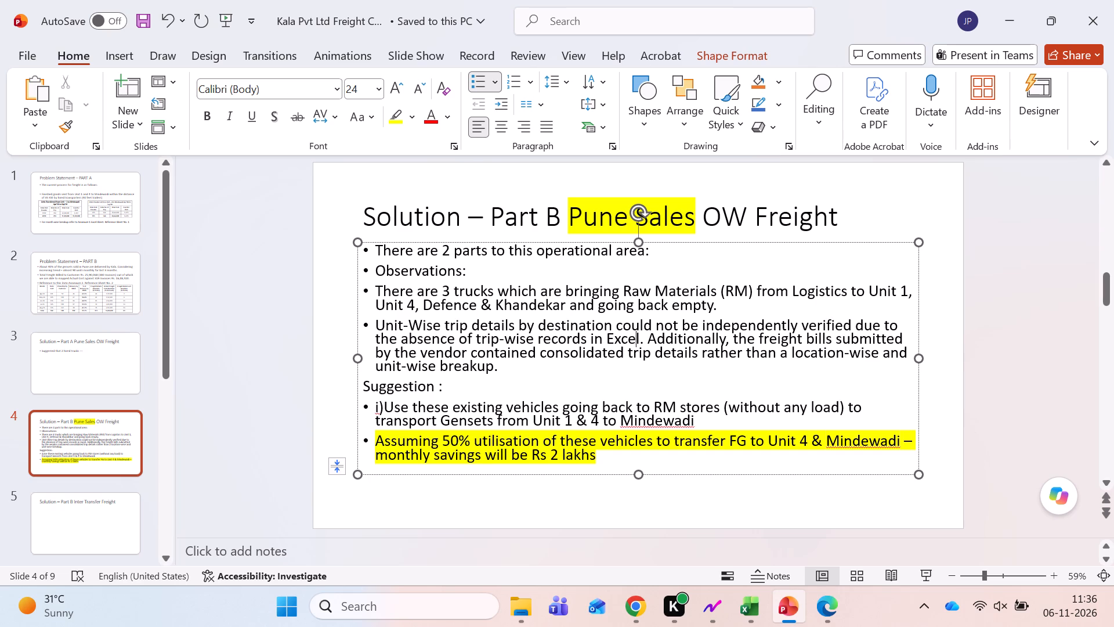
{"action": "key", "text": "Right"}
{"action": "key", "text": "ctrl+shift+Left"}
{"action": "key", "text": "ctrl+shift+Left"}
{"action": "key", "text": "BackSpace"}
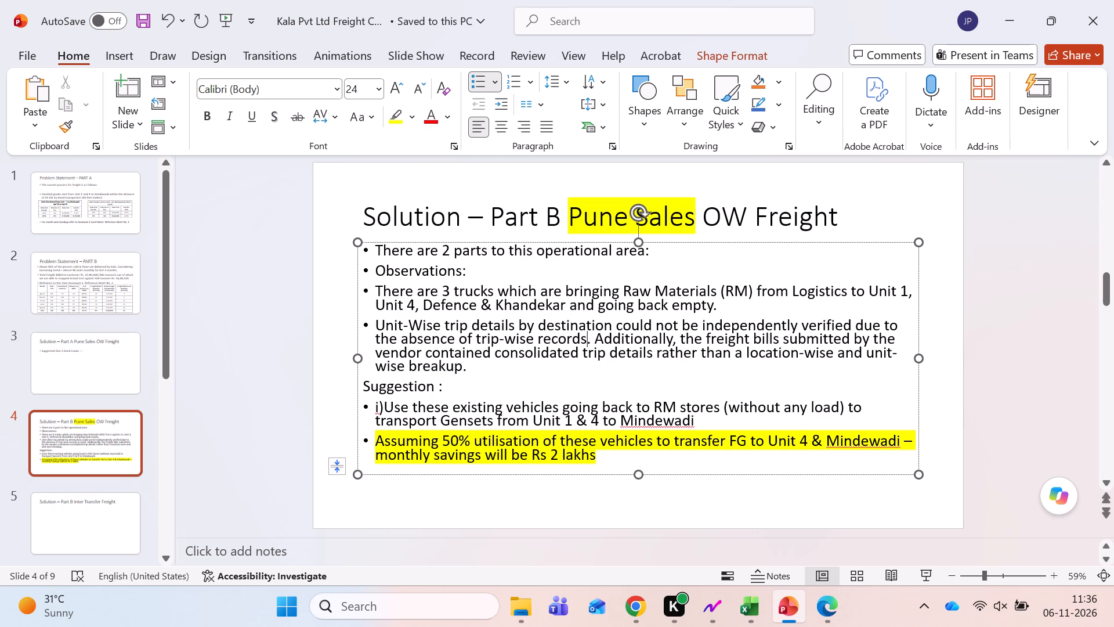
Place the cursor after "unit-wise breakup." and save the presentation.
{"action": "key", "text": "Right"}
{"action": "key", "text": "Right"}
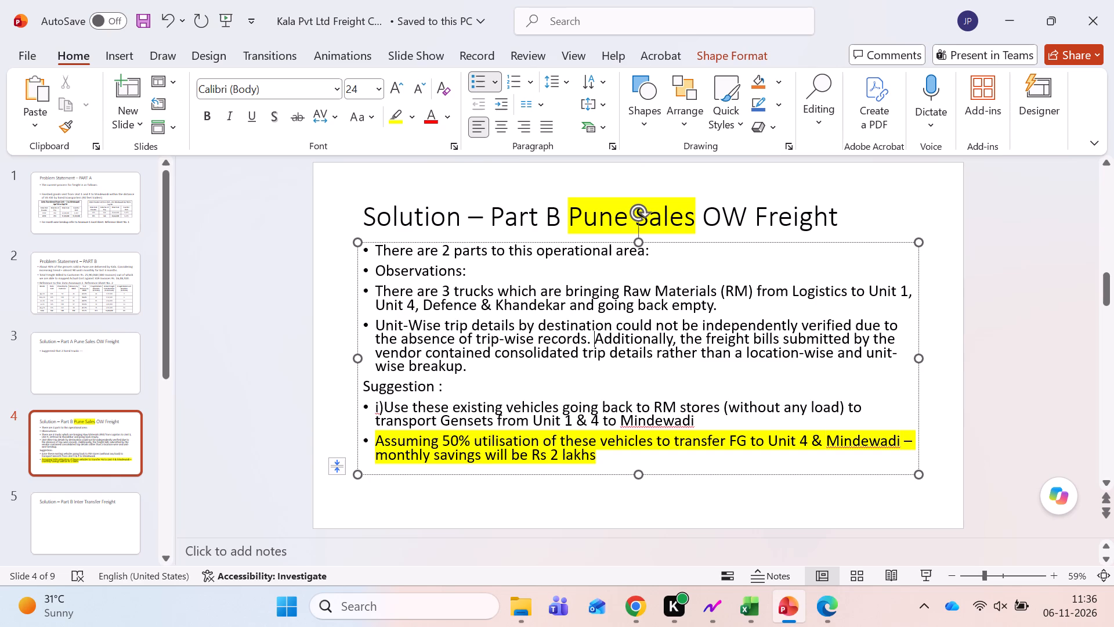
{"action": "key", "text": "Down"}
{"action": "key", "text": "Down"}
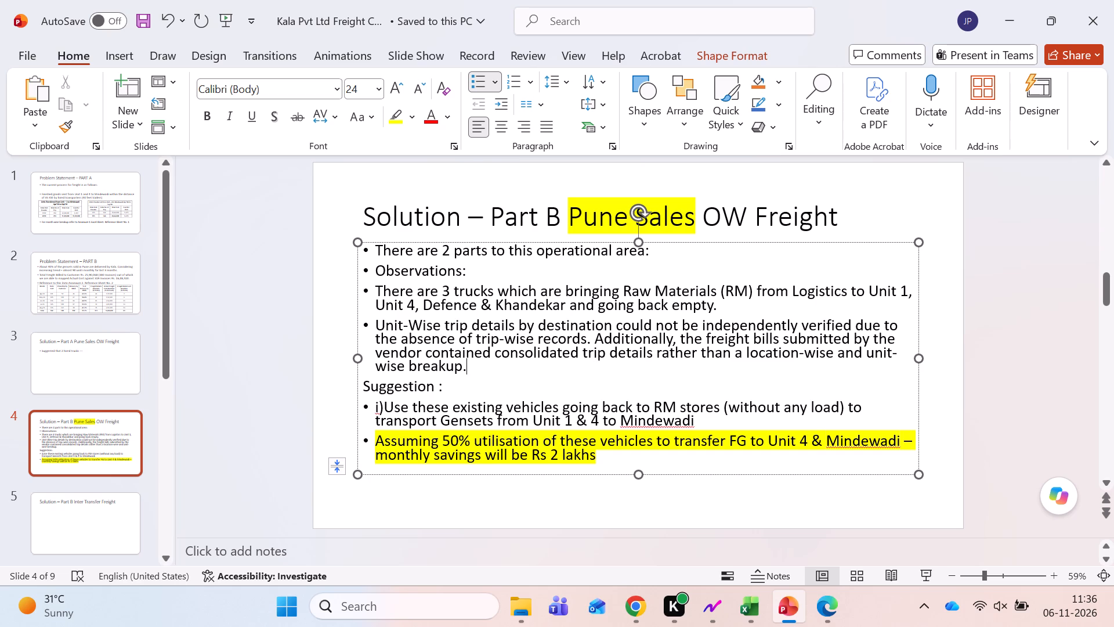
{"action": "key", "text": "ctrl+s"}
Switch to the Working workbook in Excel and examine the trip summary table on the RM Inter Unit Trs sheet.
{"action": "key", "text": "alt+Tab"}
{"action": "key", "text": "alt+Tab"}
{"action": "key", "text": "alt+Tab"}
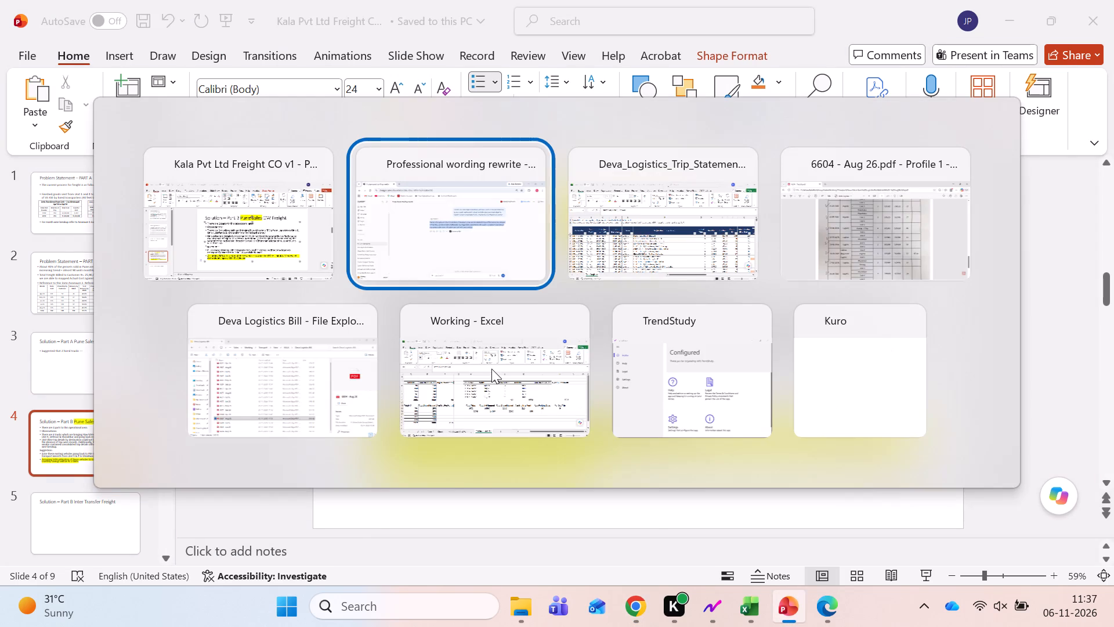
{"action": "key", "text": "alt+Tab"}
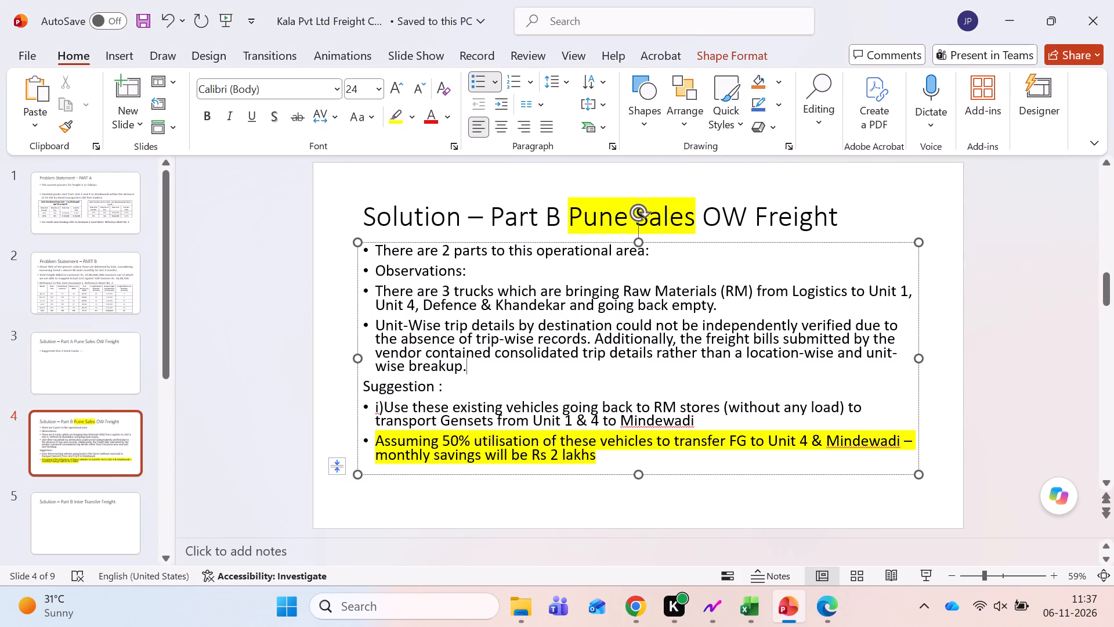
{"action": "key", "text": "alt+Tab"}
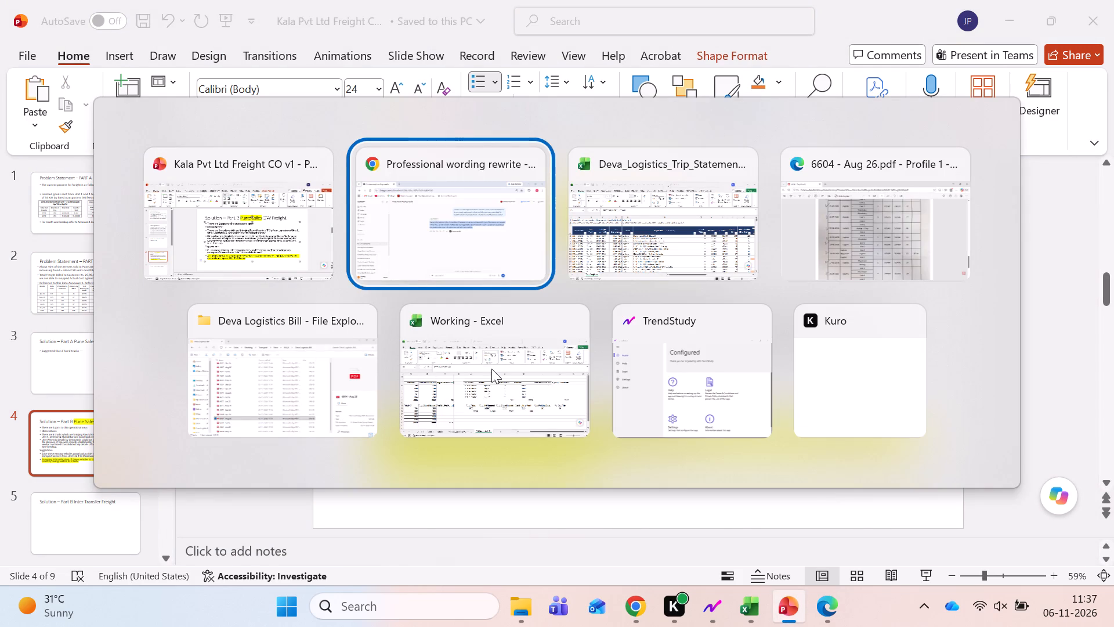
{"action": "key", "text": "alt+Tab"}
{"action": "key", "text": "alt+Tab"}
{"action": "key", "text": "alt+Tab"}
{"action": "key", "text": "alt+Tab"}
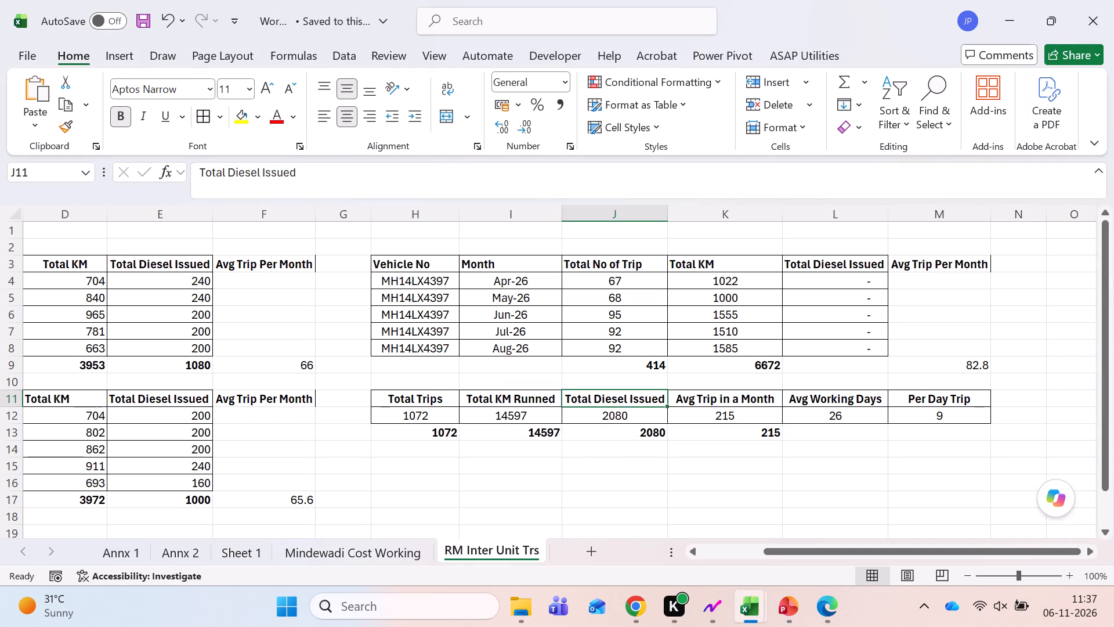
{"action": "key", "text": "Left"}
{"action": "key", "text": "Left"}
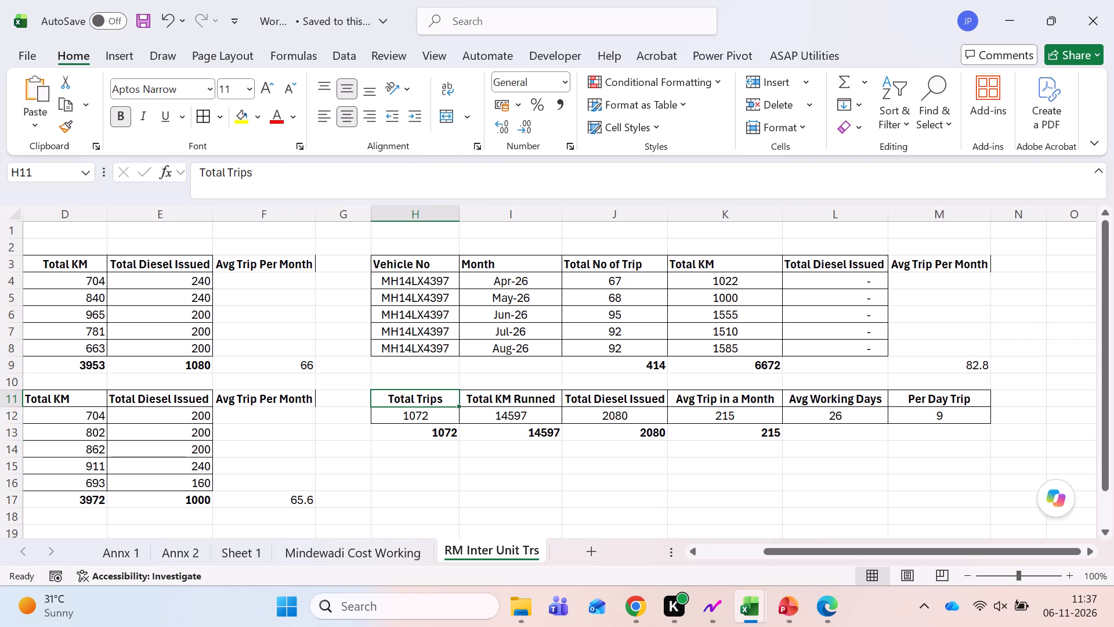
Return to PowerPoint and add the bullet "Consolidated trips details has been attached below:" after the Unit-Wise trip note.
{"action": "key", "text": "alt+Tab"}
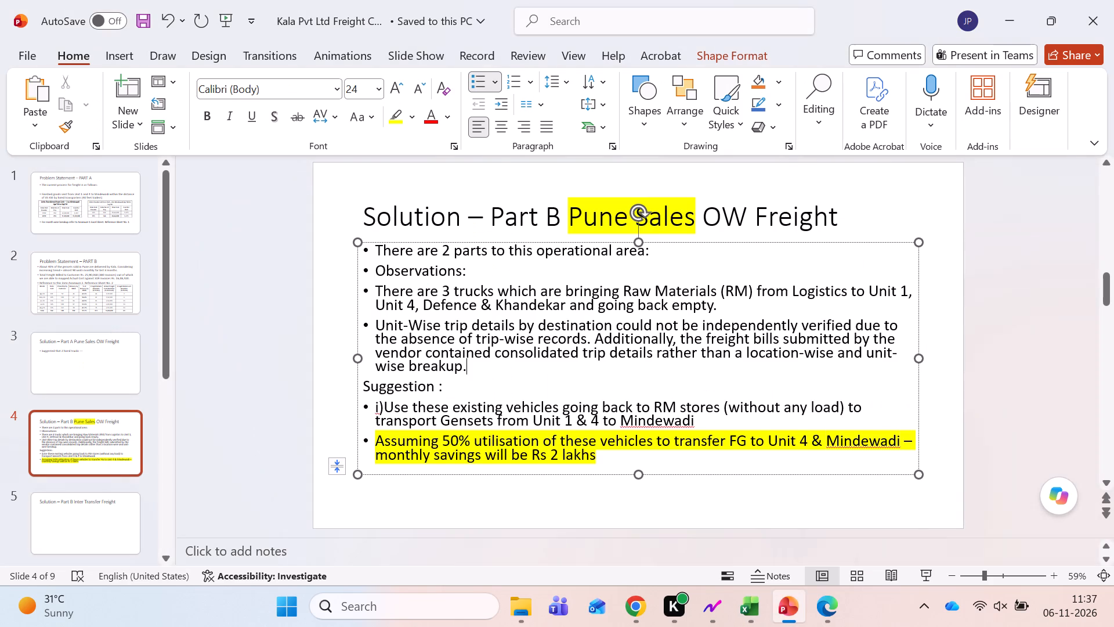
{"action": "key", "text": "Return"}
{"action": "type", "text": "Consoli"}
{"action": "type", "text": "dated"}
{"action": "key", "text": "space"}
{"action": "type", "text": "trips"}
{"action": "key", "text": "space"}
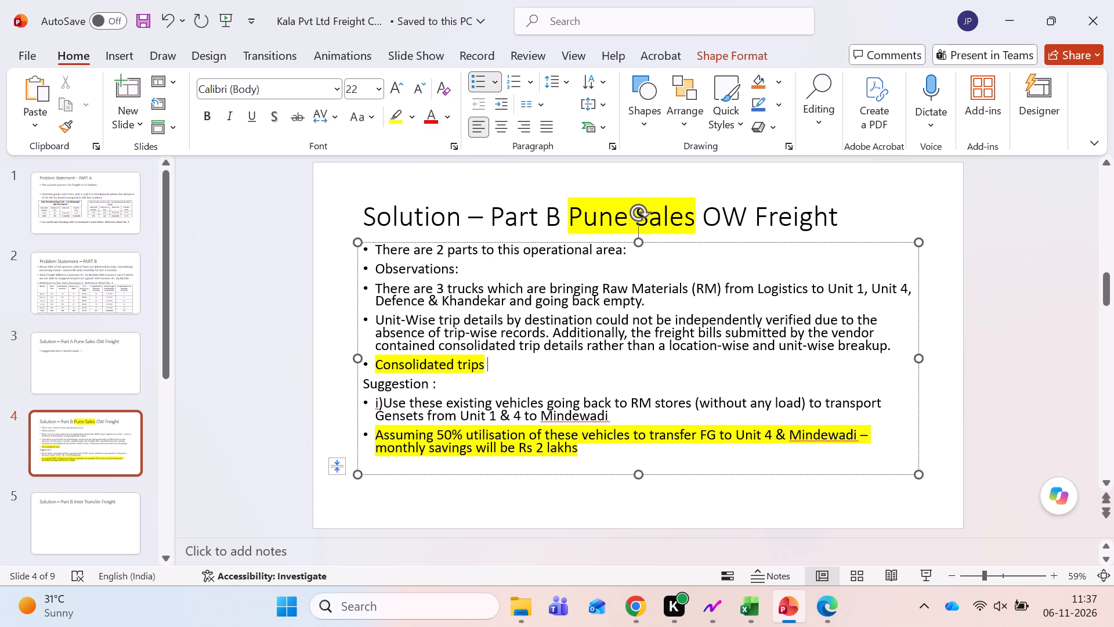
{"action": "type", "text": "to"}
{"action": "key", "text": "space"}
{"action": "key", "text": "BackSpace"}
{"action": "key", "text": "BackSpace"}
{"action": "key", "text": "BackSpace"}
{"action": "type", "text": "details"}
{"action": "key", "text": "space"}
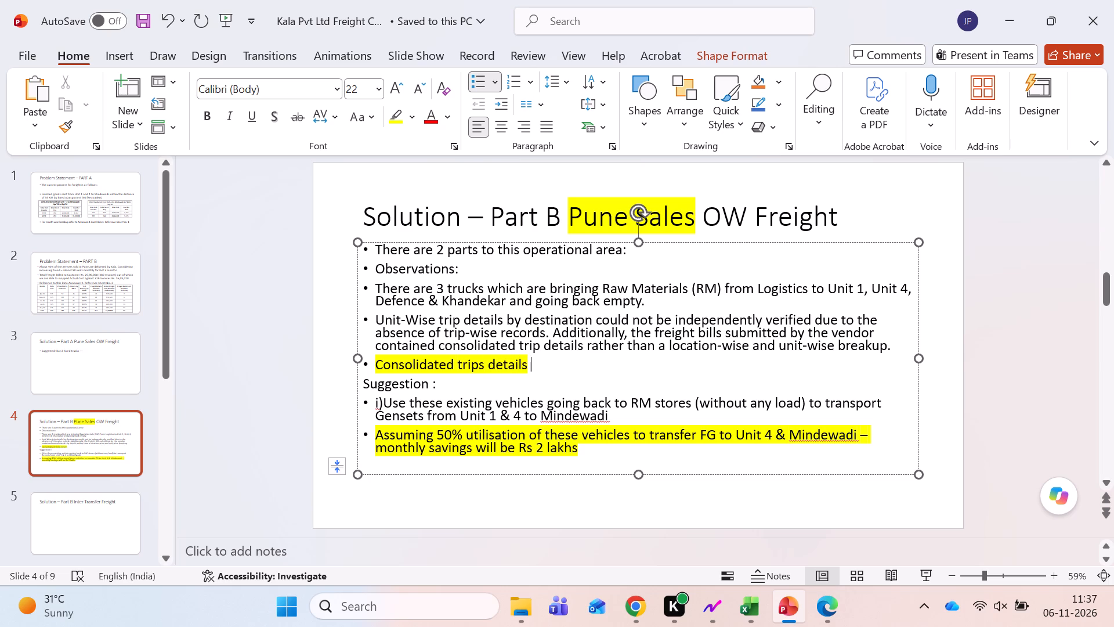
{"action": "type", "text": "has been attace"}
{"action": "key", "text": "BackSpace"}
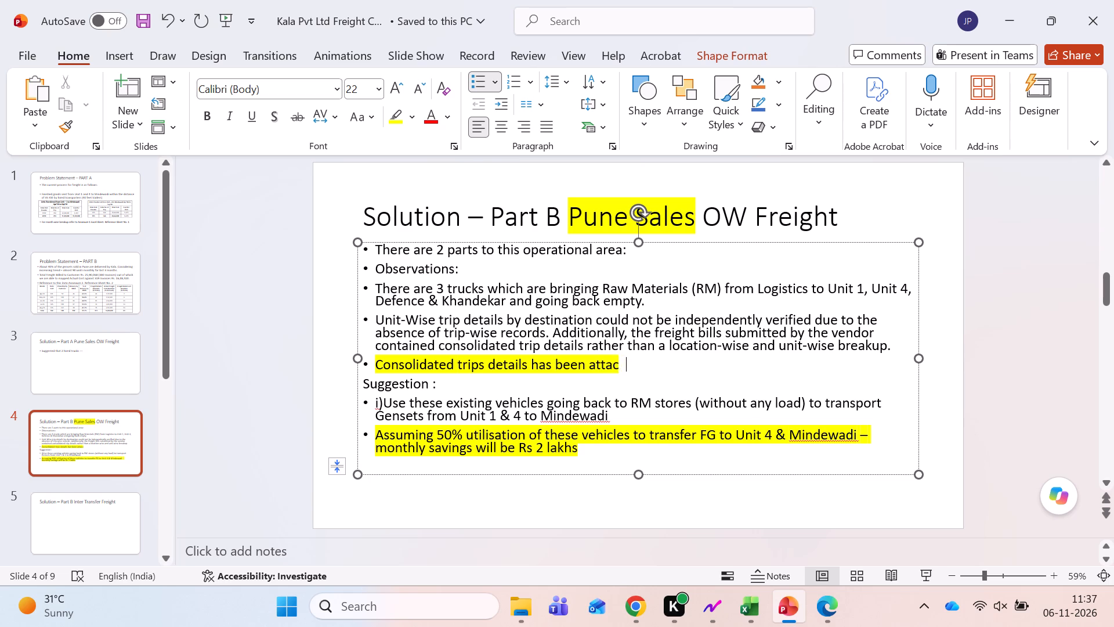
{"action": "type", "text": "hed below"}
{"action": "key", "text": "shift+colon"}
Copy the full text of the "Consolidated trips details has been attached below:" bullet.
{"action": "key", "text": "ctrl+shift+Left"}
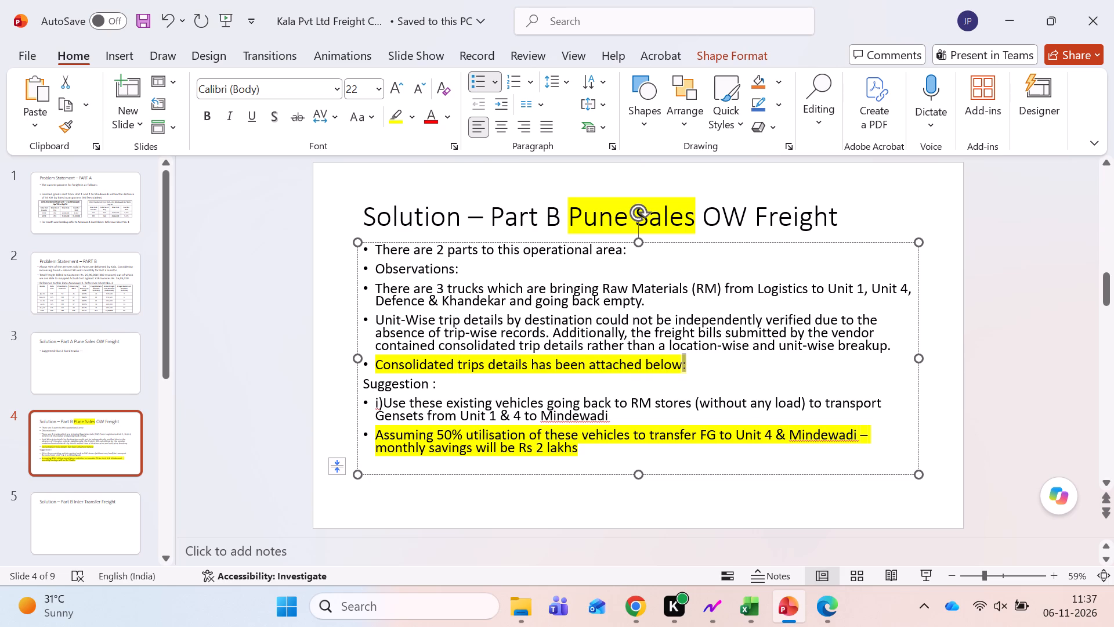
{"action": "key", "text": "ctrl+shift+Left"}
{"action": "key", "text": "ctrl+shift+Left"}
{"action": "key", "text": "ctrl+shift+Left"}
{"action": "key", "text": "ctrl+shift+Left"}
{"action": "key", "text": "ctrl+shift+Left"}
{"action": "key", "text": "ctrl+shift+Left"}
{"action": "key", "text": "ctrl+shift+Left"}
{"action": "key", "text": "ctrl+shift+Left"}
{"action": "key", "text": "ctrl+shift+Right"}
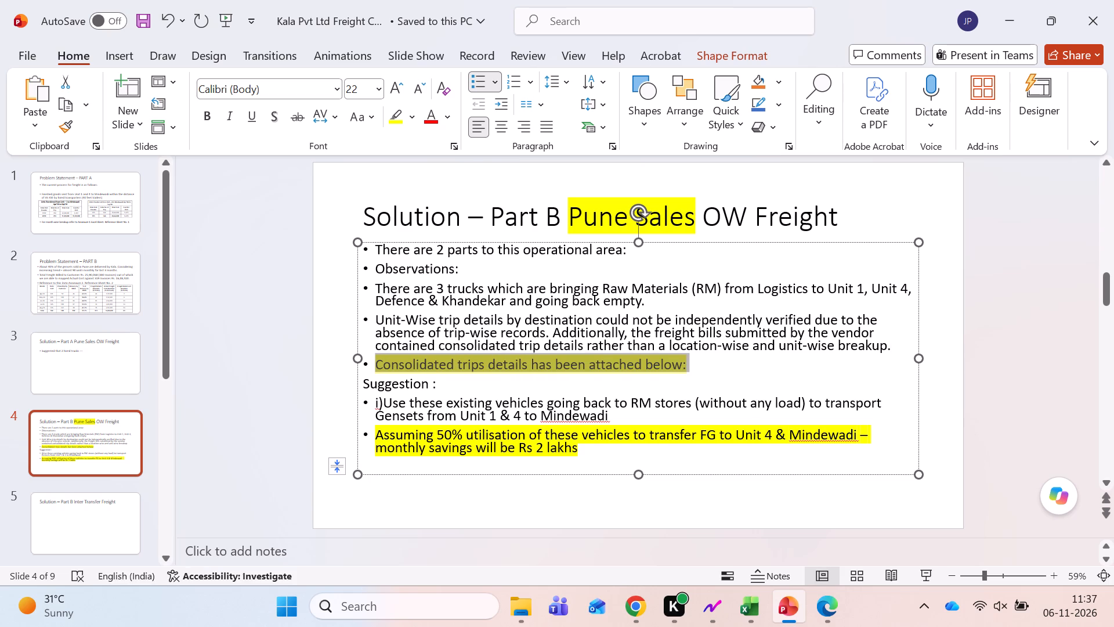
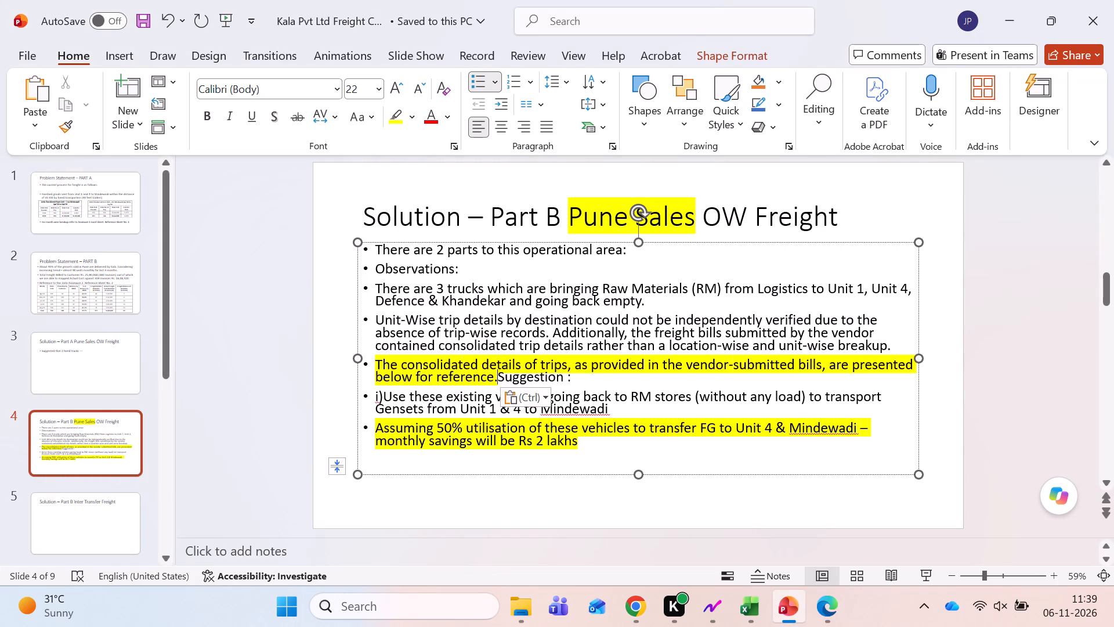
Delete "as provided in the vendor-submitted bills," from the consolidated-trips bullet.
{"action": "key", "text": "Up"}
{"action": "key", "text": "Right"}
{"action": "key", "text": "Right"}
{"action": "key", "text": "Right"}
{"action": "key", "text": "Right"}
{"action": "key", "text": "Right"}
{"action": "key", "text": "Right"}
{"action": "key", "text": "Right"}
{"action": "key", "text": "Right"}
{"action": "key", "text": "Right"}
{"action": "key", "text": "Right"}
{"action": "key", "text": "Right"}
{"action": "key", "text": "Right"}
{"action": "key", "text": "Right"}
{"action": "key", "text": "Right"}
{"action": "key", "text": "Right"}
{"action": "key", "text": "Right"}
{"action": "key", "text": "Right"}
{"action": "key", "text": "Left"}
{"action": "key", "text": "ctrl+shift+Right"}
{"action": "key", "text": "ctrl+shift+Right"}
{"action": "key", "text": "ctrl+shift+Right"}
{"action": "key", "text": "ctrl+shift+Right"}
{"action": "key", "text": "ctrl+shift+Right"}
{"action": "key", "text": "ctrl+shift+Right"}
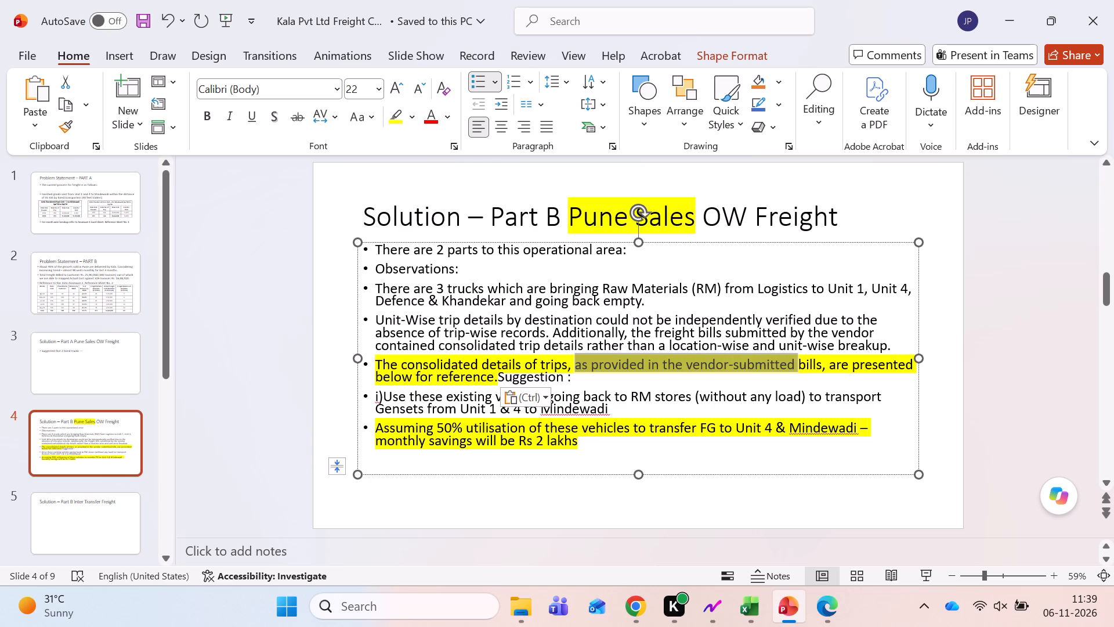
{"action": "key", "text": "ctrl+shift+Right"}
{"action": "key", "text": "BackSpace"}
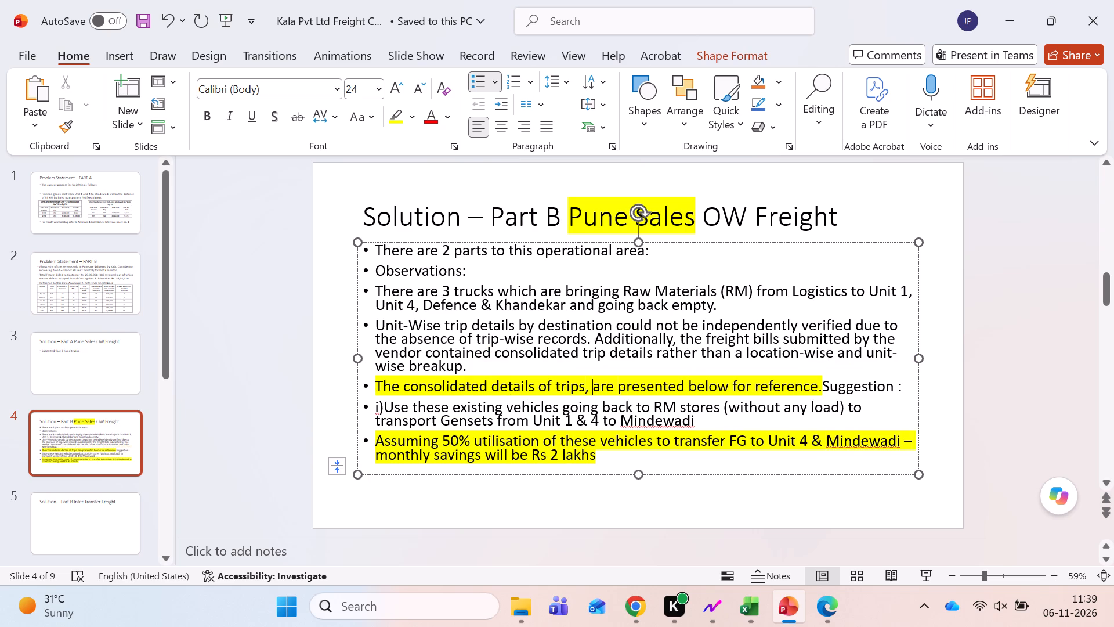
Move "Suggestion :" onto its own line after the consolidated-trips sentence.
{"action": "left_click", "coordinate": [826, 388]}
{"action": "key", "text": "Left"}
{"action": "key", "text": "Return"}
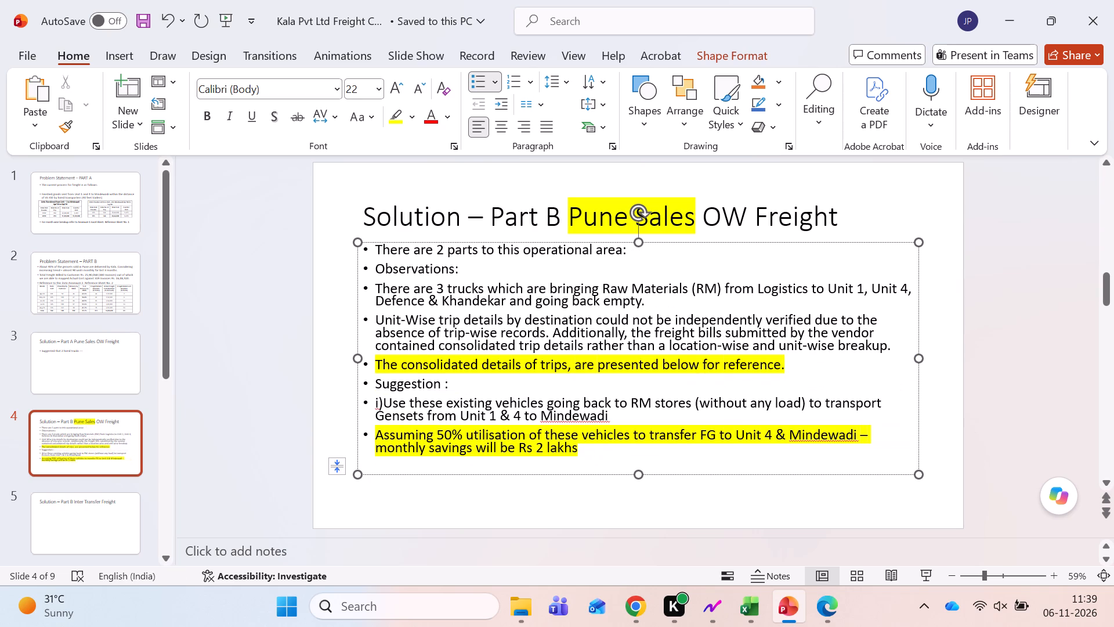
Remove the yellow highlight from the sentence "The consolidated details of trips, are presented below for reference.".
{"action": "left_click", "coordinate": [795, 361]}
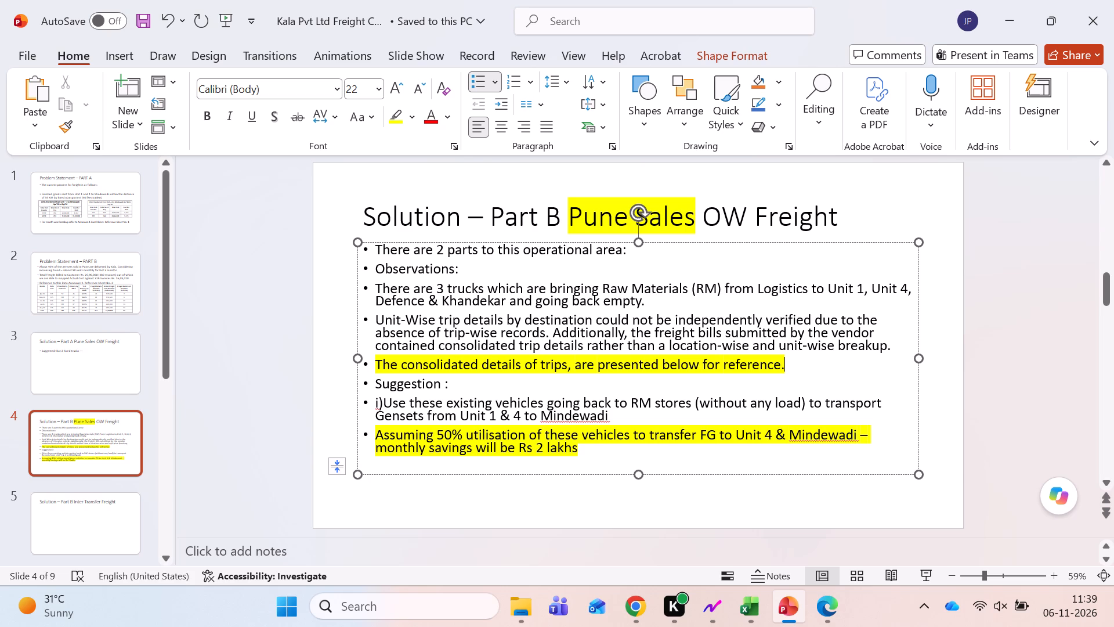
{"action": "key", "text": "ctrl+shift+Left"}
{"action": "key", "text": "ctrl+shift+Left"}
{"action": "key", "text": "ctrl+shift+Left"}
{"action": "key", "text": "ctrl+shift+Left"}
{"action": "key", "text": "ctrl+shift+Left"}
{"action": "key", "text": "ctrl+shift+Left"}
{"action": "key", "text": "ctrl+shift+Left"}
{"action": "key", "text": "ctrl+shift+Left"}
{"action": "key", "text": "ctrl+shift+Left"}
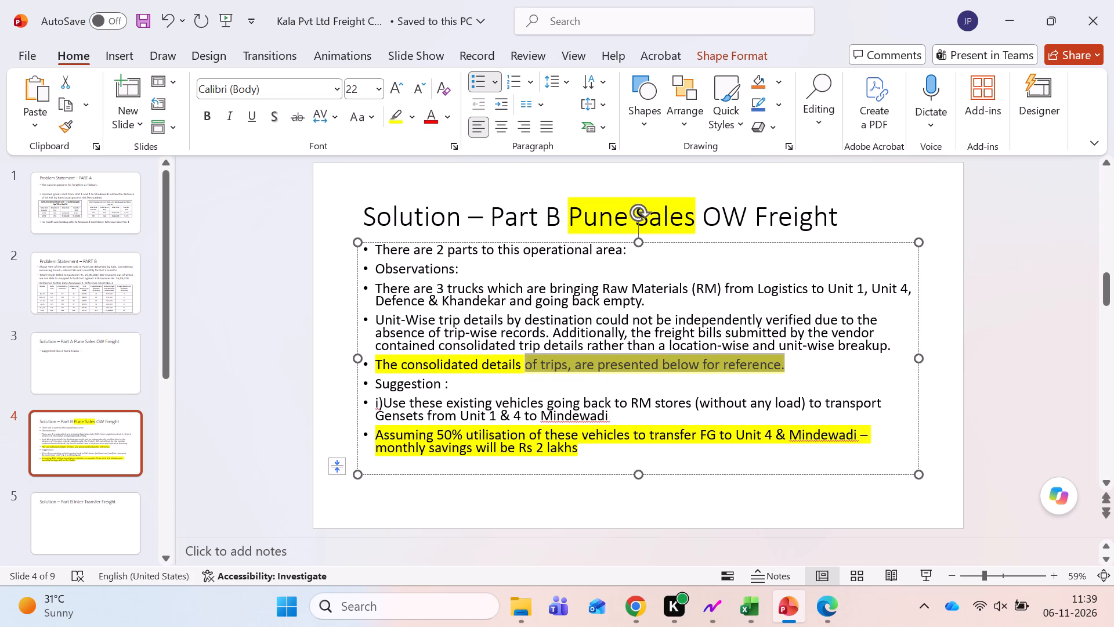
{"action": "key", "text": "ctrl+shift+Left"}
{"action": "key", "text": "ctrl+shift+Left"}
{"action": "key", "text": "ctrl+shift+Left"}
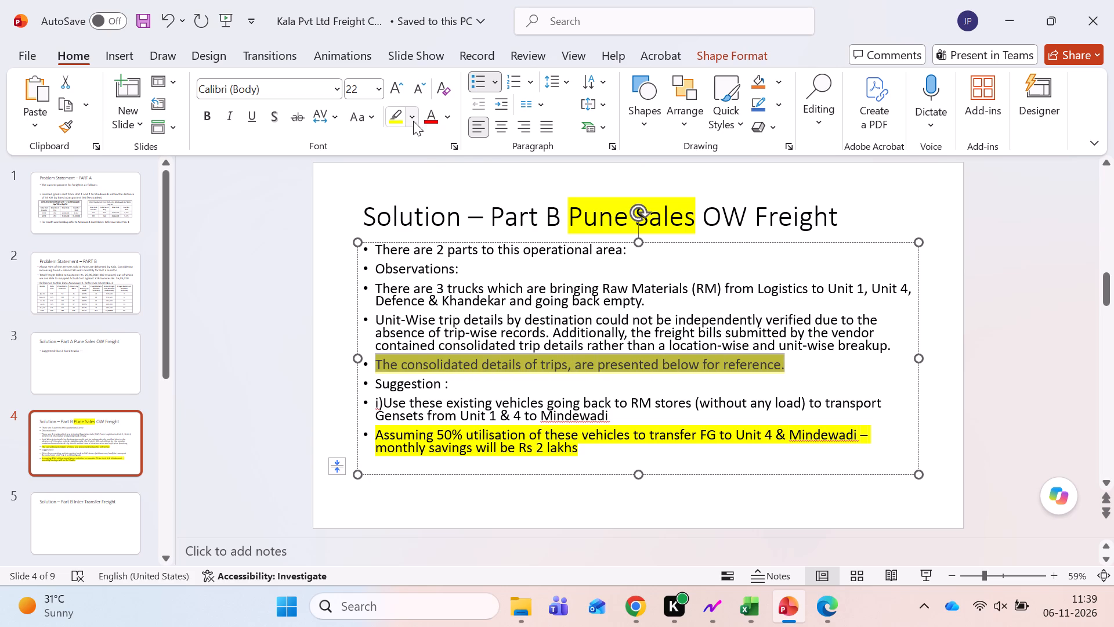
{"action": "left_click", "coordinate": [411, 116]}
{"action": "left_click", "coordinate": [439, 253]}
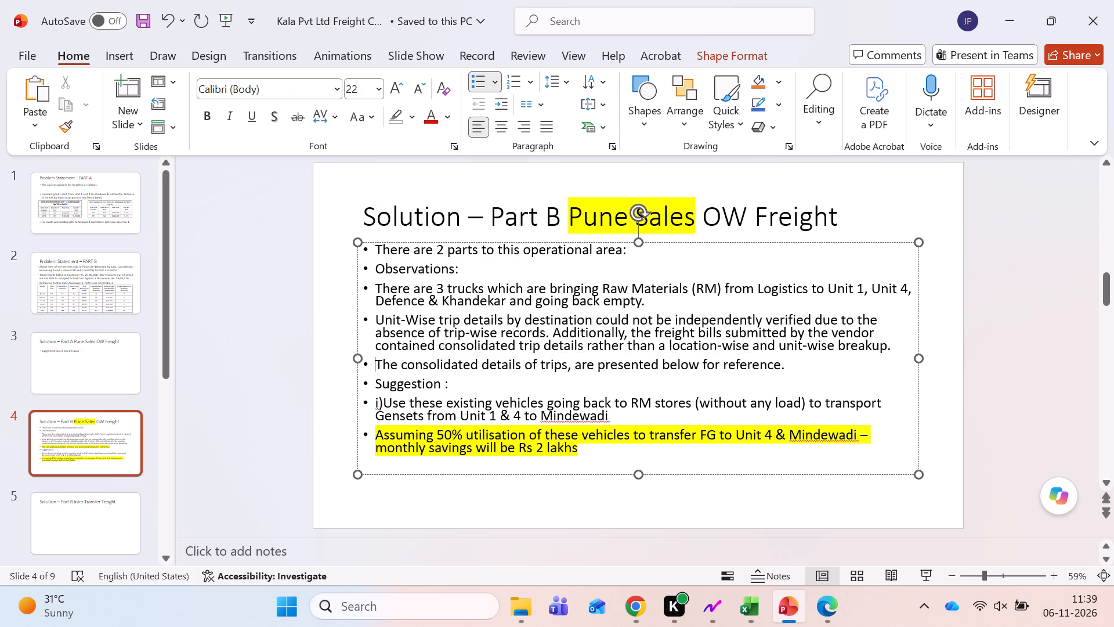
Insert a blank unbulleted line between the consolidated-trips bullet and "Suggestion :".
{"action": "left_click", "coordinate": [797, 367]}
{"action": "key", "text": "Return"}
{"action": "key", "text": "BackSpace"}
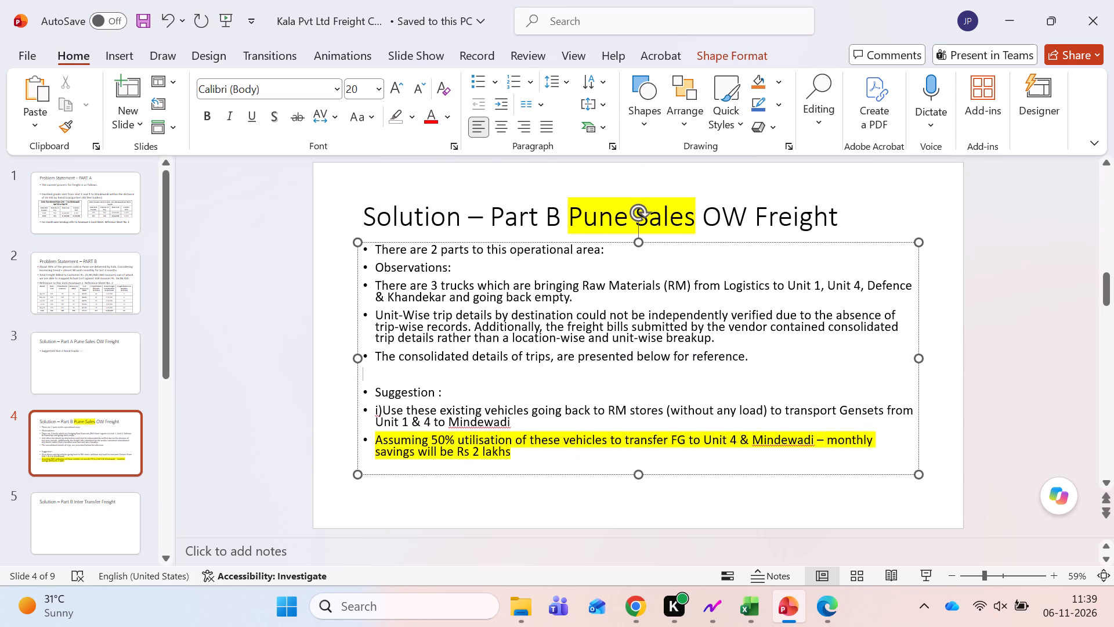
Switch to the Working workbook in Excel and copy the trip summary table H11:M12 on the RM Inter Unit Trs sheet.
{"action": "key", "text": "alt+Tab"}
{"action": "key", "text": "alt+Tab"}
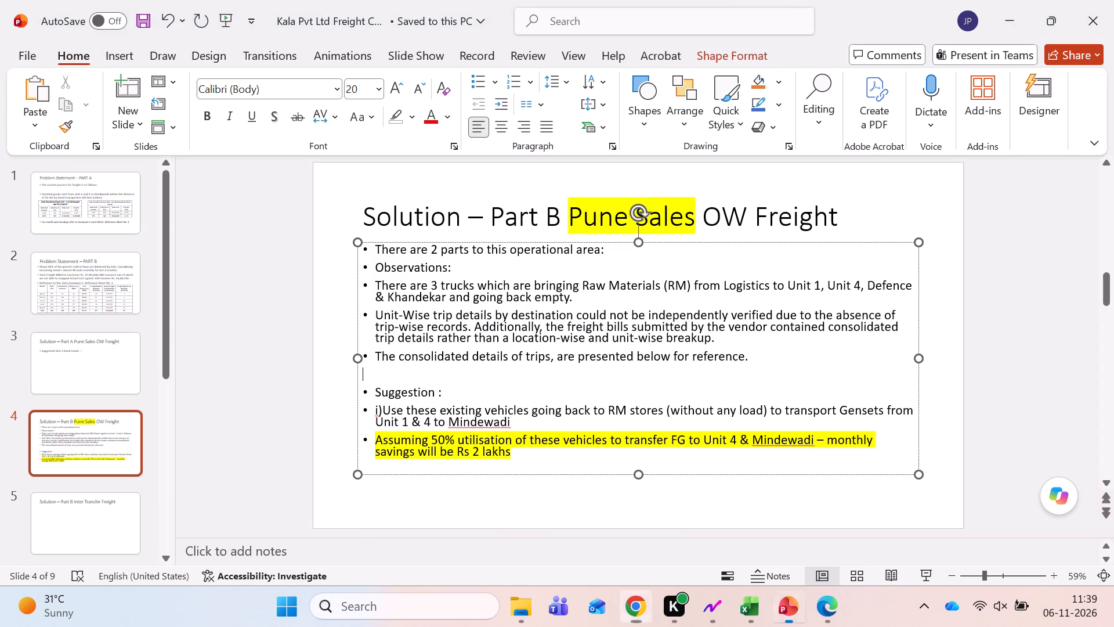
{"action": "key", "text": "alt+Tab"}
{"action": "key", "text": "alt+Tab"}
{"action": "key", "text": "Right"}
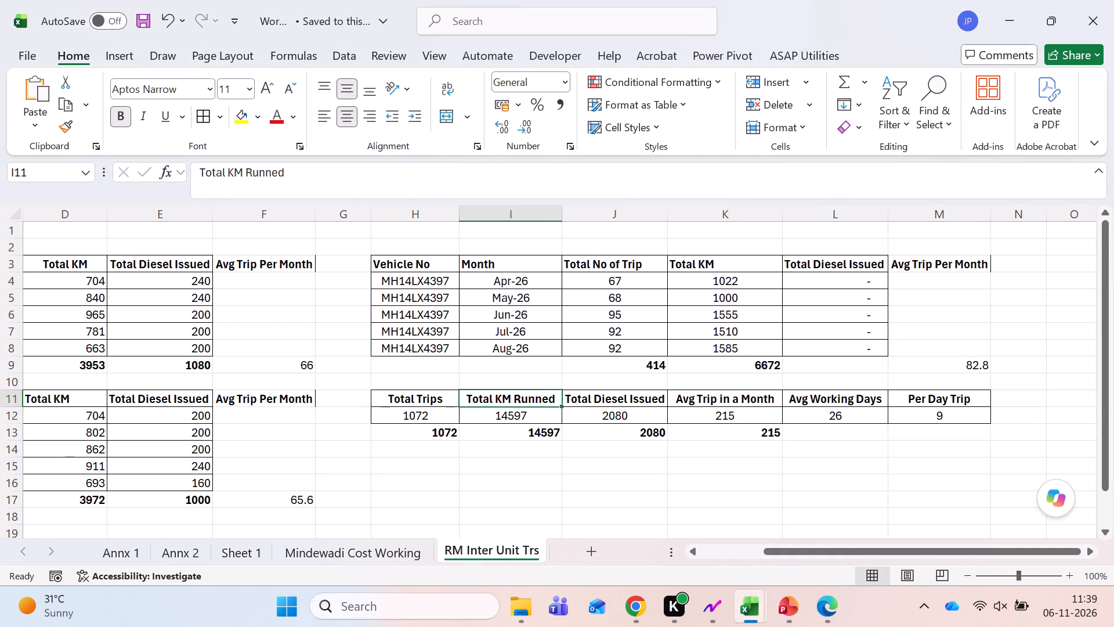
{"action": "key", "text": "Down"}
{"action": "key", "text": "Down"}
{"action": "key", "text": "Left"}
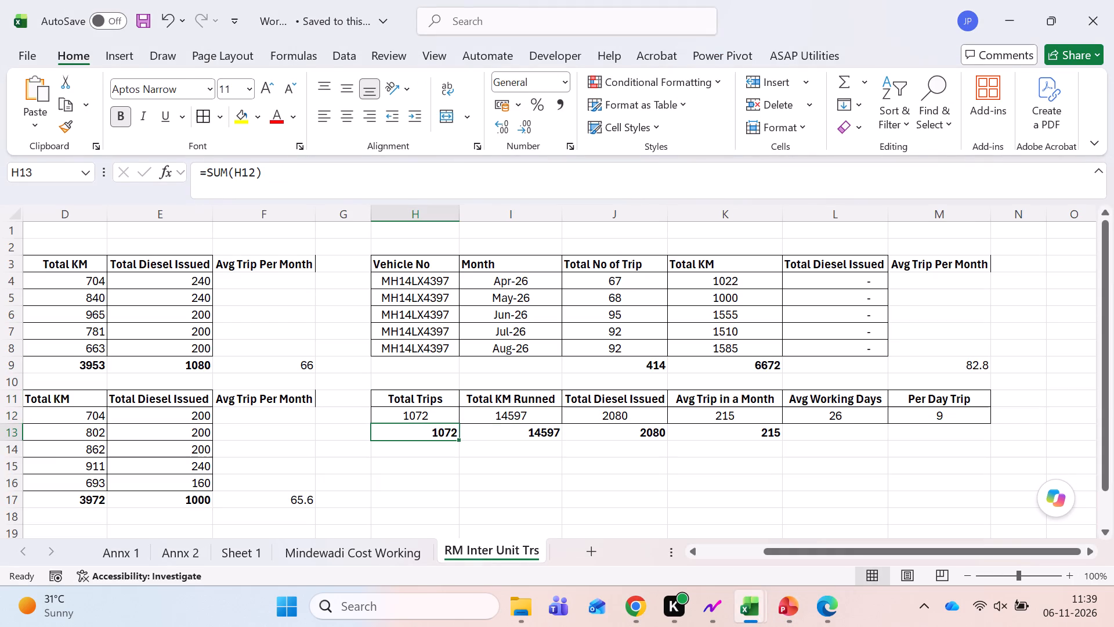
{"action": "key", "text": "Up"}
{"action": "key", "text": "Up"}
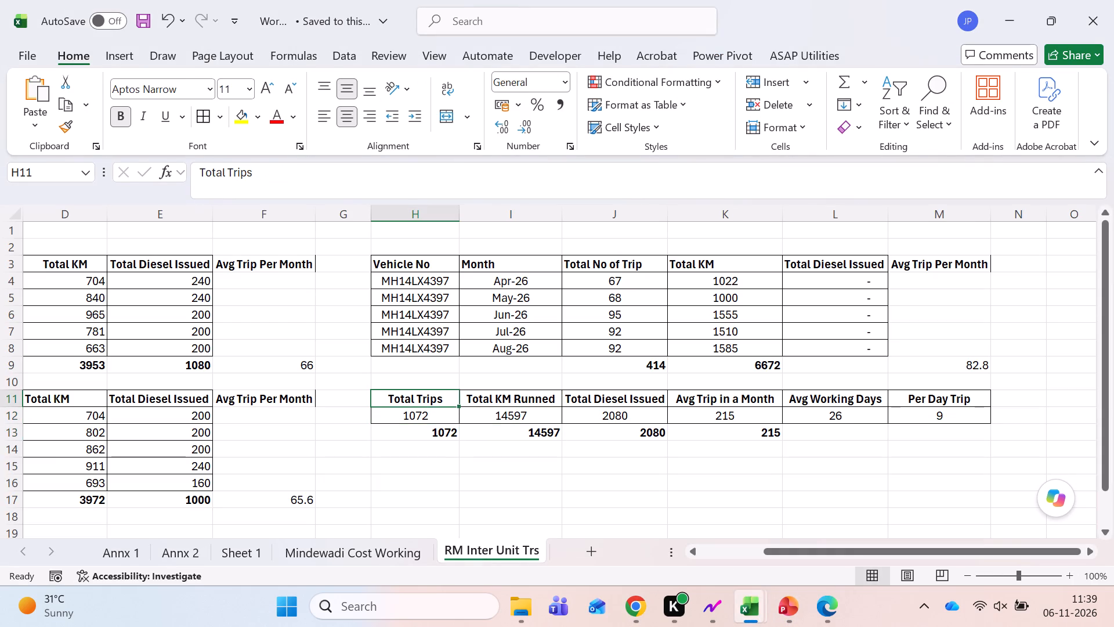
{"action": "key", "text": "shift+Down"}
{"action": "key", "text": "shift+Right"}
{"action": "key", "text": "shift+Right"}
{"action": "key", "text": "shift+Right"}
{"action": "key", "text": "shift+Right"}
{"action": "key", "text": "shift+Right"}
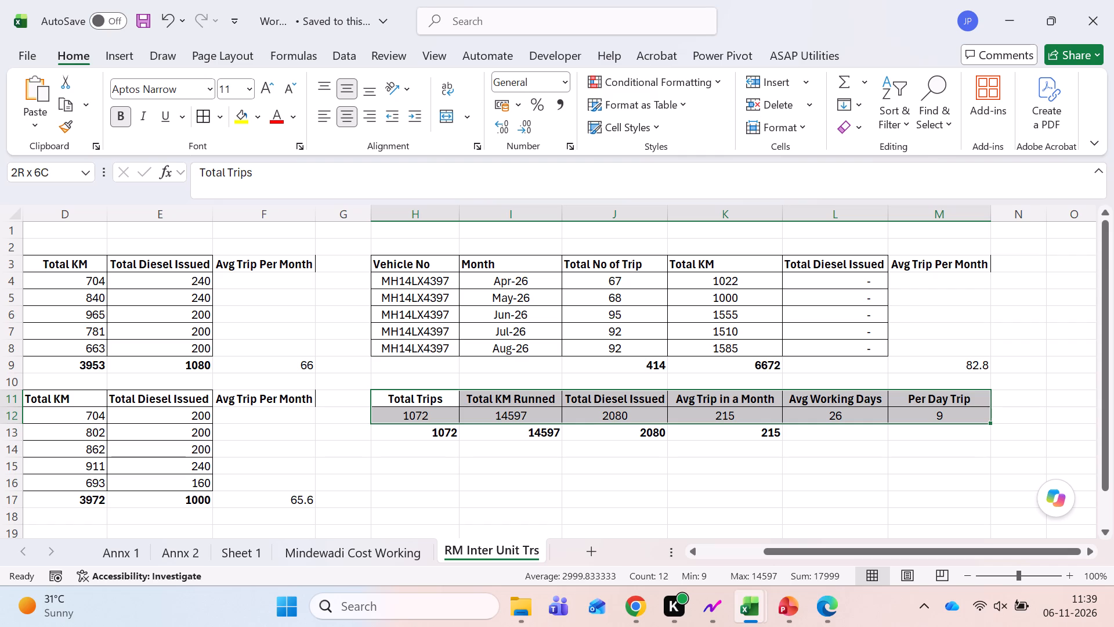
{"action": "key", "text": "ctrl+c"}
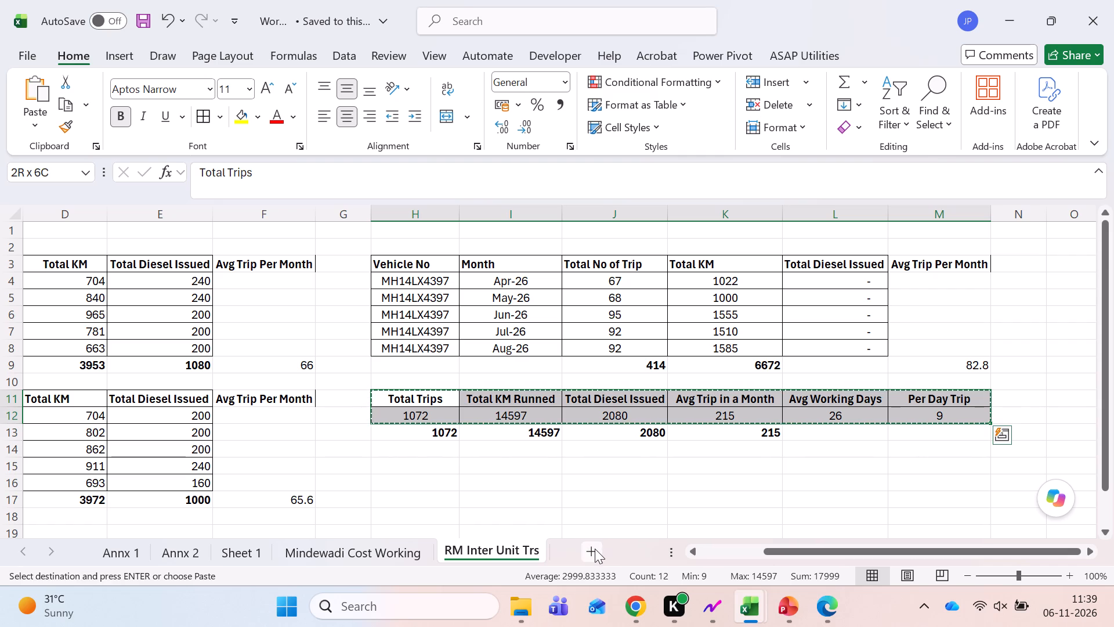
Add a new worksheet and paste the copied trip summary at B3 as values only.
{"action": "left_click", "coordinate": [595, 549]}
{"action": "key", "text": "Down"}
{"action": "key", "text": "Down"}
{"action": "key", "text": "Right"}
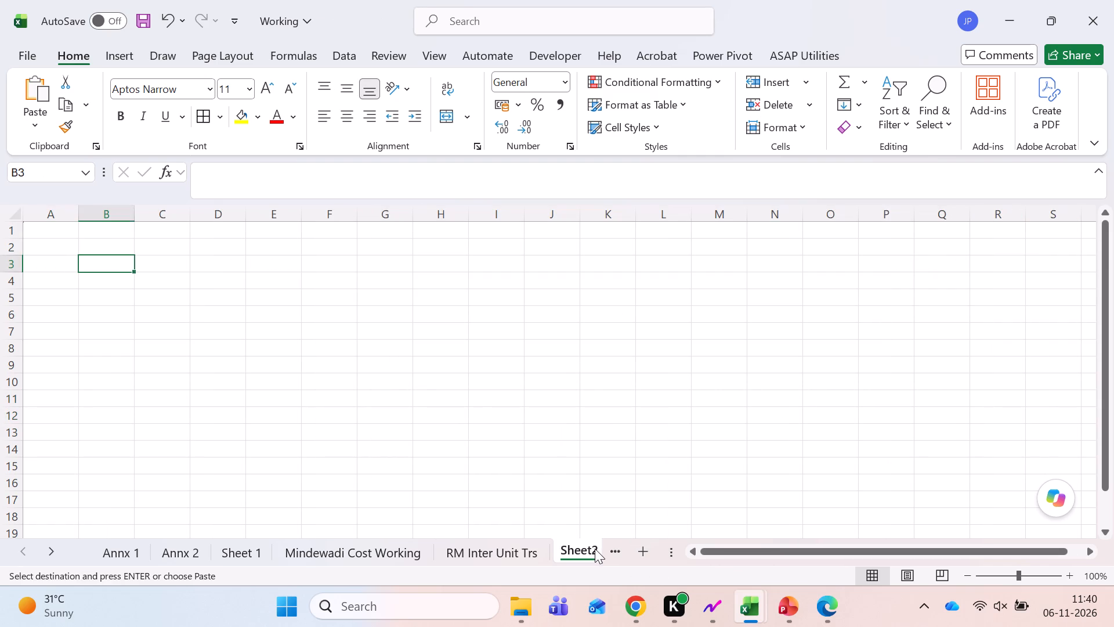
{"action": "key", "text": "ctrl+v"}
{"action": "key", "text": "ctrl+z"}
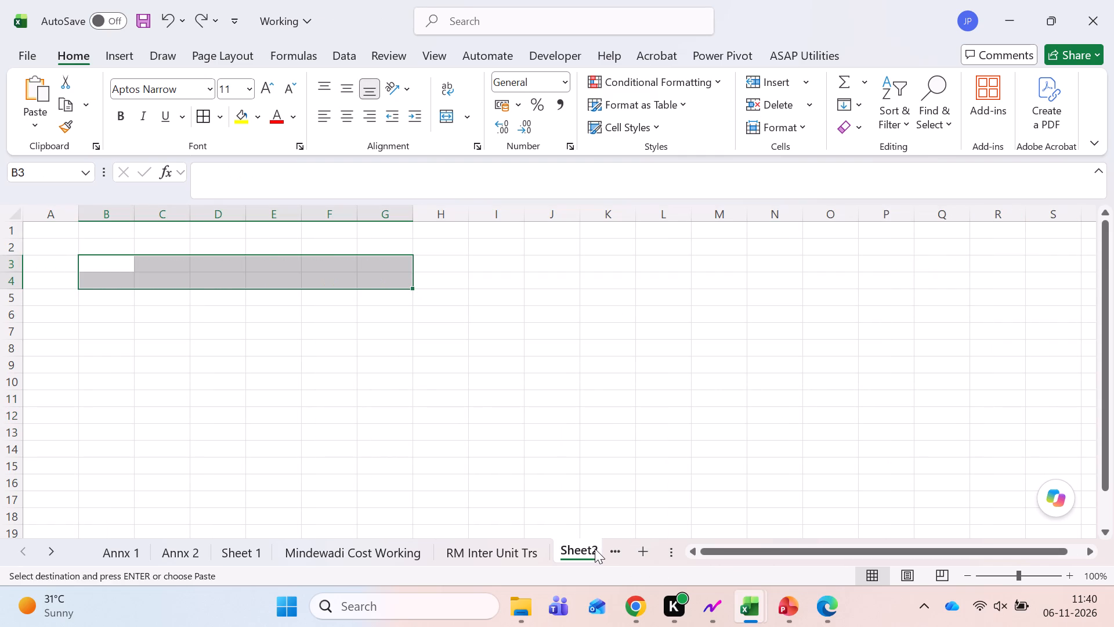
{"action": "key", "text": "Right"}
{"action": "key", "text": "Left"}
{"action": "key", "text": "alt+e"}
{"action": "type", "text": "sv"}
{"action": "key", "text": "Return"}
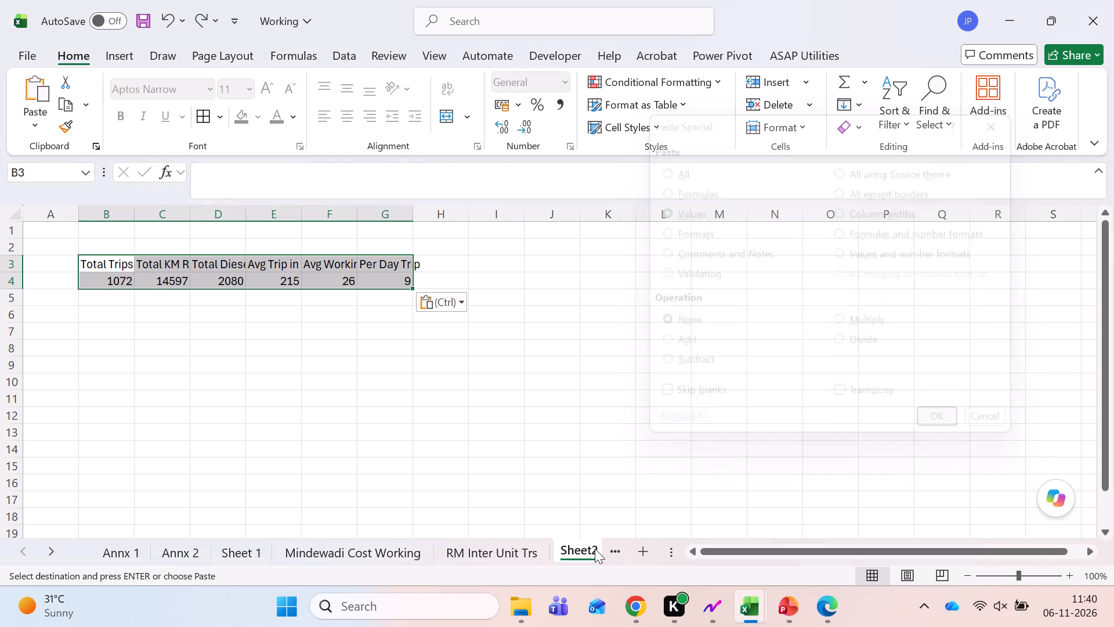
Autofit the column widths of the pasted trip summary table.
{"action": "key", "text": "alt+h"}
{"action": "type", "text": "oi"}
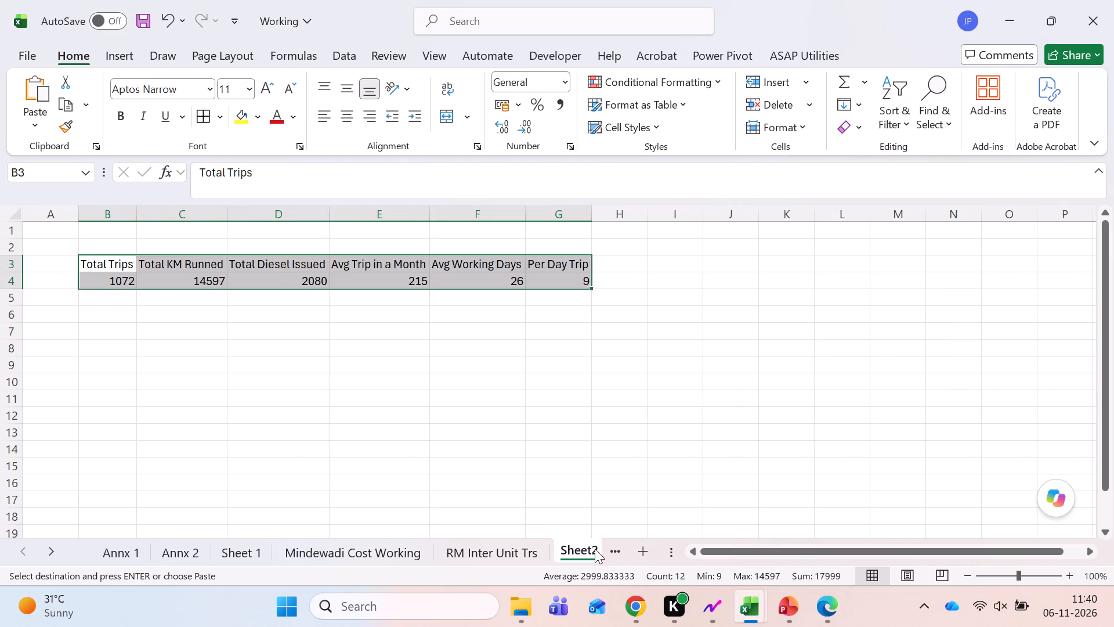
Apply all borders to the trip summary table in B3:G4.
{"action": "key", "text": "Right"}
{"action": "key", "text": "Left"}
{"action": "key", "text": "shift+Right"}
{"action": "key", "text": "shift+Right"}
{"action": "key", "text": "shift+Right"}
{"action": "key", "text": "shift+Right"}
{"action": "key", "text": "shift+Right"}
{"action": "key", "text": "shift+Down"}
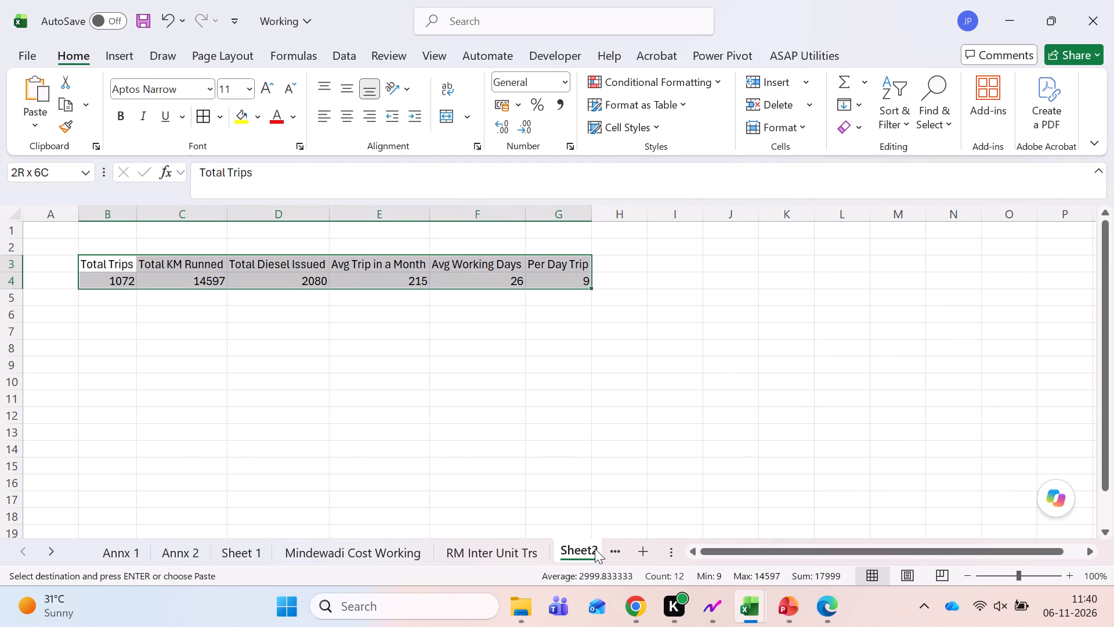
{"action": "key", "text": "alt+h"}
{"action": "key", "text": "alt+b"}
{"action": "key", "text": "a"}
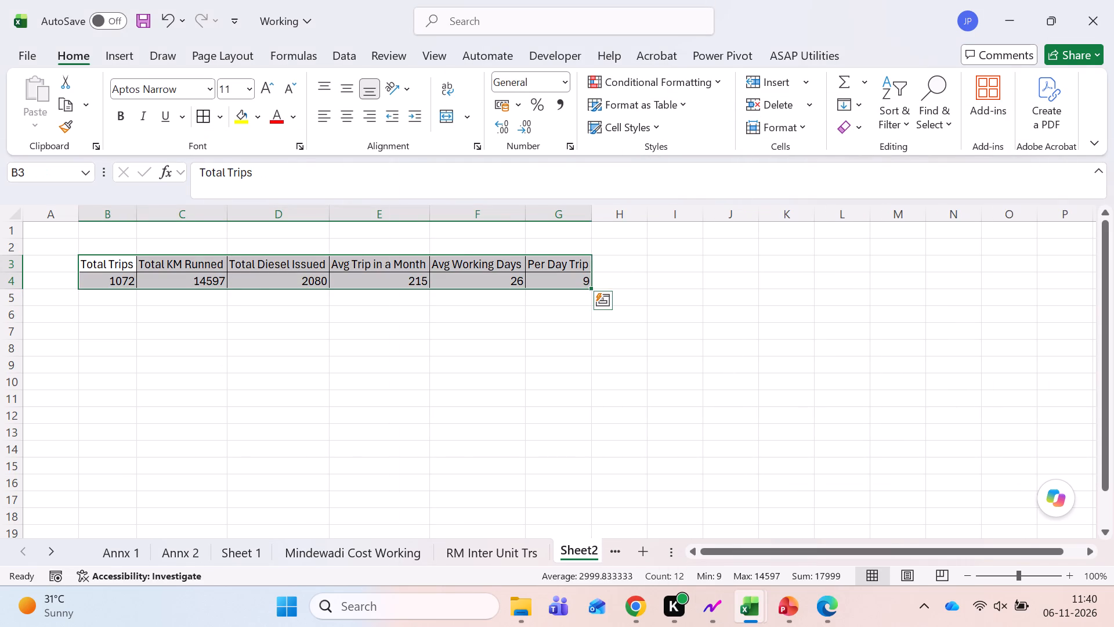
Make the trip summary's header row B3:G3 bold.
{"action": "key", "text": "Right"}
{"action": "key", "text": "Left"}
{"action": "key", "text": "ctrl+shift+Right"}
{"action": "key", "text": "ctrl+b"}
{"action": "key", "text": "Down"}
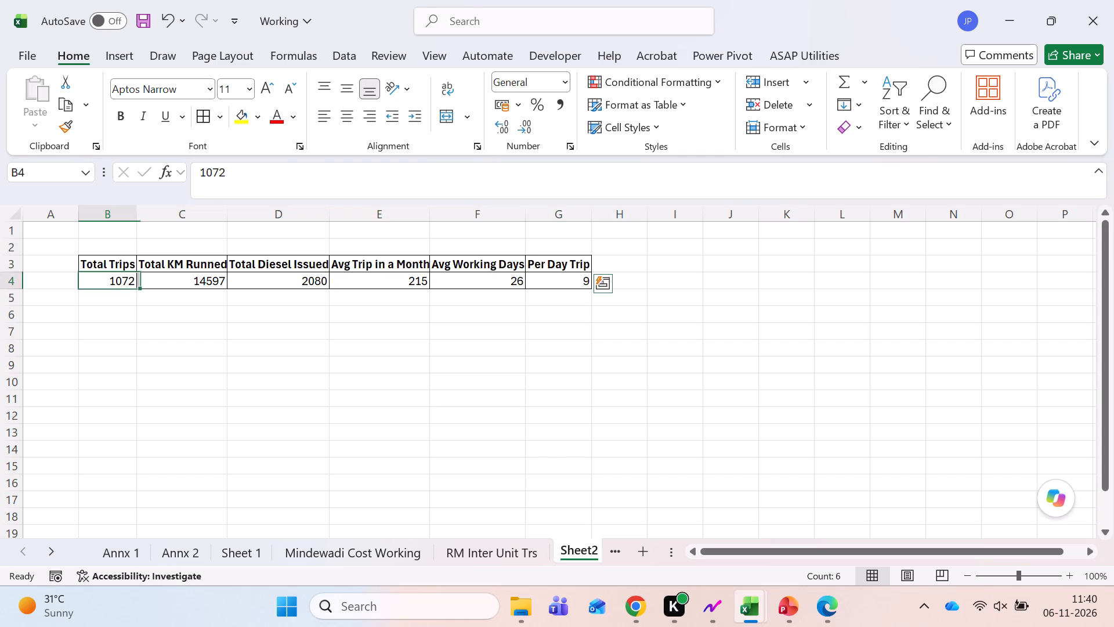
Autofit columns B to E to their bold headers.
{"action": "double_click", "coordinate": [430, 215]}
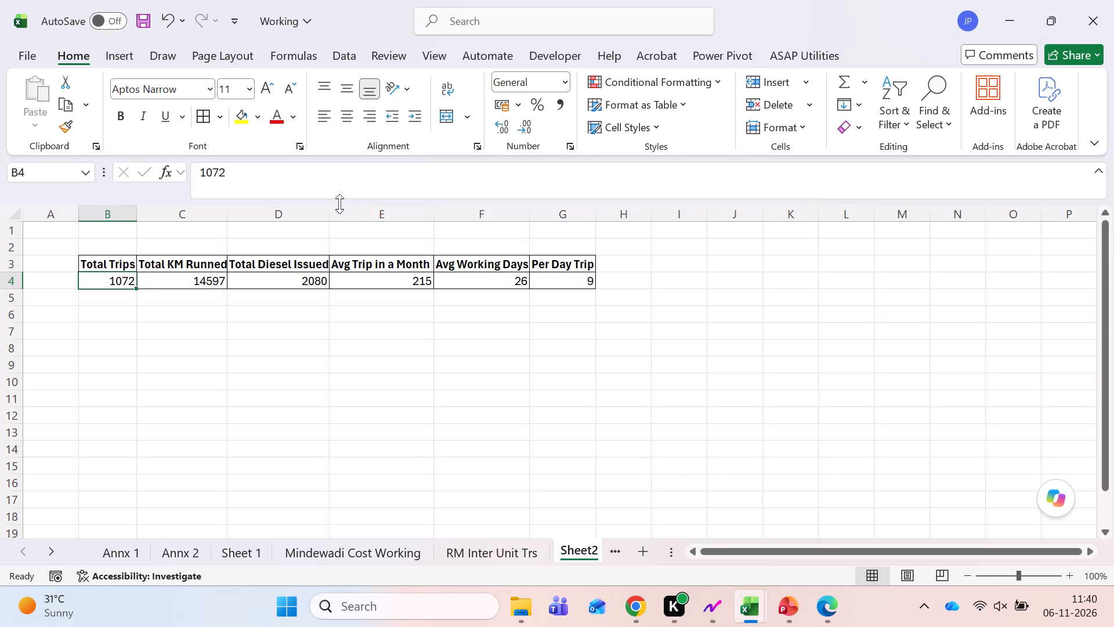
{"action": "double_click", "coordinate": [330, 209]}
{"action": "double_click", "coordinate": [225, 211]}
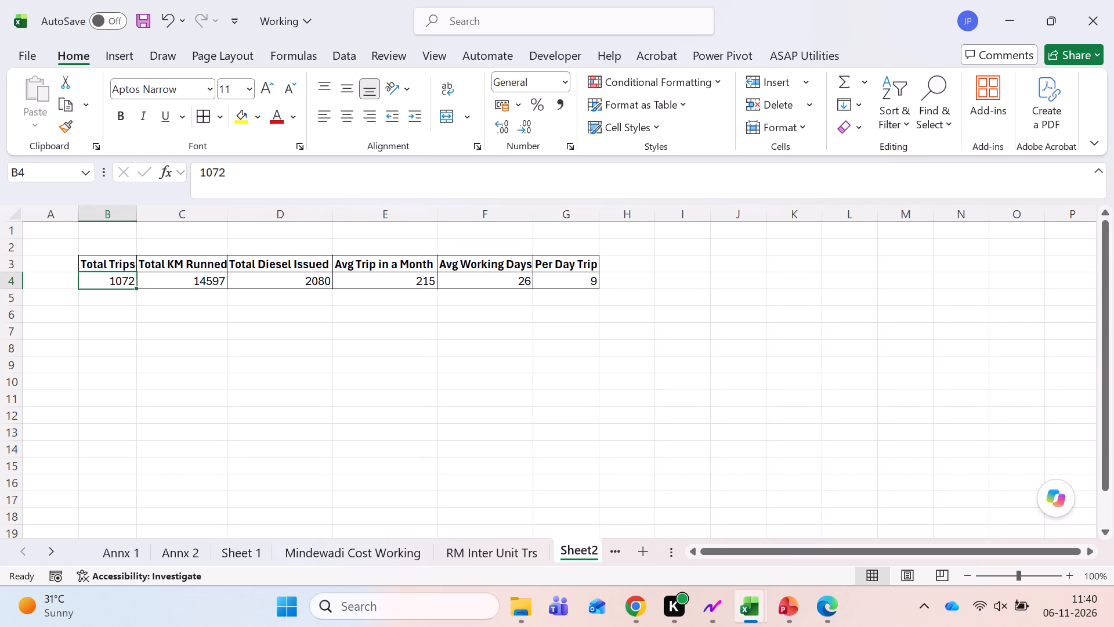
{"action": "double_click", "coordinate": [140, 214]}
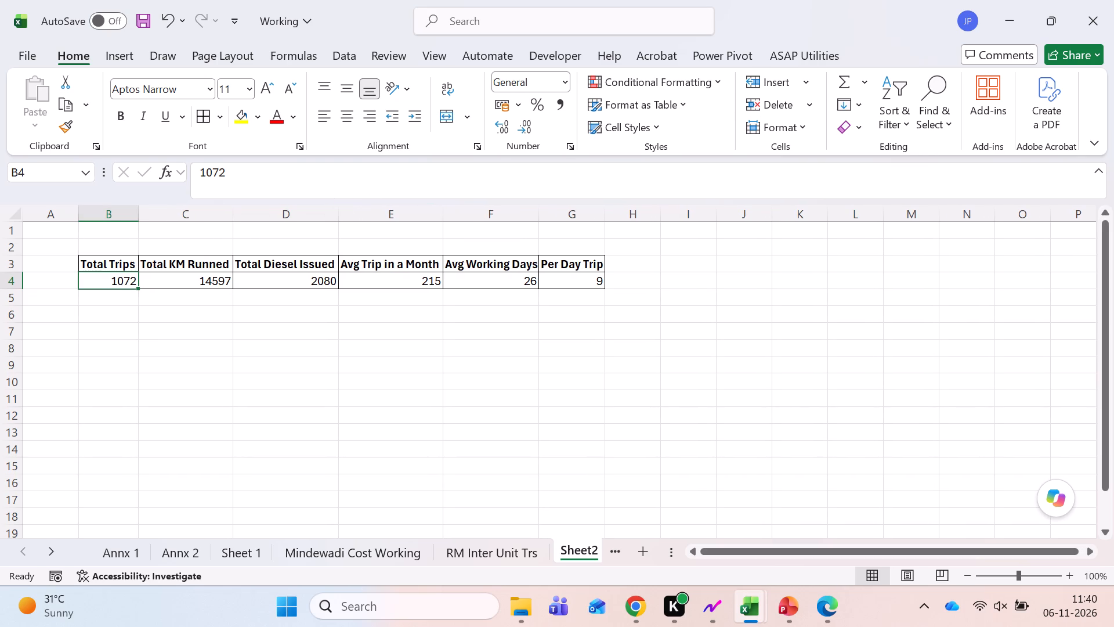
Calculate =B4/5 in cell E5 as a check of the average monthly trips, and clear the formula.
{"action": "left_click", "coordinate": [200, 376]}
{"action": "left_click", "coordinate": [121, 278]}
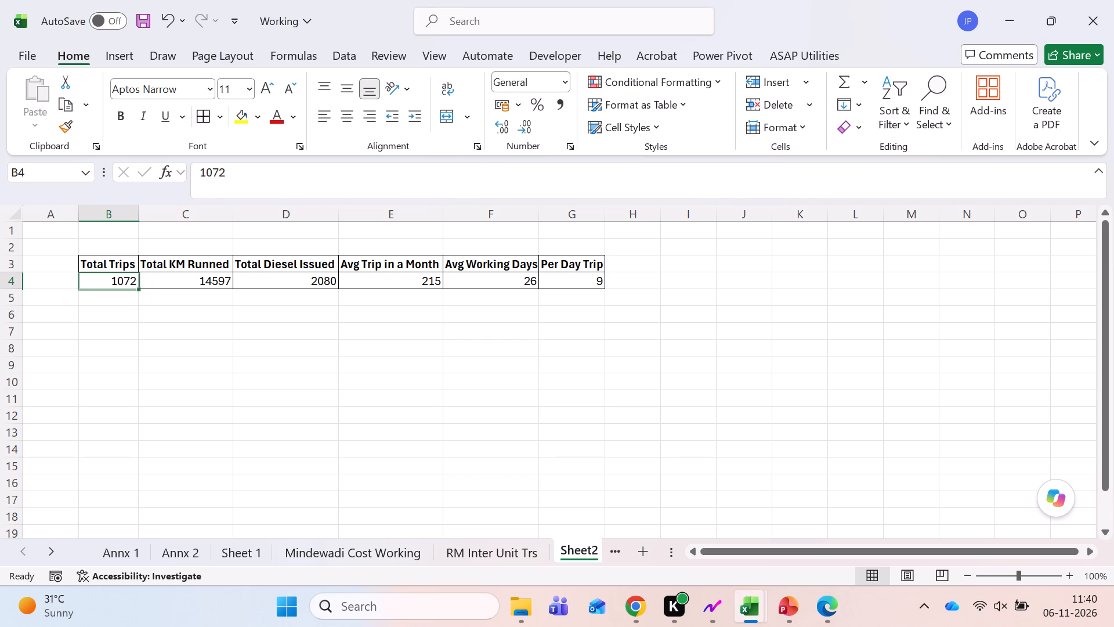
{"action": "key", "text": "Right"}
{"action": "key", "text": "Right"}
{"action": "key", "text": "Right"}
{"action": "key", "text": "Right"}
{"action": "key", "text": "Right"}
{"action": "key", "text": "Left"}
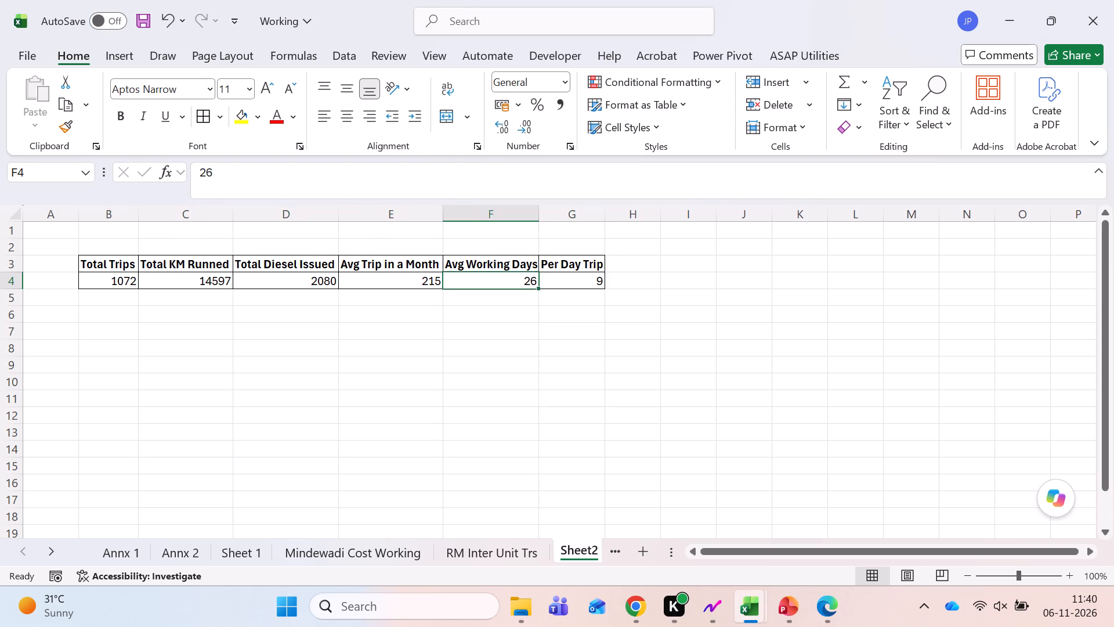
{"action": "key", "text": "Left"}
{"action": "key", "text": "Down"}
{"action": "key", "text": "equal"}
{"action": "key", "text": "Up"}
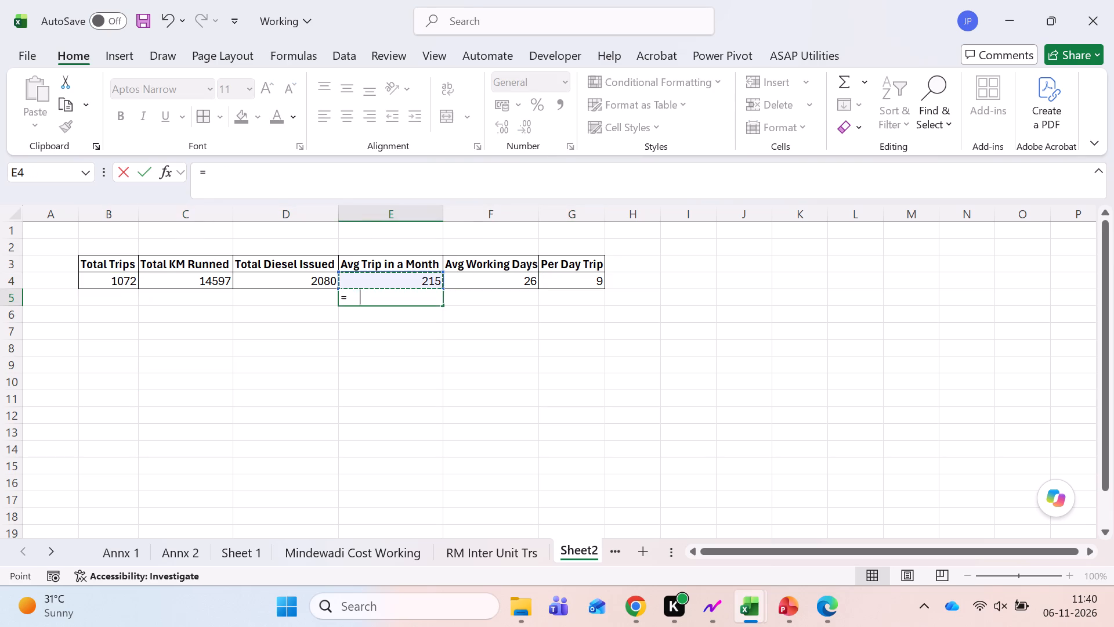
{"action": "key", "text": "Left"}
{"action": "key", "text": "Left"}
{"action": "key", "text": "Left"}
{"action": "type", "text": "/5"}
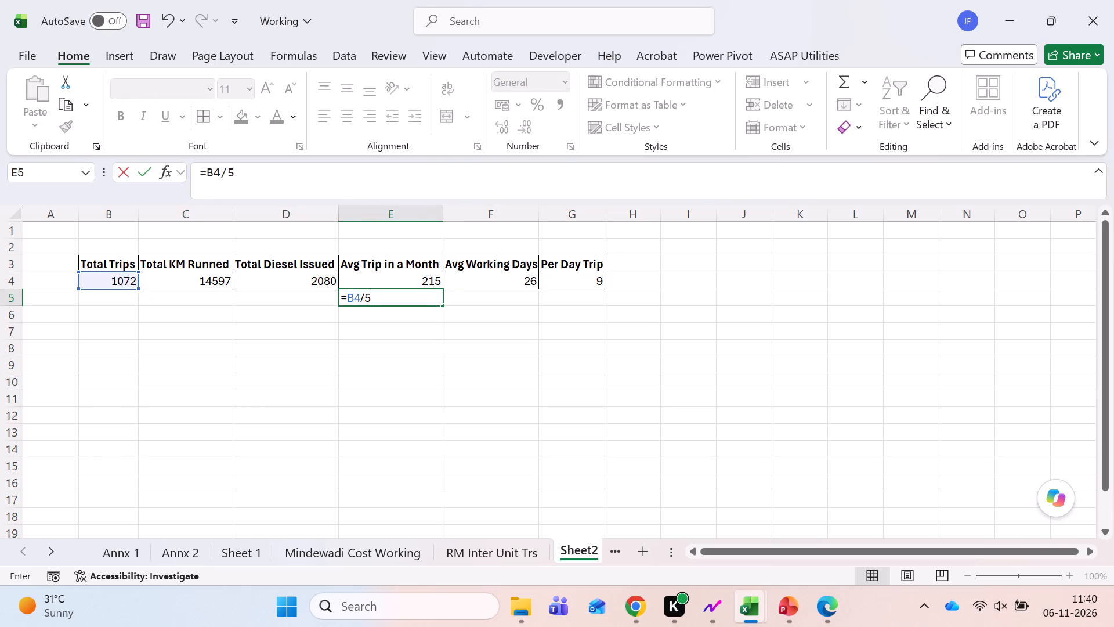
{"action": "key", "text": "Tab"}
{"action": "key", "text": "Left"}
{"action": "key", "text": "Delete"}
Merge and center cells B2:G2 above the trip summary headers.
{"action": "key", "text": "Down"}
{"action": "key", "text": "Down"}
{"action": "key", "text": "Down"}
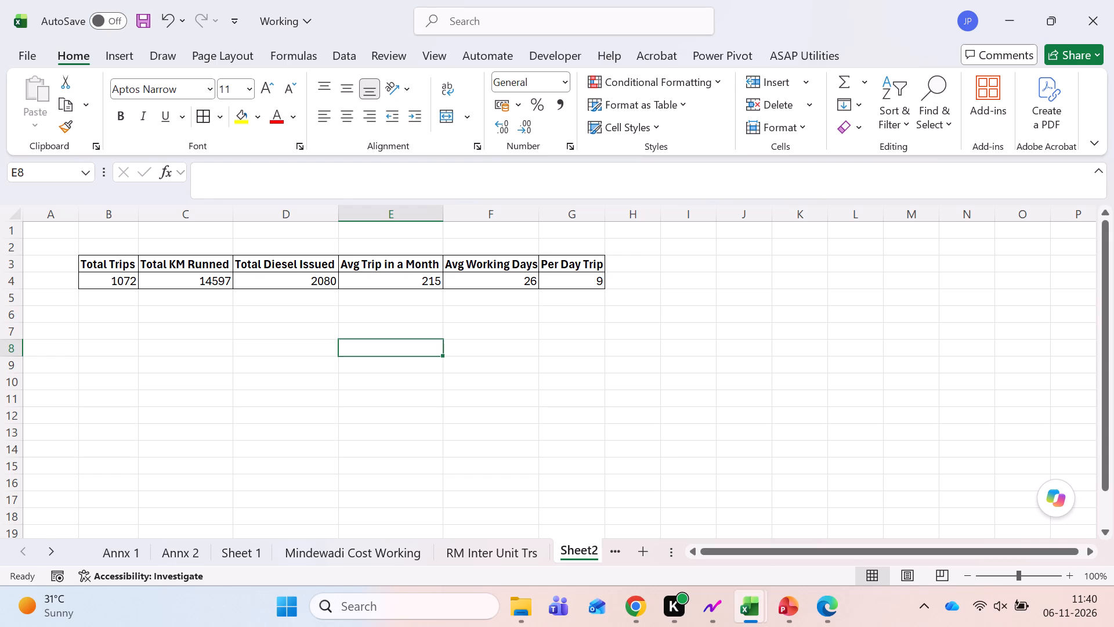
{"action": "key", "text": "Up"}
{"action": "key", "text": "Up"}
{"action": "key", "text": "Up"}
{"action": "key", "text": "Up"}
{"action": "key", "text": "Up"}
{"action": "key", "text": "Up"}
{"action": "key", "text": "Left"}
{"action": "key", "text": "Left"}
{"action": "key", "text": "Left"}
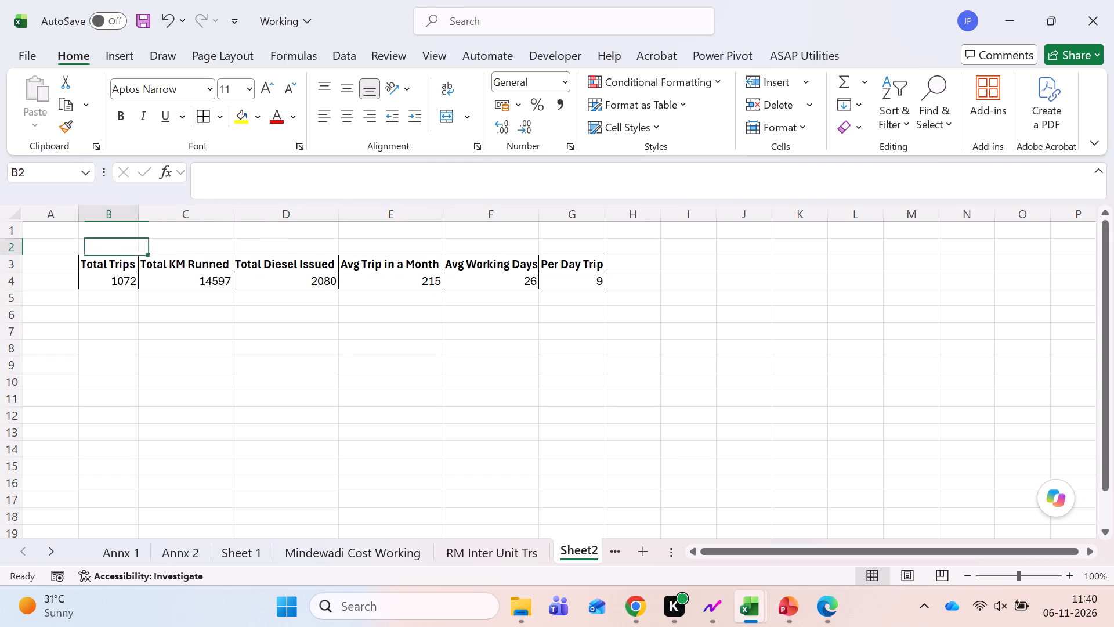
{"action": "key", "text": "shift+Right"}
{"action": "key", "text": "shift+Right"}
{"action": "key", "text": "shift+Right"}
{"action": "key", "text": "shift+Right"}
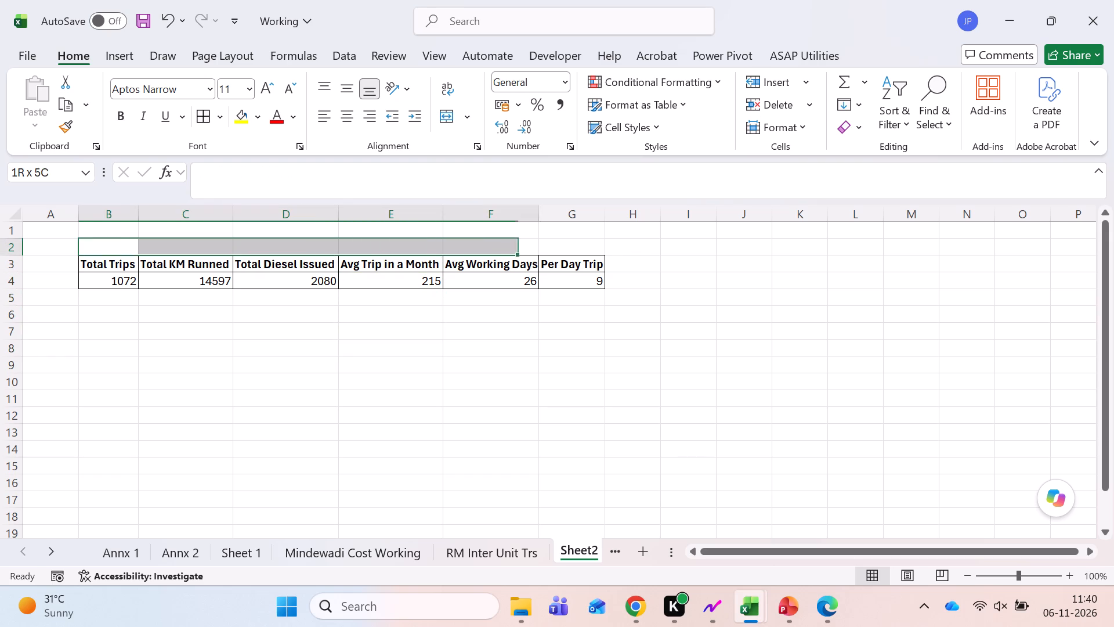
{"action": "key", "text": "shift+Right"}
{"action": "key", "text": "alt+h"}
{"action": "key", "text": "m"}
{"action": "key", "text": "Return"}
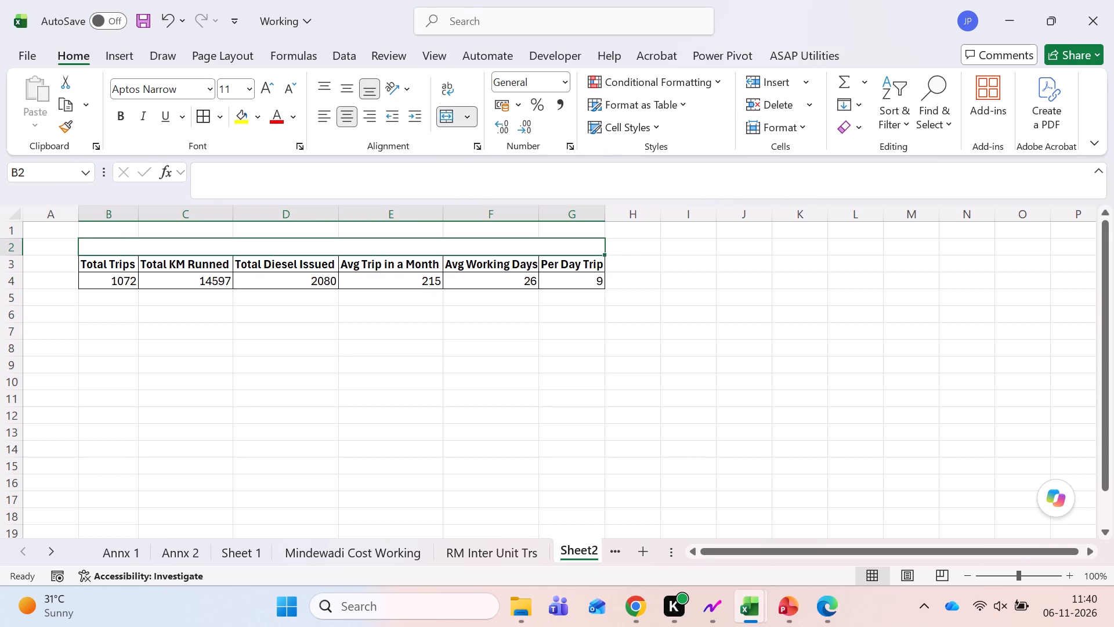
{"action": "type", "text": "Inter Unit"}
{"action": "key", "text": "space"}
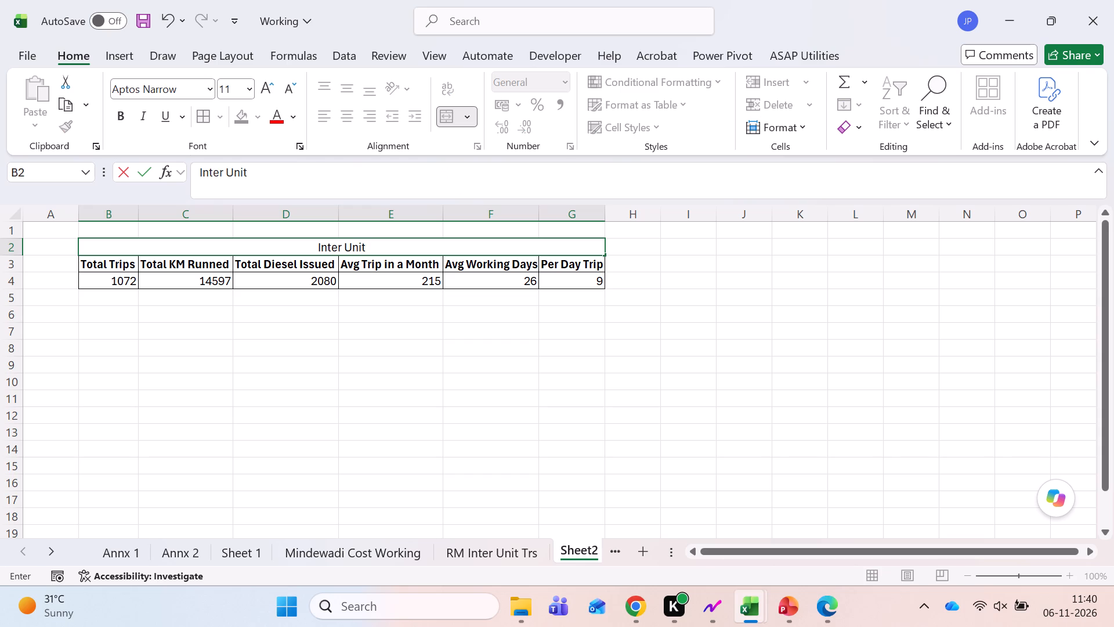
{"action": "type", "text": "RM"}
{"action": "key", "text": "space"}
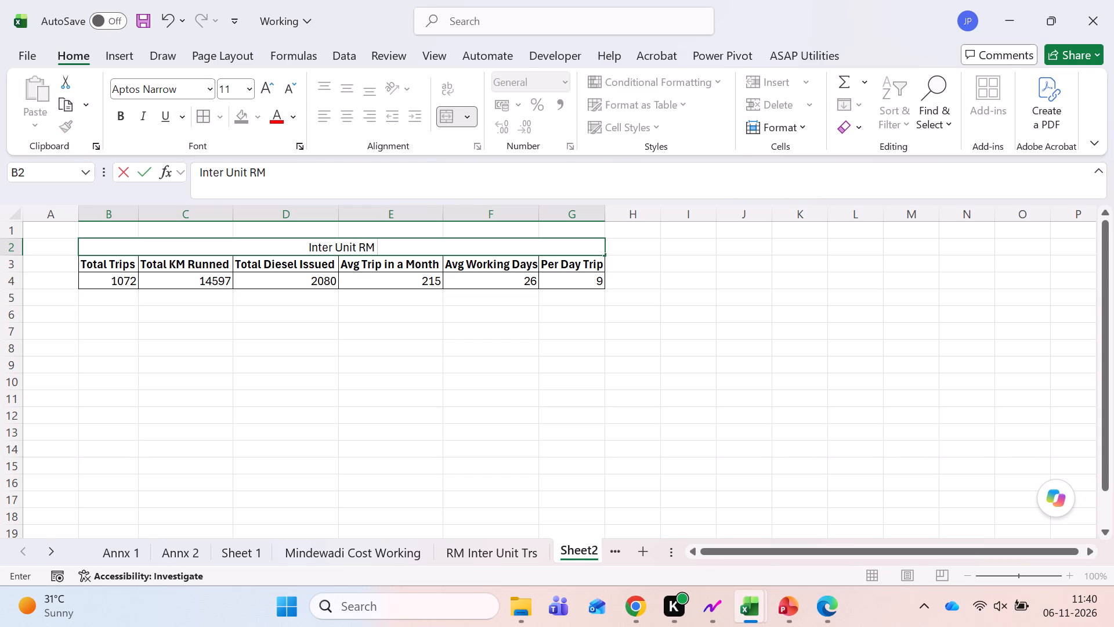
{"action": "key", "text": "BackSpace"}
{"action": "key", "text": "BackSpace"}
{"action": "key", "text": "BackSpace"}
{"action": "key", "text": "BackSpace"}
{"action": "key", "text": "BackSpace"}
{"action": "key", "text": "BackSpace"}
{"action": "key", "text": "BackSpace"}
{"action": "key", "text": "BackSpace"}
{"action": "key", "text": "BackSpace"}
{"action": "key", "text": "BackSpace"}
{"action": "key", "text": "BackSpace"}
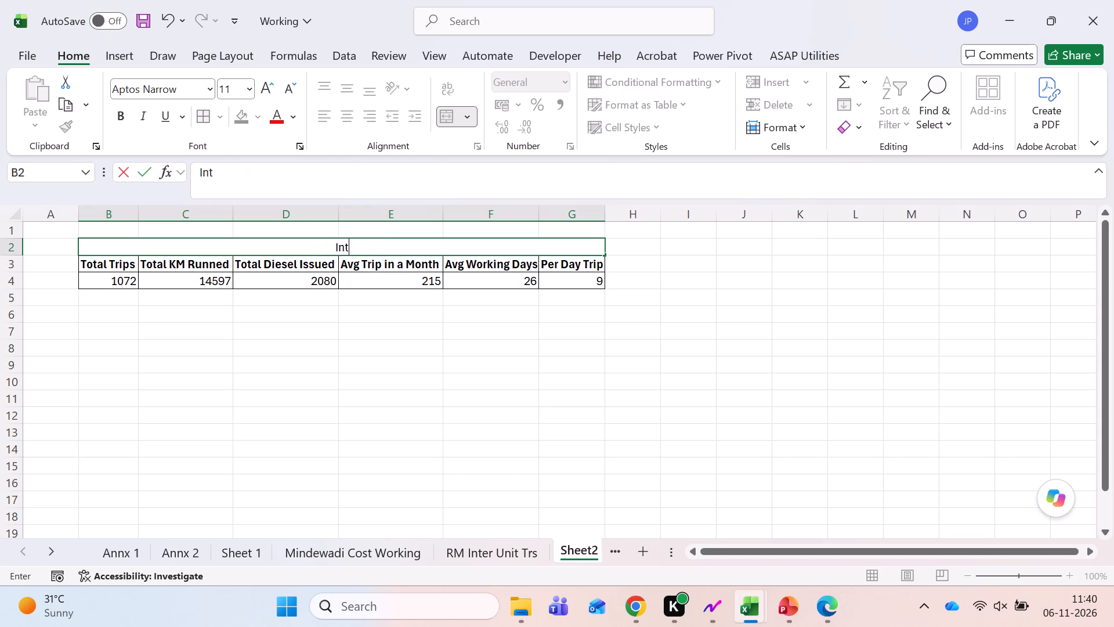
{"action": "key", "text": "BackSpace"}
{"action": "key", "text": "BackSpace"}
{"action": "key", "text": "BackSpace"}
Enter the table title "RM Transferred to Unit 1, 4, Defence & Khandekar Apr'26-Aug'26" in the merged cell B2.
{"action": "type", "text": "RM"}
{"action": "key", "text": "space"}
{"action": "type", "text": "Trans"}
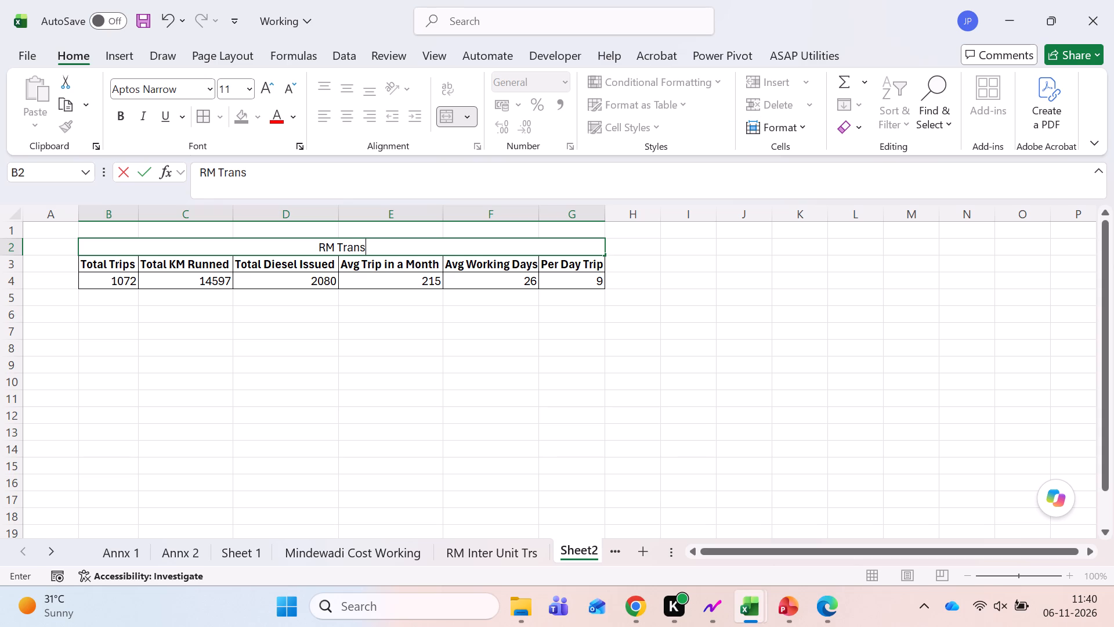
{"action": "type", "text": "ferred to"}
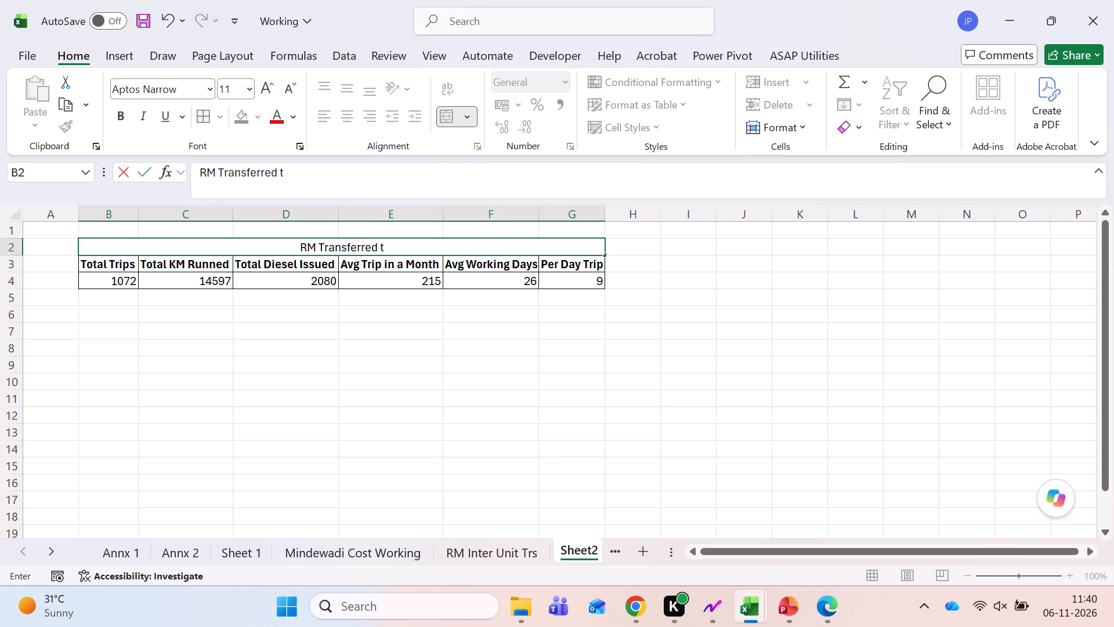
{"action": "key", "text": "space"}
{"action": "type", "text": "Uni"}
{"action": "key", "text": "t"}
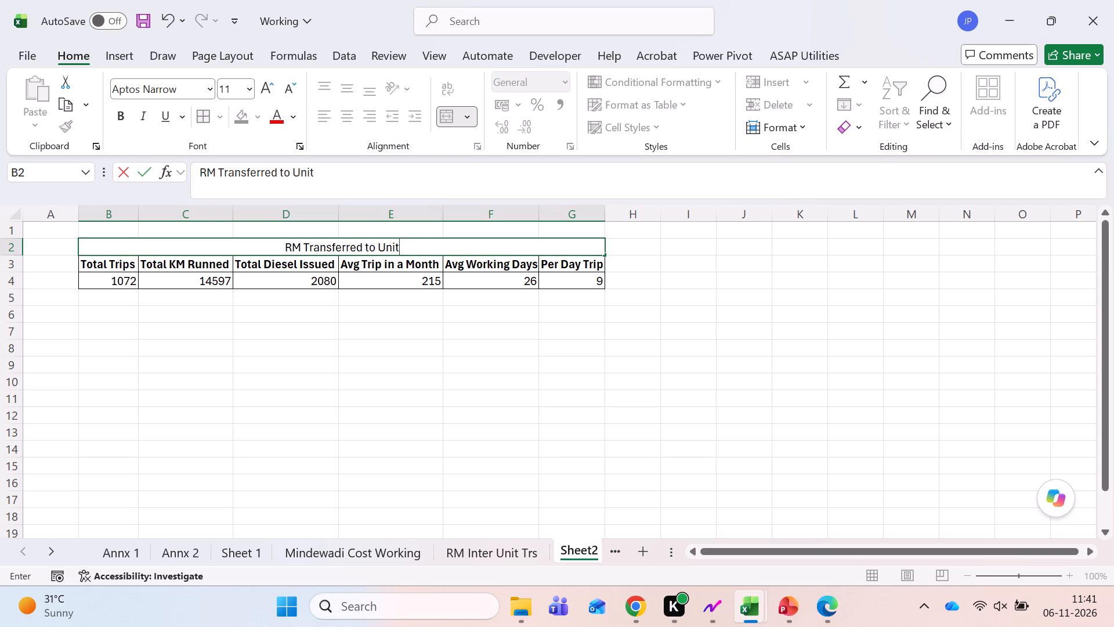
{"action": "key", "text": "space"}
{"action": "type", "text": "1,"}
{"action": "key", "text": "space"}
{"action": "key", "text": "5"}
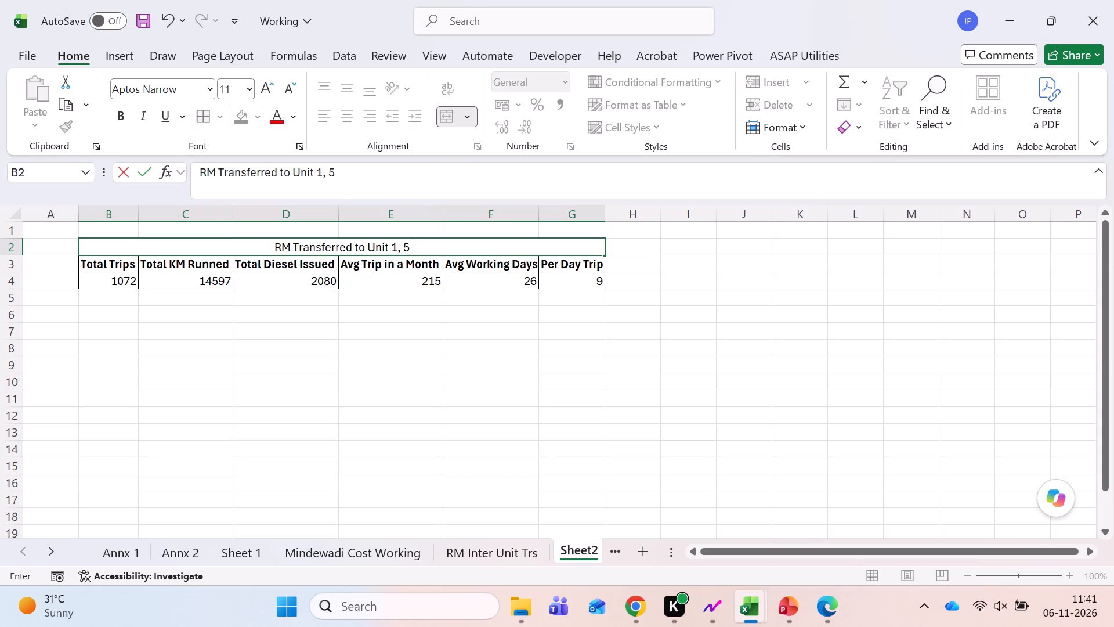
{"action": "key", "text": "BackSpace"}
{"action": "type", "text": "4"}
{"action": "key", "text": "space"}
{"action": "key", "text": "BackSpace"}
{"action": "type", "text": ", Defence & Khande"}
{"action": "type", "text": "kar"}
{"action": "key", "text": "space"}
{"action": "type", "text": "Ap"}
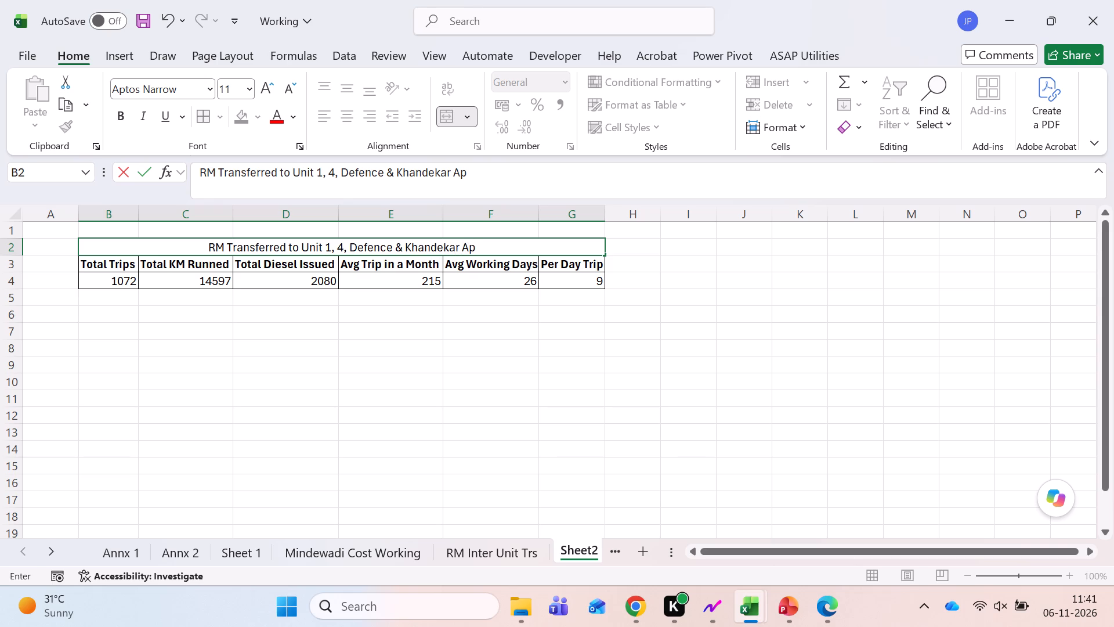
{"action": "type", "text": "r'26-Aug'26"}
{"action": "key", "text": "Return"}
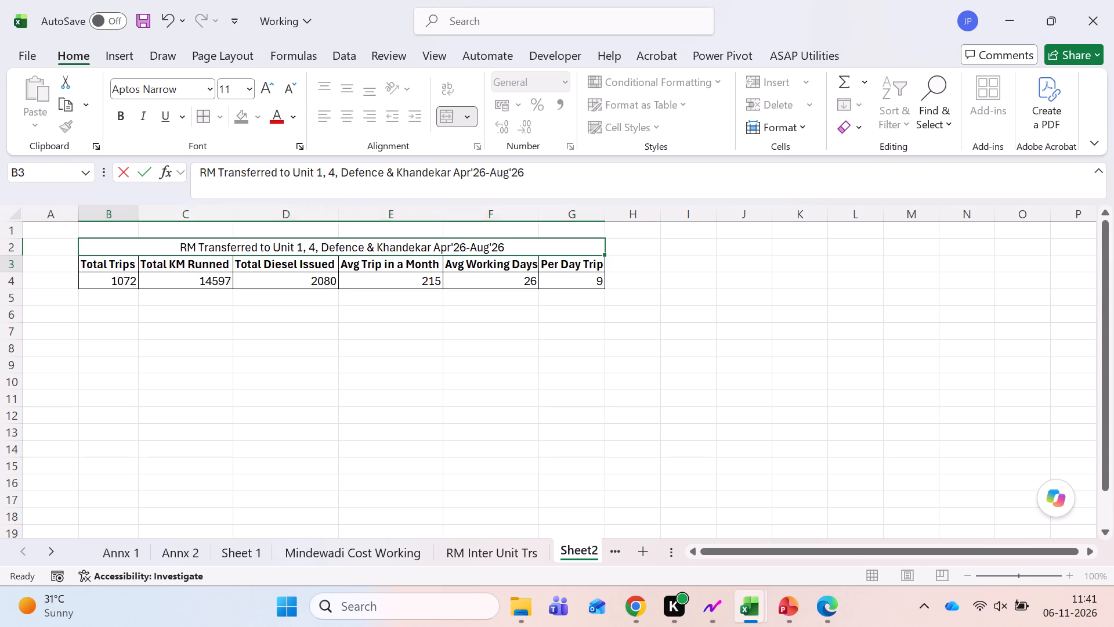
Make the table title in merged cell B2 bold.
{"action": "key", "text": "Up"}
{"action": "key", "text": "ctrl+b"}
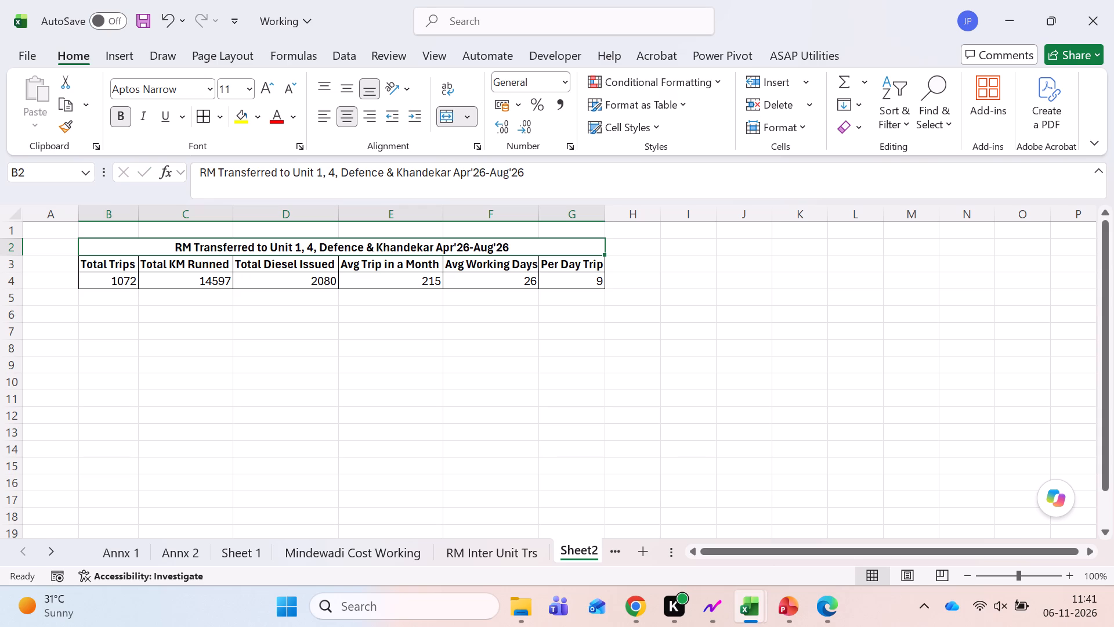
Apply all borders to the merged title cell B2.
{"action": "key", "text": "Down"}
{"action": "key", "text": "Down"}
{"action": "key", "text": "Up"}
{"action": "key", "text": "Up"}
{"action": "key", "text": "alt+h"}
{"action": "key", "text": "alt+b"}
{"action": "key", "text": "a"}
{"action": "key", "text": "Down"}
{"action": "key", "text": "Up"}
Middle-align and center the trip summary values in B4:G4.
{"action": "key", "text": "shift+Down"}
{"action": "key", "text": "shift+Down"}
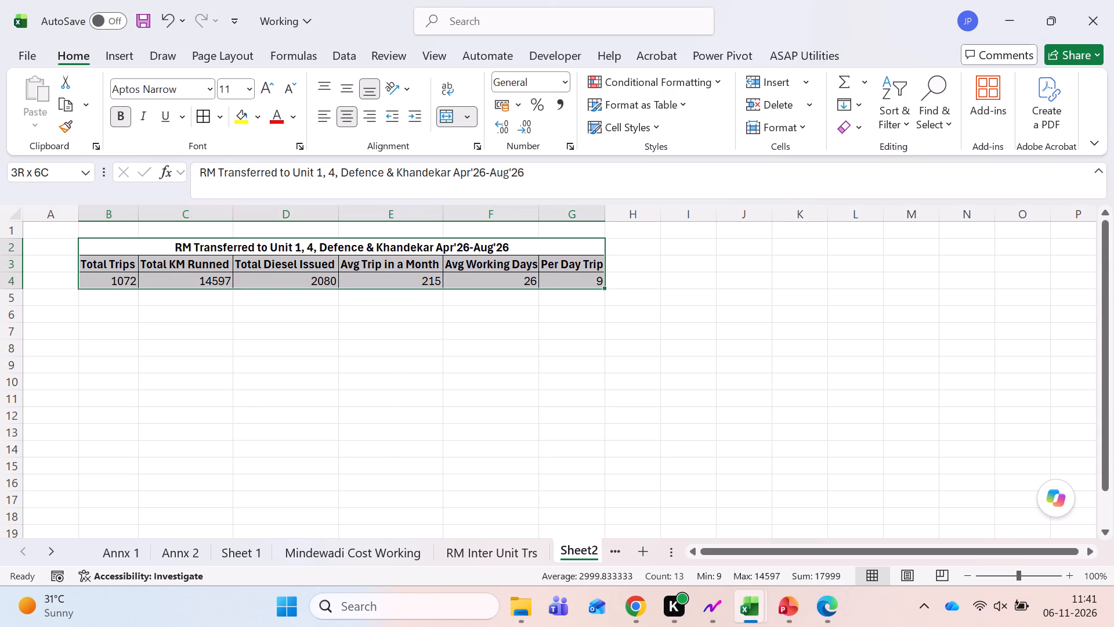
{"action": "key", "text": "Down"}
{"action": "key", "text": "Down"}
{"action": "key", "text": "ctrl+shift+Right"}
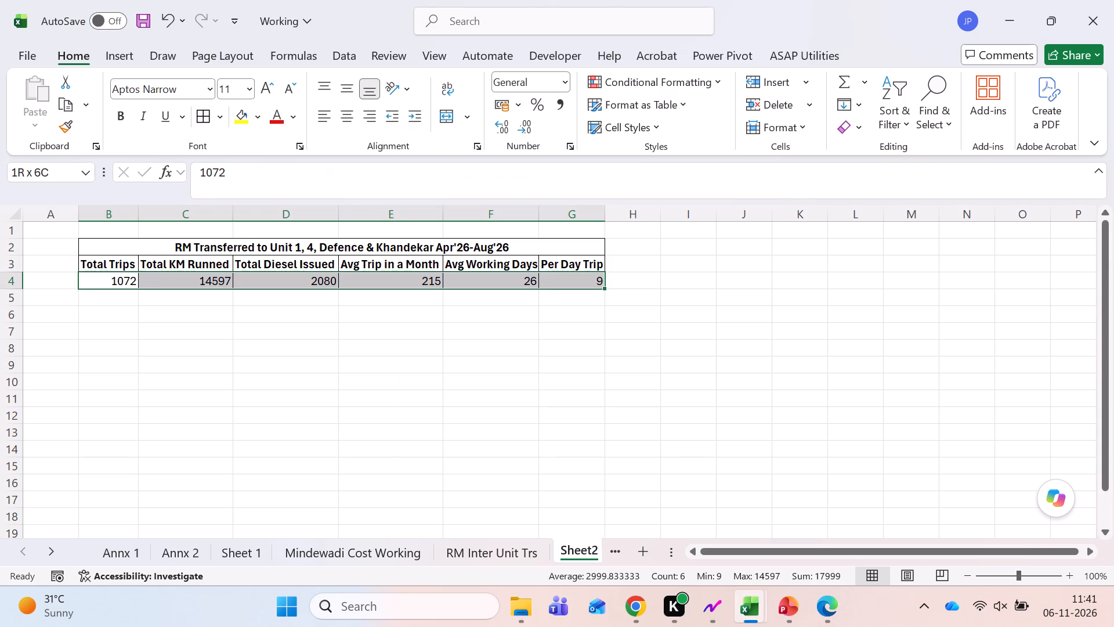
{"action": "left_click", "coordinate": [343, 93]}
{"action": "left_click", "coordinate": [346, 116]}
{"action": "key", "text": "Right"}
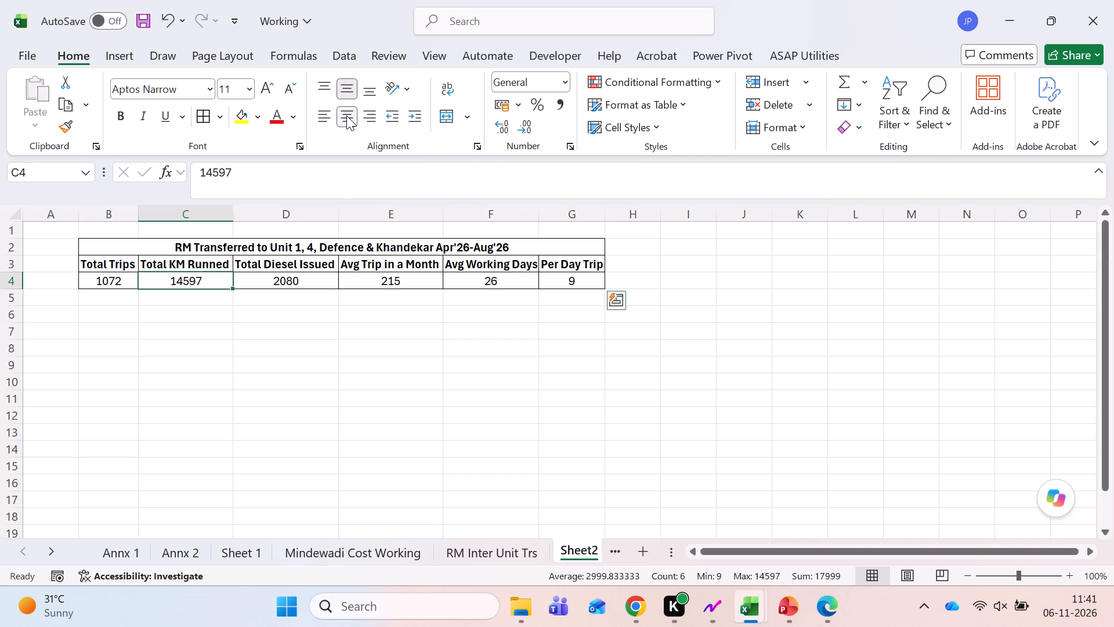
Save the Working workbook.
{"action": "key", "text": "Left"}
{"action": "key", "text": "Left"}
{"action": "key", "text": "ctrl+s"}
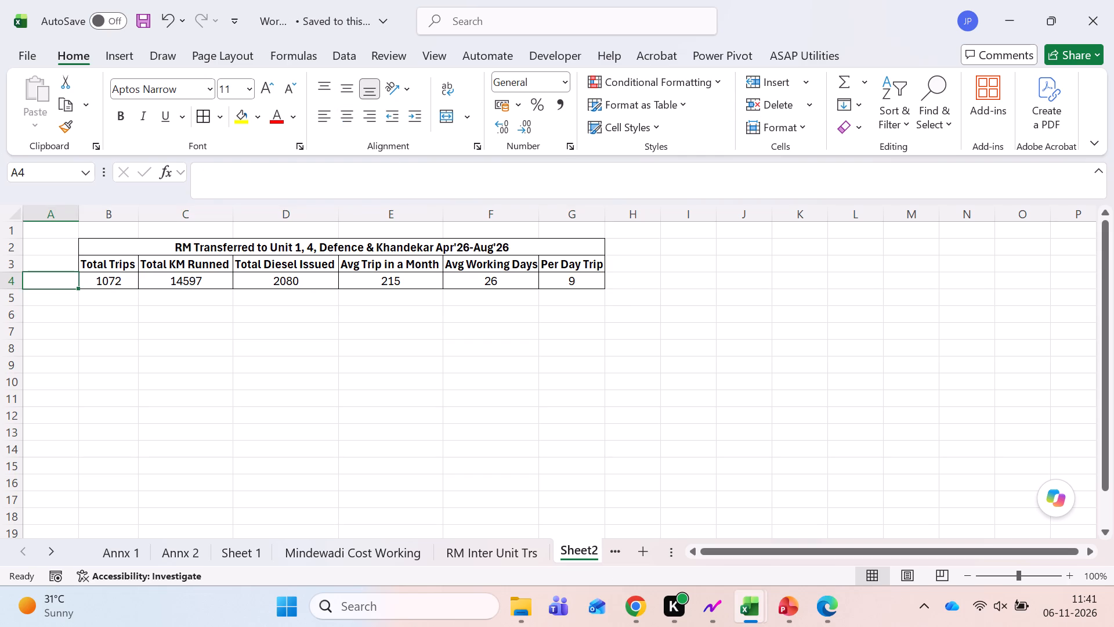
Autofit column F to its "Avg Working Days" header.
{"action": "double_click", "coordinate": [537, 210]}
Copy the titled trip summary table B2:G4.
{"action": "key", "text": "Left"}
{"action": "key", "text": "Right"}
{"action": "key", "text": "Right"}
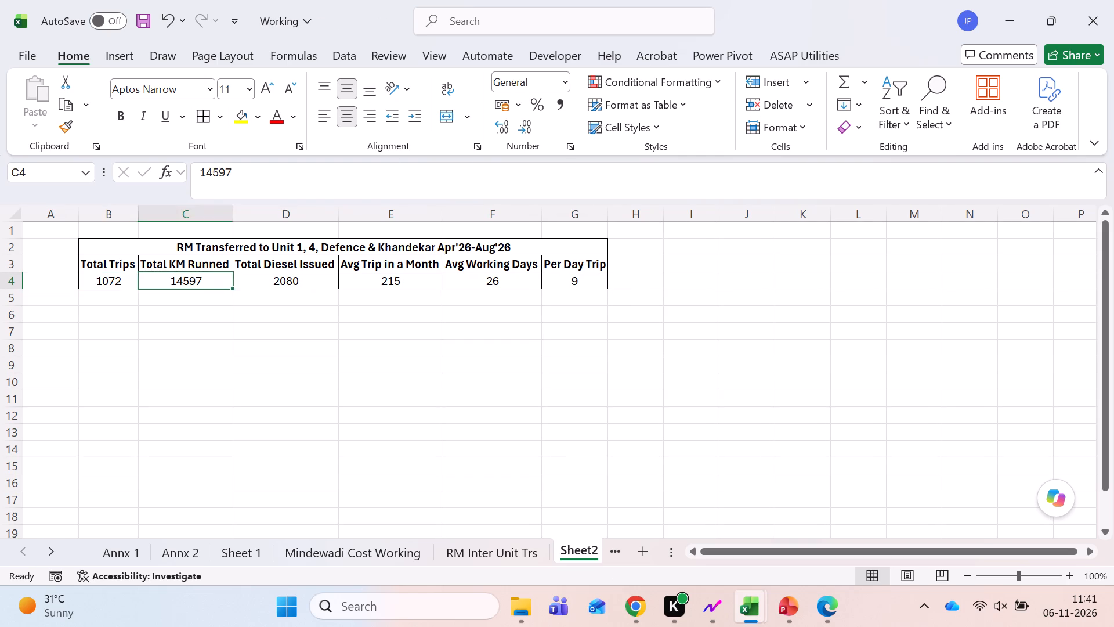
{"action": "key", "text": "Left"}
{"action": "key", "text": "Up"}
{"action": "key", "text": "Up"}
{"action": "key", "text": "shift+Down"}
{"action": "key", "text": "shift+Down"}
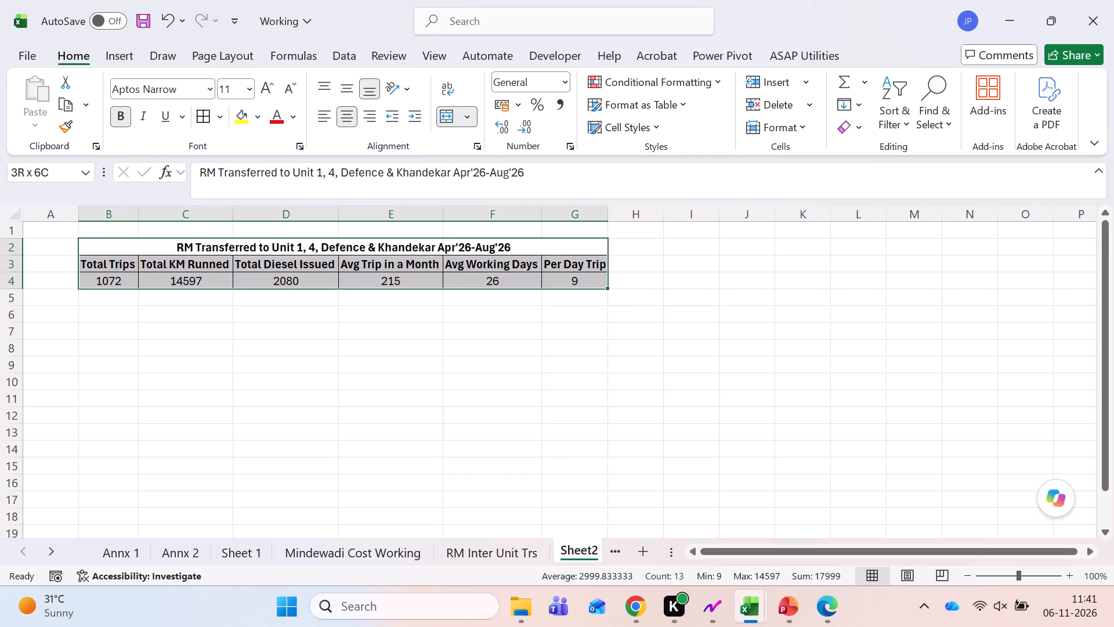
{"action": "key", "text": "ctrl+c"}
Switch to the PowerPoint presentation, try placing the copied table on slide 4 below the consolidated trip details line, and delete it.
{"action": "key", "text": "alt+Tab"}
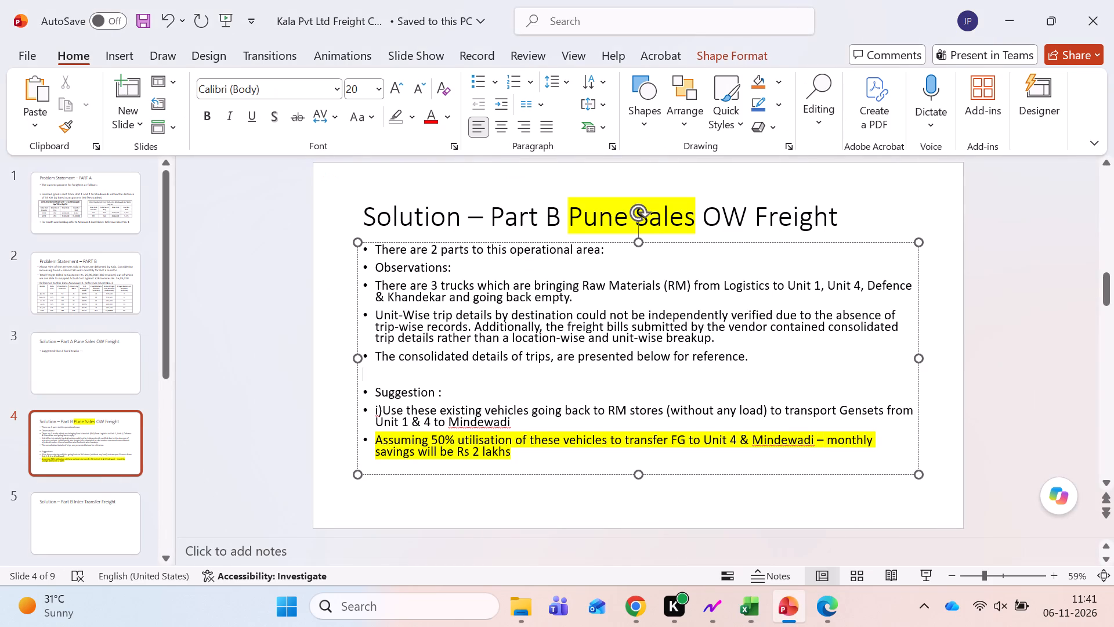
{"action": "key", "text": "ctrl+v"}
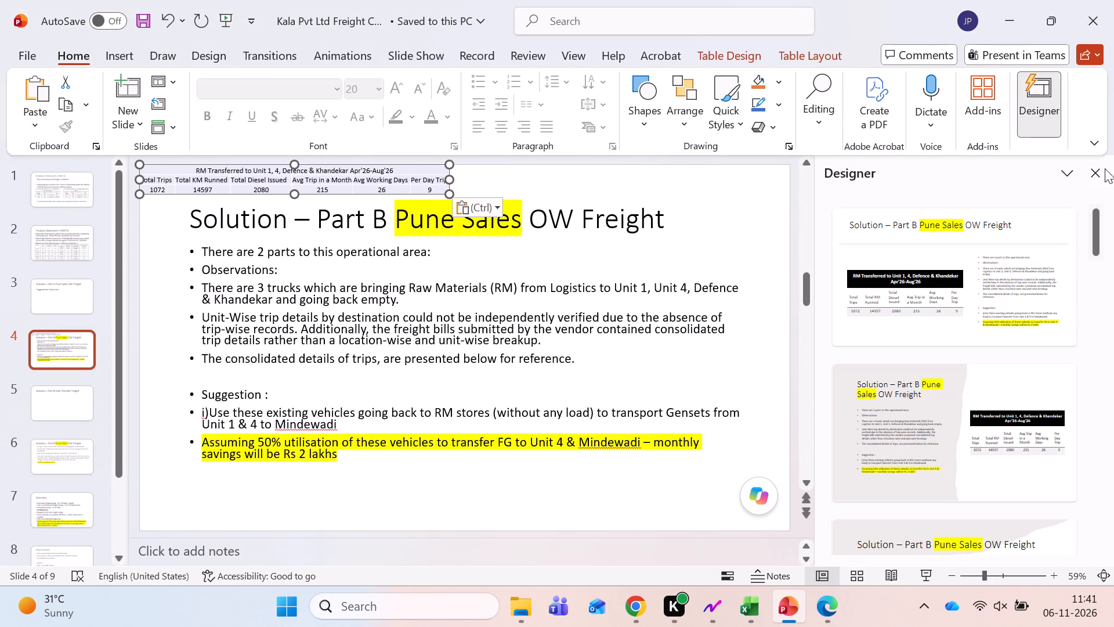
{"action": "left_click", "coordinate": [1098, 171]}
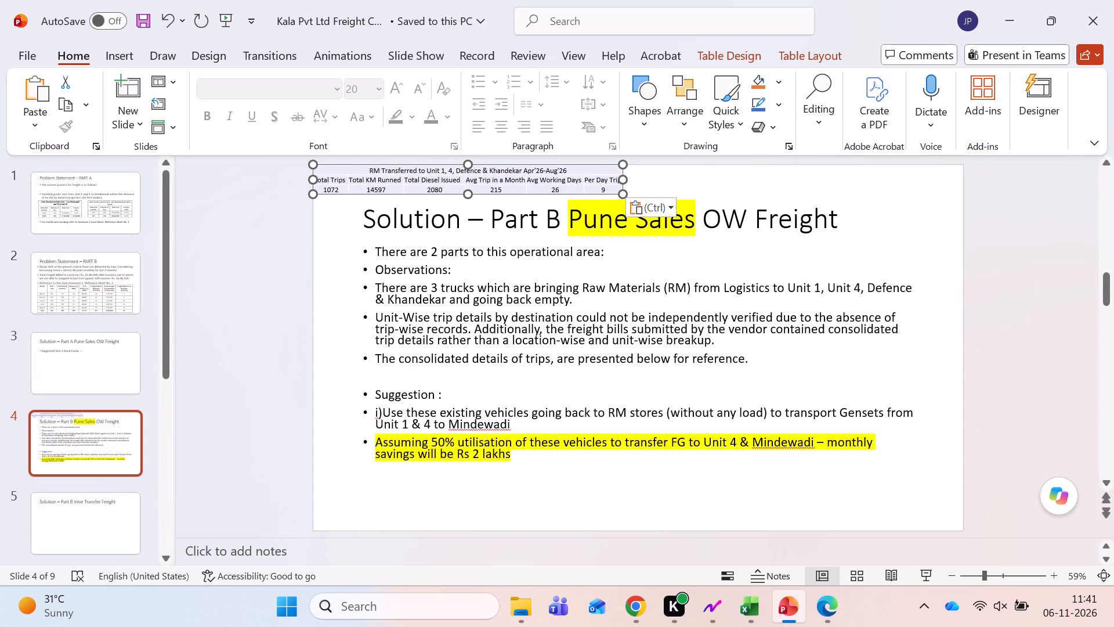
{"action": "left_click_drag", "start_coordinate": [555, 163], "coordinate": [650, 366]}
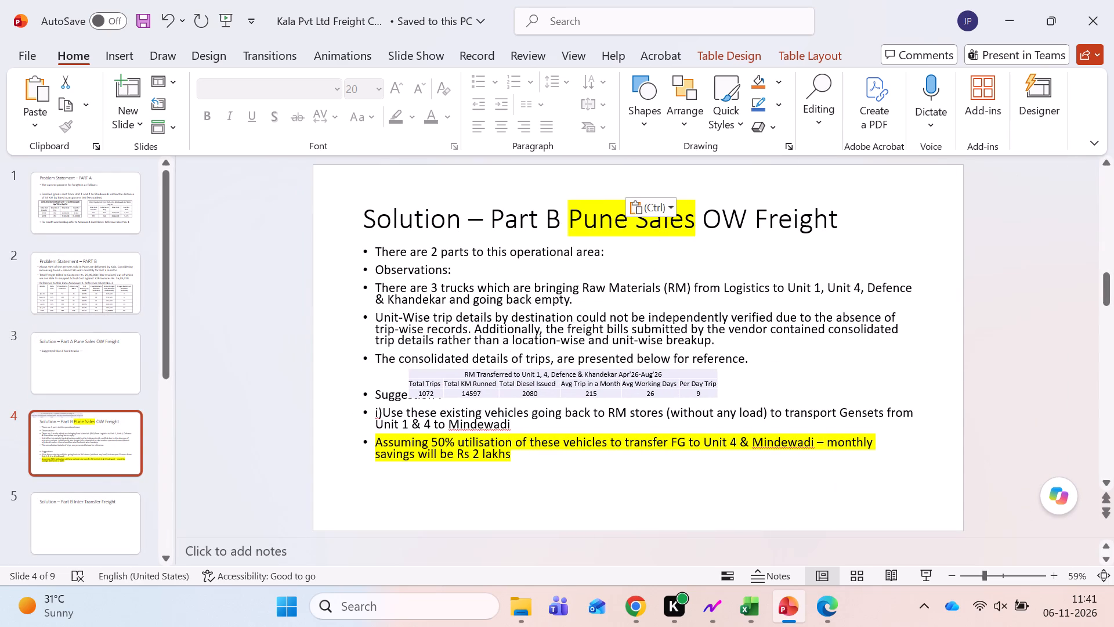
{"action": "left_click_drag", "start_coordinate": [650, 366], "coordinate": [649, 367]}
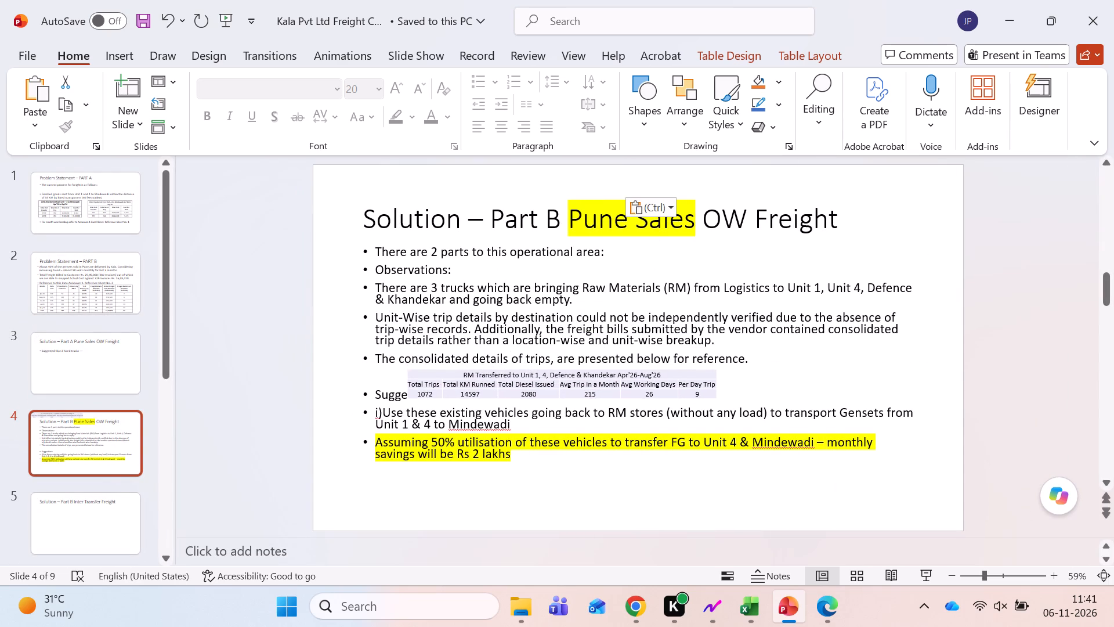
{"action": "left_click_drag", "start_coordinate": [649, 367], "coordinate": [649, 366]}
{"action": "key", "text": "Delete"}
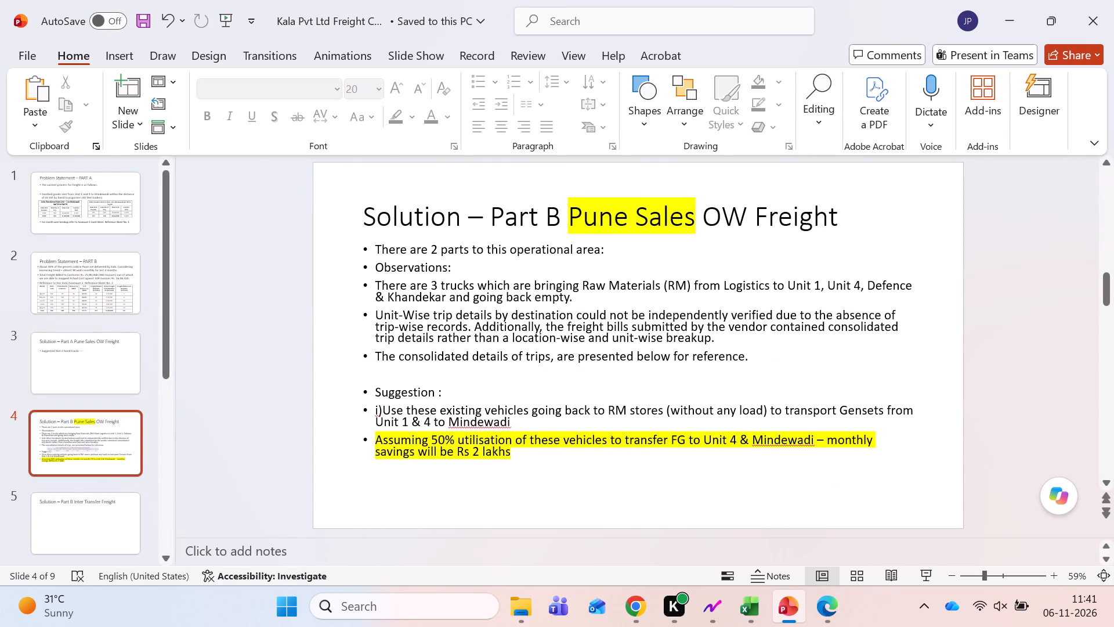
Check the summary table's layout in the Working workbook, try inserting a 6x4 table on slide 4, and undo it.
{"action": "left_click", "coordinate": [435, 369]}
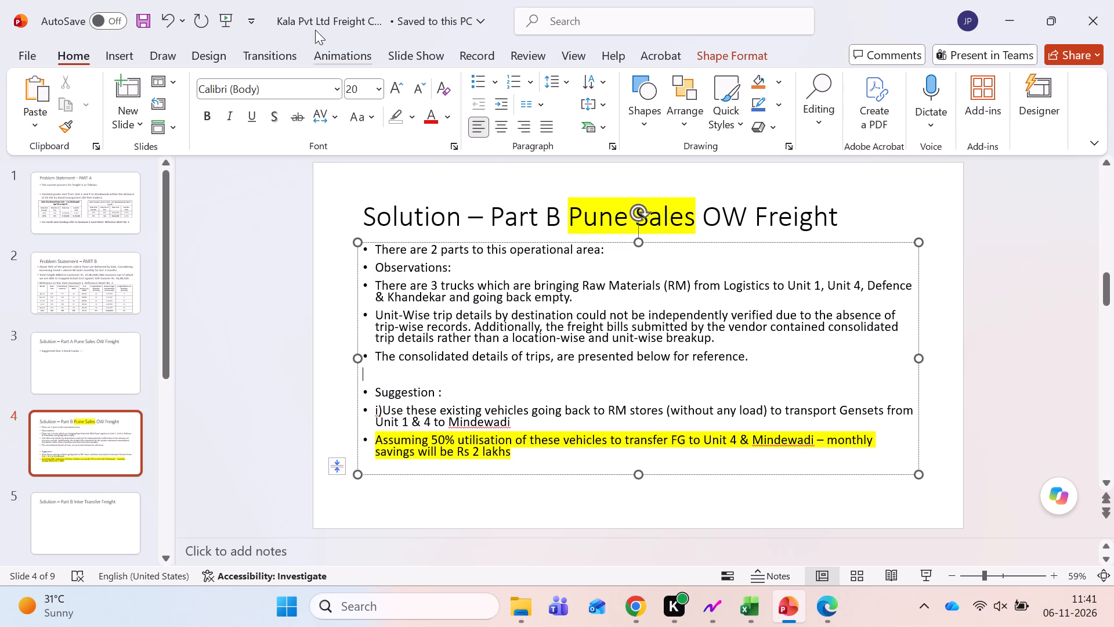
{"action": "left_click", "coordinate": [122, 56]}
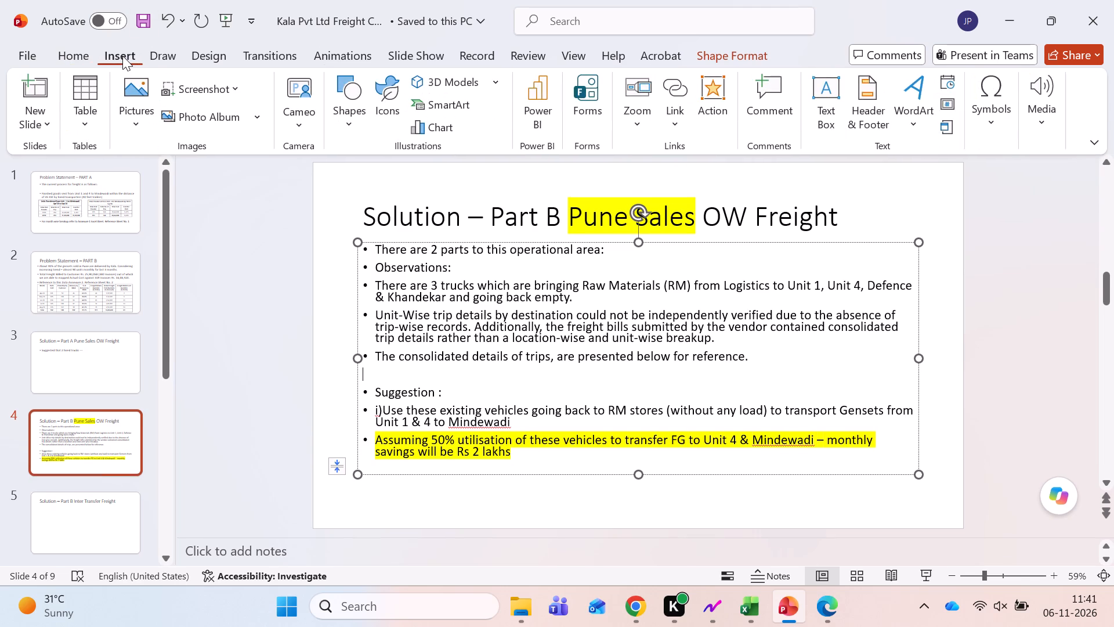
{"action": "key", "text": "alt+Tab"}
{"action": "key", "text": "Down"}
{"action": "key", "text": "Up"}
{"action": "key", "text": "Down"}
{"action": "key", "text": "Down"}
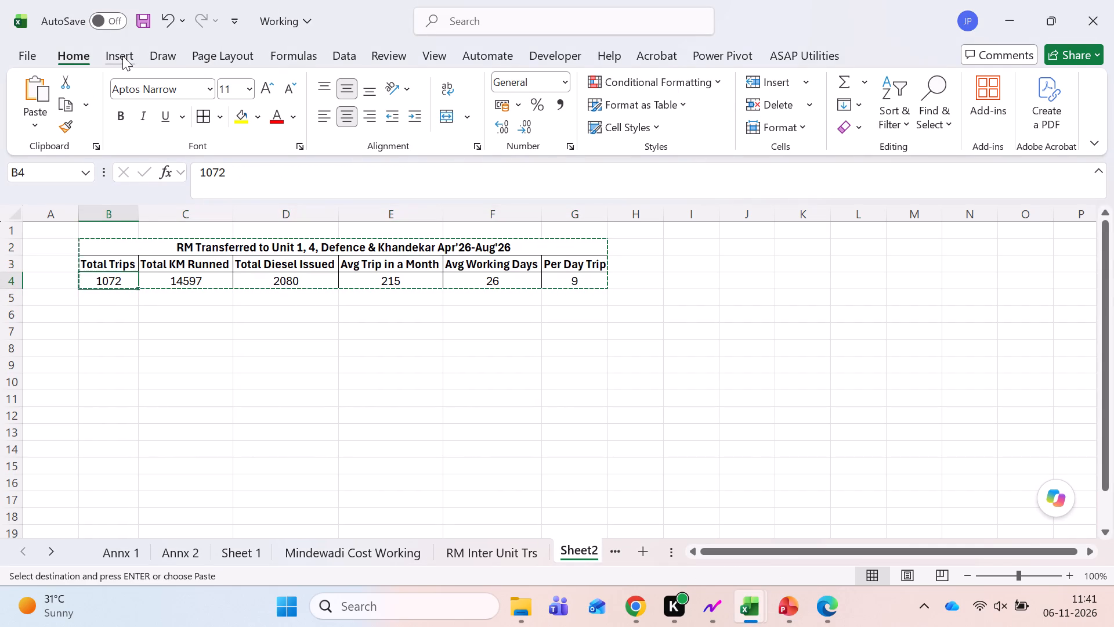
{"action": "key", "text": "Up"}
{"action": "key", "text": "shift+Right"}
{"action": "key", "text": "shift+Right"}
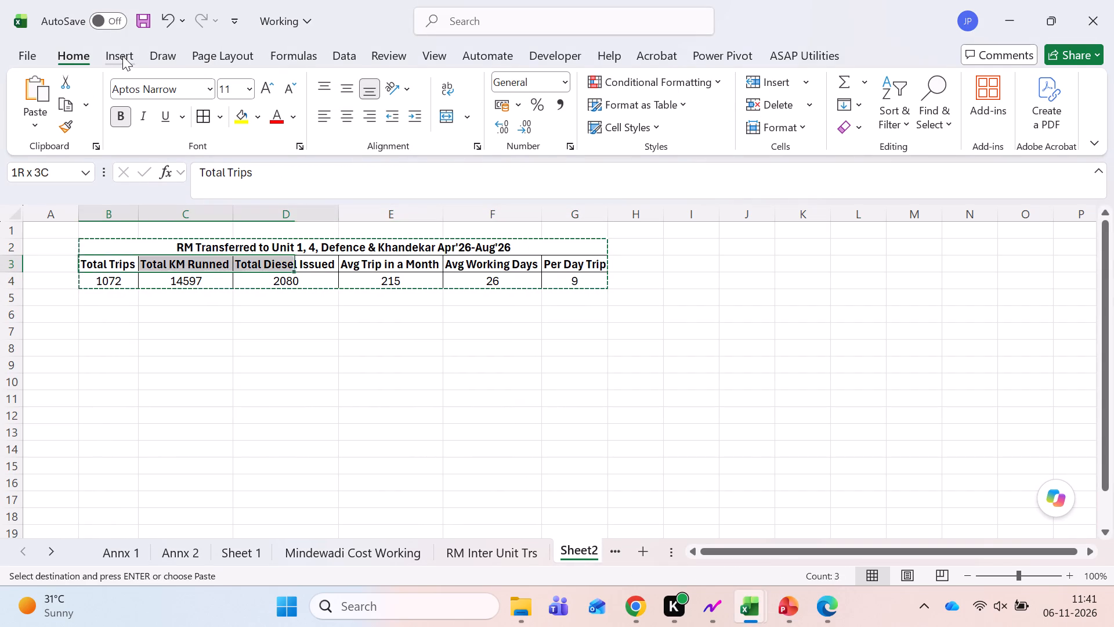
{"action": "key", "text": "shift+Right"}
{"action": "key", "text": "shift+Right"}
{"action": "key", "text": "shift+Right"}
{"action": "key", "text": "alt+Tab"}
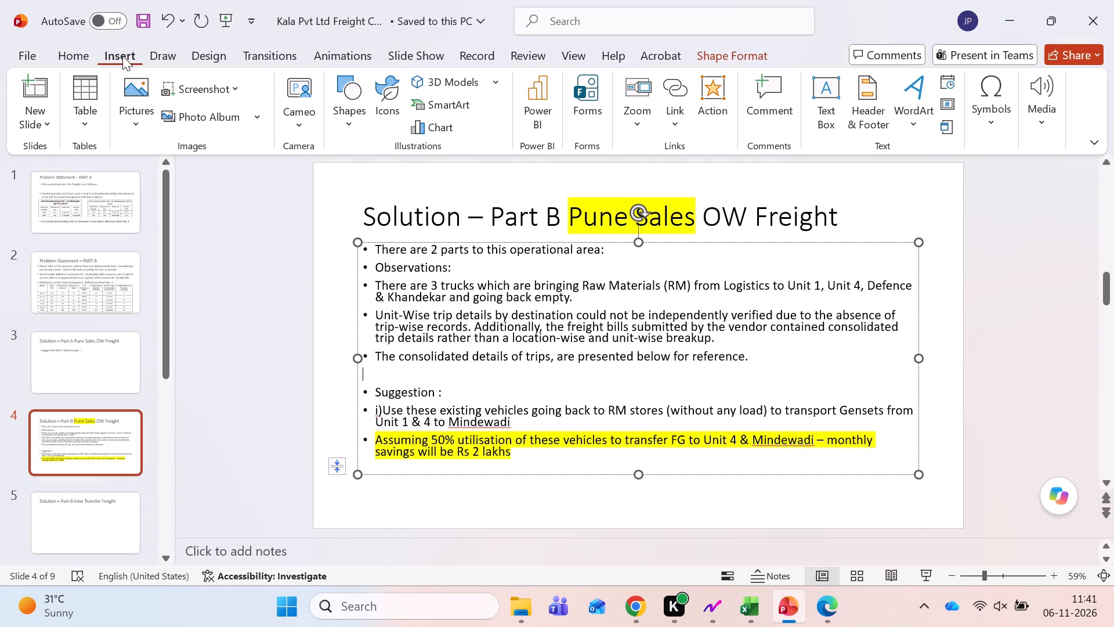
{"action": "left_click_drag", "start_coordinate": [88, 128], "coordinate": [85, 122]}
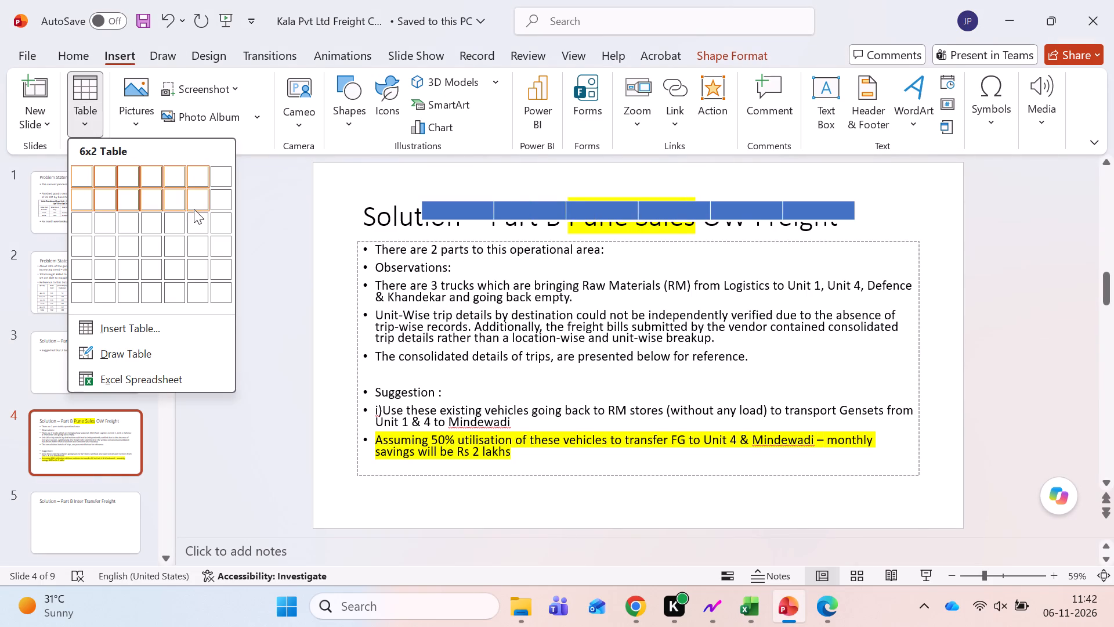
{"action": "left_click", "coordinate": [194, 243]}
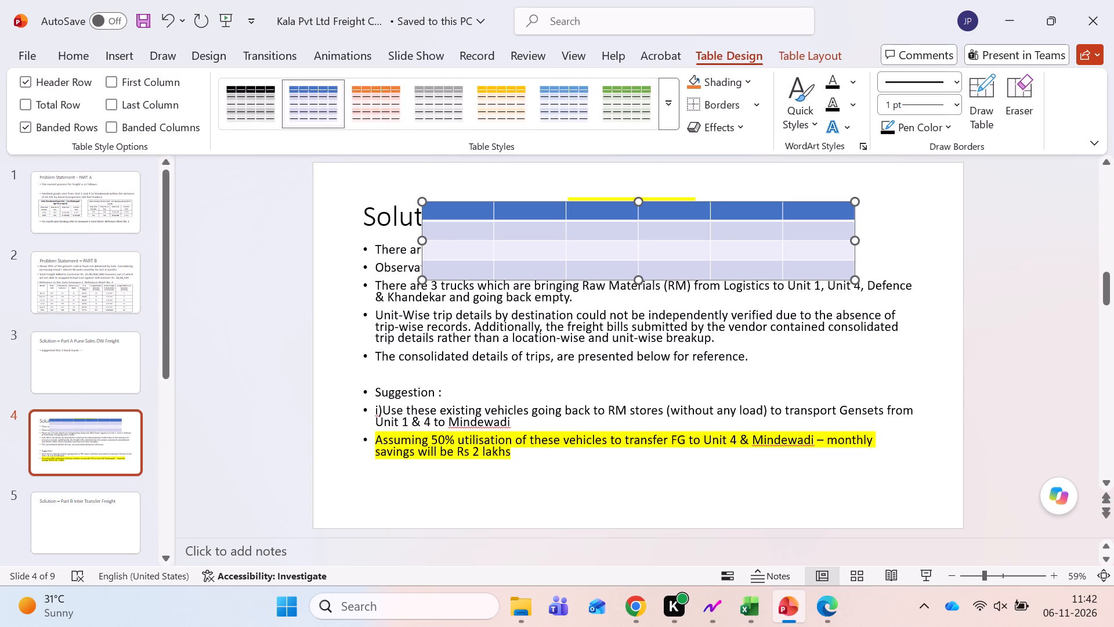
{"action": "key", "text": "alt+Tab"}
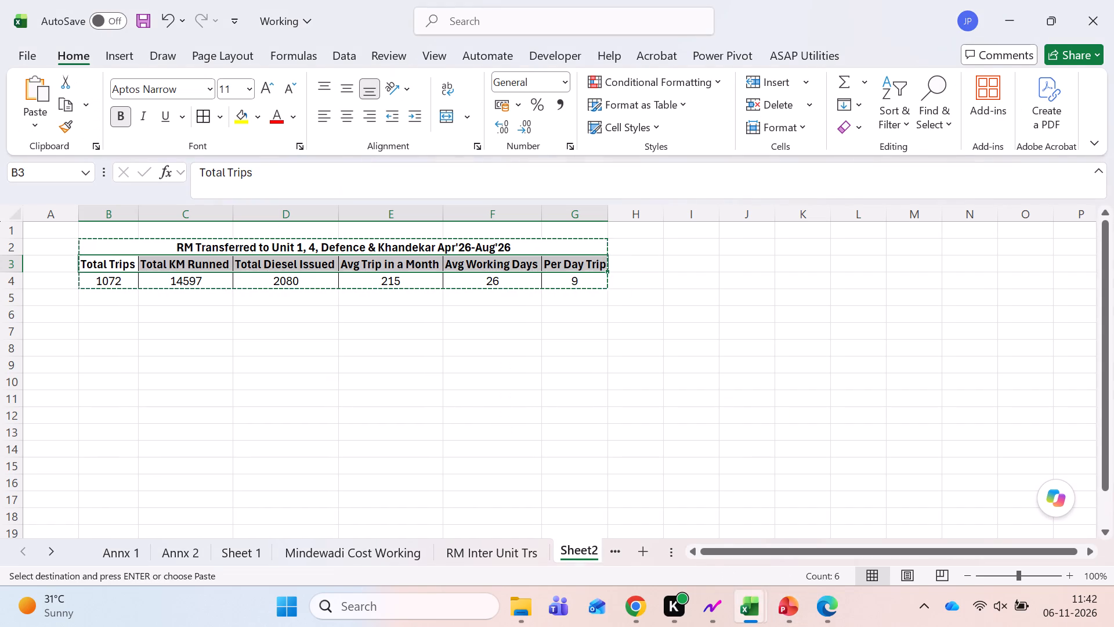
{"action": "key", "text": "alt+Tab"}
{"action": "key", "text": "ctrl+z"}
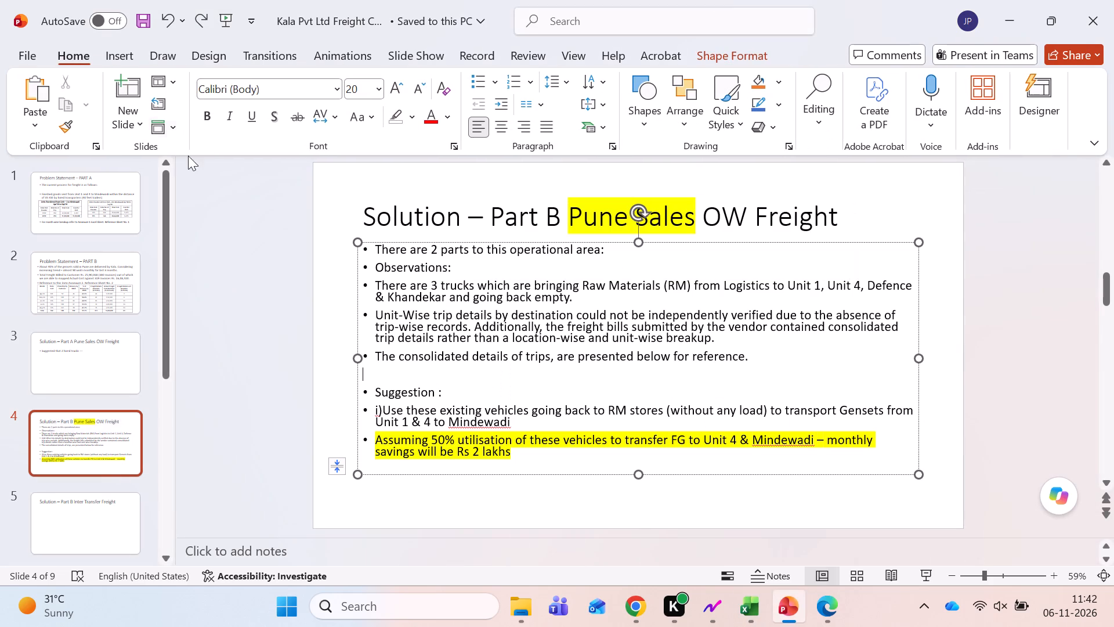
Insert a 6x3 table on slide 4, give it the unshaded black grid style, and place it around the consolidated trip details line.
{"action": "left_click", "coordinate": [108, 54]}
{"action": "left_click", "coordinate": [86, 125]}
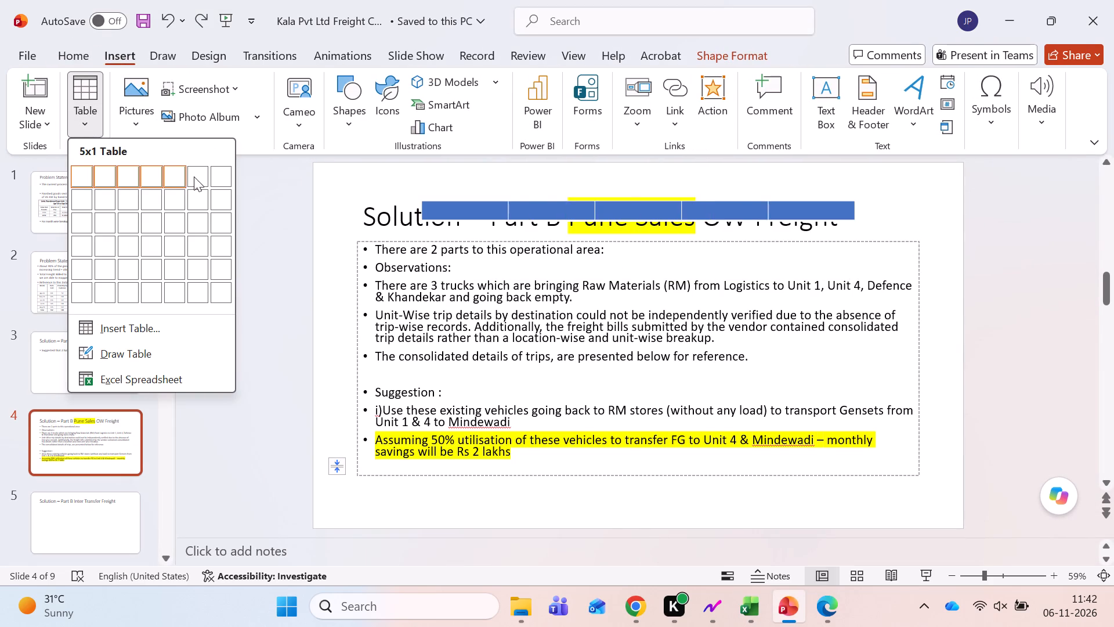
{"action": "left_click", "coordinate": [194, 217]}
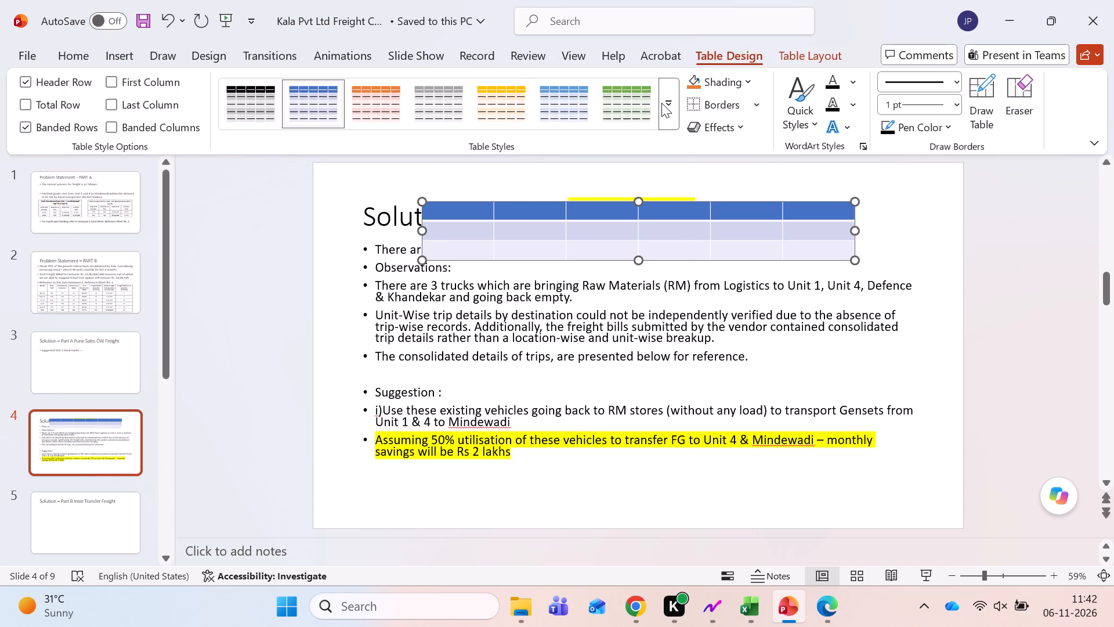
{"action": "left_click", "coordinate": [661, 103]}
{"action": "left_click", "coordinate": [232, 192]}
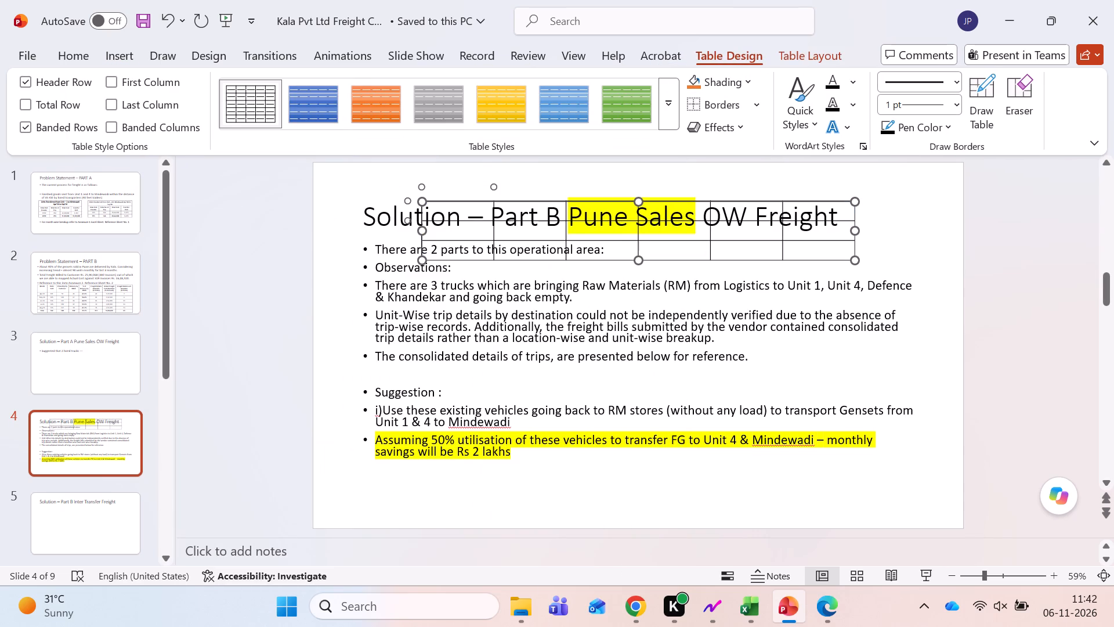
{"action": "left_click_drag", "start_coordinate": [467, 201], "coordinate": [508, 361]}
{"action": "left_click", "coordinate": [508, 372]}
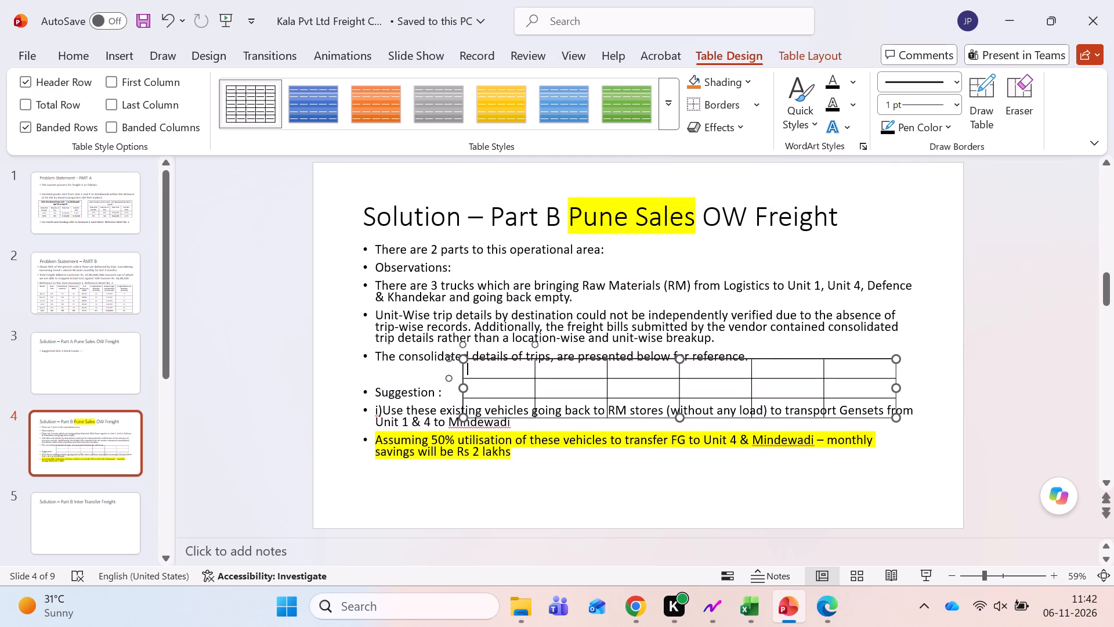
Enter the workbook headers "Total Trips", "Total KM Runned" and "Total Diesel Issued" in the first three cells of the table's second row.
{"action": "key", "text": "Down"}
{"action": "key", "text": "alt+Tab"}
{"action": "key", "text": "alt+Tab"}
{"action": "type", "text": "Total Trips"}
{"action": "key", "text": "Tab"}
{"action": "key", "text": "alt+Tab"}
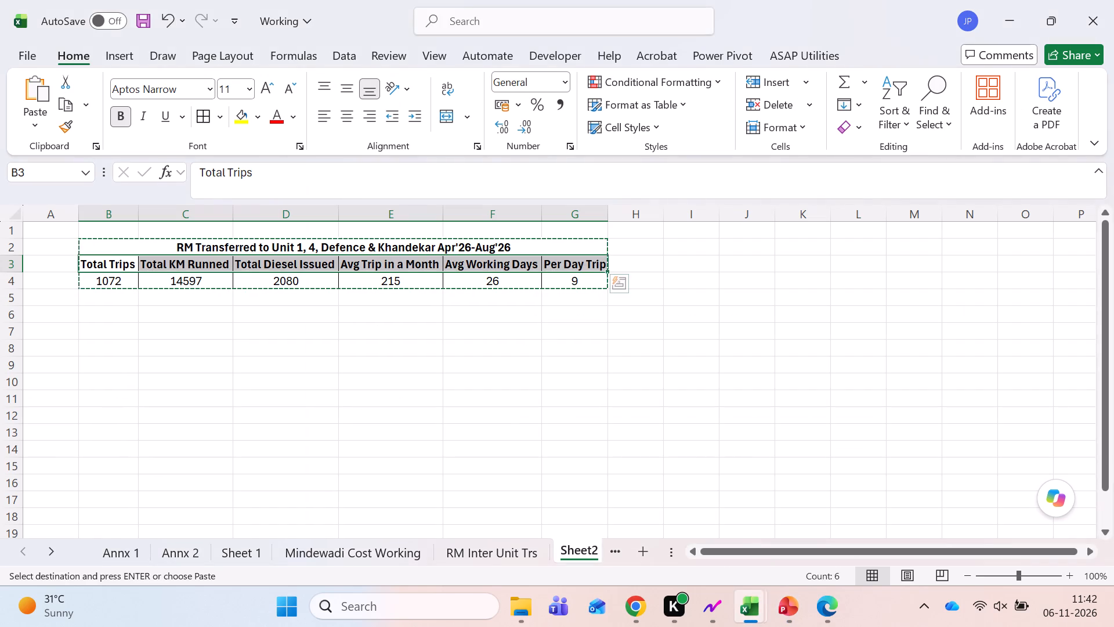
{"action": "key", "text": "alt+Tab"}
{"action": "type", "text": "Total KM Runned"}
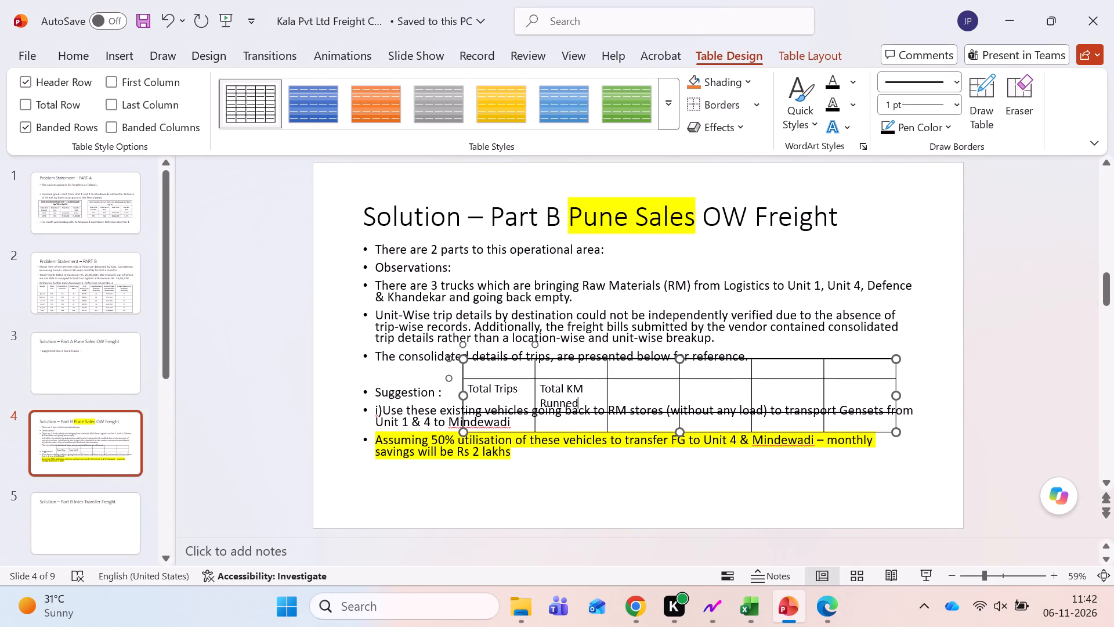
{"action": "key", "text": "Tab"}
{"action": "key", "text": "alt+Tab"}
{"action": "key", "text": "alt+Tab"}
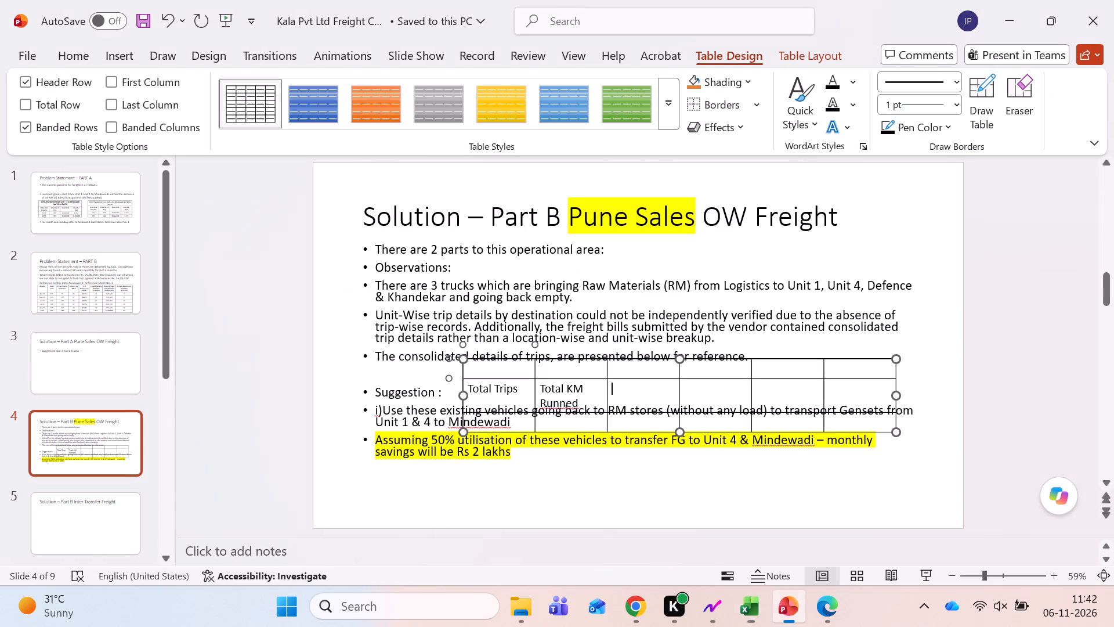
{"action": "type", "text": "Total Diesel Issued"}
{"action": "key", "text": "Tab"}
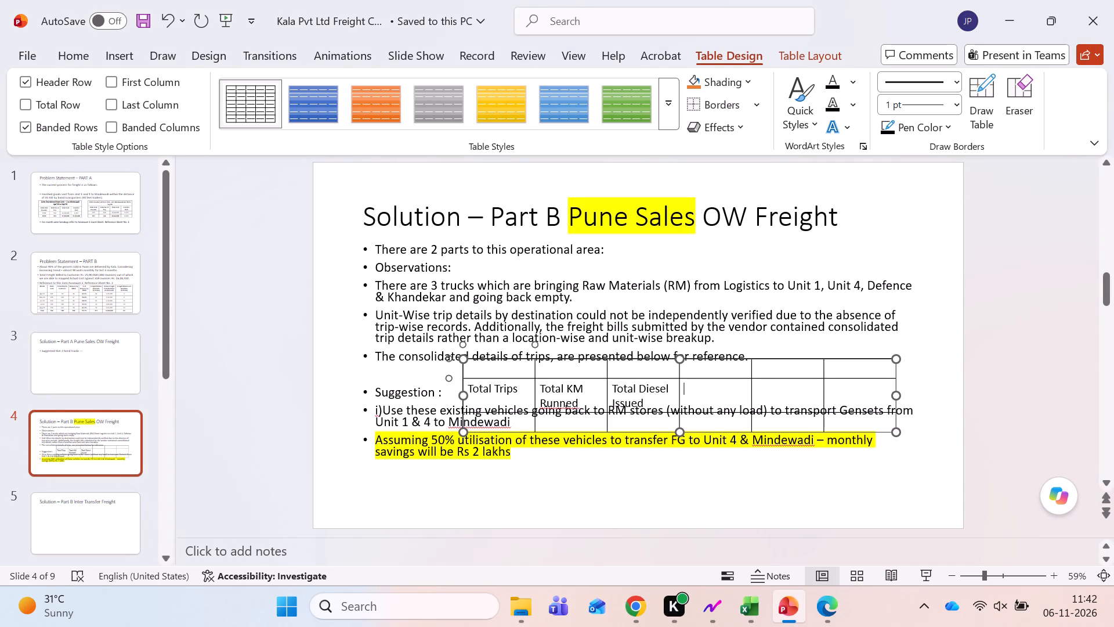
Complete the table's header row with "Avg Trip in a Month", "Avg Working Days" and "Per Day Trip" from the workbook.
{"action": "key", "text": "alt+Tab"}
{"action": "key", "text": "alt+Tab"}
{"action": "key", "text": "shift+a"}
{"action": "type", "text": "vg Trip in a Month"}
{"action": "key", "text": "Tab"}
{"action": "key", "text": "alt+Tab"}
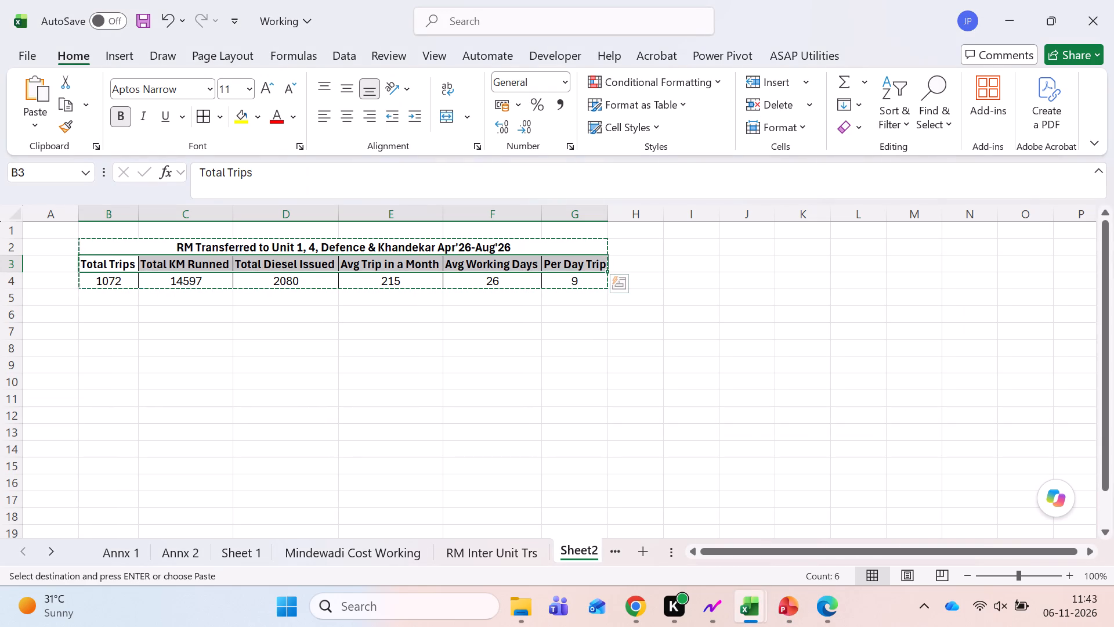
{"action": "key", "text": "alt+Tab"}
{"action": "type", "text": "Avg Working Days"}
{"action": "key", "text": "Tab"}
{"action": "key", "text": "alt+Tab"}
{"action": "key", "text": "alt+Tab"}
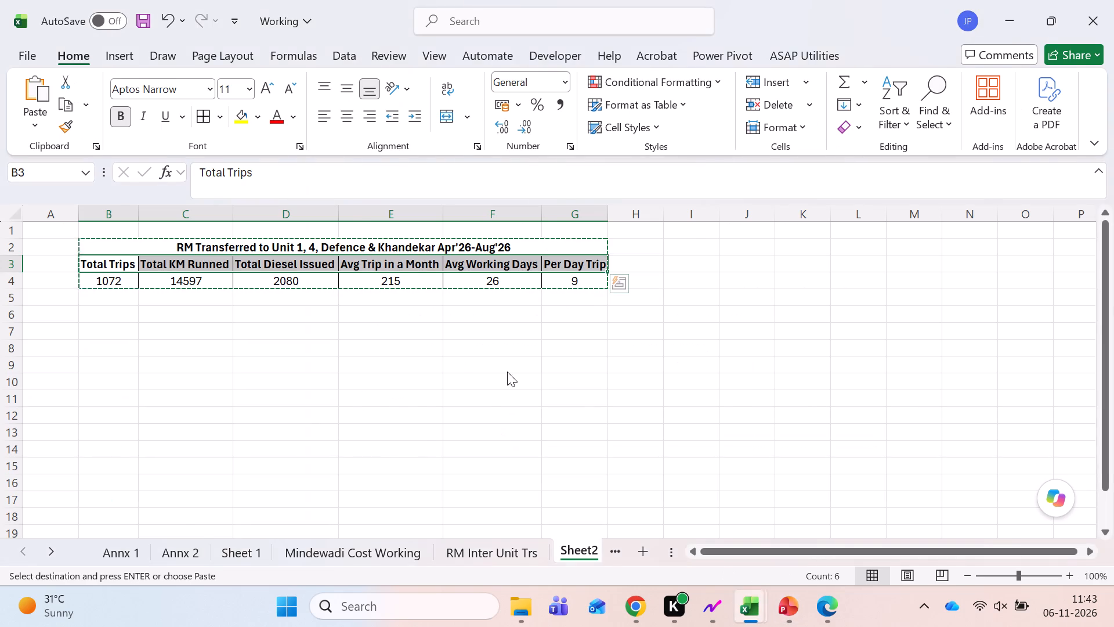
{"action": "type", "text": "Per Day Trip"}
{"action": "key", "text": "Return"}
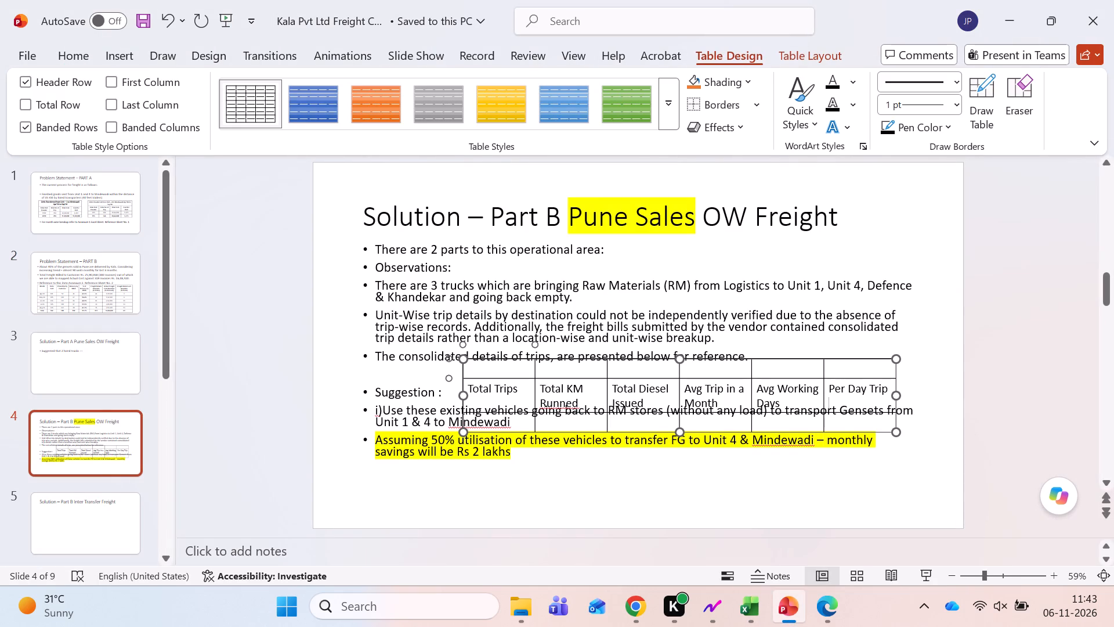
{"action": "key", "text": "BackSpace"}
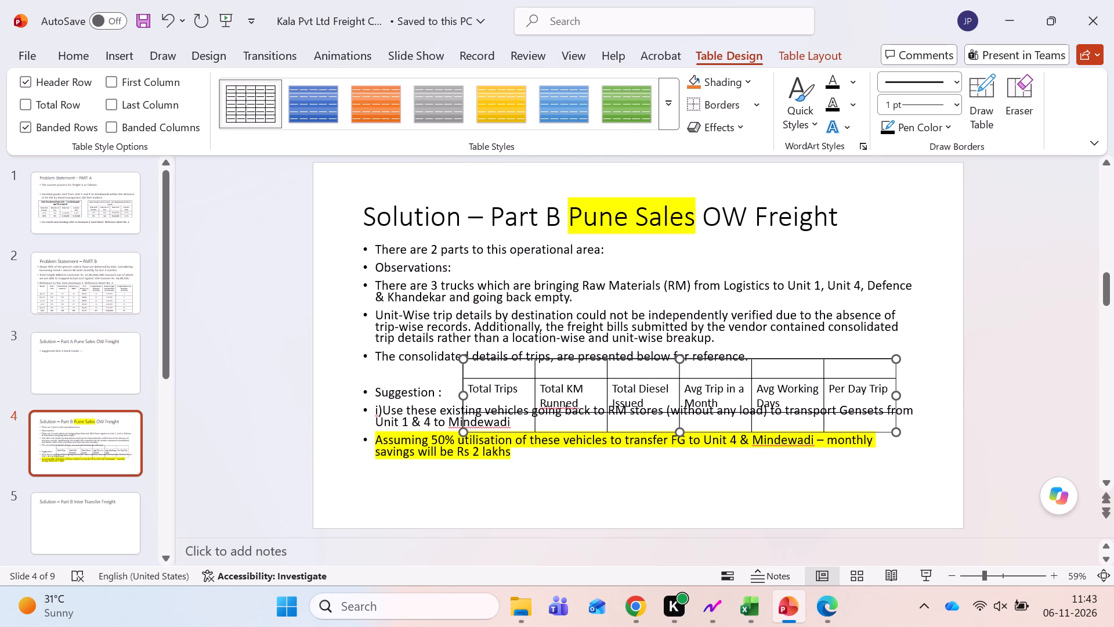
Make room for the table by adding five blank lines above "Suggestion :" and extending the body text box downward.
{"action": "left_click", "coordinate": [385, 380]}
{"action": "key", "text": "Return"}
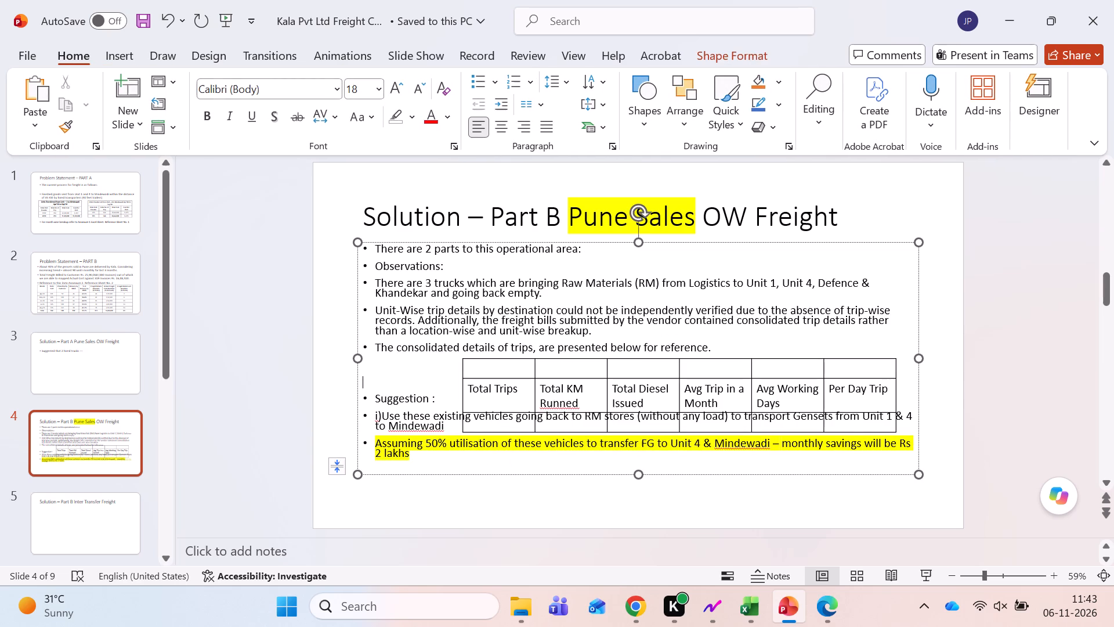
{"action": "key", "text": "Return"}
{"action": "key", "text": "Return"}
{"action": "key", "text": "Return"}
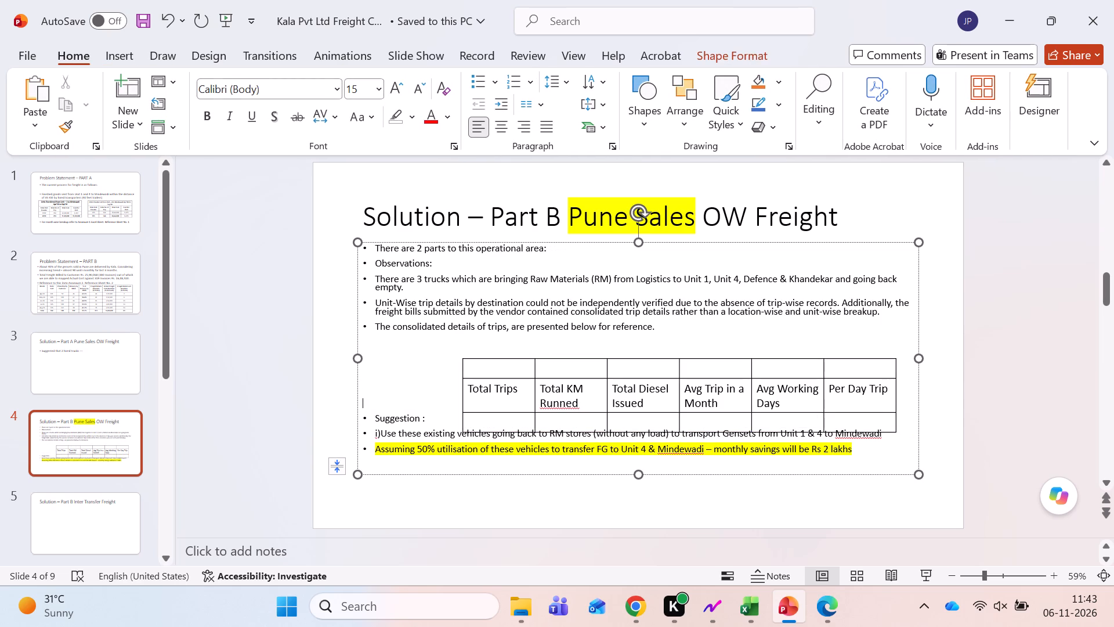
{"action": "key", "text": "Return"}
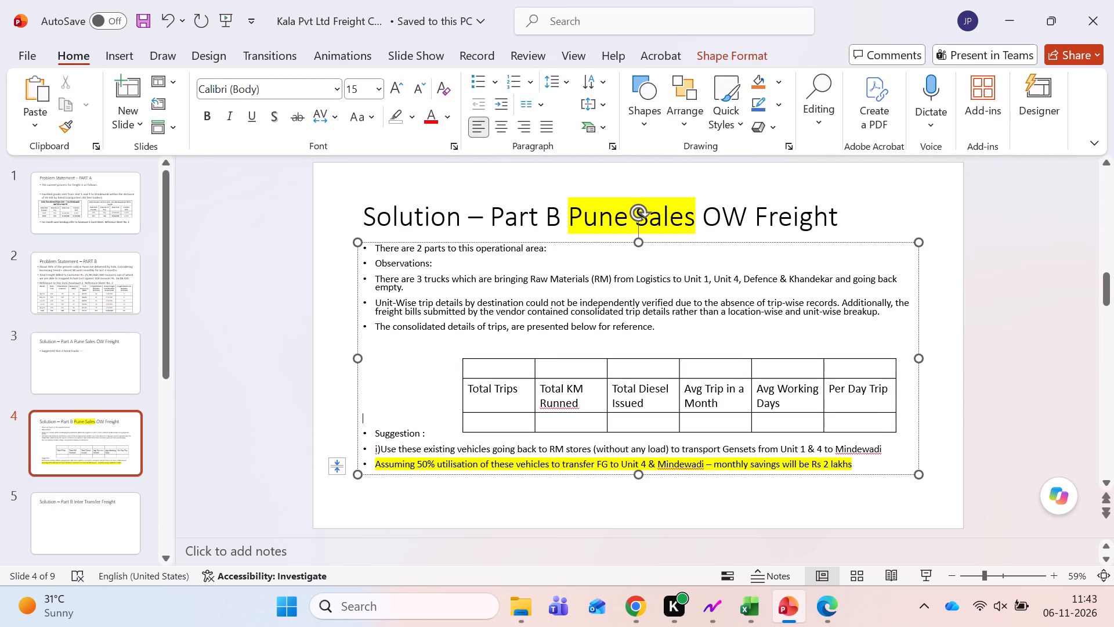
{"action": "left_click_drag", "start_coordinate": [640, 473], "coordinate": [645, 519]}
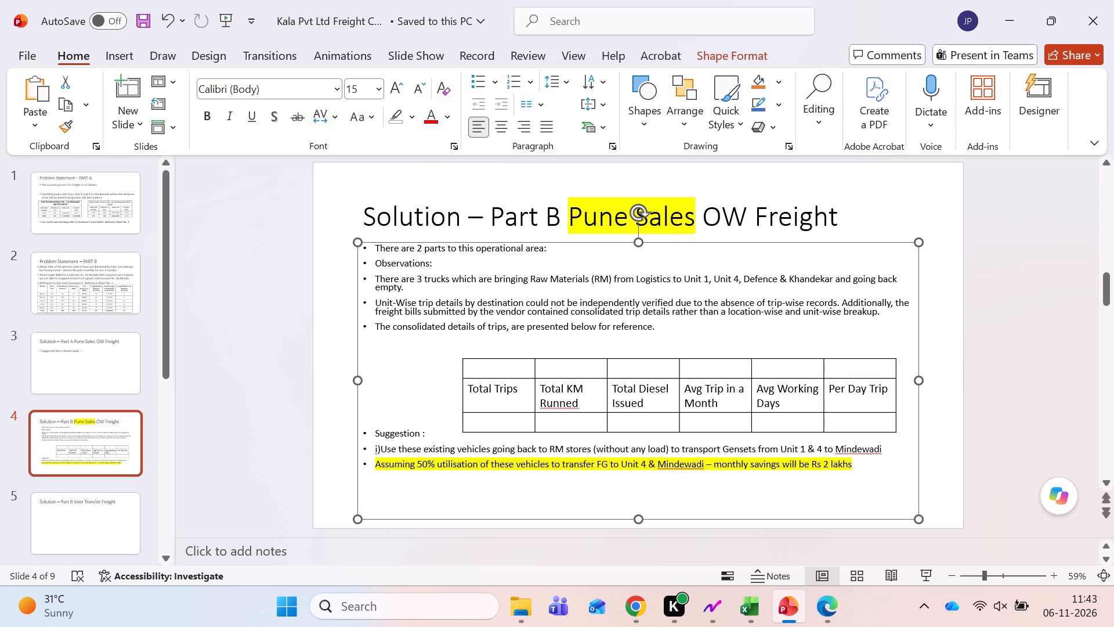
Move the table into the gap between the consolidated trip details line and "Suggestion :", aligned near the text box's left edge.
{"action": "left_click", "coordinate": [512, 373]}
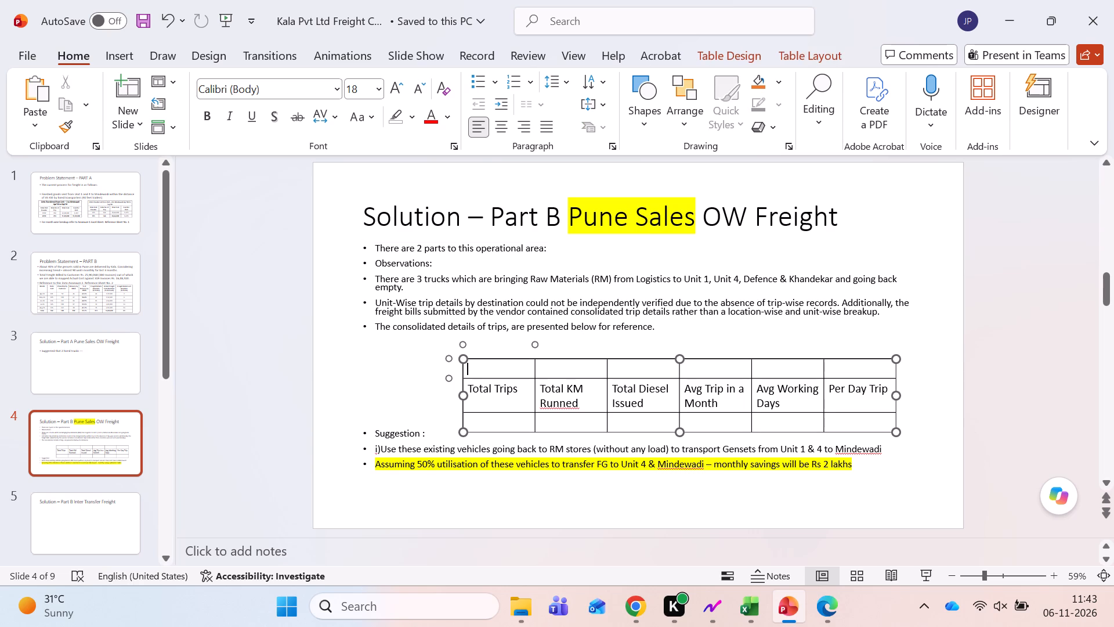
{"action": "left_click_drag", "start_coordinate": [518, 359], "coordinate": [425, 342]}
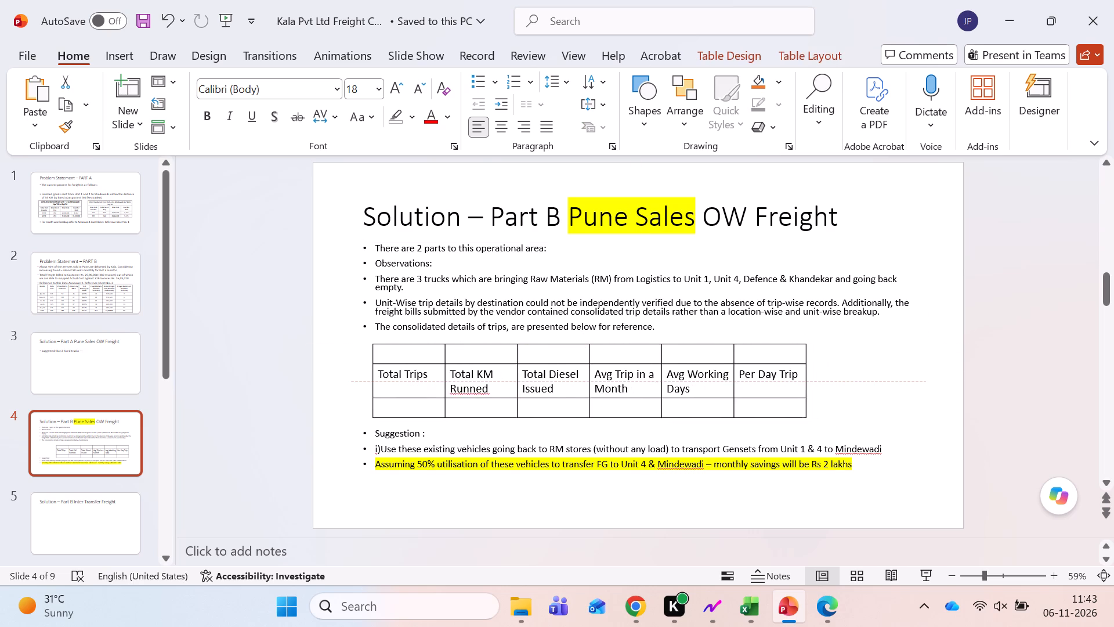
{"action": "left_click_drag", "start_coordinate": [425, 342], "coordinate": [423, 342]}
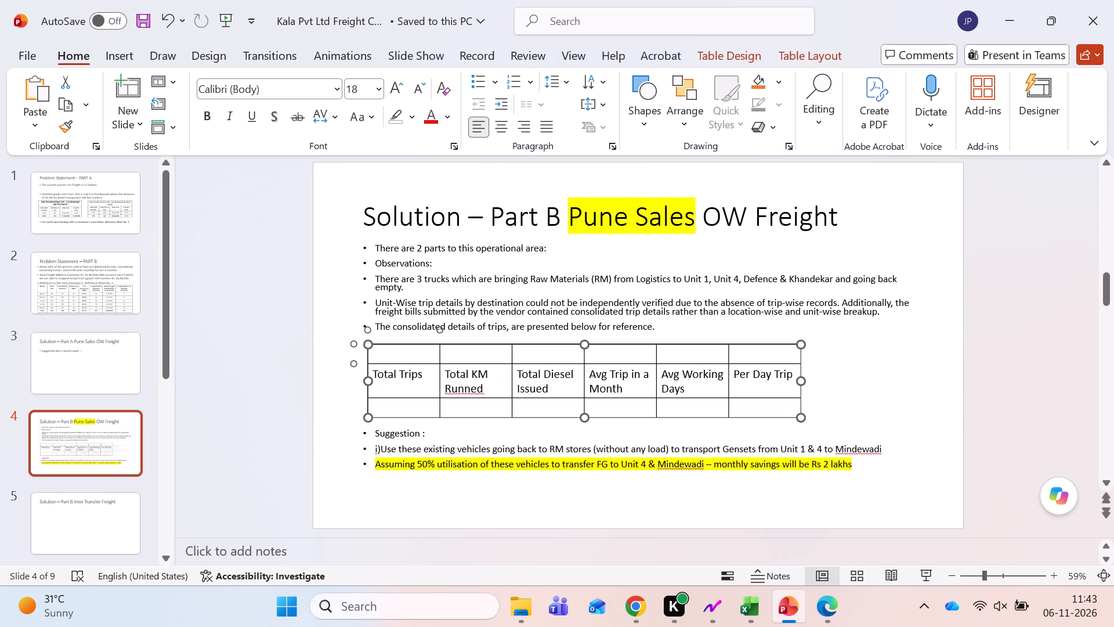
Enter 1072 under Total Trips and 14,597 under Total KM Runned in the table's bottom row, following the workbook.
{"action": "left_click", "coordinate": [408, 406]}
{"action": "key", "text": "alt+Tab"}
{"action": "key", "text": "alt+Tab"}
{"action": "type", "text": "1072"}
{"action": "key", "text": "Tab"}
{"action": "key", "text": "alt+Tab"}
{"action": "key", "text": "alt+Tab"}
{"action": "type", "text": "14597"}
{"action": "key", "text": "Left"}
{"action": "key", "text": "Left"}
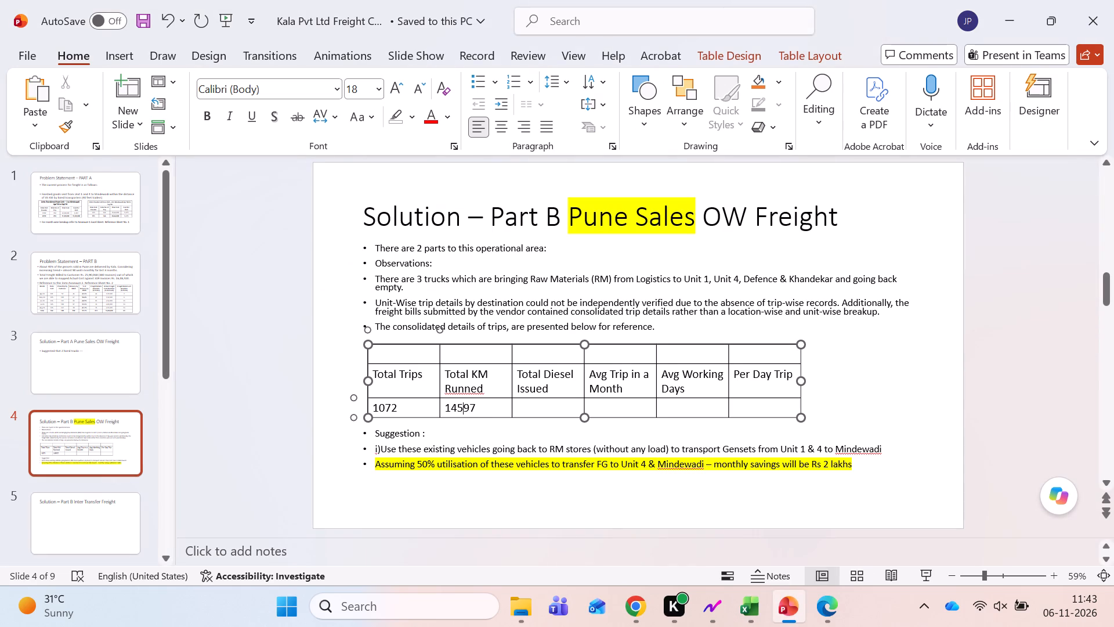
{"action": "key", "text": "Left"}
{"action": "key", "text": "comma"}
{"action": "key", "text": "Tab"}
Add a thousands separator to the Total Trips value so that it reads 1,072.
{"action": "key", "text": "alt+Tab"}
{"action": "key", "text": "alt+Tab"}
{"action": "key", "text": "Left"}
{"action": "key", "text": "Left"}
{"action": "key", "text": "Left"}
{"action": "key", "text": "Left"}
{"action": "key", "text": "Left"}
{"action": "key", "text": "Left"}
{"action": "key", "text": "Left"}
{"action": "key", "text": "Left"}
{"action": "key", "text": "Left"}
{"action": "key", "text": "Left"}
{"action": "key", "text": "Left"}
{"action": "key", "text": "comma"}
{"action": "key", "text": "Tab"}
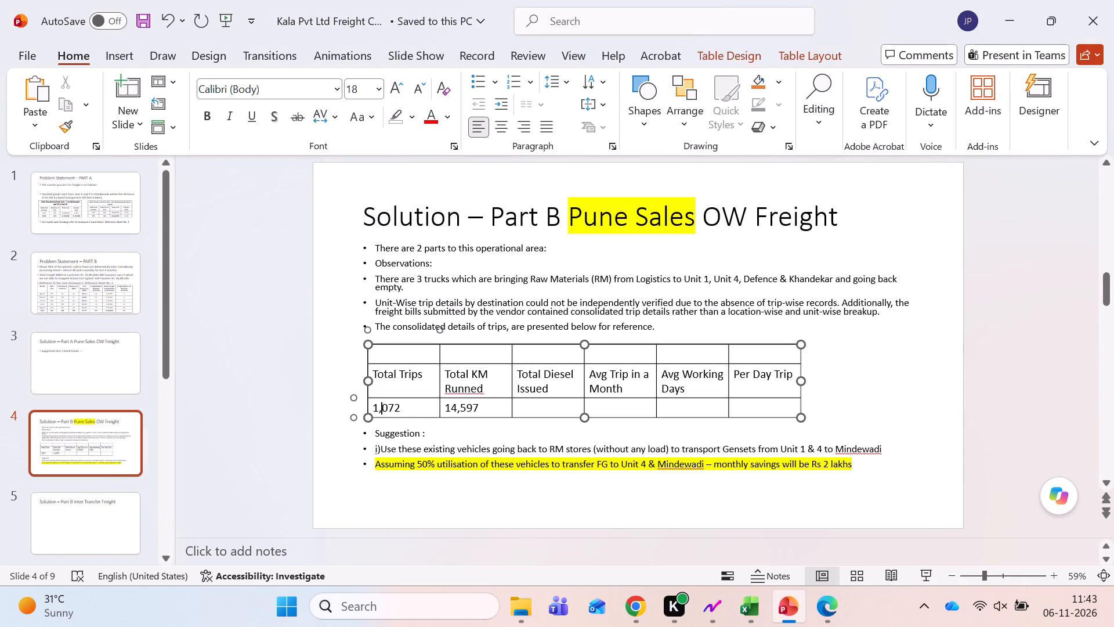
Complete the table's bottom row from the workbook: Total Diesel Issued 2,080, Avg Trip in a Month 215, Avg Working Days 26, Per Day Trip 9.
{"action": "key", "text": "Tab"}
{"action": "key", "text": "alt+Tab"}
{"action": "key", "text": "alt+Tab"}
{"action": "type", "text": "2,080"}
{"action": "key", "text": "Tab"}
{"action": "key", "text": "alt+Tab"}
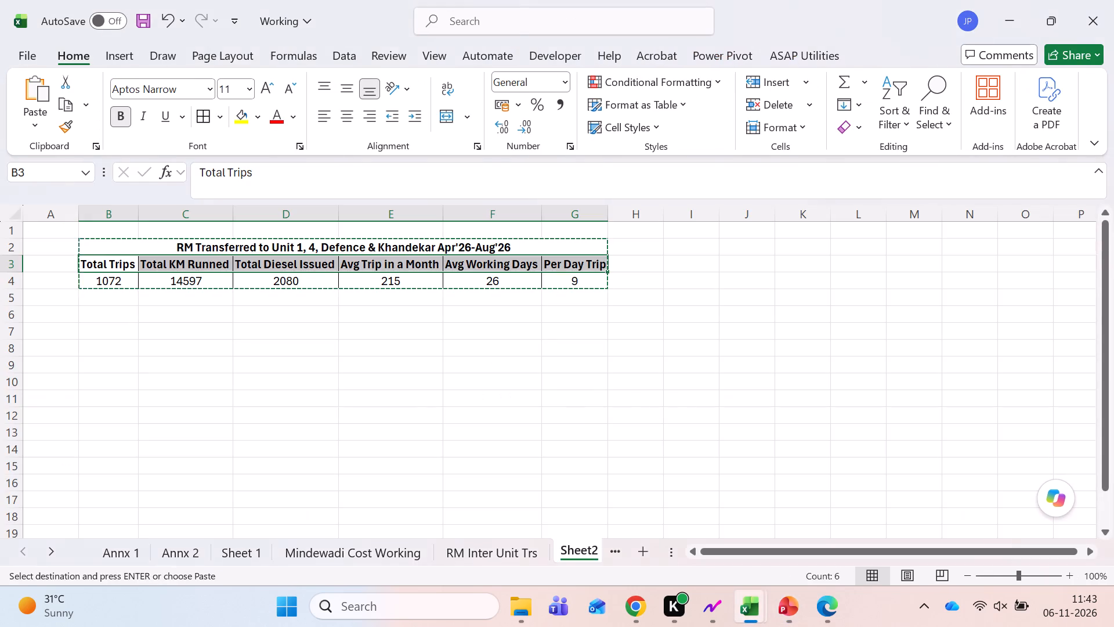
{"action": "key", "text": "alt+Tab"}
{"action": "type", "text": "215"}
{"action": "key", "text": "Tab"}
{"action": "key", "text": "alt+Tab"}
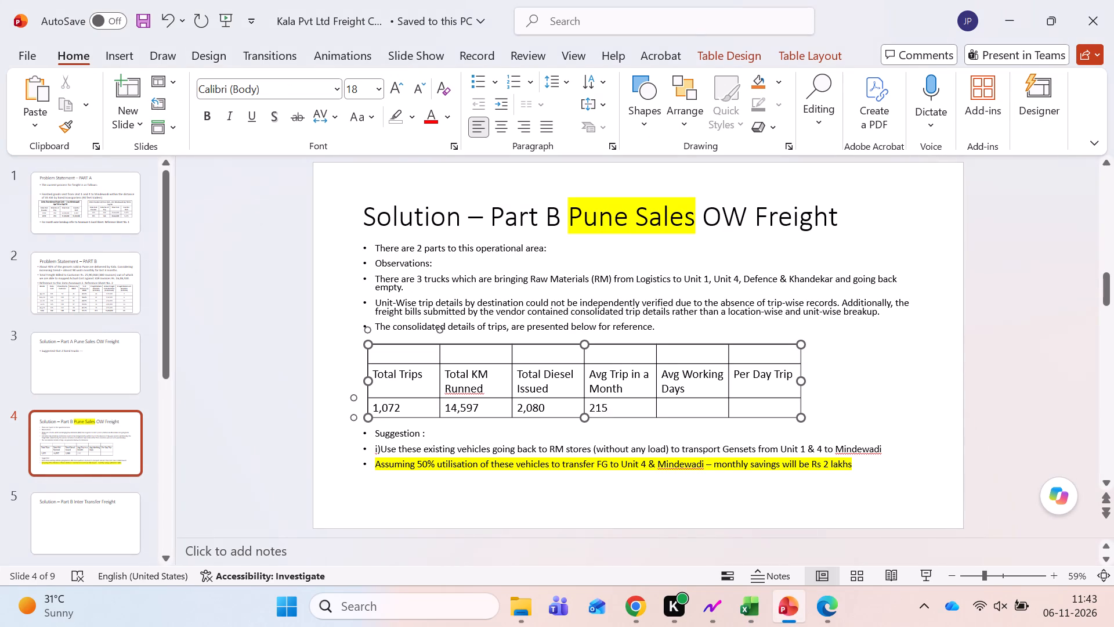
{"action": "key", "text": "alt+Tab"}
{"action": "type", "text": "26"}
{"action": "key", "text": "Tab"}
{"action": "key", "text": "9"}
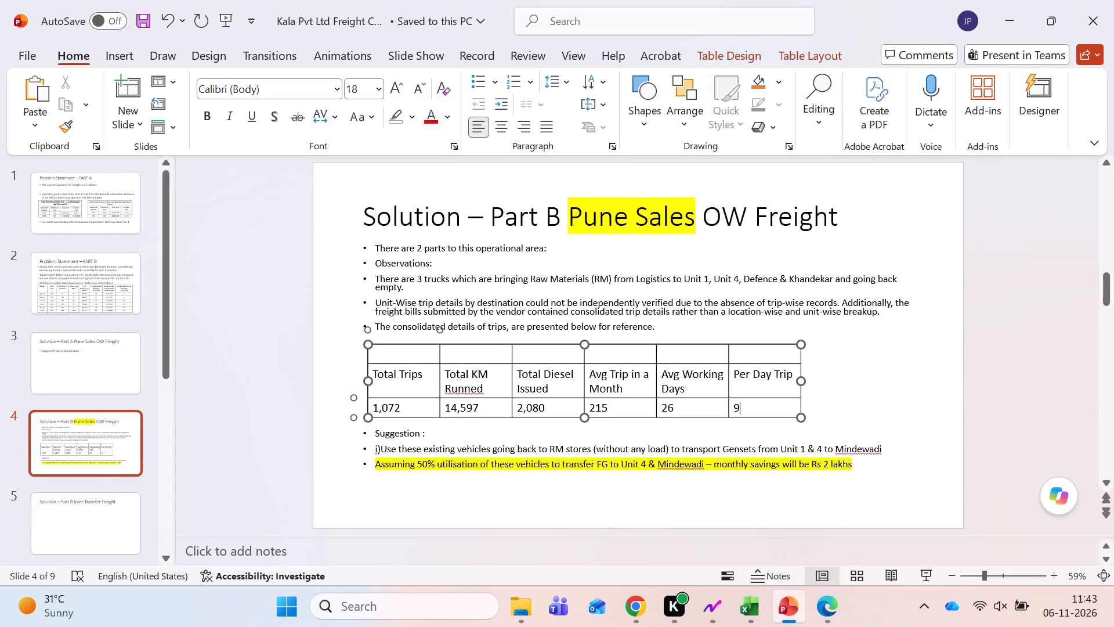
Change the last column's heading from "Per Day Trip" to "Total No of Trip Per Day".
{"action": "left_click", "coordinate": [739, 374]}
{"action": "key", "text": "Left"}
{"action": "key", "text": "ctrl+shift+Right"}
{"action": "key", "text": "ctrl+shift+Right"}
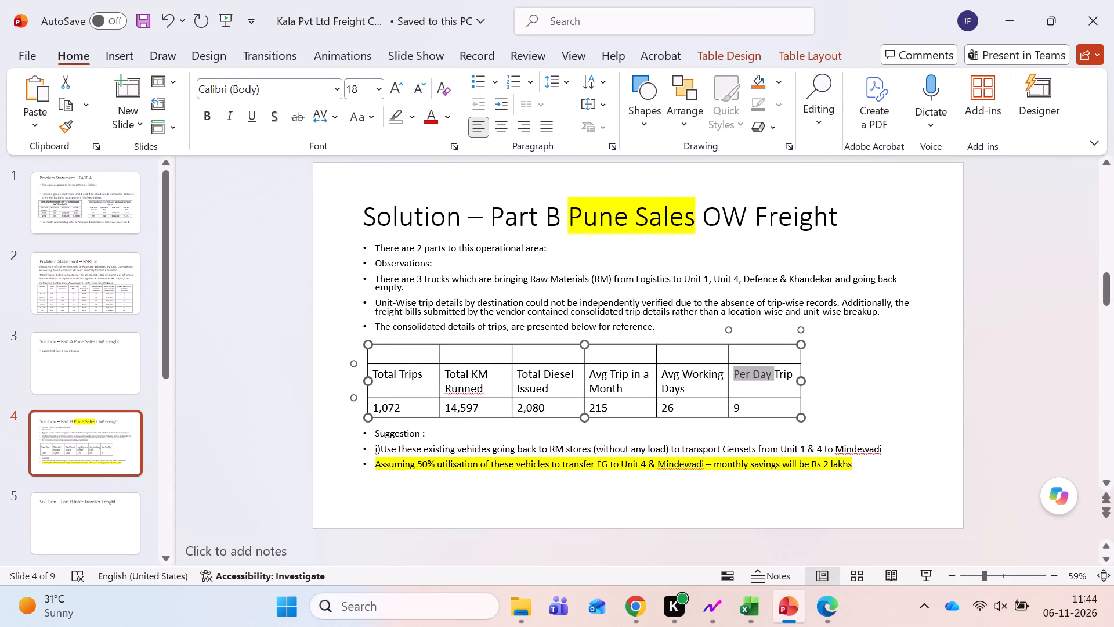
{"action": "key", "text": "ctrl+shift+Right"}
{"action": "type", "text": "Total No of Trip Per Day"}
Make all six column headings of the trip table bold and centre them in their cells.
{"action": "key", "text": "ctrl+shift+Left"}
{"action": "key", "text": "ctrl+shift+Left"}
{"action": "key", "text": "ctrl+shift+Left"}
{"action": "key", "text": "ctrl+shift+Left"}
{"action": "key", "text": "ctrl+shift+Left"}
{"action": "key", "text": "ctrl+shift+Left"}
{"action": "key", "text": "ctrl+shift+Left"}
{"action": "key", "text": "ctrl+shift+Left"}
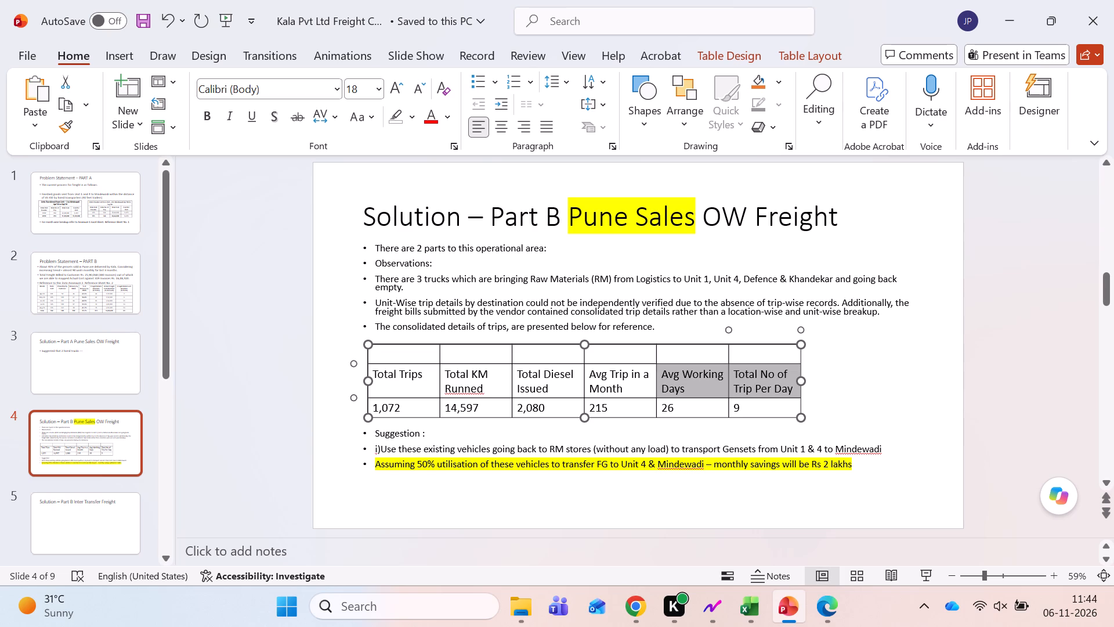
{"action": "key", "text": "ctrl+shift+Left"}
{"action": "key", "text": "ctrl+shift+Left"}
{"action": "key", "text": "ctrl+shift+Left"}
{"action": "key", "text": "ctrl+shift+Down"}
{"action": "key", "text": "ctrl+shift+Left"}
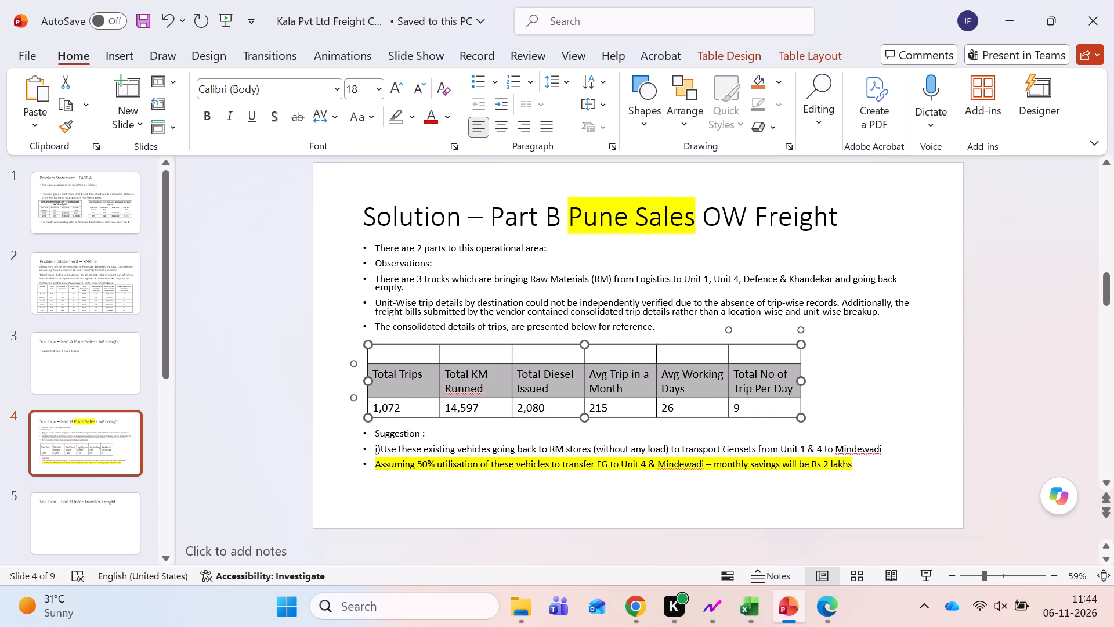
{"action": "key", "text": "ctrl+b"}
{"action": "left_click", "coordinate": [507, 128]}
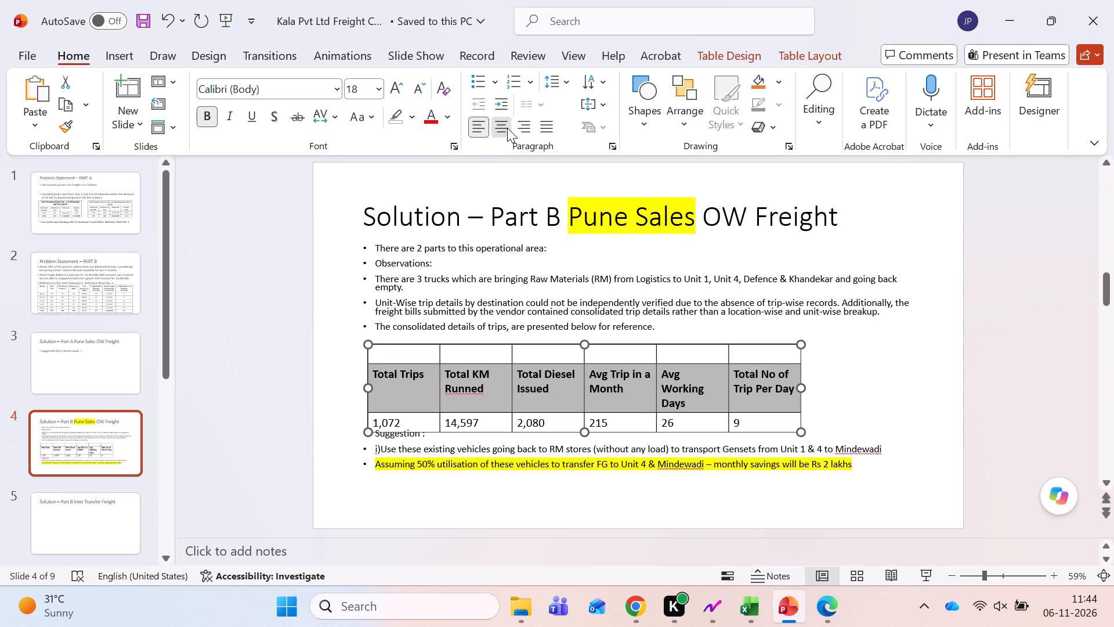
Make the values in the table's bottom row bold and centre them, from Total Trips through Total No of Trip Per Day.
{"action": "left_click", "coordinate": [392, 421]}
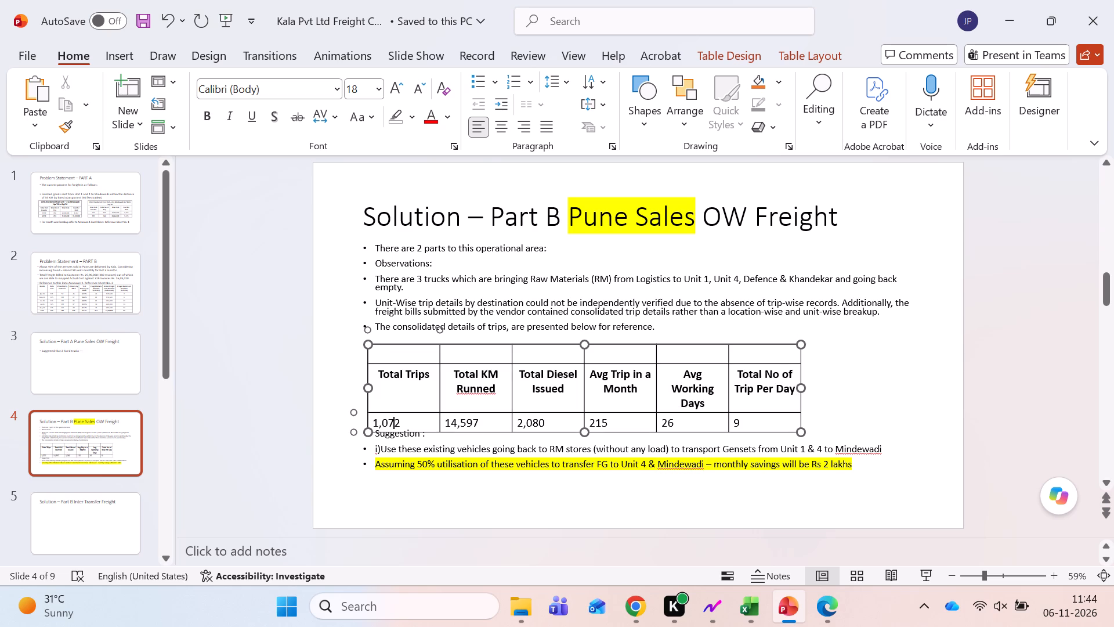
{"action": "left_click", "coordinate": [375, 421]}
{"action": "key", "text": "Left"}
{"action": "key", "text": "Left"}
{"action": "key", "text": "Left"}
{"action": "key", "text": "Left"}
{"action": "key", "text": "ctrl+shift+Right"}
{"action": "key", "text": "ctrl+shift+Right"}
{"action": "key", "text": "ctrl+shift+Right"}
{"action": "key", "text": "ctrl+shift+Right"}
{"action": "key", "text": "ctrl+shift+Right"}
{"action": "key", "text": "ctrl+shift+Right"}
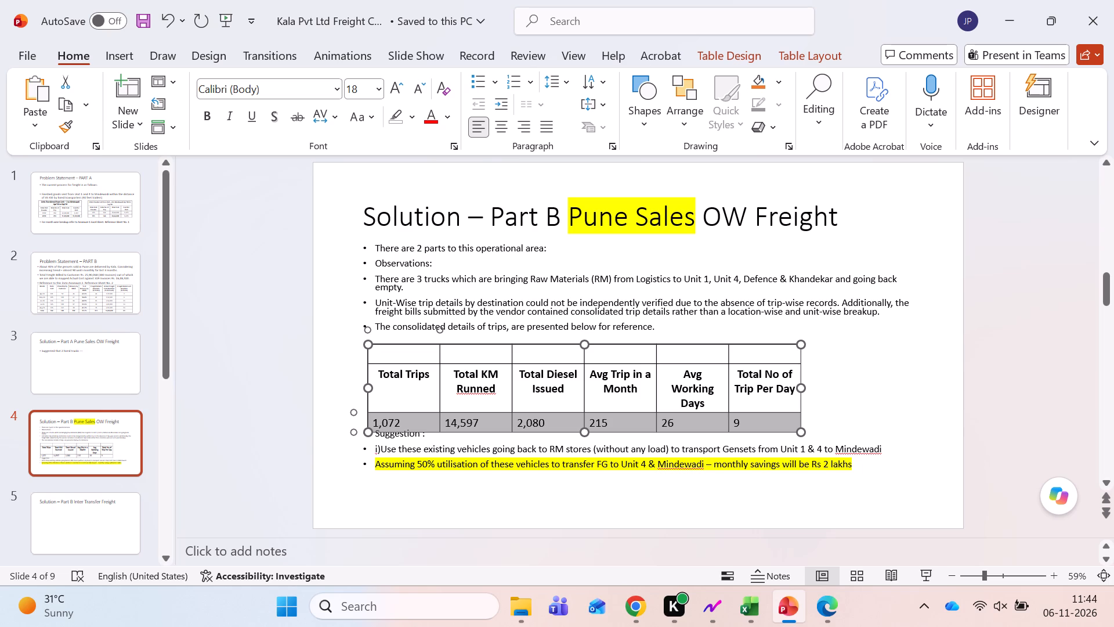
{"action": "key", "text": "ctrl+b"}
{"action": "left_click", "coordinate": [505, 129]}
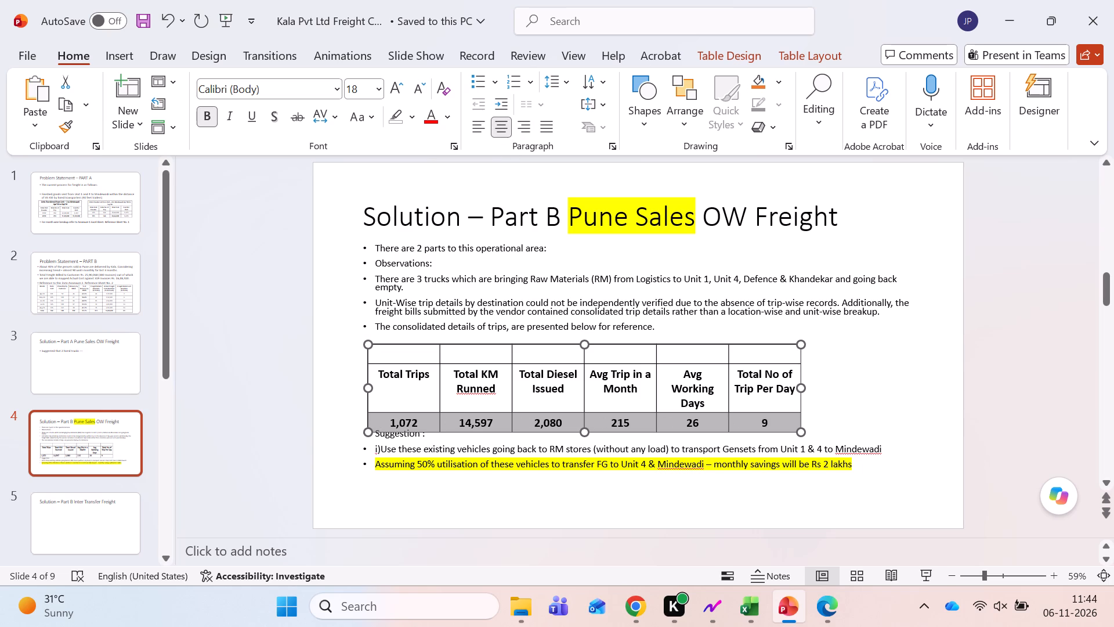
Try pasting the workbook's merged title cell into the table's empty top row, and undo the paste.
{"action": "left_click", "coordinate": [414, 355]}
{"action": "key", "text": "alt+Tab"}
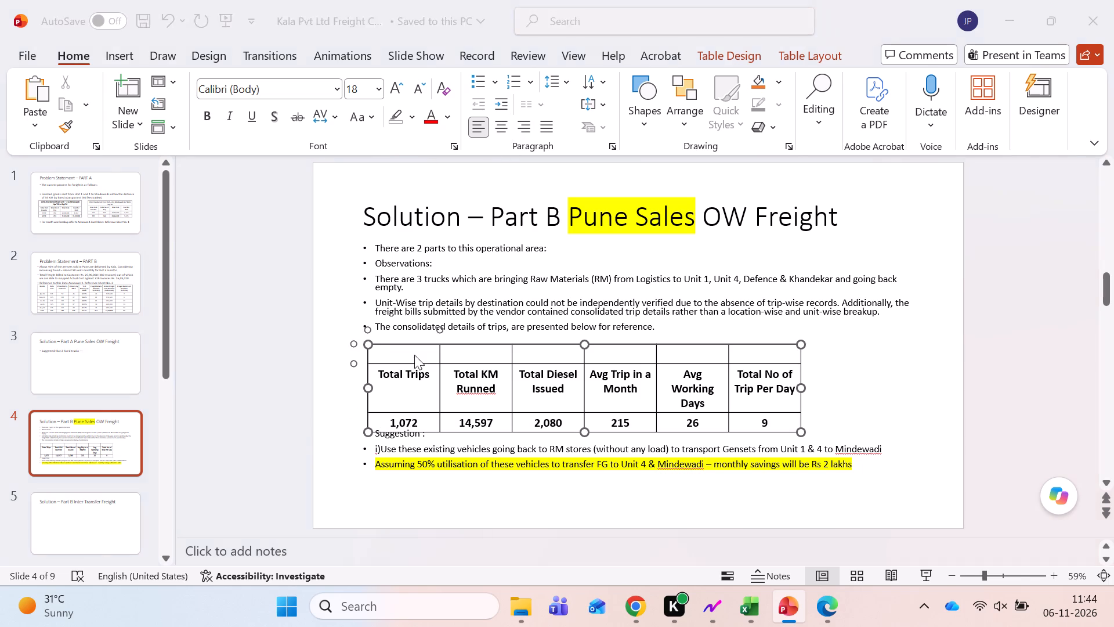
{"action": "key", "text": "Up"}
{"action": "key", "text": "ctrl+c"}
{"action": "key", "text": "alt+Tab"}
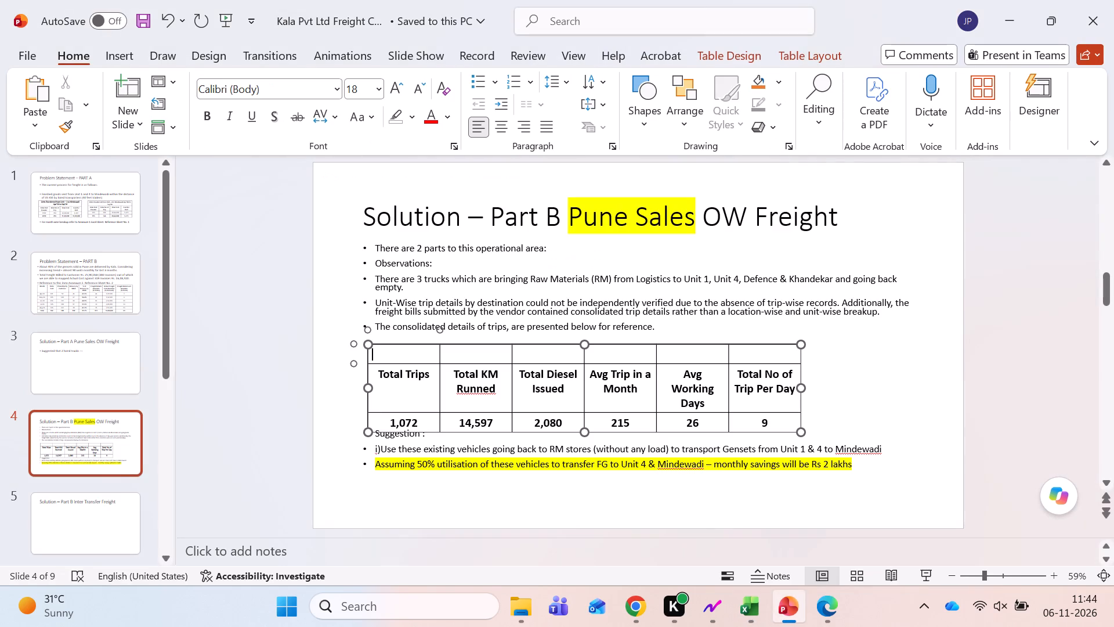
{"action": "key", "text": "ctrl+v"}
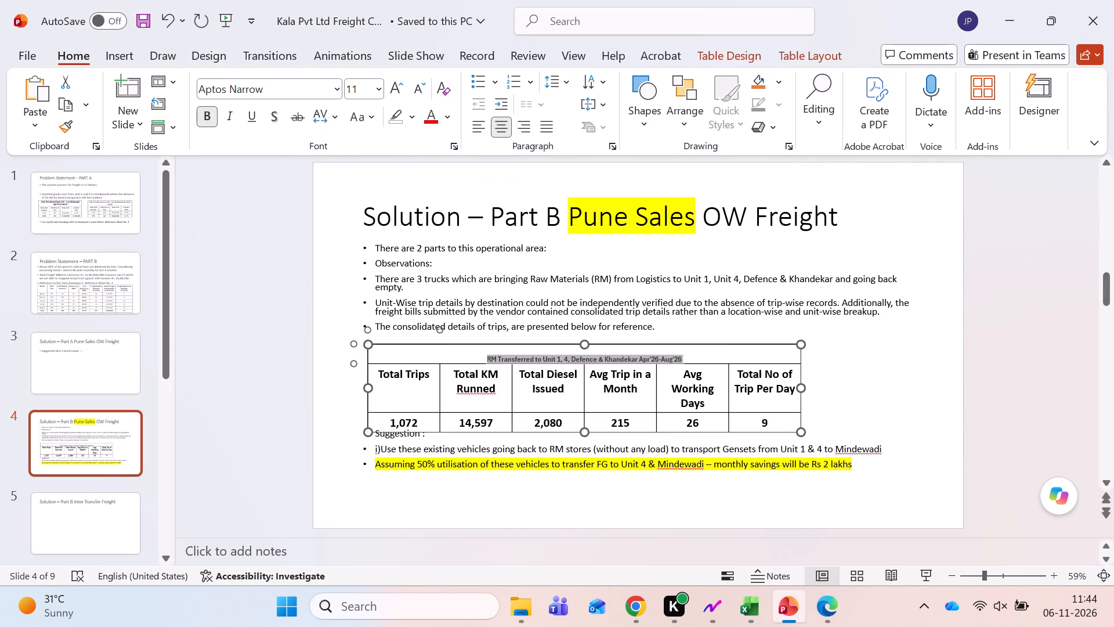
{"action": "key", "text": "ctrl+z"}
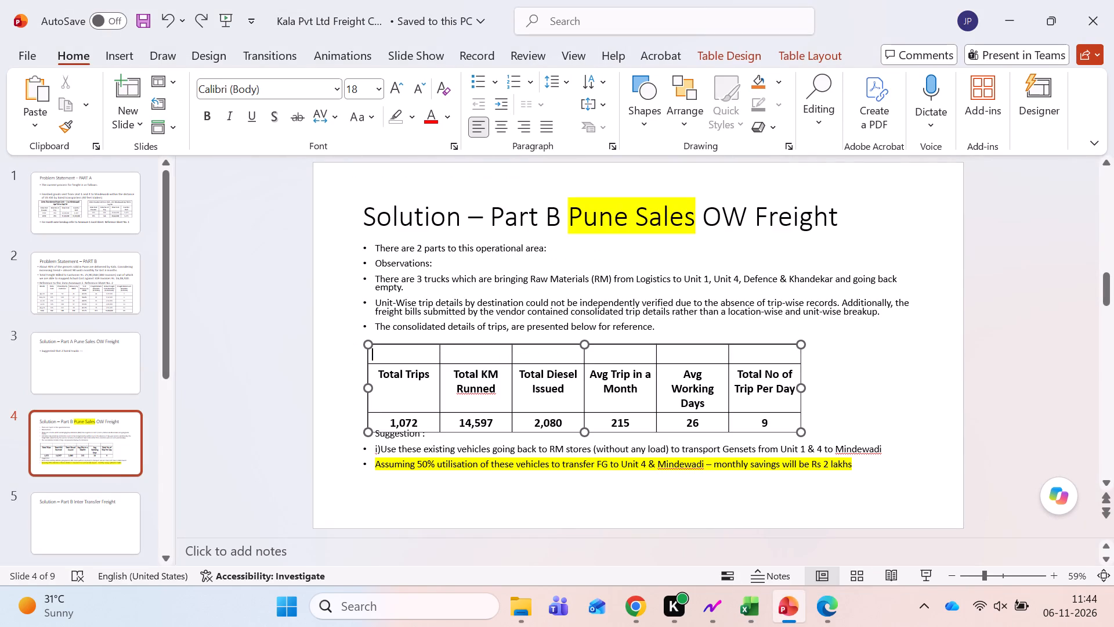
Copy the title text "RM Transferred to Unit 1, 4, Defence & Khandekar Apr'26-Aug'26" from the workbook's cell B2 into the table's first top-row cell.
{"action": "key", "text": "alt+Tab"}
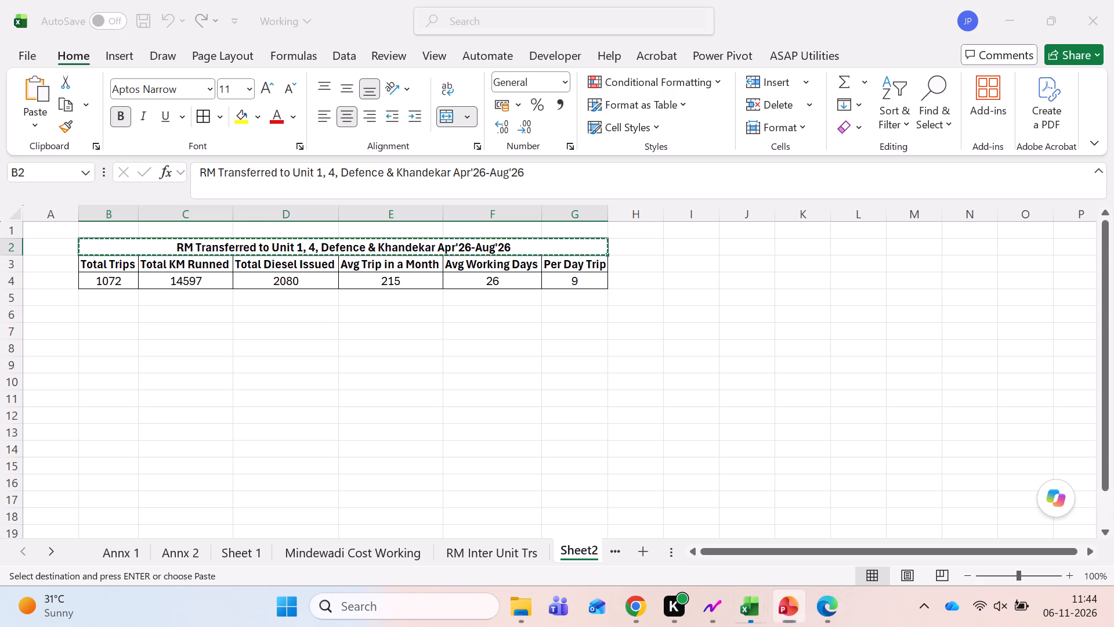
{"action": "key", "text": "F2"}
{"action": "key", "text": "ctrl+shift+Left"}
{"action": "key", "text": "ctrl+shift+Left"}
{"action": "key", "text": "ctrl+shift+Left"}
{"action": "key", "text": "ctrl+shift+Left"}
{"action": "key", "text": "ctrl+shift+Left"}
{"action": "key", "text": "ctrl+shift+Left"}
{"action": "key", "text": "ctrl+shift+Left"}
{"action": "key", "text": "ctrl+shift+Left"}
{"action": "key", "text": "ctrl+shift+Left"}
{"action": "key", "text": "ctrl+shift+Left"}
{"action": "key", "text": "ctrl+shift+Left"}
{"action": "key", "text": "ctrl+shift+Left"}
{"action": "key", "text": "ctrl+shift+Left"}
{"action": "key", "text": "ctrl+shift+Left"}
{"action": "key", "text": "ctrl+shift+Left"}
{"action": "key", "text": "ctrl+shift+Left"}
{"action": "key", "text": "ctrl+shift+Left"}
{"action": "key", "text": "ctrl+shift+Left"}
{"action": "key", "text": "ctrl+shift+Left"}
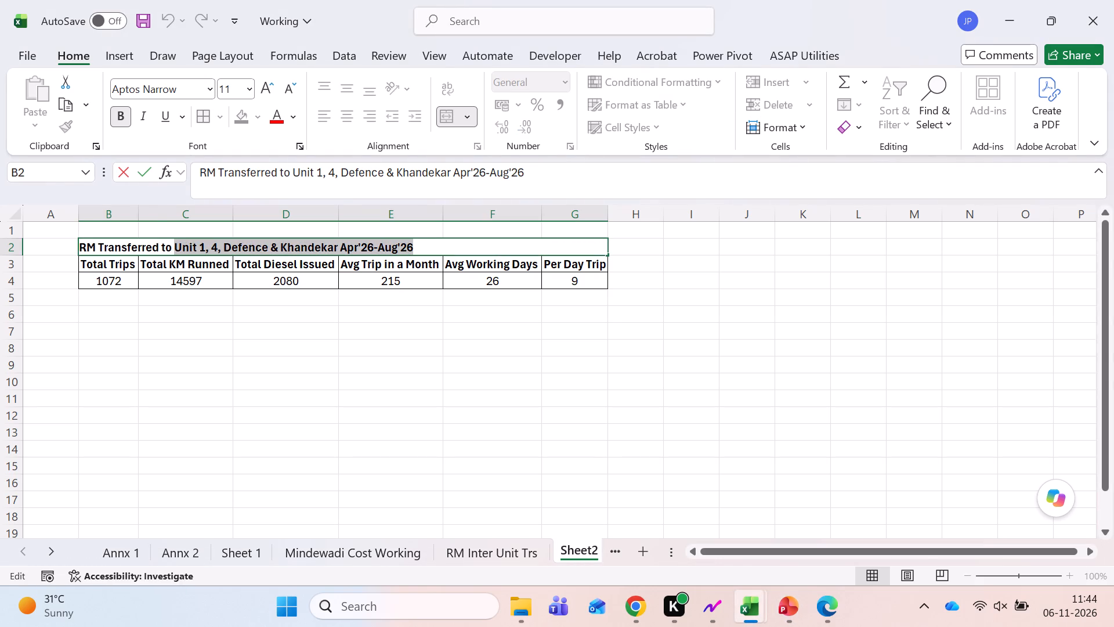
{"action": "key", "text": "ctrl+c"}
{"action": "key", "text": "Tab"}
{"action": "key", "text": "alt+Tab"}
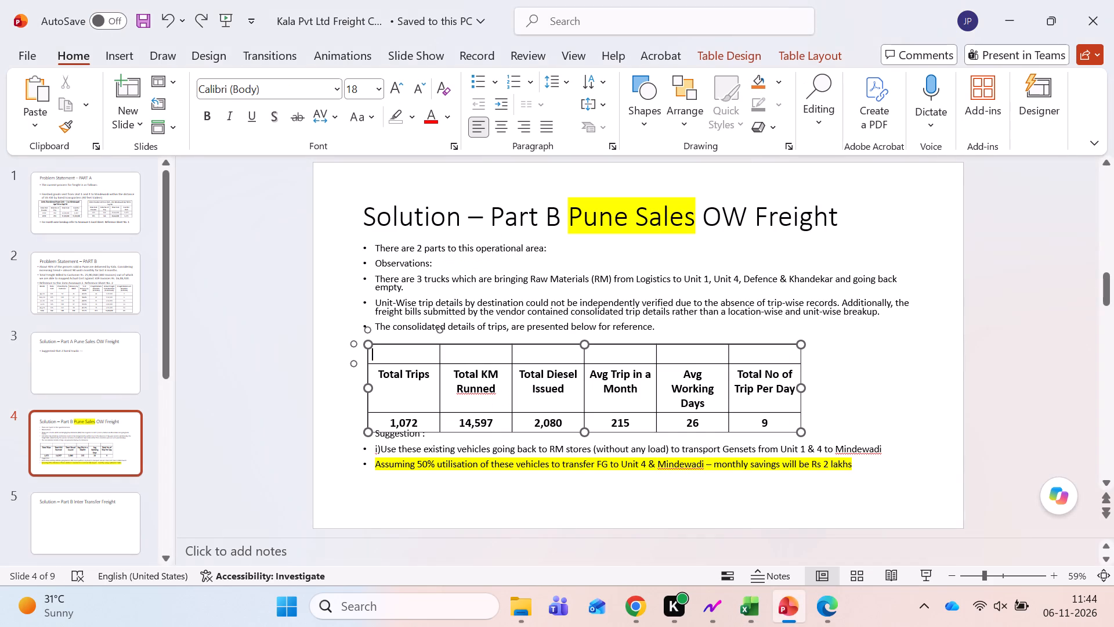
{"action": "key", "text": "ctrl+v"}
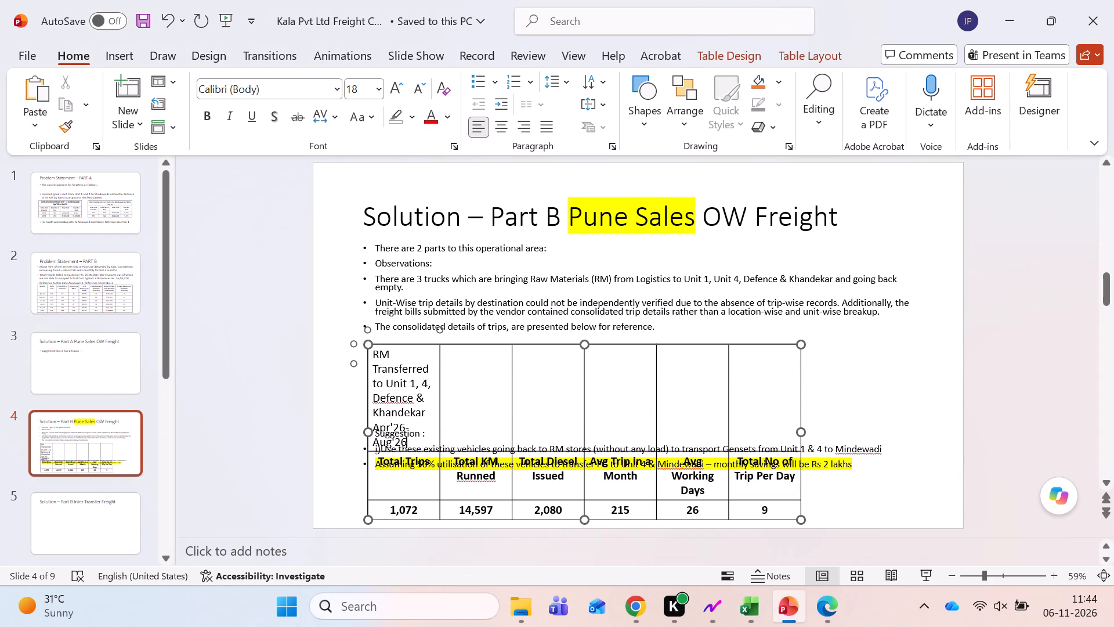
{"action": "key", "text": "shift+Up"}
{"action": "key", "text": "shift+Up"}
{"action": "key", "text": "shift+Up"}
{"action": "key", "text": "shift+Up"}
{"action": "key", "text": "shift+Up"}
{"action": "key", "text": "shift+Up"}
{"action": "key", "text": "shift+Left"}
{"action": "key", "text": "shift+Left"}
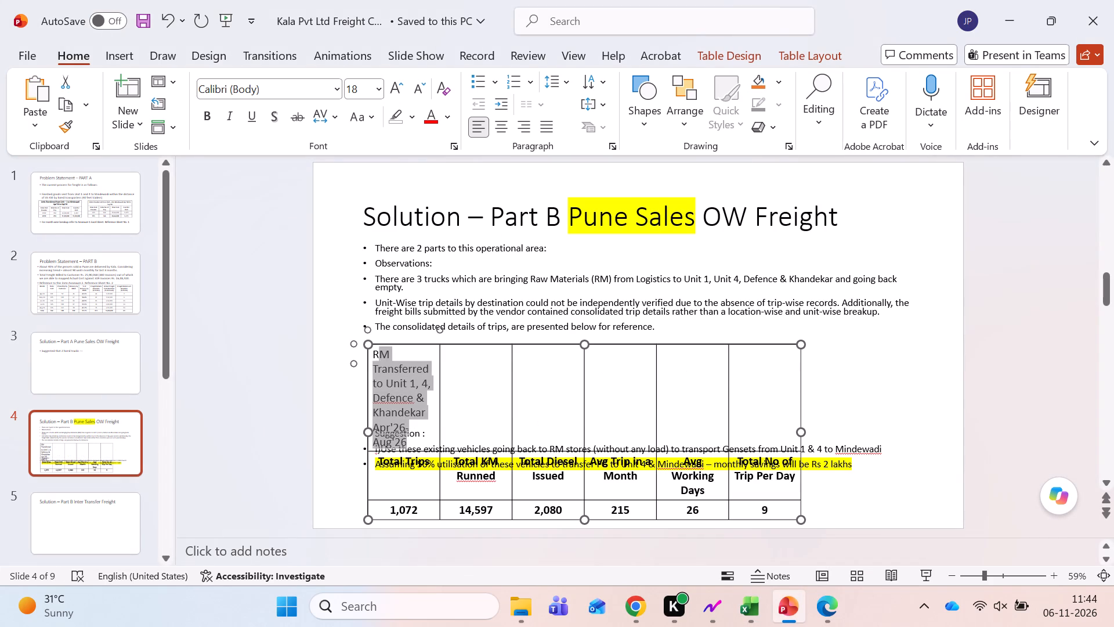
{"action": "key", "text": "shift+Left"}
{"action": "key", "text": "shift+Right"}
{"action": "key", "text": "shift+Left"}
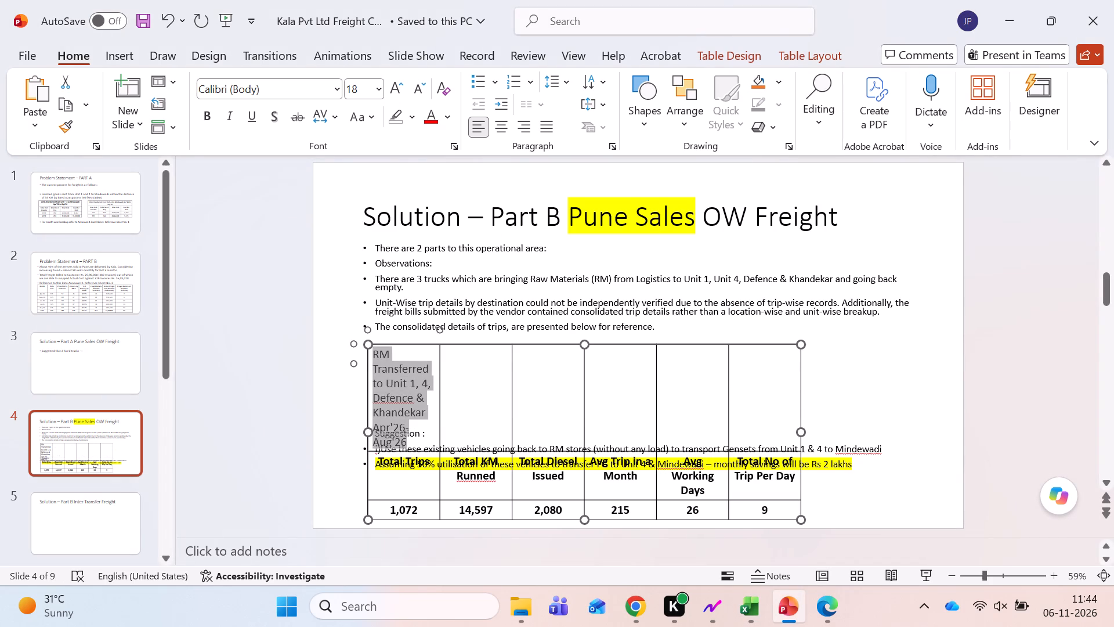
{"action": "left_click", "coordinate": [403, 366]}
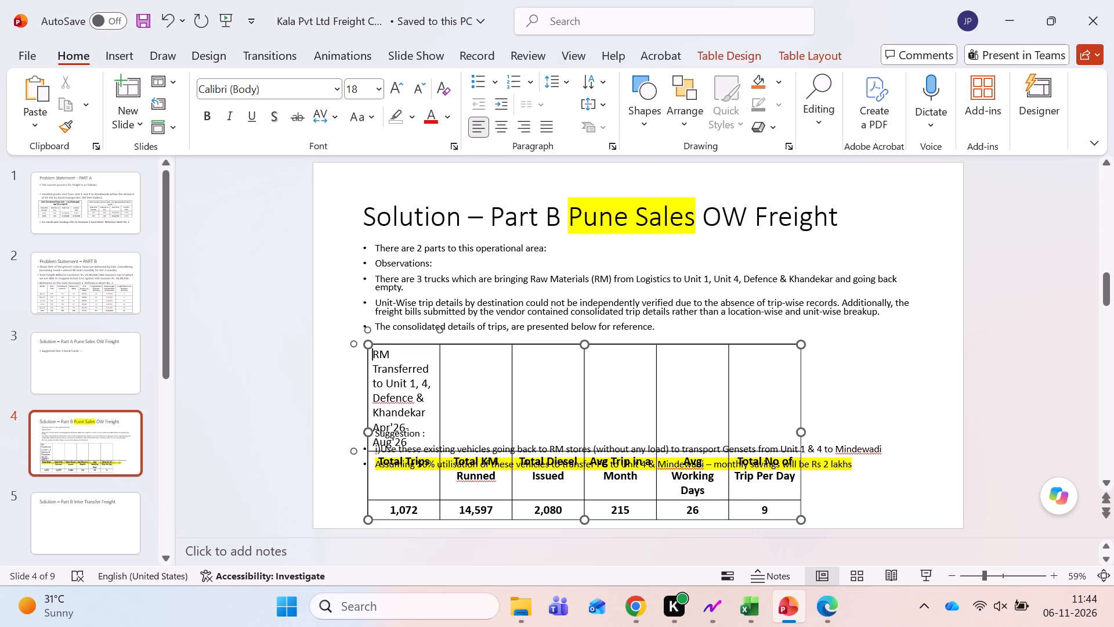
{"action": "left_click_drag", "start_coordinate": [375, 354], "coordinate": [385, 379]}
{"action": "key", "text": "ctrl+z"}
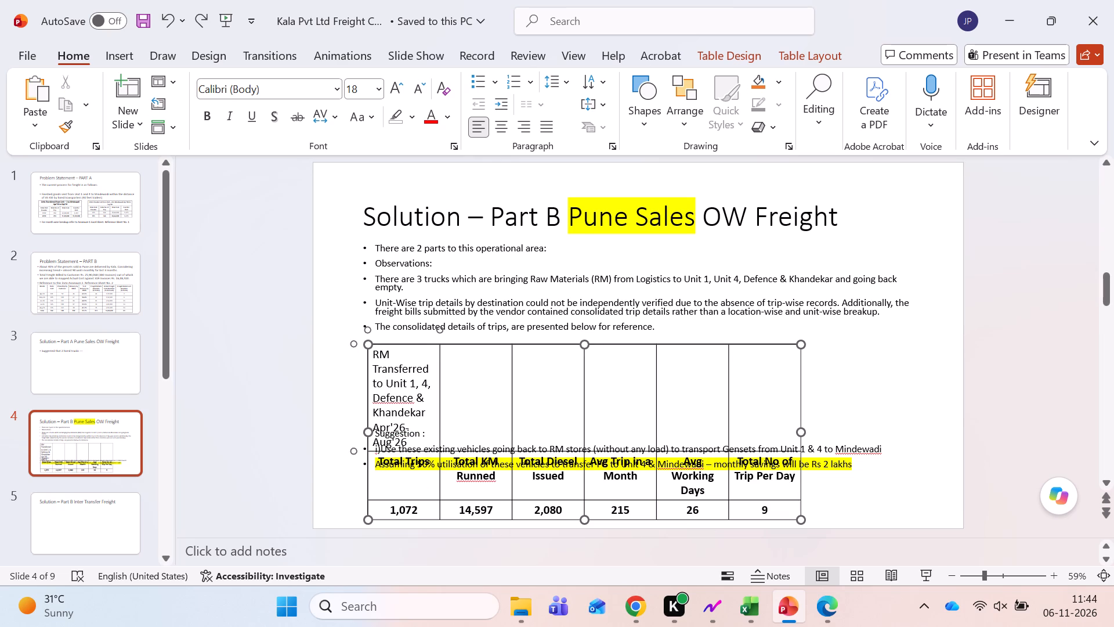
Merge all six cells of the table's top row into one title cell.
{"action": "left_click", "coordinate": [378, 351]}
{"action": "left_click", "coordinate": [381, 358]}
{"action": "key", "text": "Left"}
{"action": "key", "text": "shift+Down"}
{"action": "key", "text": "shift+Down"}
{"action": "key", "text": "shift+Down"}
{"action": "key", "text": "shift+Down"}
{"action": "key", "text": "shift+Down"}
{"action": "key", "text": "shift+Down"}
{"action": "key", "text": "shift+Down"}
{"action": "key", "text": "shift+Right"}
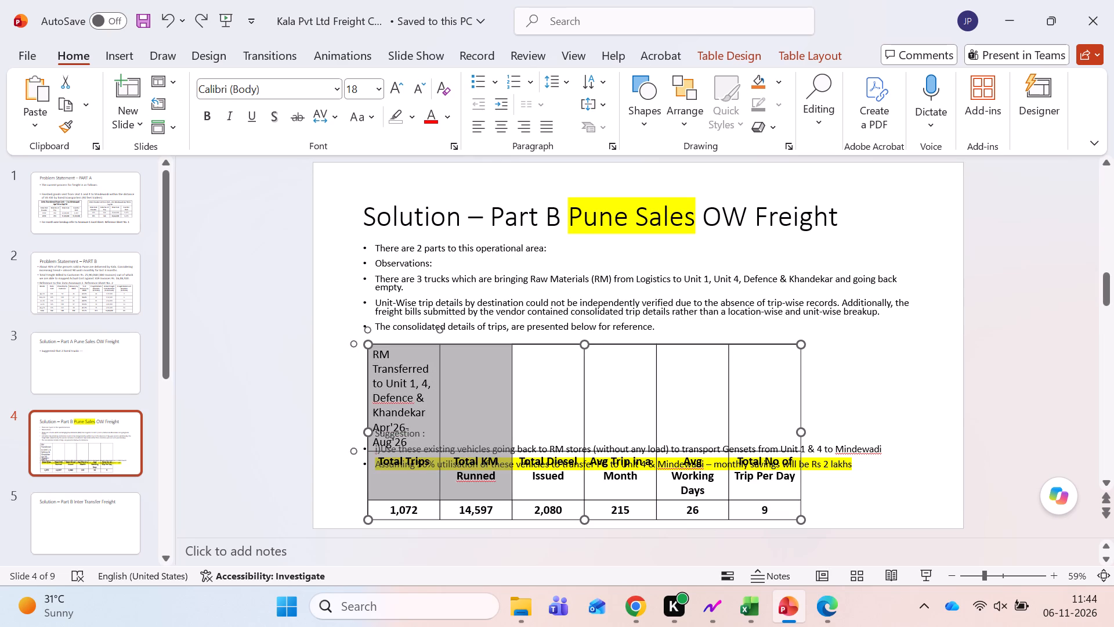
{"action": "key", "text": "shift+Up"}
{"action": "key", "text": "shift+Right"}
{"action": "key", "text": "shift+Right"}
{"action": "key", "text": "shift+Right"}
{"action": "key", "text": "shift+Right"}
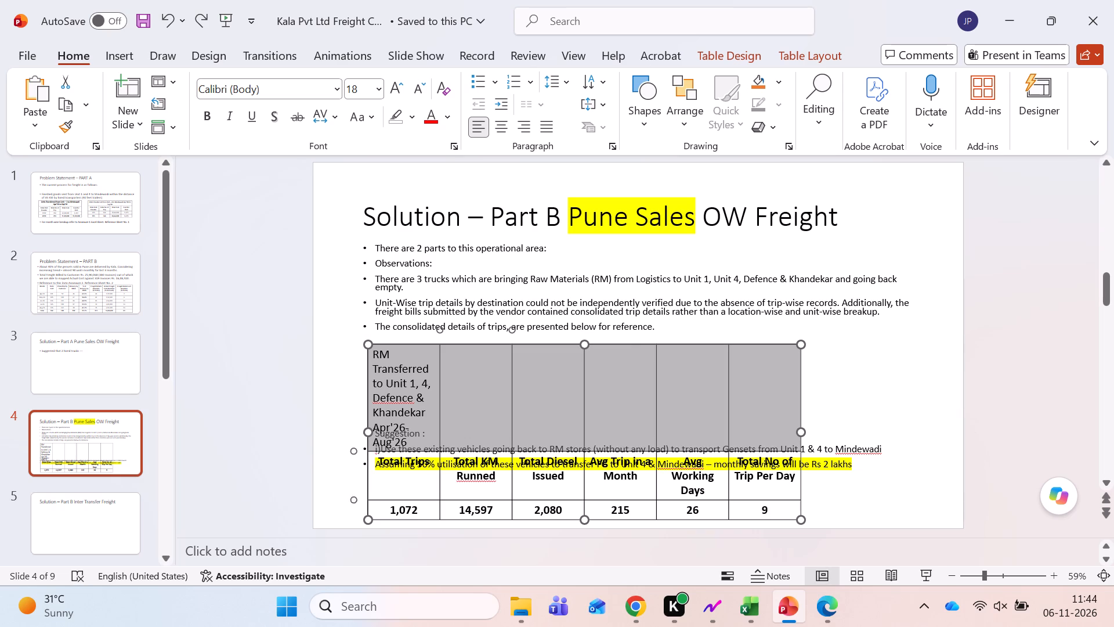
{"action": "right_click", "coordinate": [634, 390]}
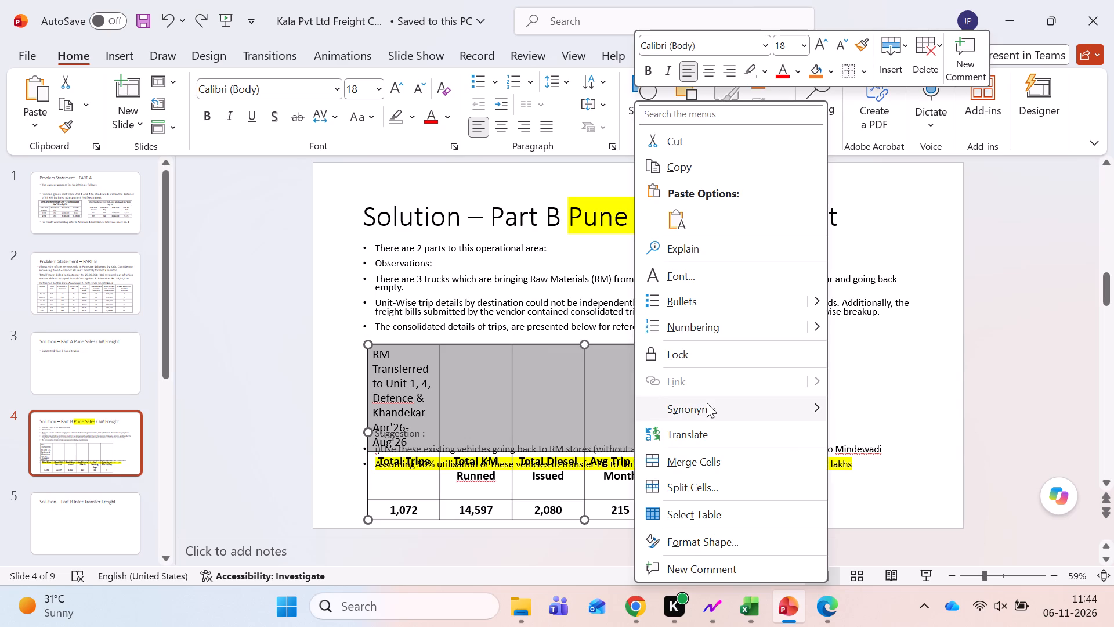
{"action": "left_click", "coordinate": [708, 456]}
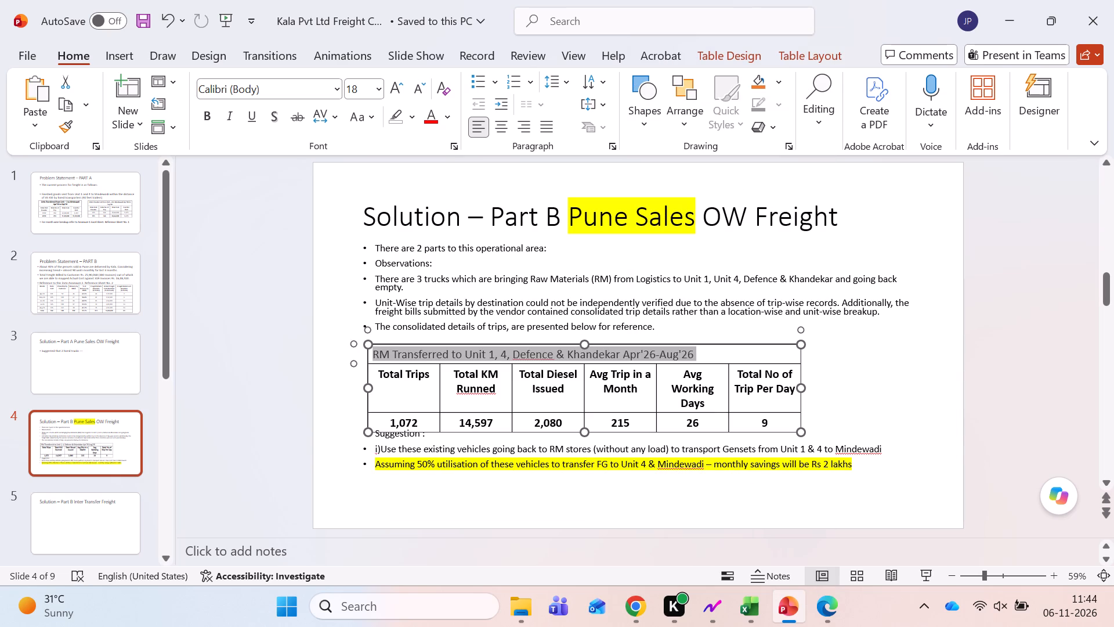
Centre the table title in the merged top row and make the whole title bold.
{"action": "key", "text": "Left"}
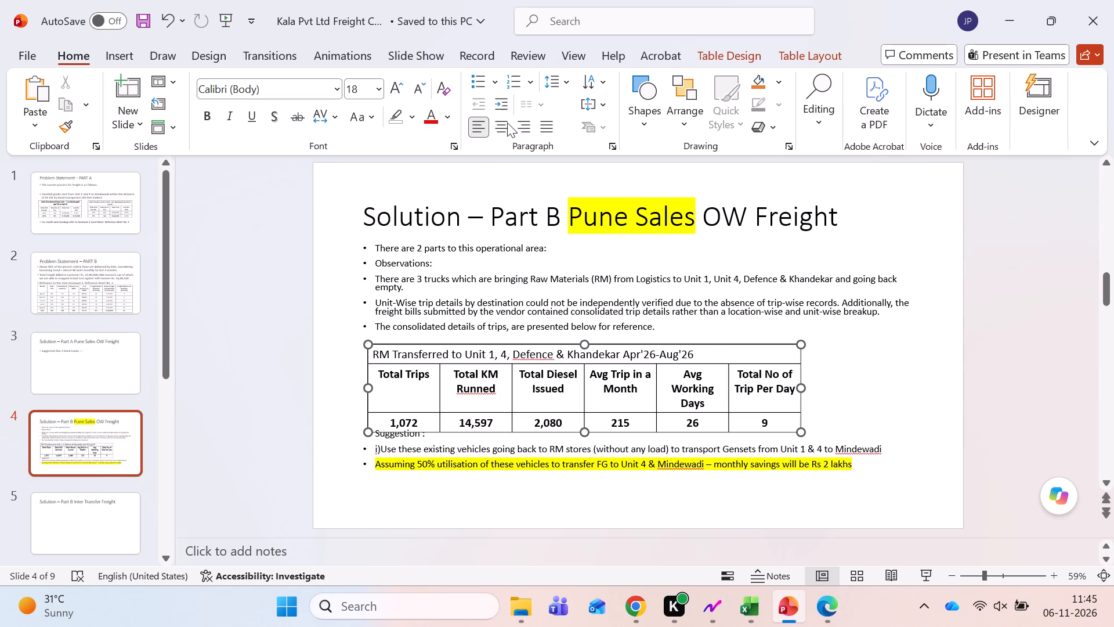
{"action": "left_click", "coordinate": [500, 132]}
{"action": "key", "text": "ctrl+shift+Right"}
{"action": "key", "text": "ctrl+shift+Right"}
{"action": "key", "text": "ctrl+shift+Right"}
{"action": "key", "text": "ctrl+shift+Right"}
{"action": "key", "text": "ctrl+shift+Right"}
{"action": "key", "text": "ctrl+shift+Right"}
{"action": "key", "text": "ctrl+shift+Right"}
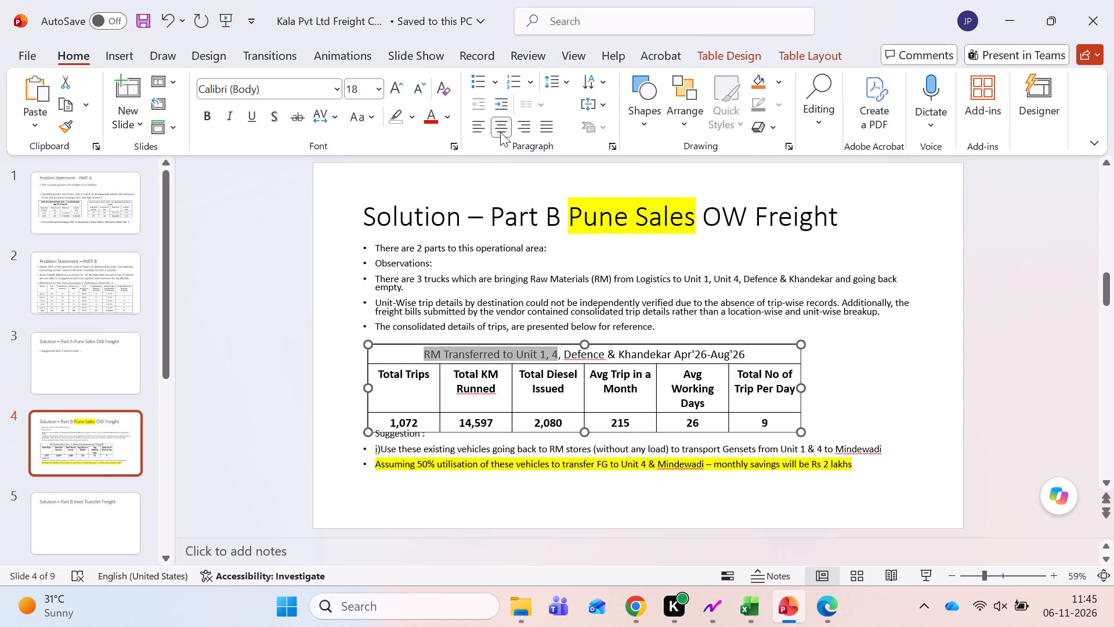
{"action": "key", "text": "ctrl+shift+Right"}
{"action": "key", "text": "ctrl+shift+Right"}
{"action": "key", "text": "ctrl+shift+Right"}
{"action": "key", "text": "ctrl+shift+Right"}
{"action": "key", "text": "ctrl+shift+Right"}
{"action": "key", "text": "ctrl+shift+Right"}
{"action": "key", "text": "ctrl+shift+Left"}
{"action": "key", "text": "ctrl+shift+Up"}
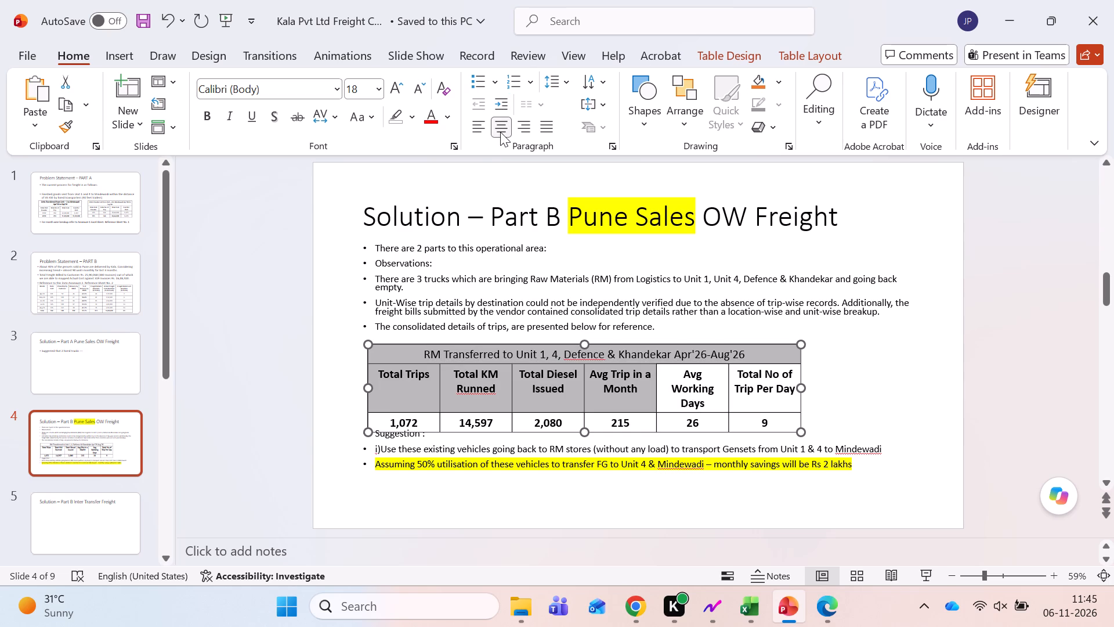
{"action": "key", "text": "ctrl+shift+Up"}
{"action": "key", "text": "ctrl+shift+Up"}
{"action": "key", "text": "ctrl+shift+Up"}
{"action": "key", "text": "ctrl+shift+Up"}
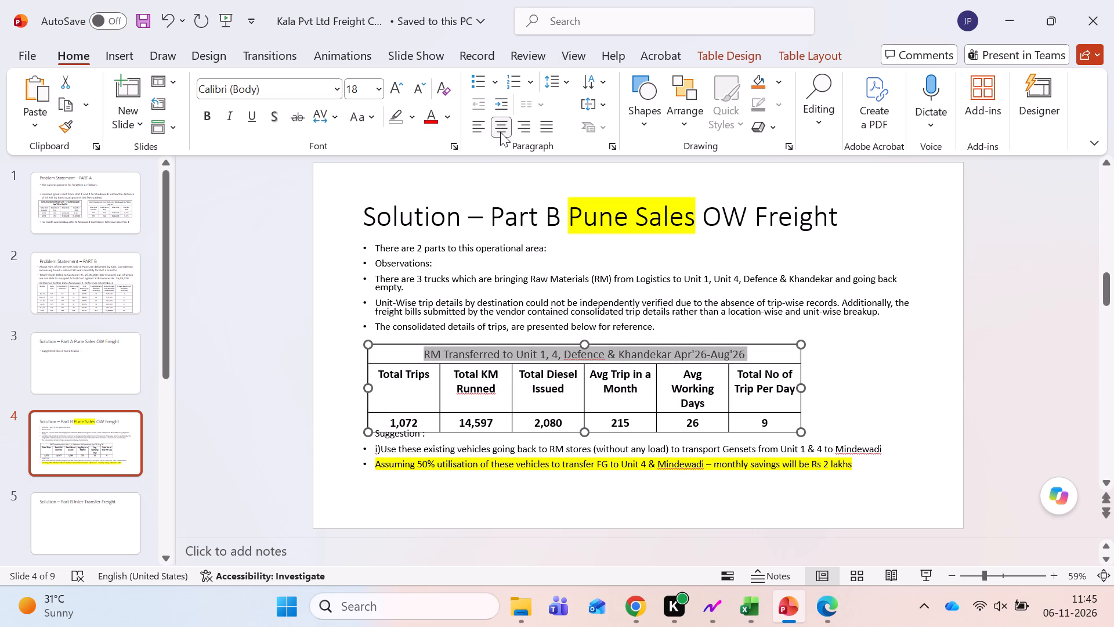
{"action": "key", "text": "ctrl+b"}
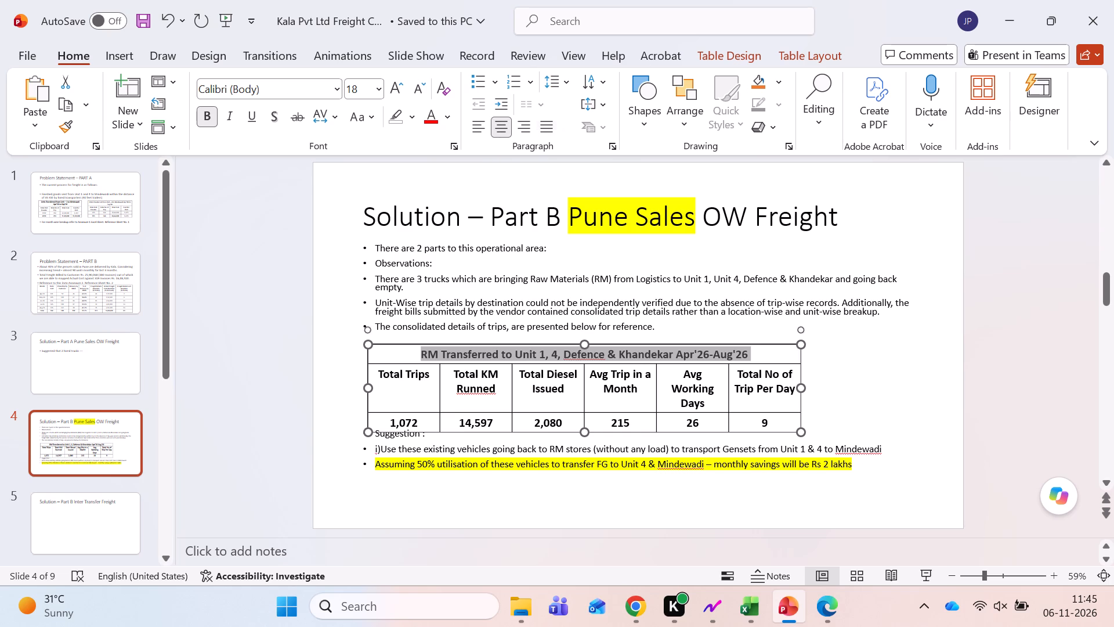
Widen the trip summary table on slide 4 so it spans nearly the full width of the body text.
{"action": "left_click", "coordinate": [709, 387]}
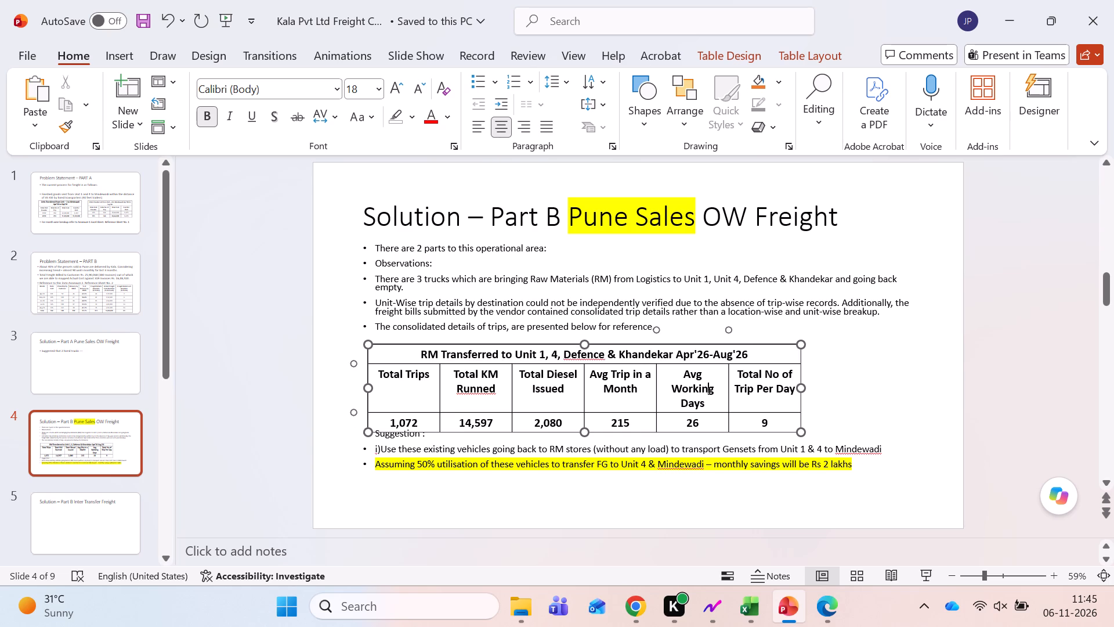
{"action": "left_click_drag", "start_coordinate": [798, 391], "coordinate": [889, 384]}
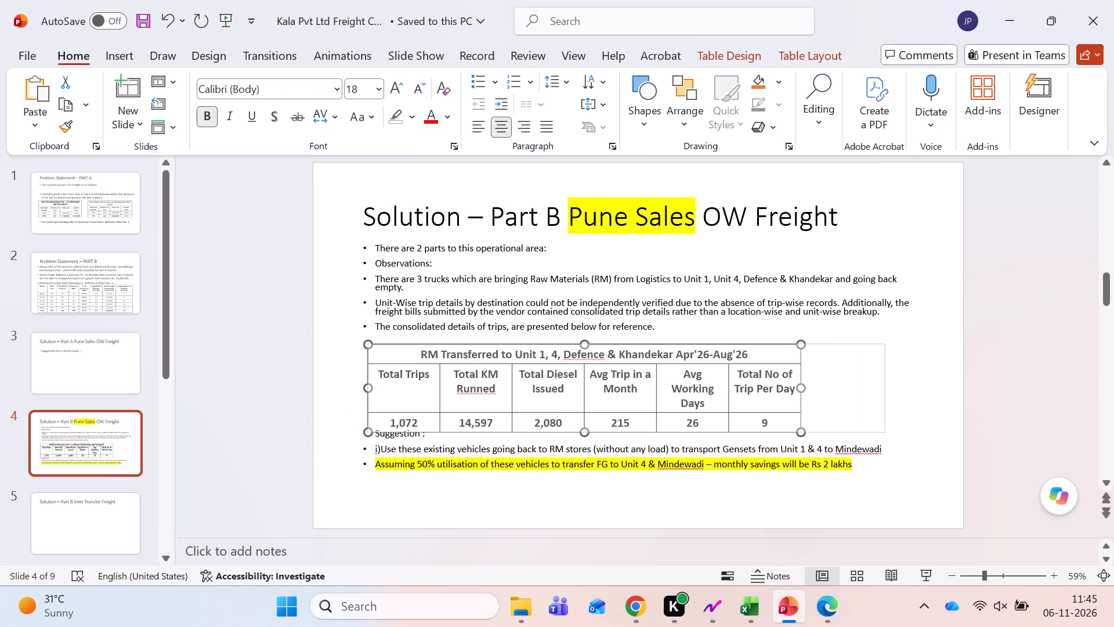
{"action": "left_click_drag", "start_coordinate": [889, 384], "coordinate": [905, 380]}
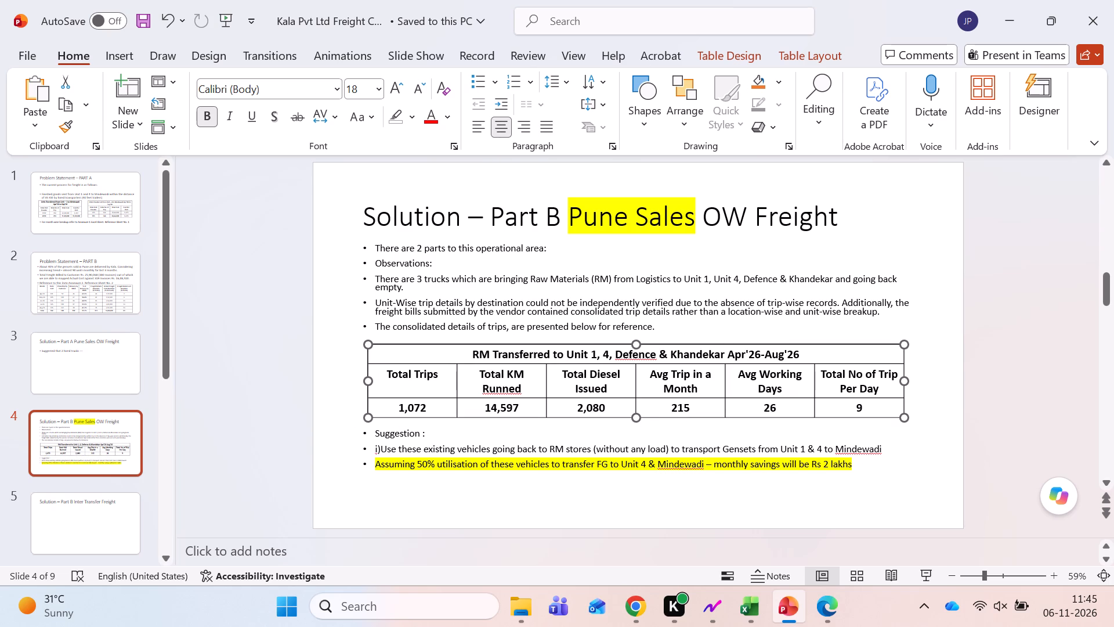
{"action": "left_click", "coordinate": [498, 434]}
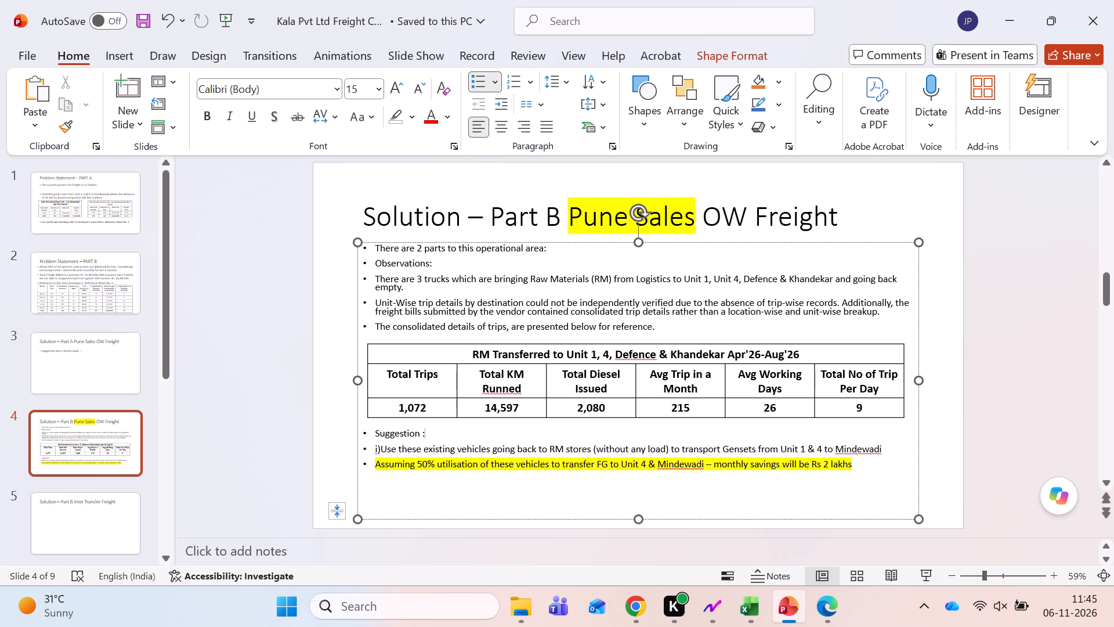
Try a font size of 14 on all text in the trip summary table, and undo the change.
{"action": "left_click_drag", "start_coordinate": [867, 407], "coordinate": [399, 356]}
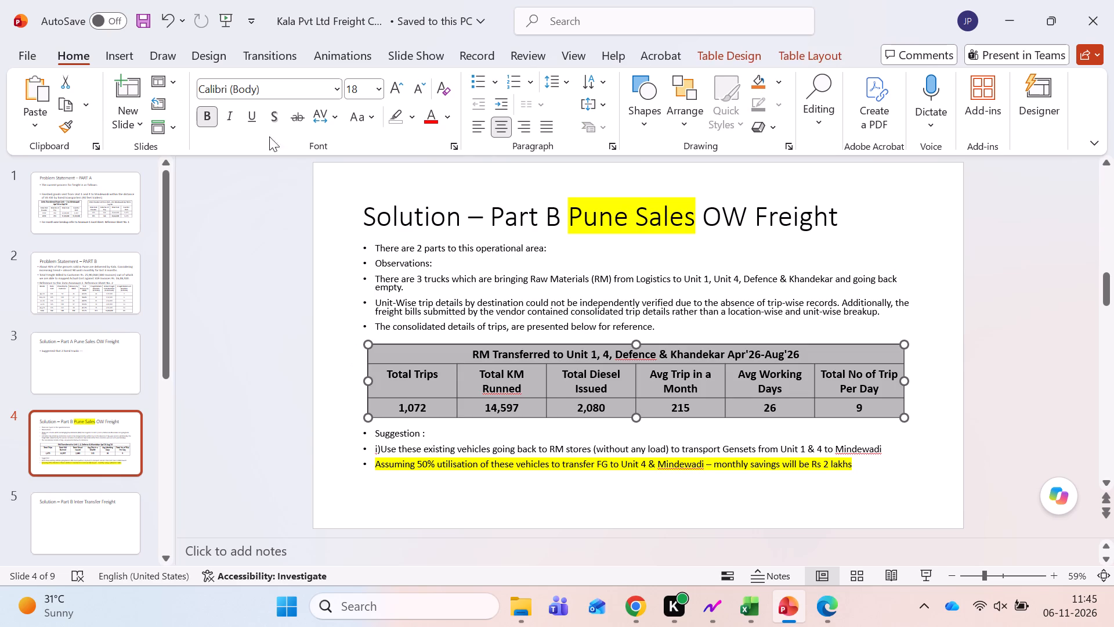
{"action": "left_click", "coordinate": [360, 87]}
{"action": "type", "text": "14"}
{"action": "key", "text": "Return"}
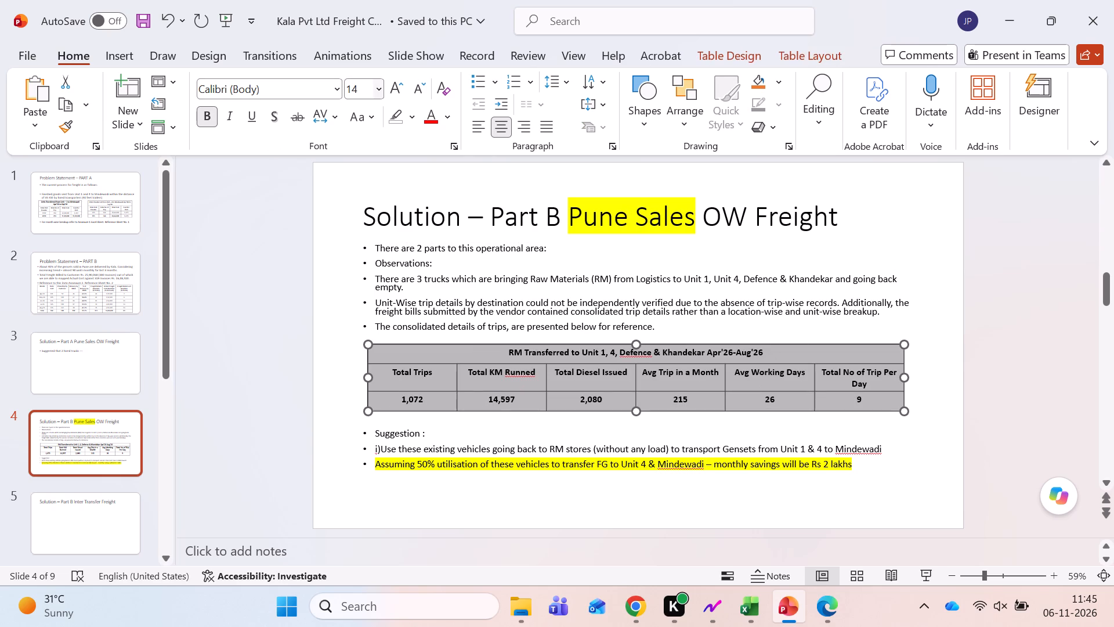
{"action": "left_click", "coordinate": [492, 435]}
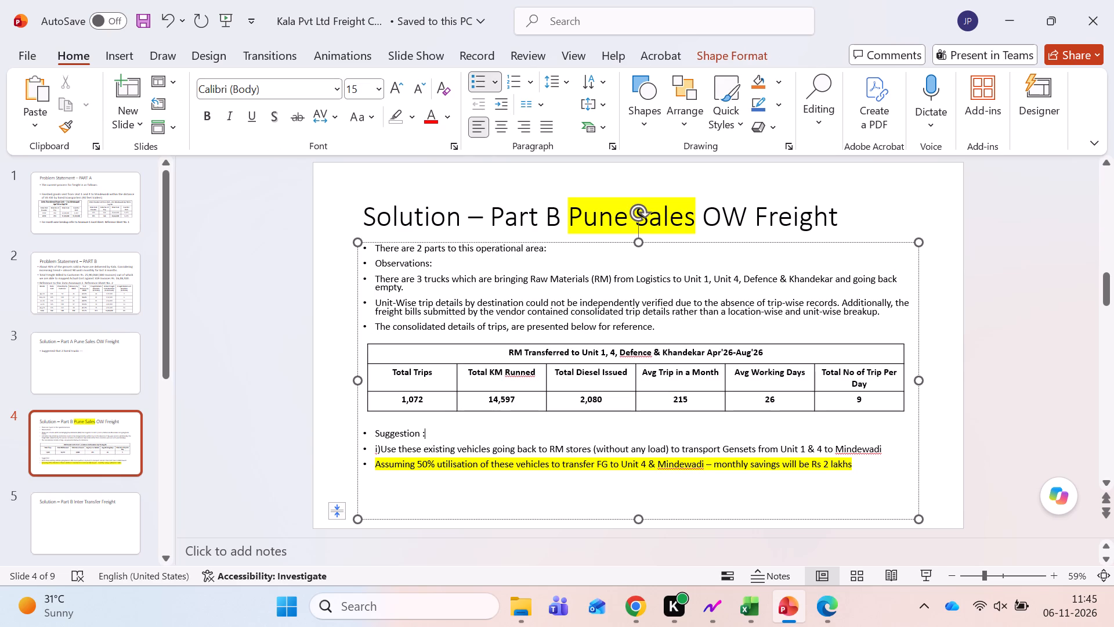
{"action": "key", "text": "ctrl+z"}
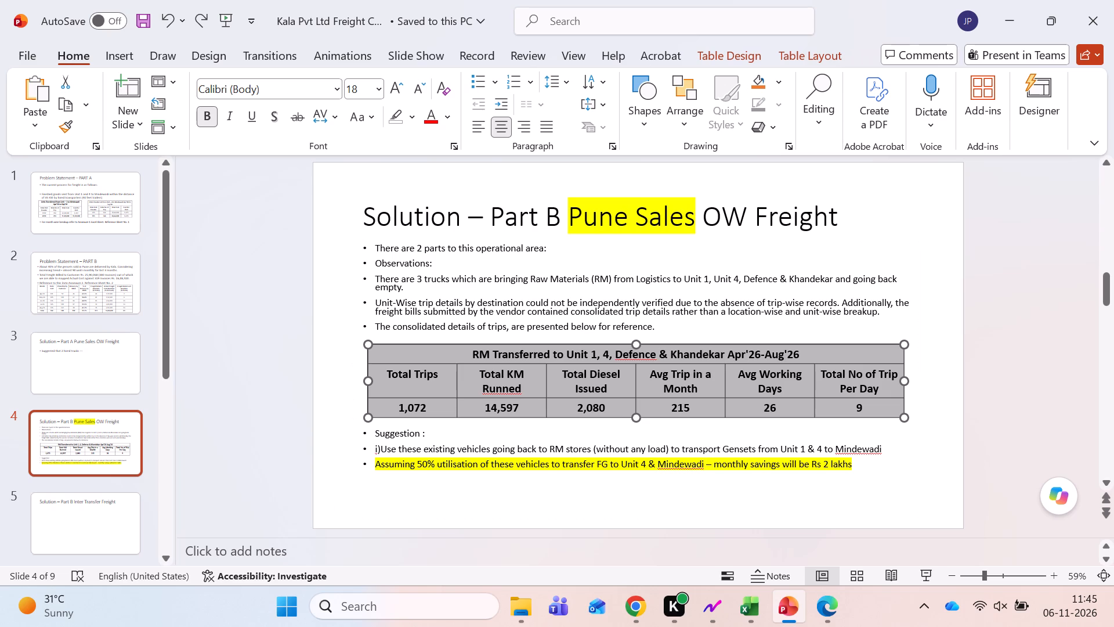
Set the font size of all text in the trip summary table to 16.
{"action": "left_click", "coordinate": [361, 93]}
{"action": "type", "text": "16"}
{"action": "key", "text": "Return"}
{"action": "left_click", "coordinate": [524, 437]}
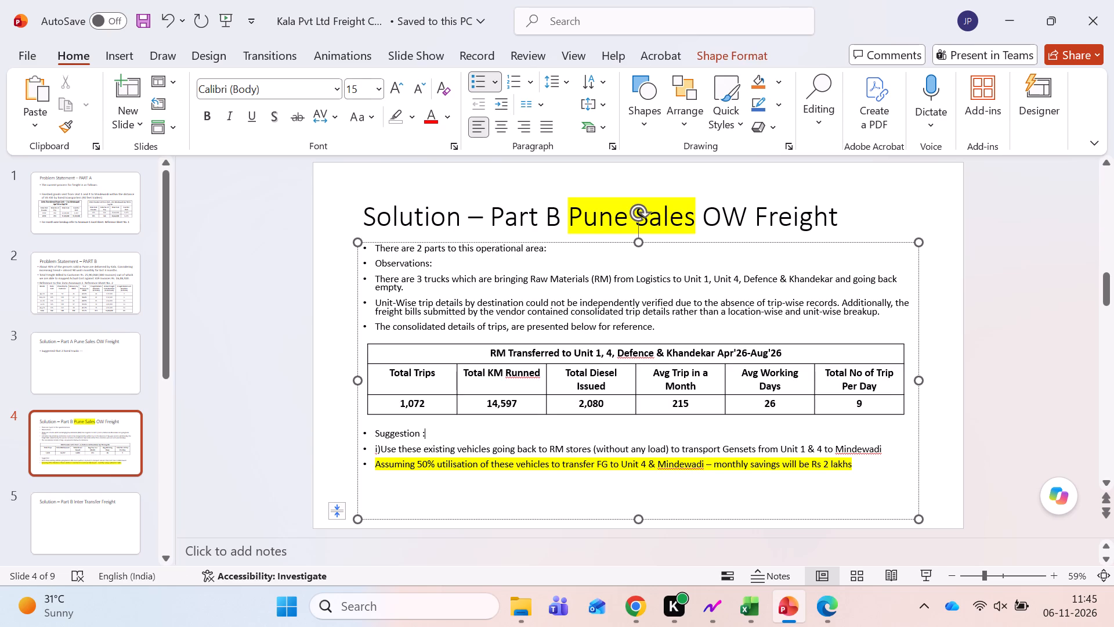
Save the presentation with the resized trip summary table.
{"action": "left_click", "coordinate": [861, 460]}
{"action": "key", "text": "ctrl+s"}
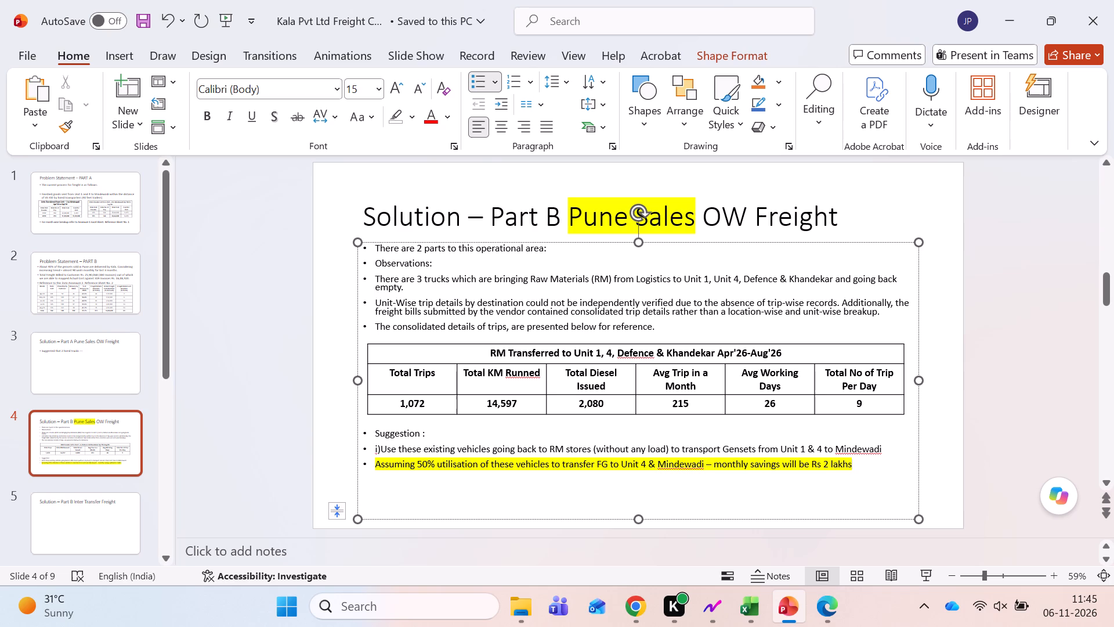
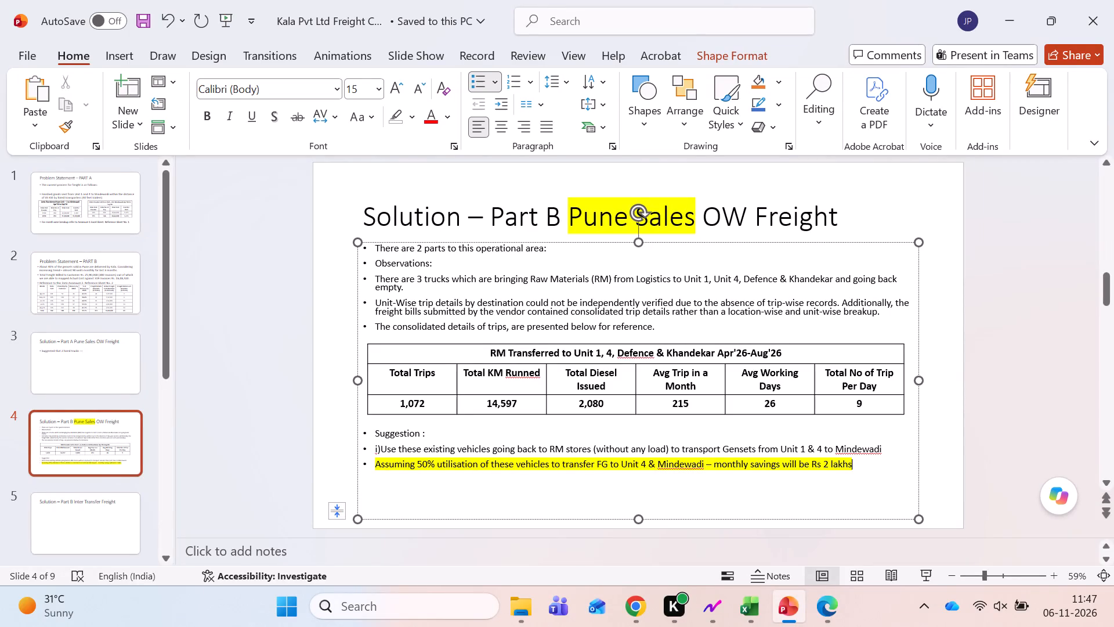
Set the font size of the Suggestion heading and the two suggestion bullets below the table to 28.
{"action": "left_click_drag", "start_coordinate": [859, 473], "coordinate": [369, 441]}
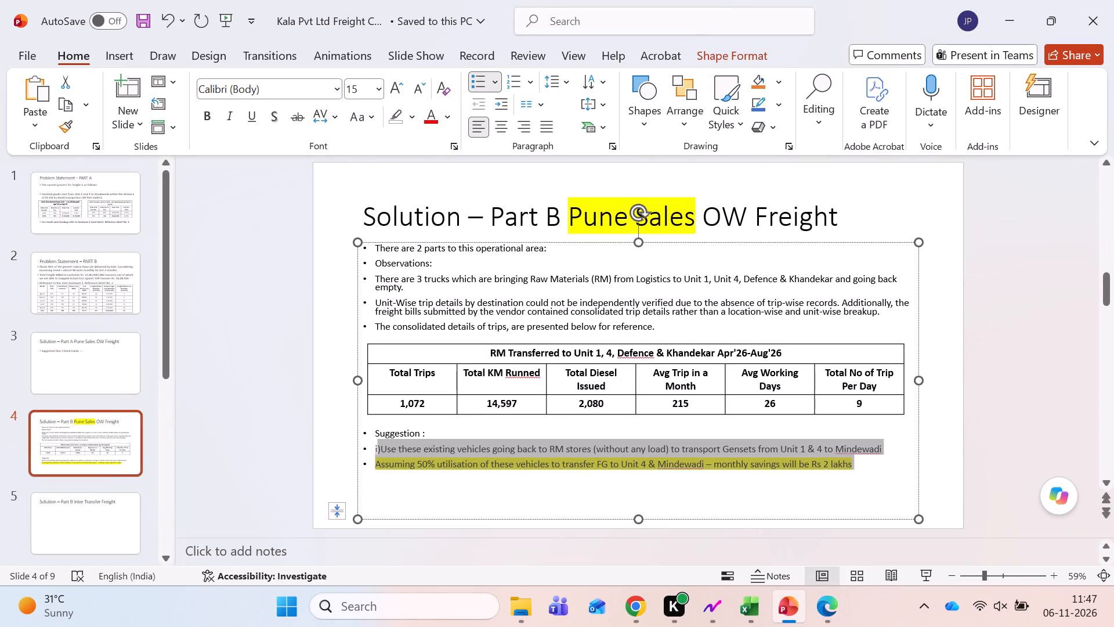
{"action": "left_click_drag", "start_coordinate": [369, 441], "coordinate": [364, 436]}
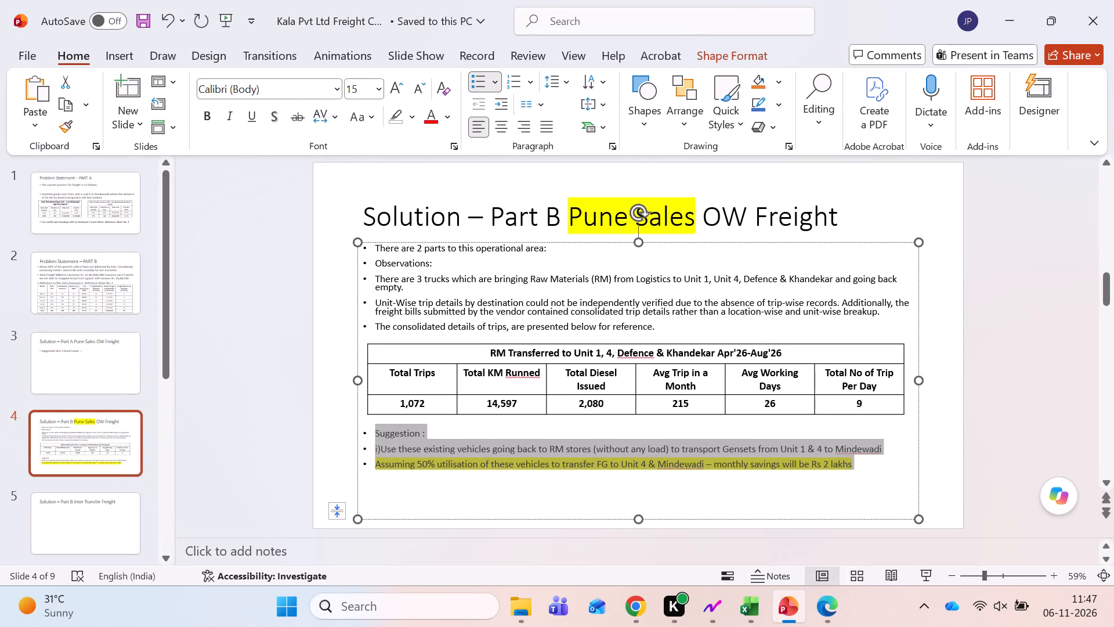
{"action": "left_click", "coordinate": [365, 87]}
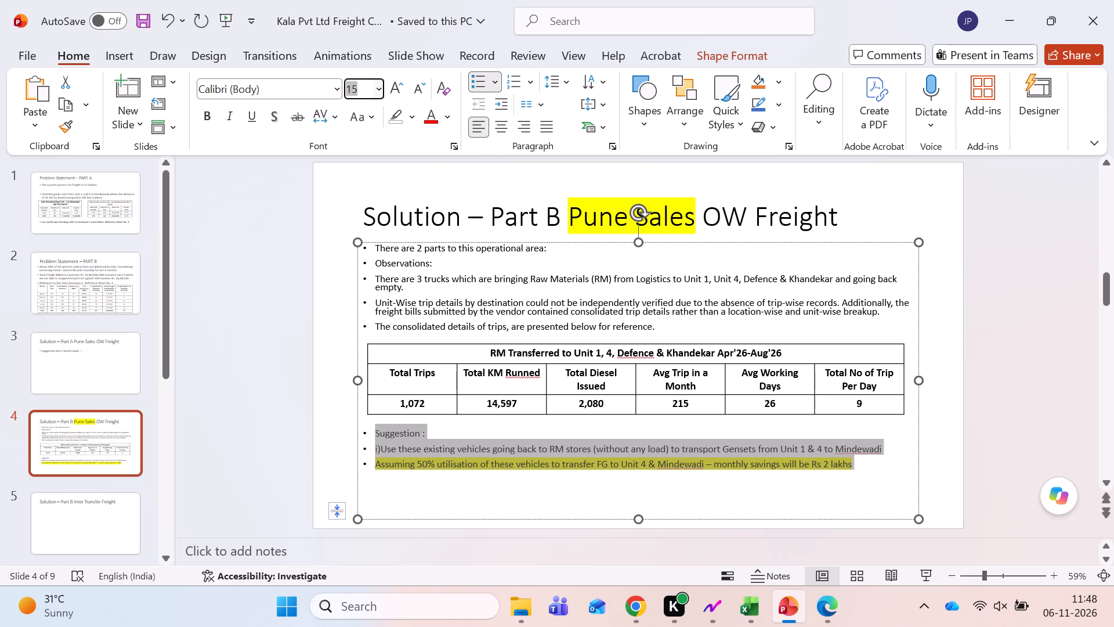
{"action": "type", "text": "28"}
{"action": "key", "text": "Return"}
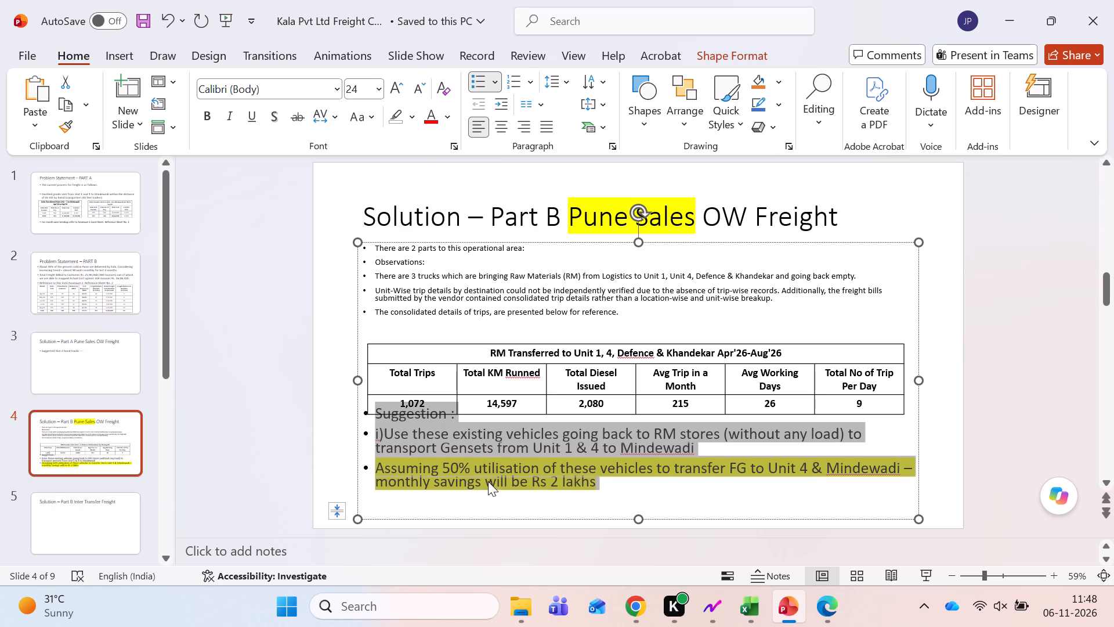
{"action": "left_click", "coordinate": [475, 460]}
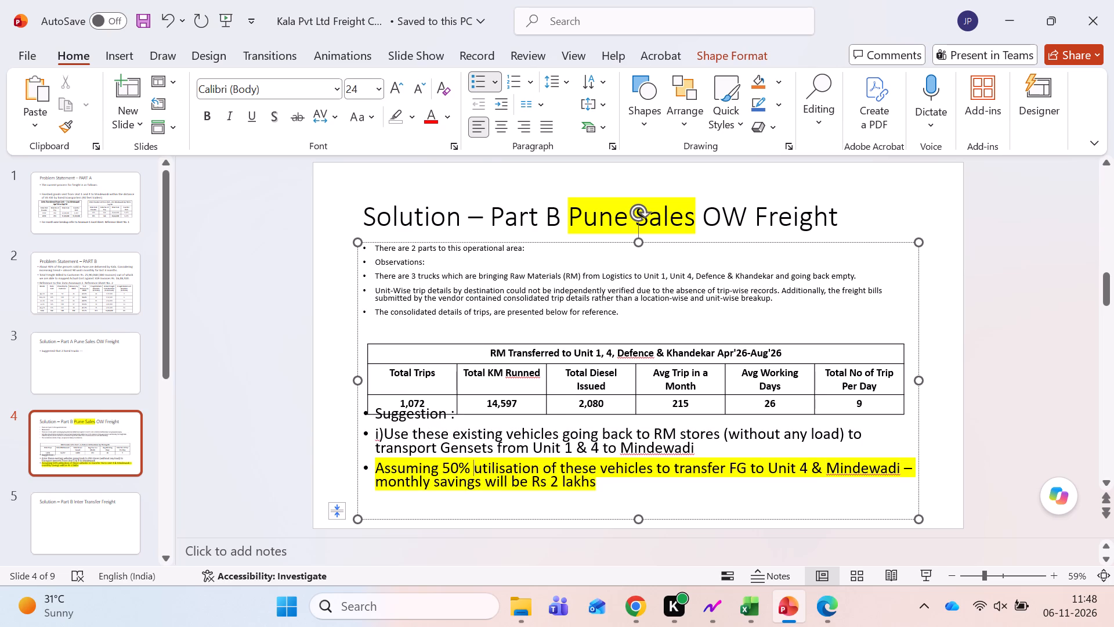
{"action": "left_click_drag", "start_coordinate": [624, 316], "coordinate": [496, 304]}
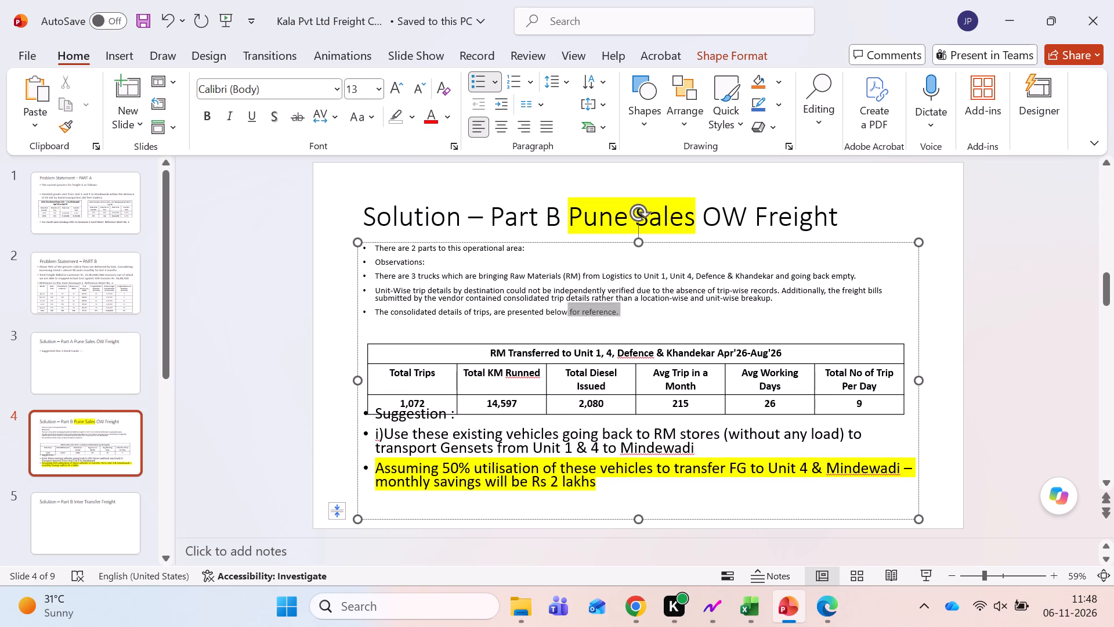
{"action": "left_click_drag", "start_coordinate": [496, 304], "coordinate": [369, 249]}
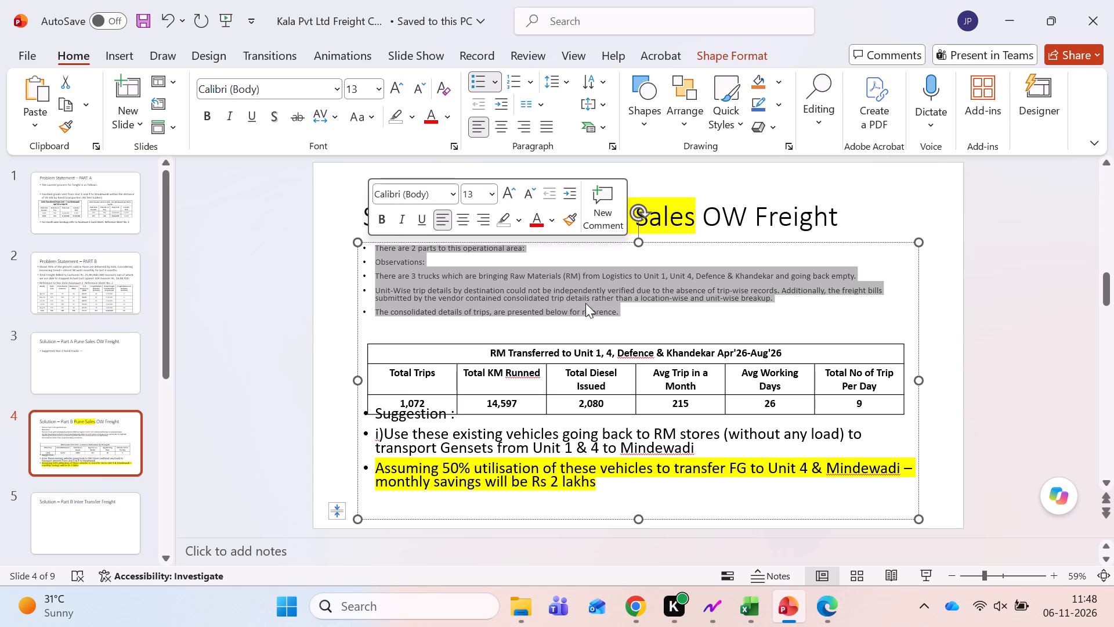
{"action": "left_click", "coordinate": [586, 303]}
Move slide 4's title and the body text box slightly higher on the slide.
{"action": "left_click", "coordinate": [495, 217]}
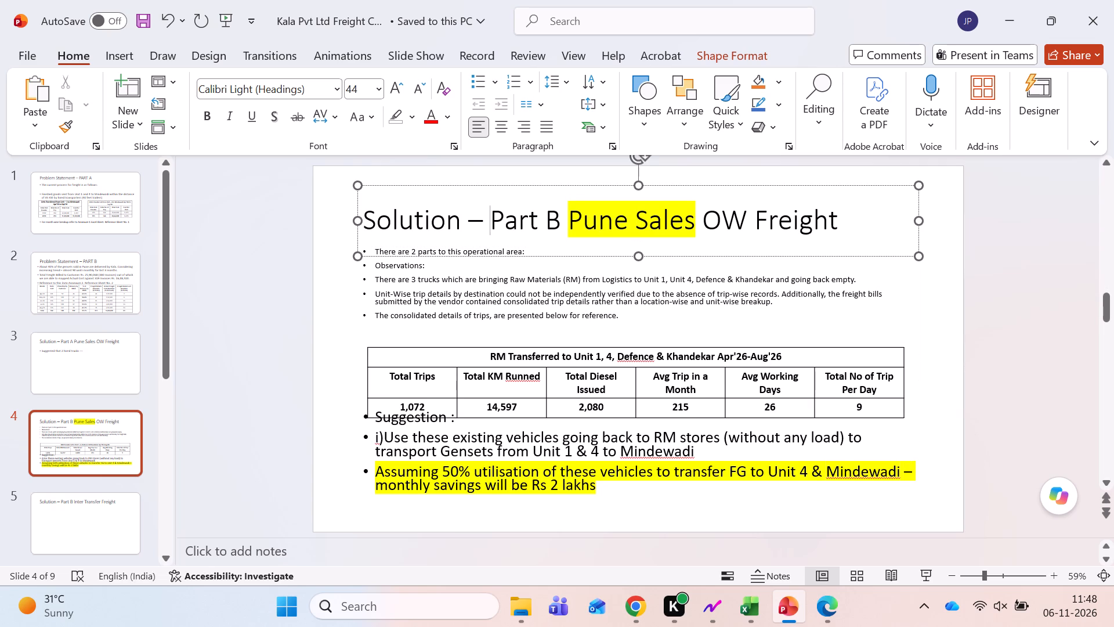
{"action": "left_click_drag", "start_coordinate": [431, 185], "coordinate": [431, 171]}
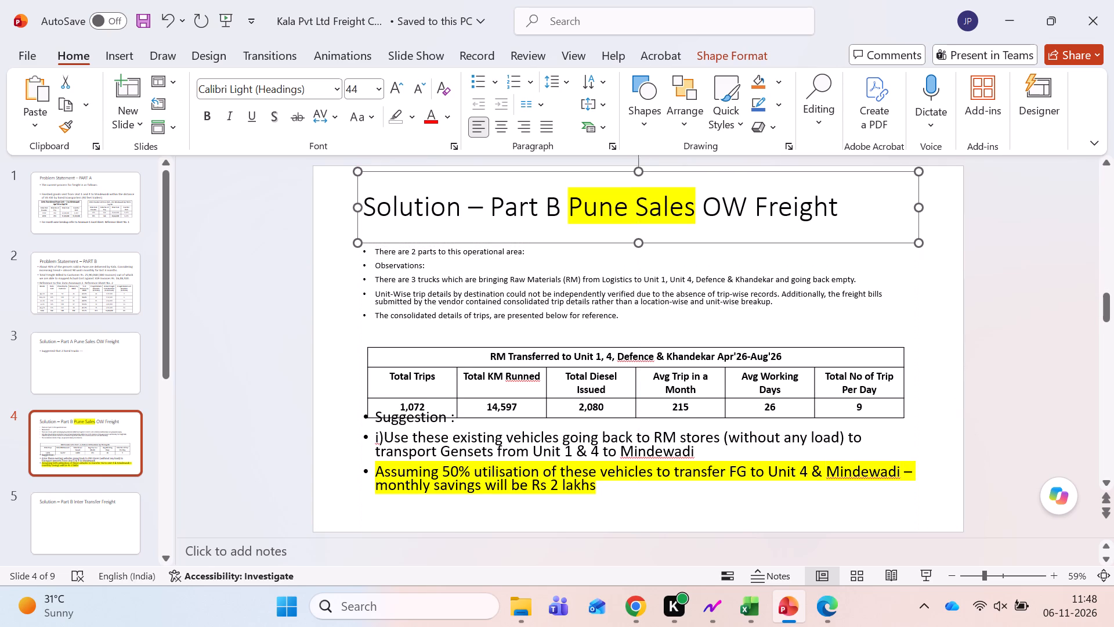
{"action": "left_click", "coordinate": [428, 259]}
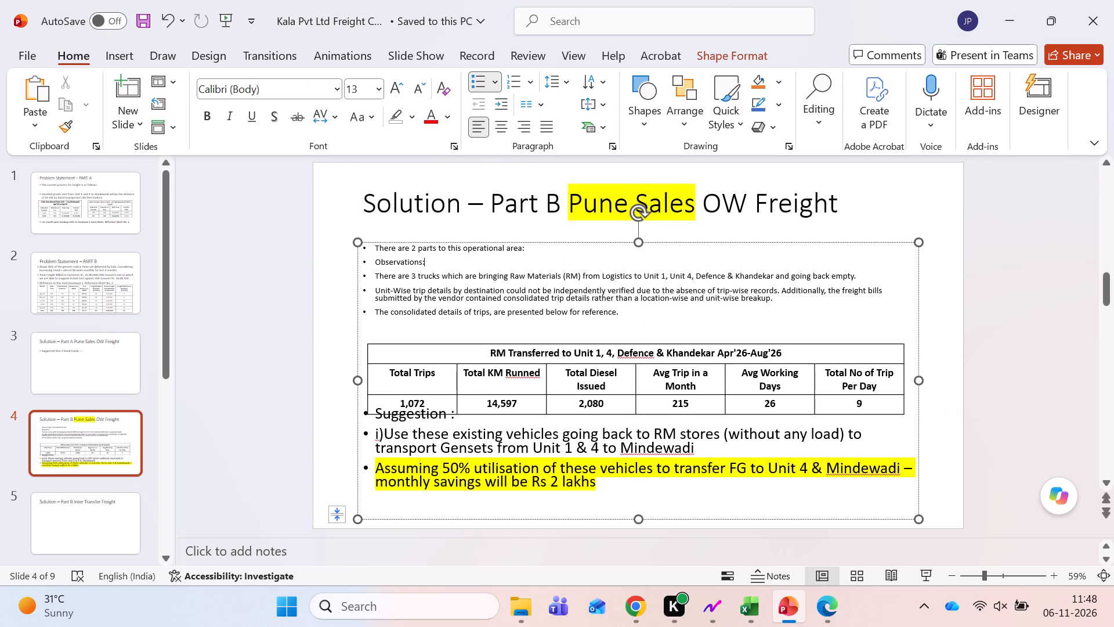
{"action": "left_click_drag", "start_coordinate": [466, 241], "coordinate": [469, 219]}
Set the font size of the five body bullets above the trip summary table to 28.
{"action": "left_click_drag", "start_coordinate": [624, 290], "coordinate": [414, 251]}
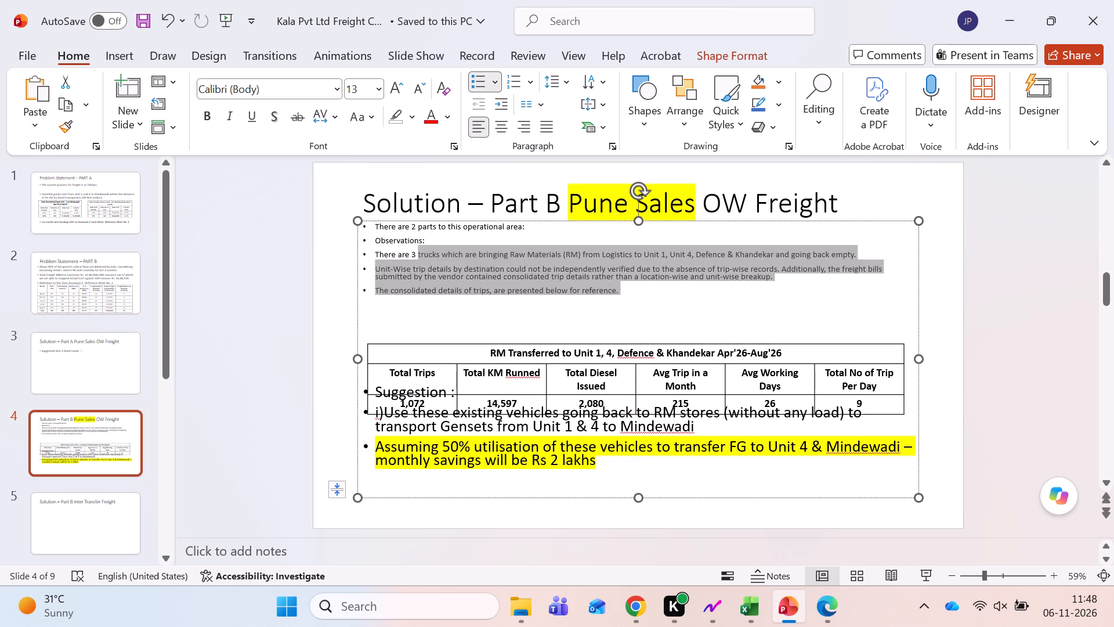
{"action": "left_click_drag", "start_coordinate": [414, 251], "coordinate": [374, 230]}
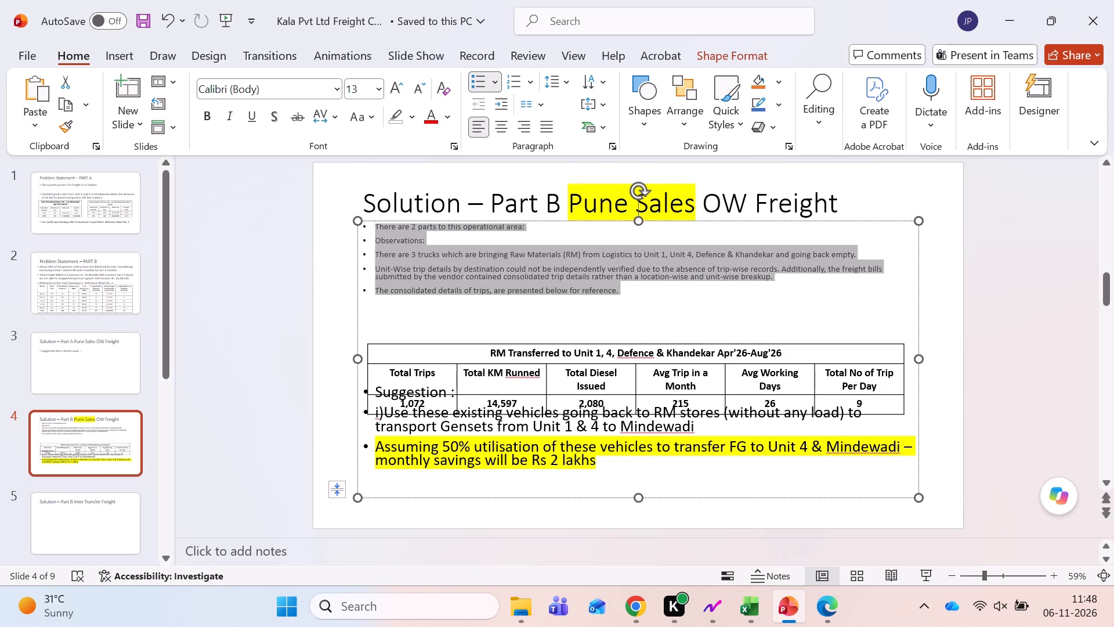
{"action": "left_click_drag", "start_coordinate": [374, 230], "coordinate": [374, 229]}
{"action": "left_click", "coordinate": [356, 88]}
{"action": "type", "text": "28"}
{"action": "key", "text": "Return"}
{"action": "left_click", "coordinate": [489, 466]}
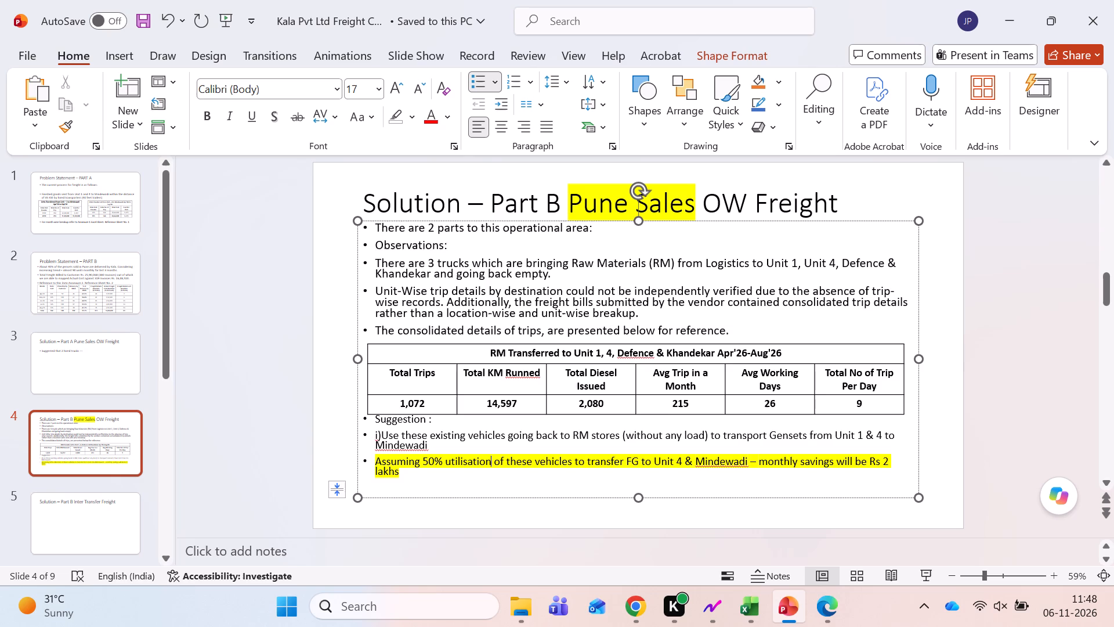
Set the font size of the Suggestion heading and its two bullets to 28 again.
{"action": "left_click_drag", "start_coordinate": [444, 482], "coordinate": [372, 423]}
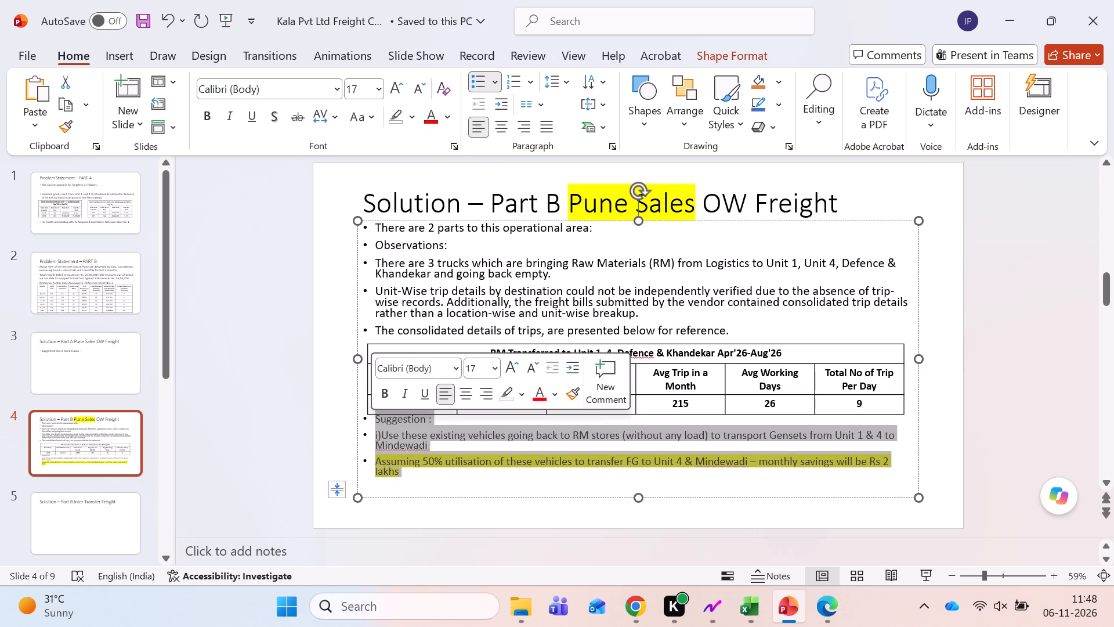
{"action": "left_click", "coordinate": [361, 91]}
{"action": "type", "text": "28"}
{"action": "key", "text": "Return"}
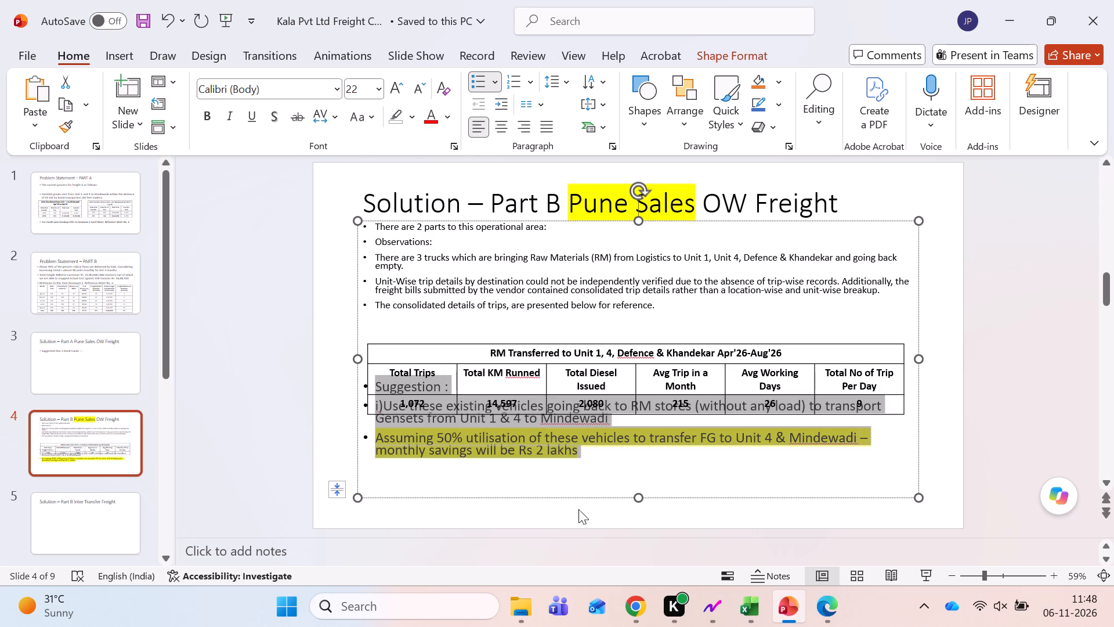
Enlarge the body text box down to near the slide's bottom edge and slightly wider towards its right edge.
{"action": "left_click_drag", "start_coordinate": [638, 500], "coordinate": [634, 509]}
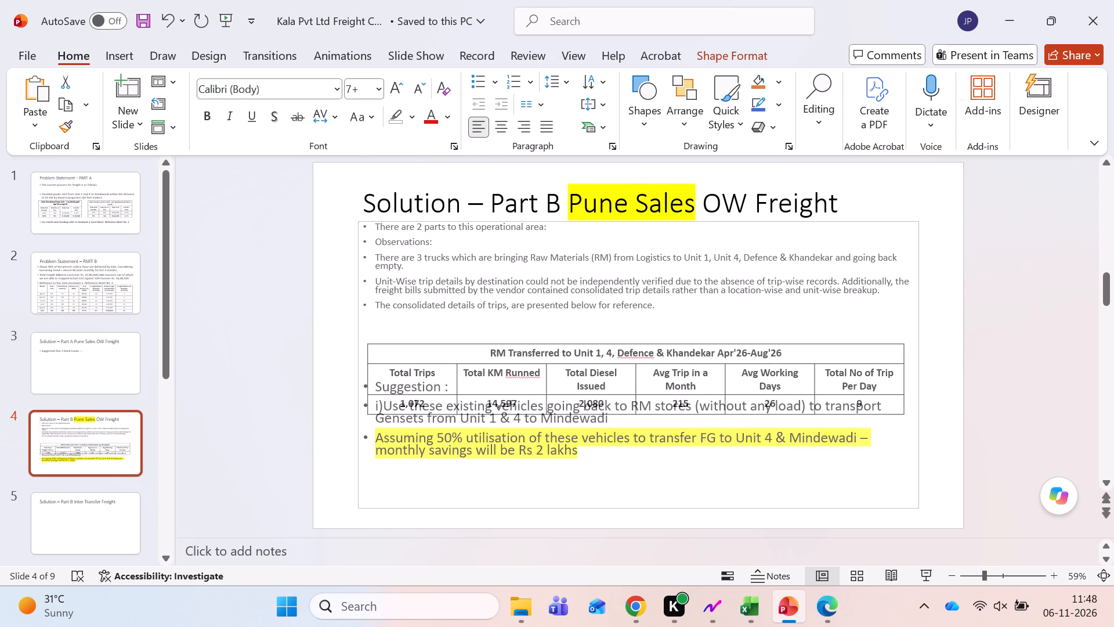
{"action": "left_click_drag", "start_coordinate": [634, 509], "coordinate": [631, 522]}
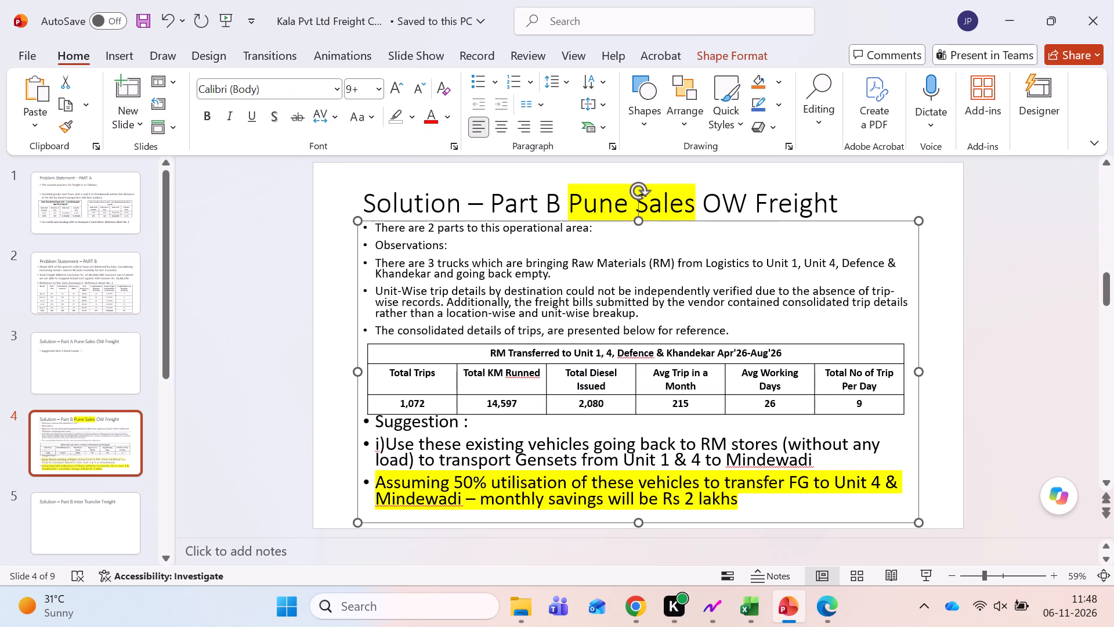
{"action": "left_click_drag", "start_coordinate": [923, 525], "coordinate": [946, 525]}
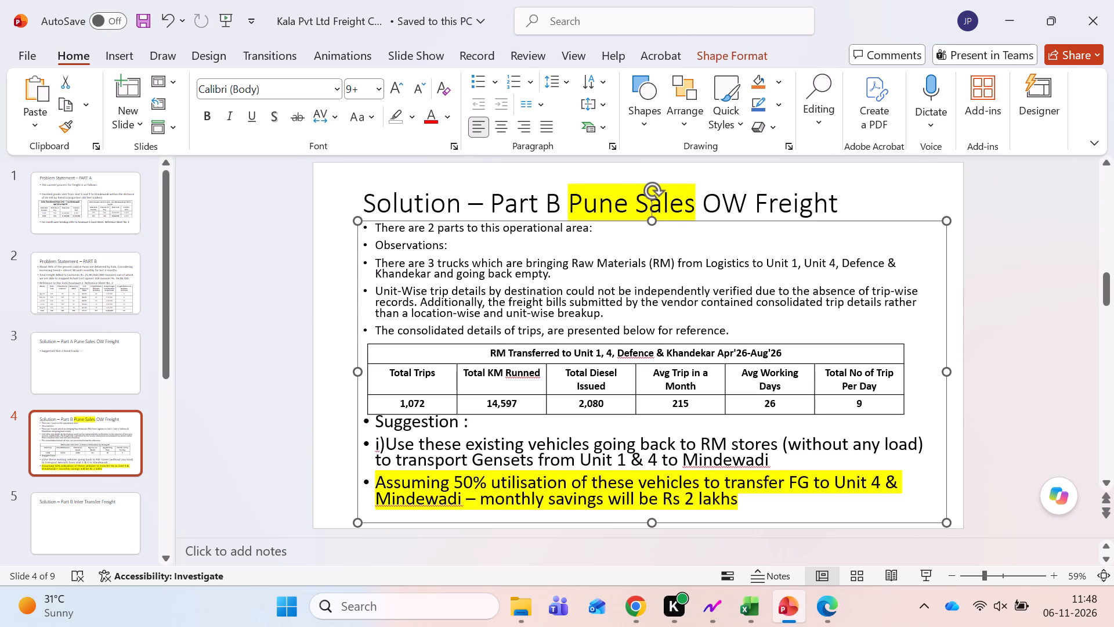
Set the font size of the Suggestion heading and its two bullets to 19, after checking the size used above the table.
{"action": "left_click", "coordinate": [623, 296]}
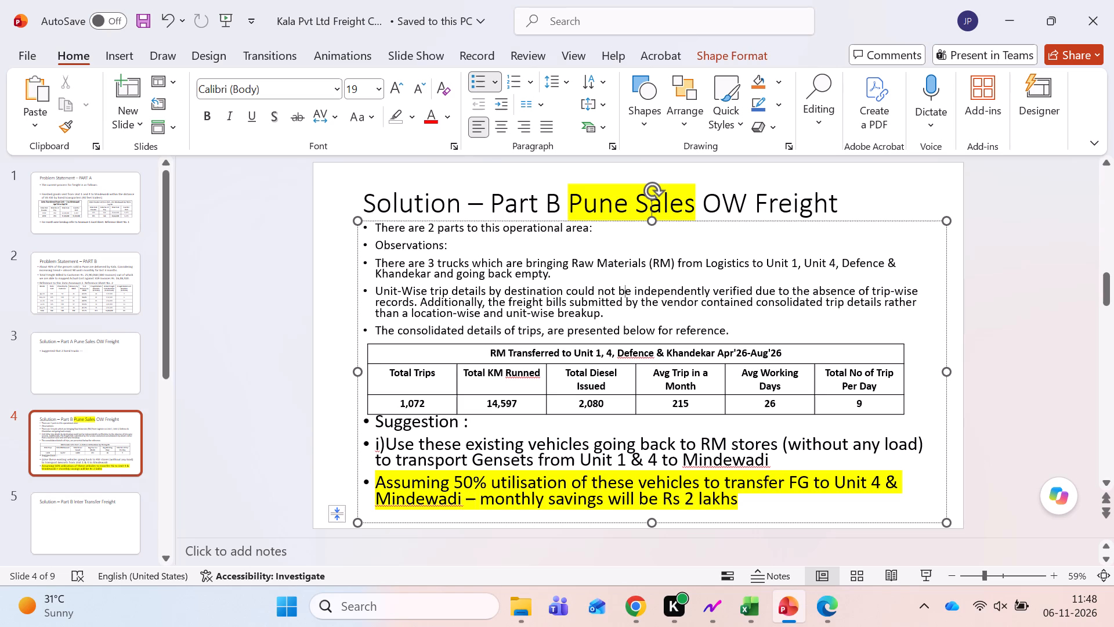
{"action": "left_click_drag", "start_coordinate": [755, 508], "coordinate": [378, 424]}
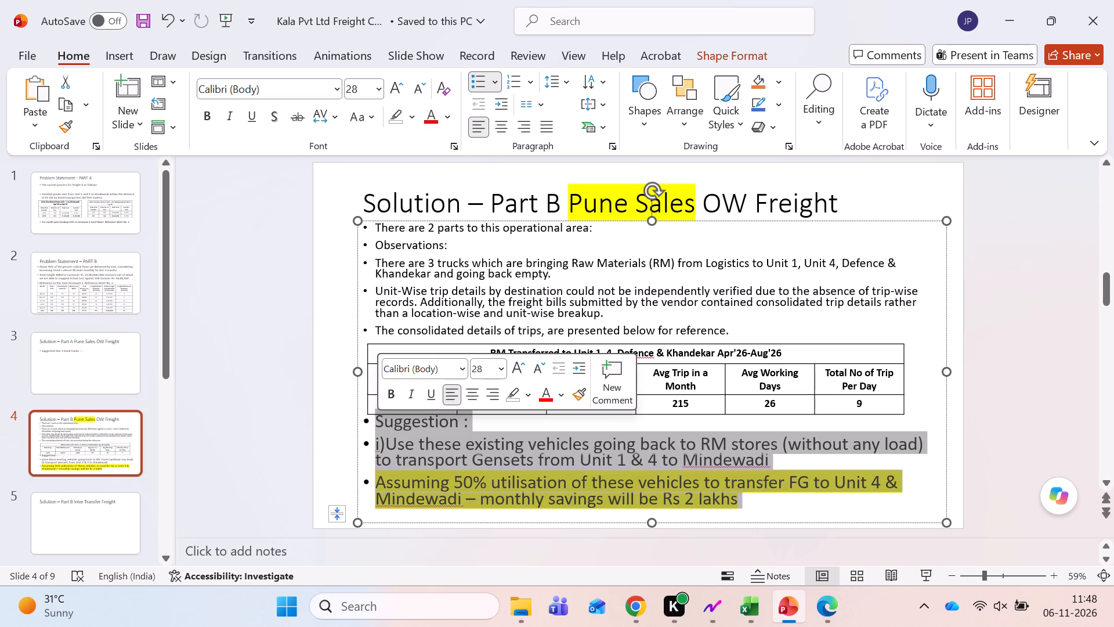
{"action": "left_click", "coordinate": [361, 92]}
{"action": "type", "text": "19"}
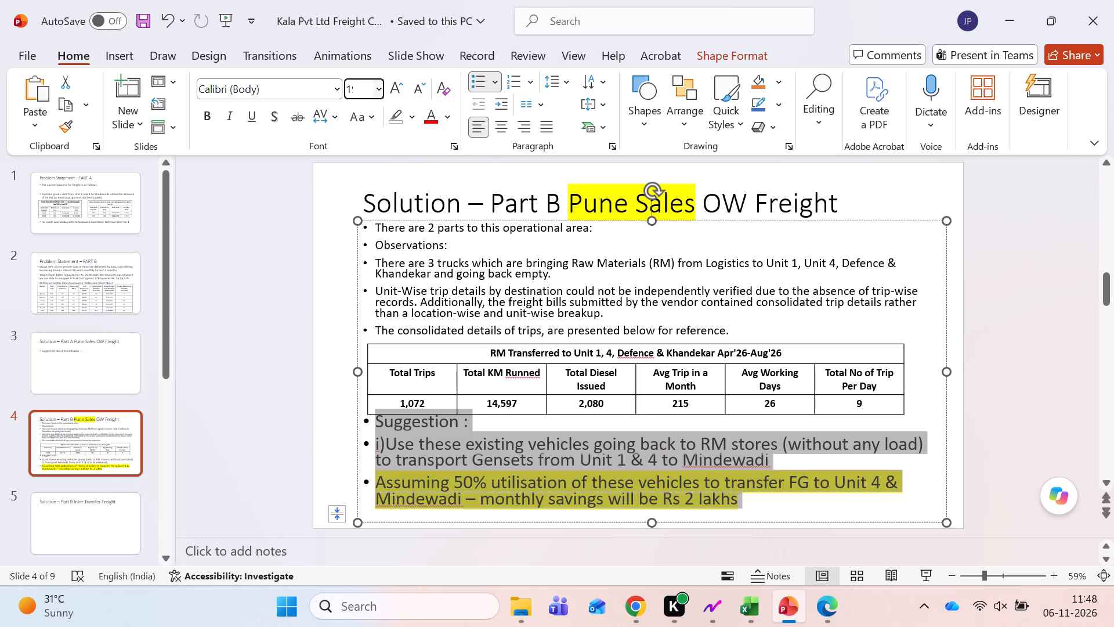
{"action": "key", "text": "Return"}
Insert an empty line before the Suggestion heading to separate it from the trip summary table.
{"action": "left_click", "coordinate": [378, 420]}
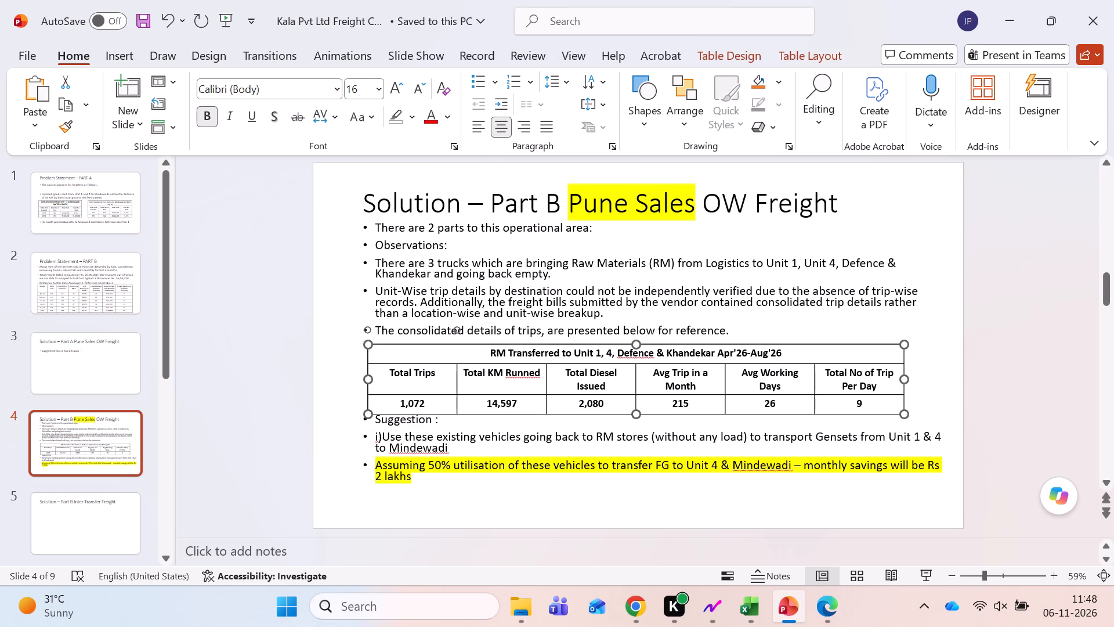
{"action": "left_click", "coordinate": [382, 416]}
{"action": "left_click", "coordinate": [393, 423]}
{"action": "left_click", "coordinate": [416, 418]}
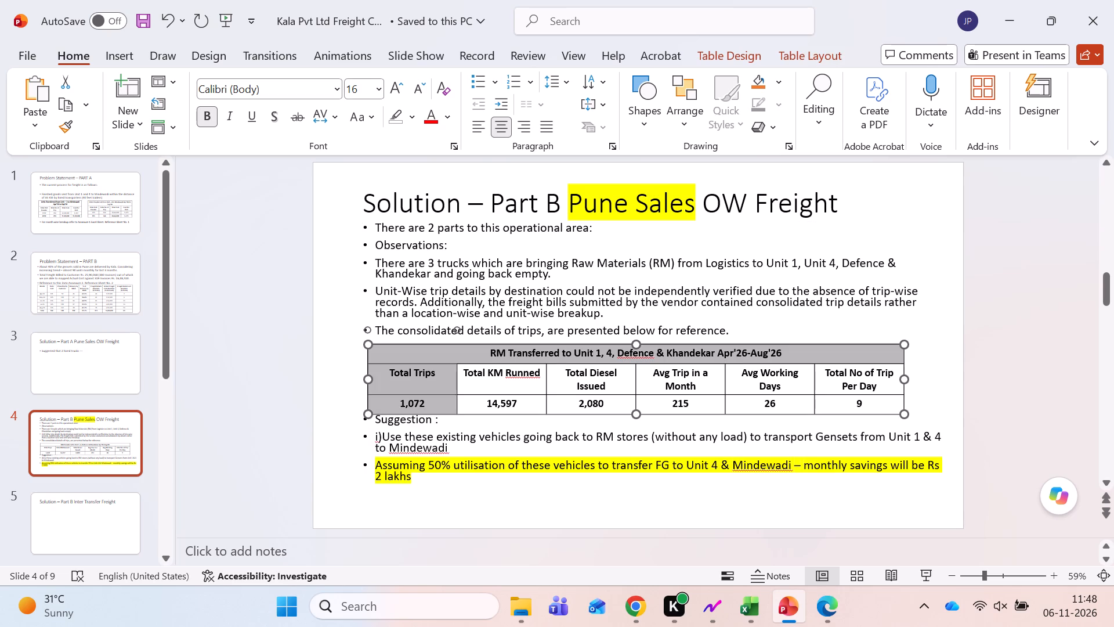
{"action": "left_click", "coordinate": [421, 417]}
{"action": "left_click", "coordinate": [445, 424]}
{"action": "left_click", "coordinate": [410, 440]}
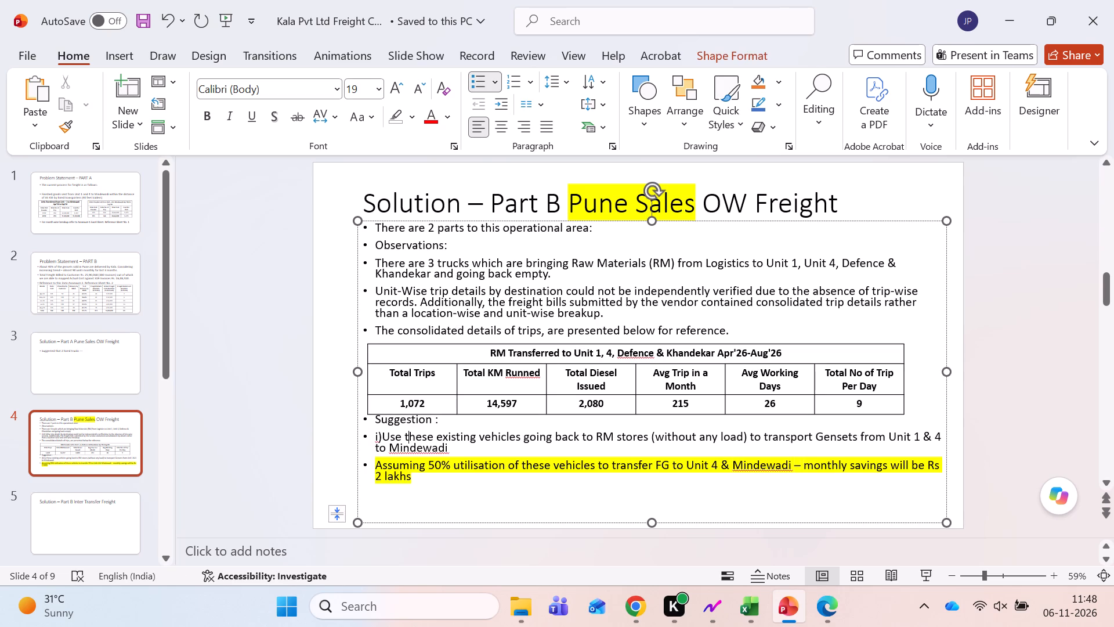
{"action": "key", "text": "Up"}
{"action": "key", "text": "Left"}
{"action": "key", "text": "Left"}
{"action": "key", "text": "Left"}
{"action": "key", "text": "Left"}
{"action": "key", "text": "Left"}
{"action": "key", "text": "Return"}
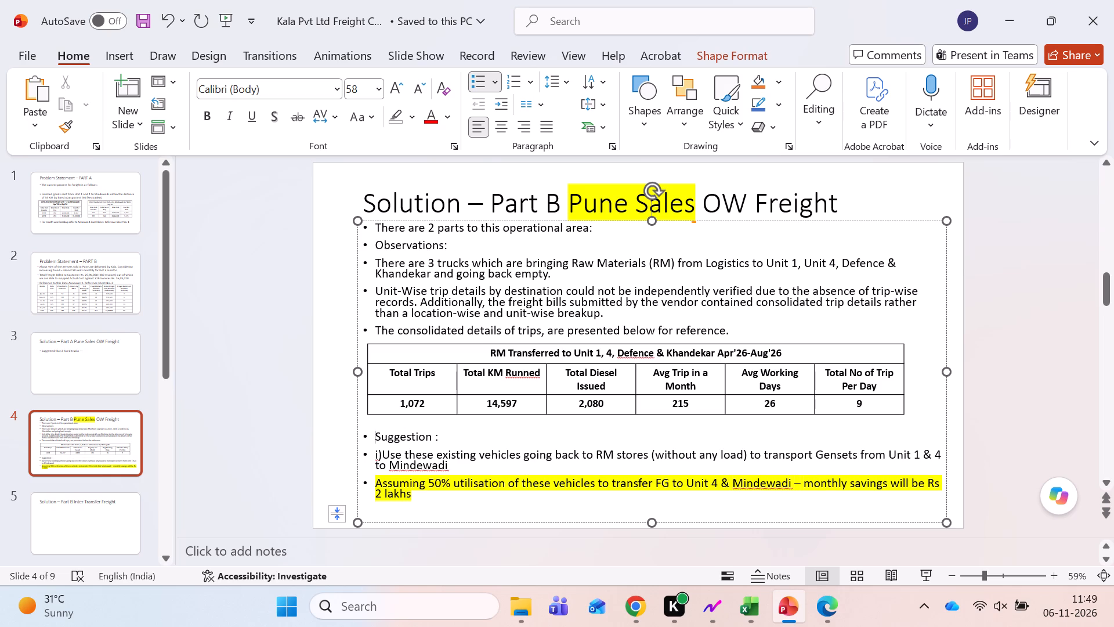
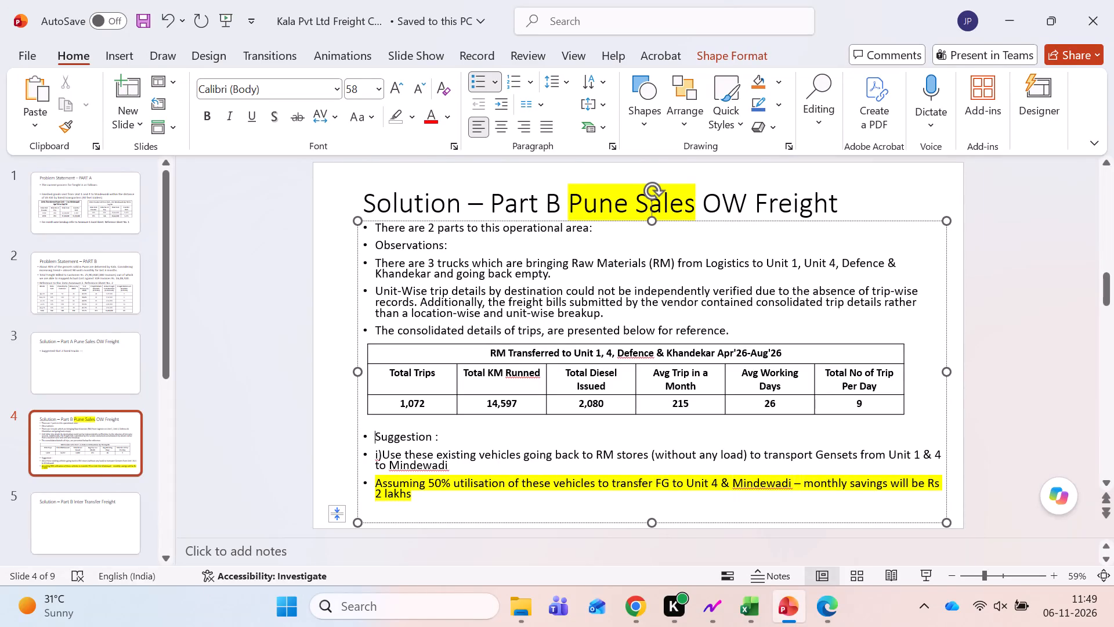
Move the trip summary table slightly down to leave a gap below the last observation bullet.
{"action": "left_click", "coordinate": [559, 369]}
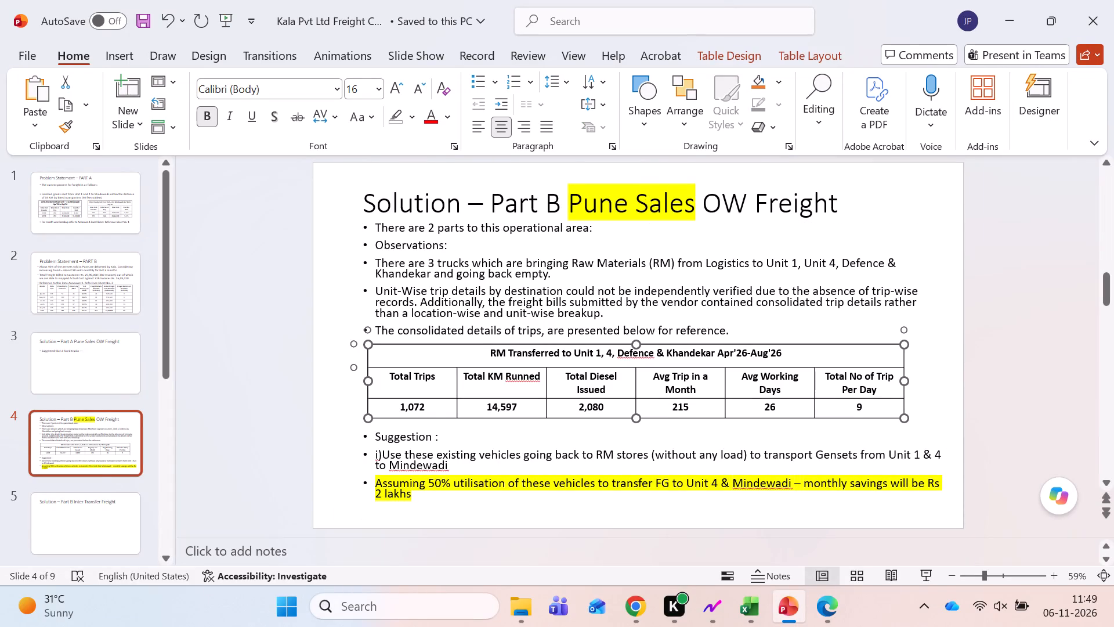
{"action": "left_click_drag", "start_coordinate": [504, 343], "coordinate": [504, 349]}
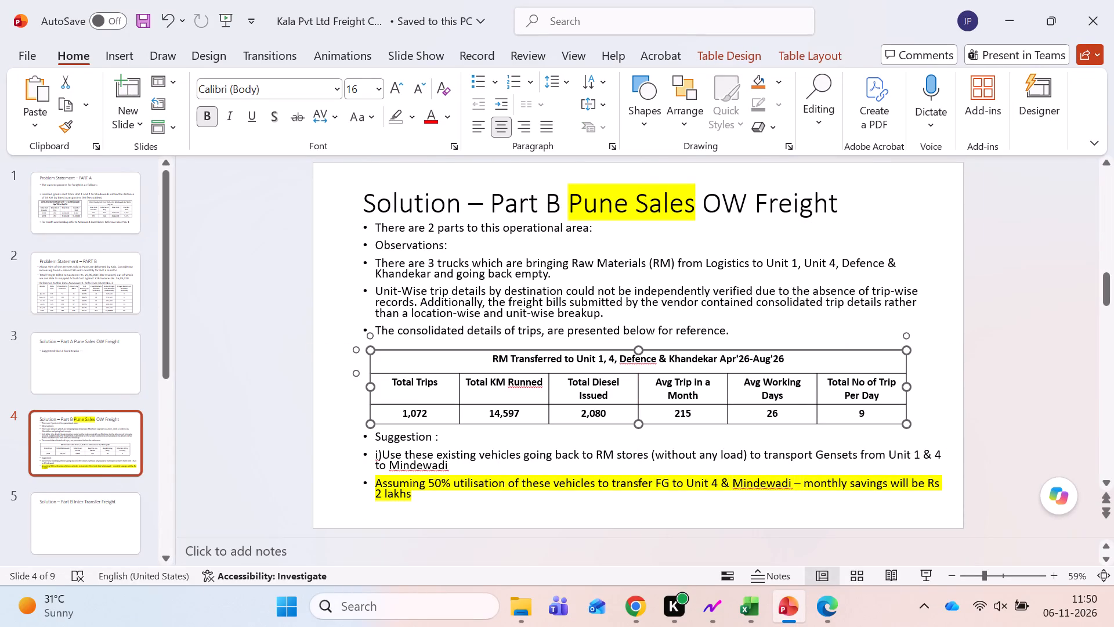
Compare the font size of the five bullets above the trip summary table with that of the suggestion text.
{"action": "left_click", "coordinate": [607, 439]}
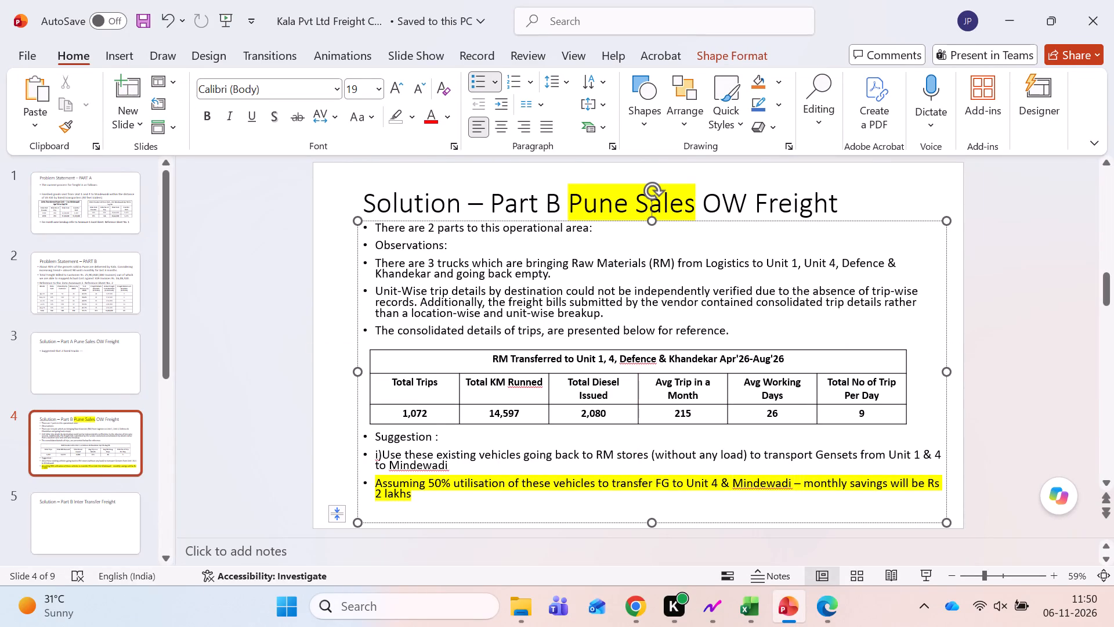
{"action": "left_click_drag", "start_coordinate": [744, 327], "coordinate": [363, 233]}
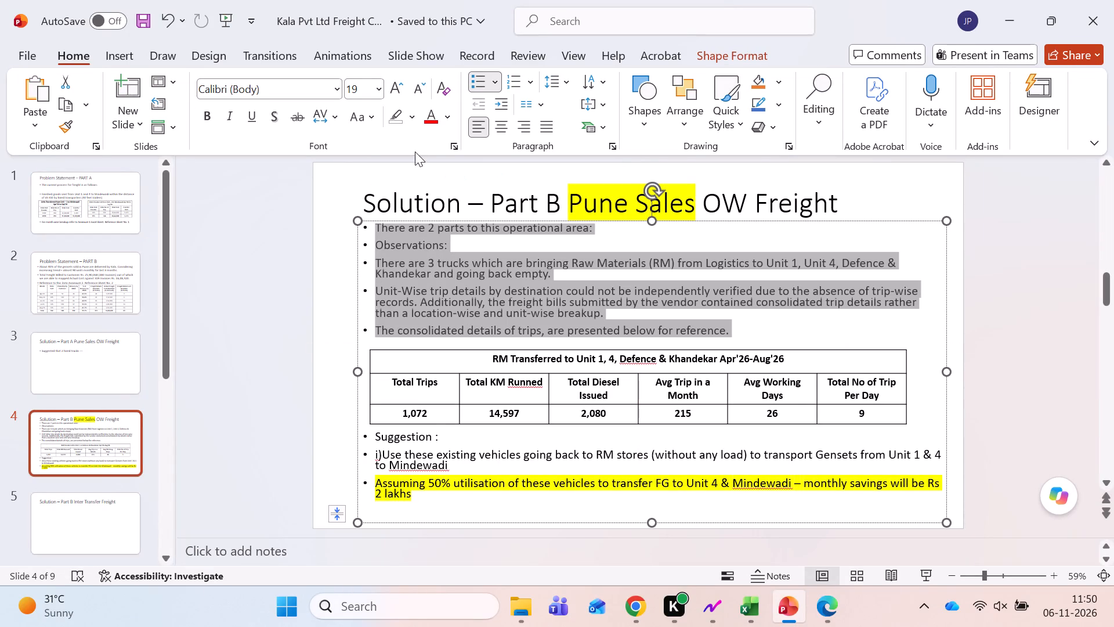
{"action": "left_click", "coordinate": [359, 80]}
{"action": "left_click", "coordinate": [359, 95]}
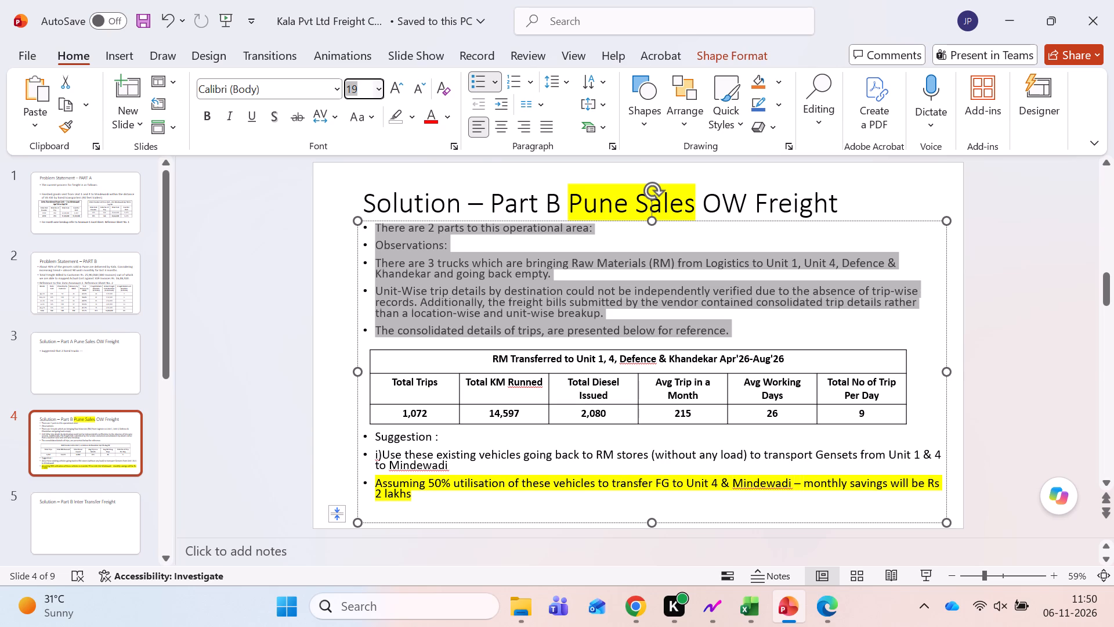
{"action": "left_click", "coordinate": [508, 460]}
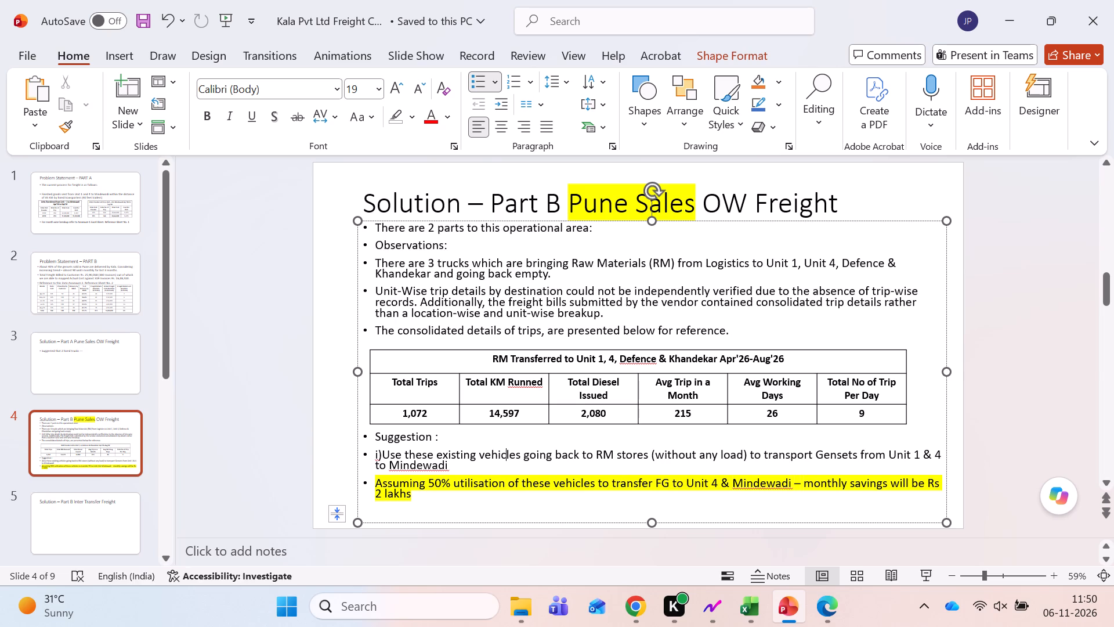
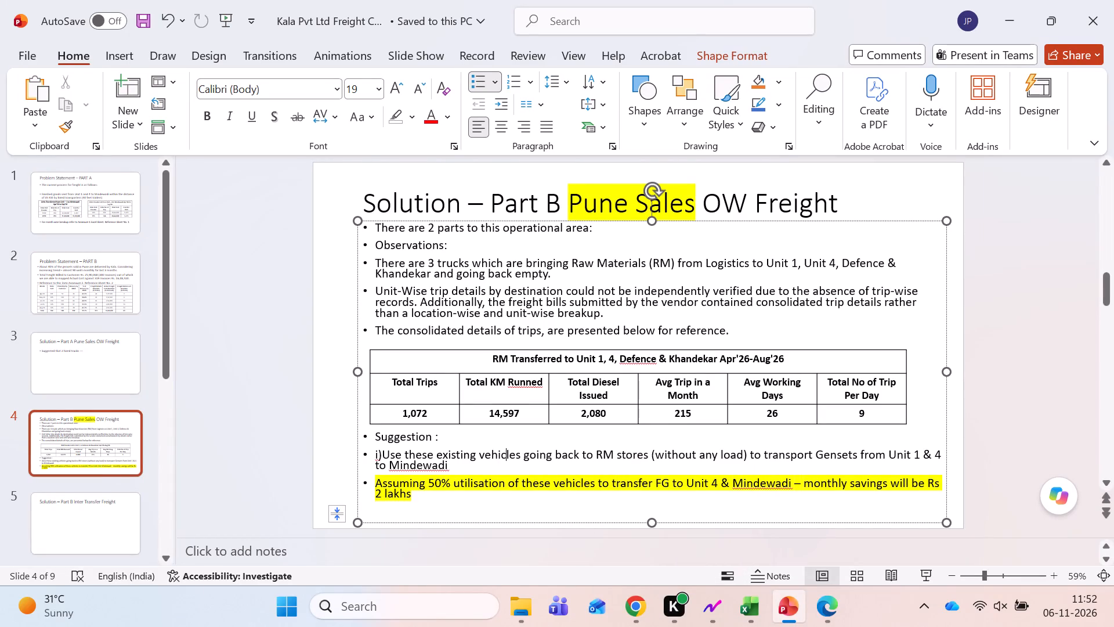
Widen the trip summary table by extending its right edge slightly, close to the right edge of the body text.
{"action": "left_click", "coordinate": [456, 388]}
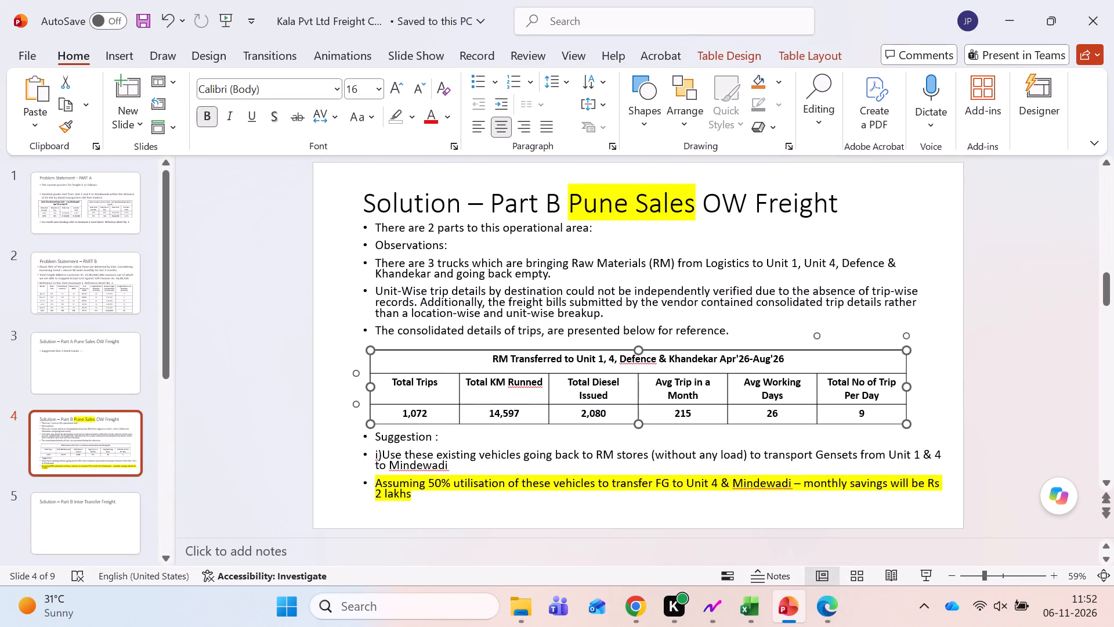
{"action": "left_click_drag", "start_coordinate": [906, 385], "coordinate": [930, 385]}
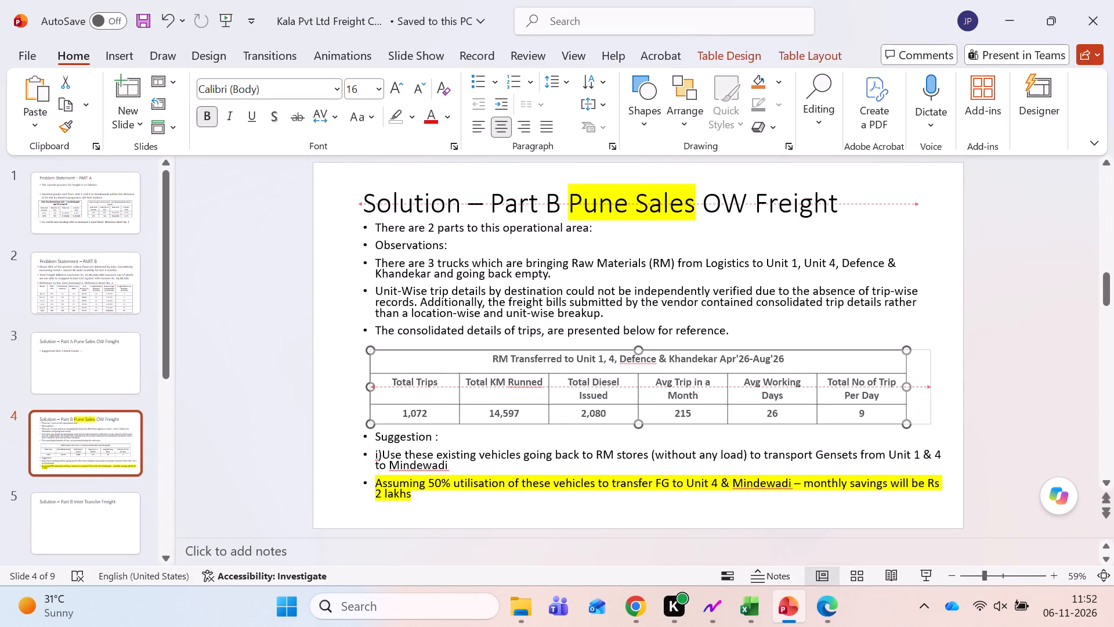
{"action": "left_click_drag", "start_coordinate": [930, 385], "coordinate": [931, 385]}
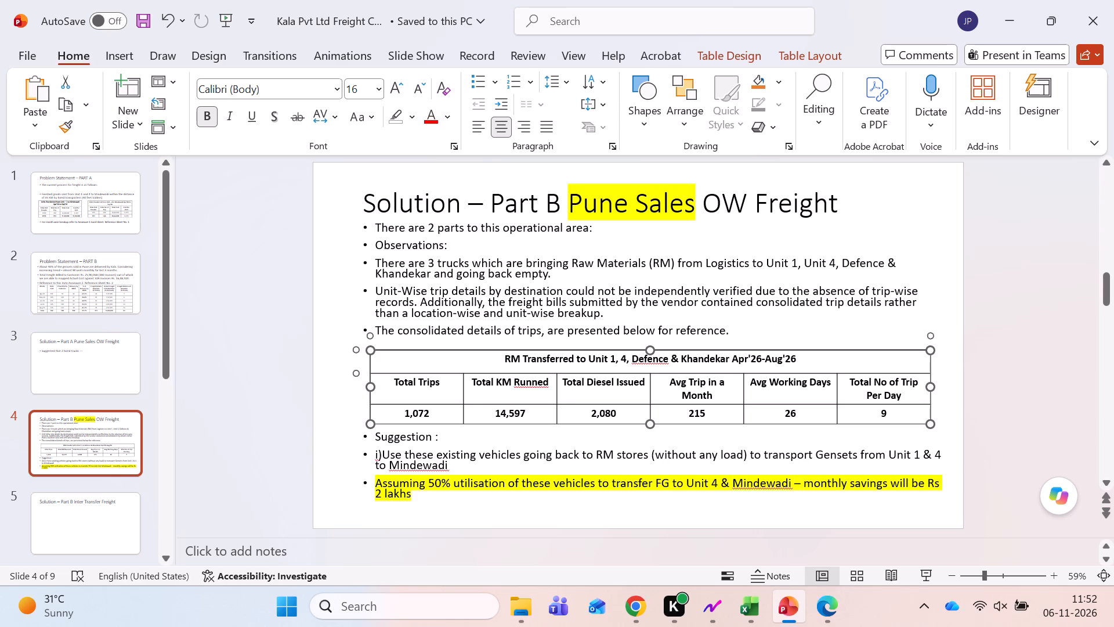
Reduce the height of the trip summary table's title row so it fits closely around its single line of text.
{"action": "left_click", "coordinate": [591, 388]}
{"action": "left_click_drag", "start_coordinate": [624, 374], "coordinate": [624, 366]}
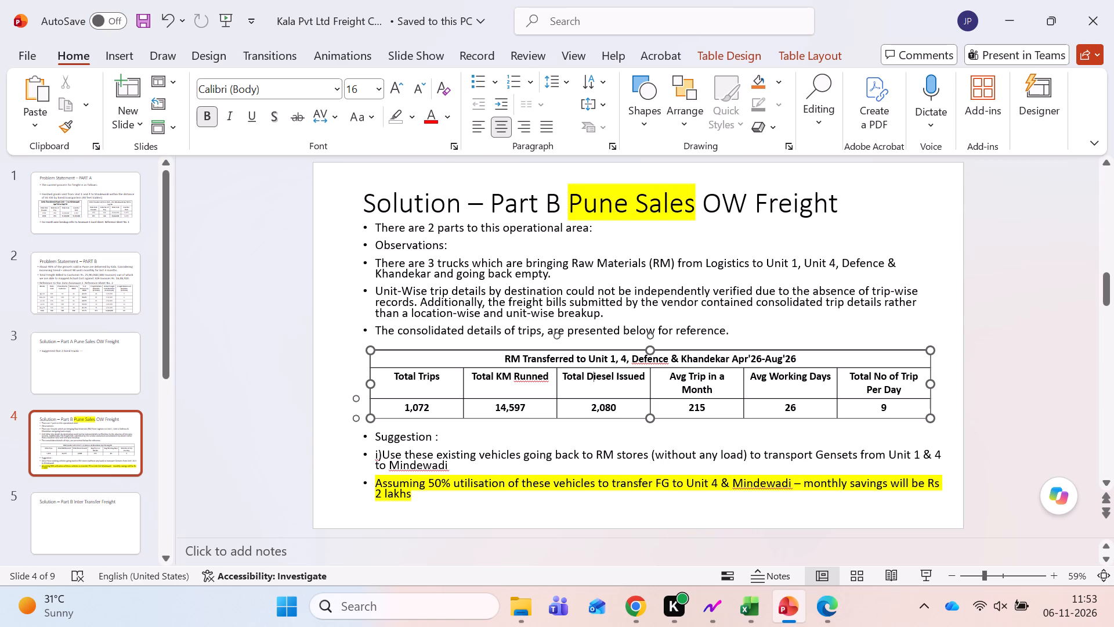
Save the presentation with the resized trip summary table.
{"action": "left_click", "coordinate": [437, 434]}
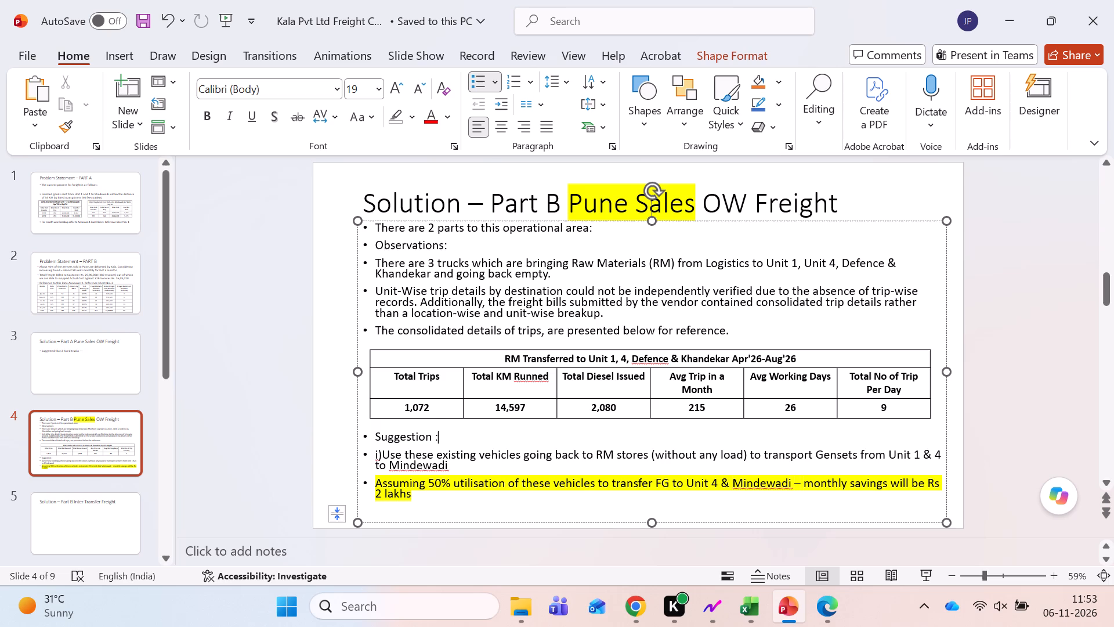
{"action": "left_click", "coordinate": [433, 495]}
{"action": "key", "text": "ctrl+s"}
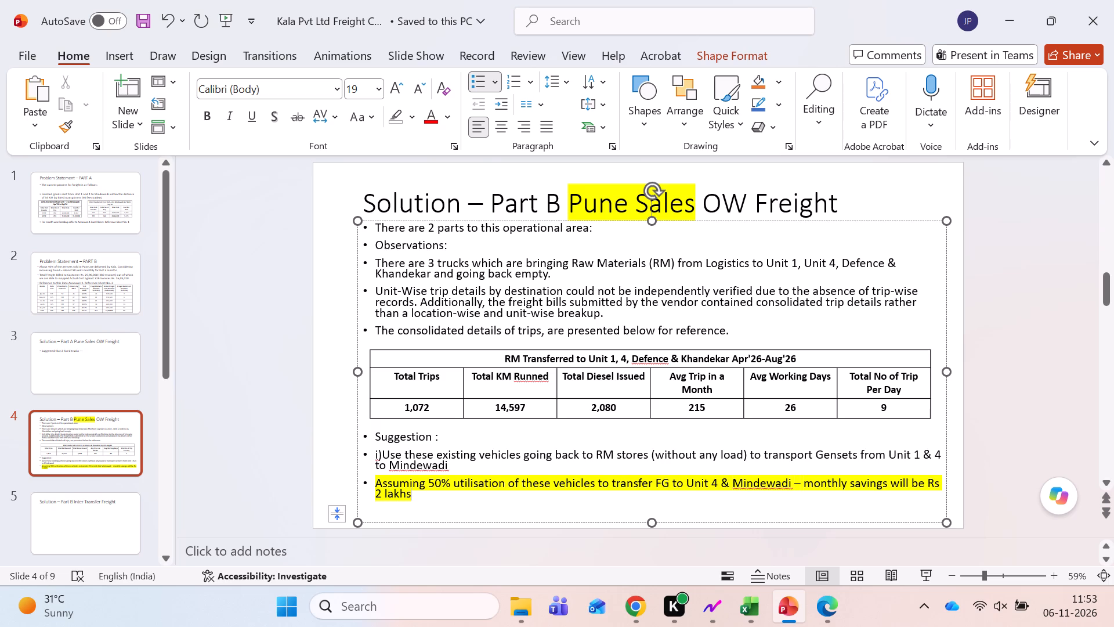
Make the "Observations:" heading bold on slide 4.
{"action": "left_click", "coordinate": [446, 244]}
{"action": "key", "text": "ctrl+shift+Left"}
{"action": "key", "text": "ctrl+shift+Left"}
{"action": "key", "text": "ctrl+b"}
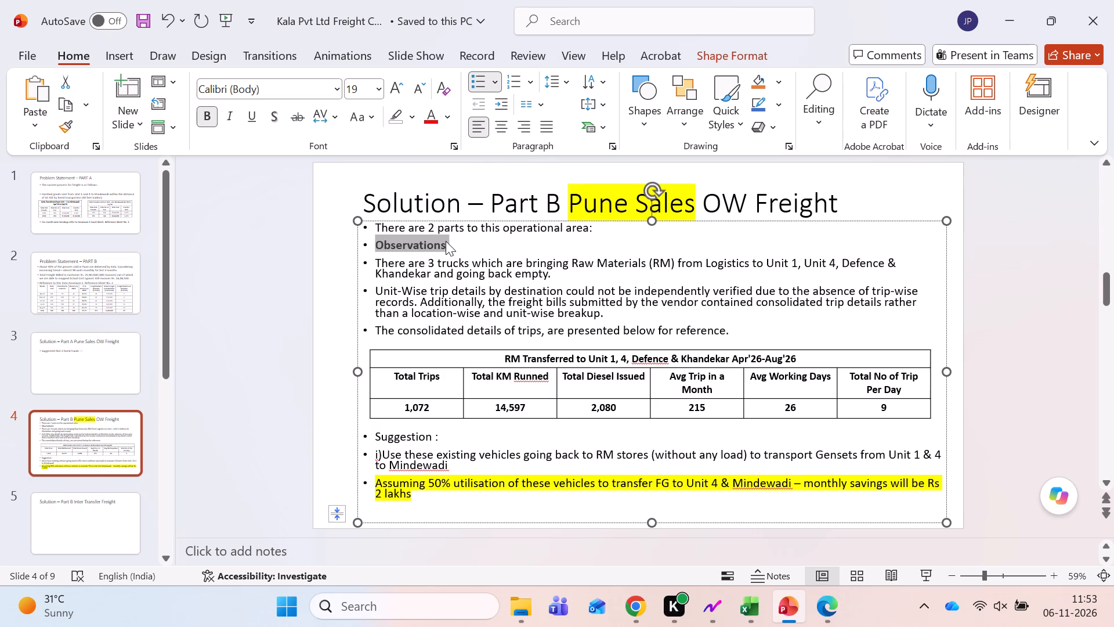
Save the presentation with the bold "Observations:" heading on slide 4.
{"action": "left_click", "coordinate": [454, 261]}
{"action": "key", "text": "ctrl+s"}
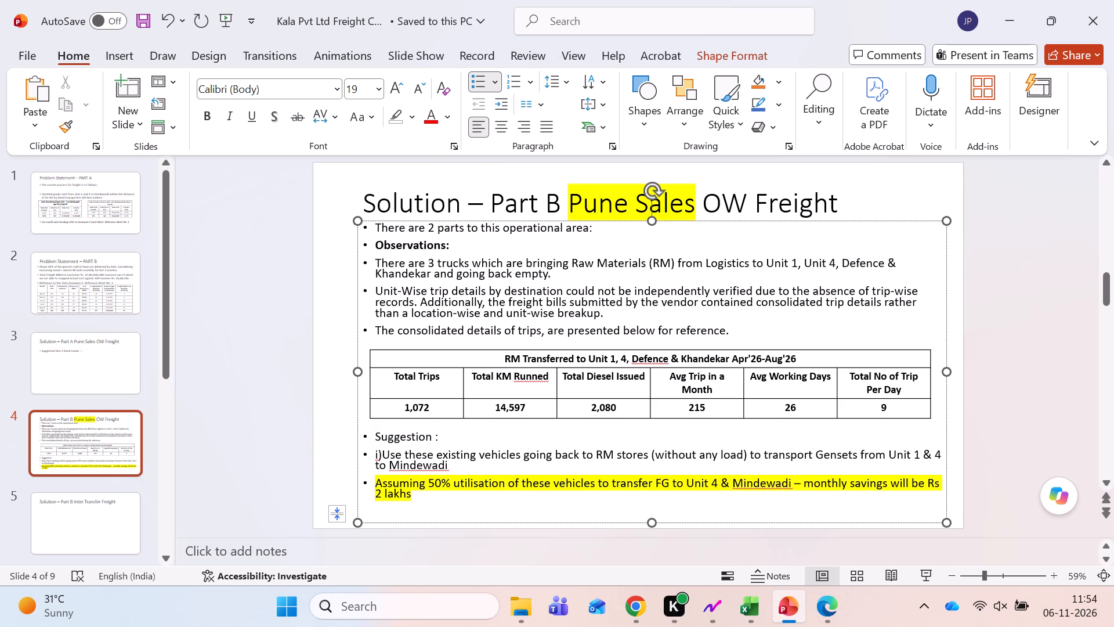
{"action": "key", "text": "ctrl+s"}
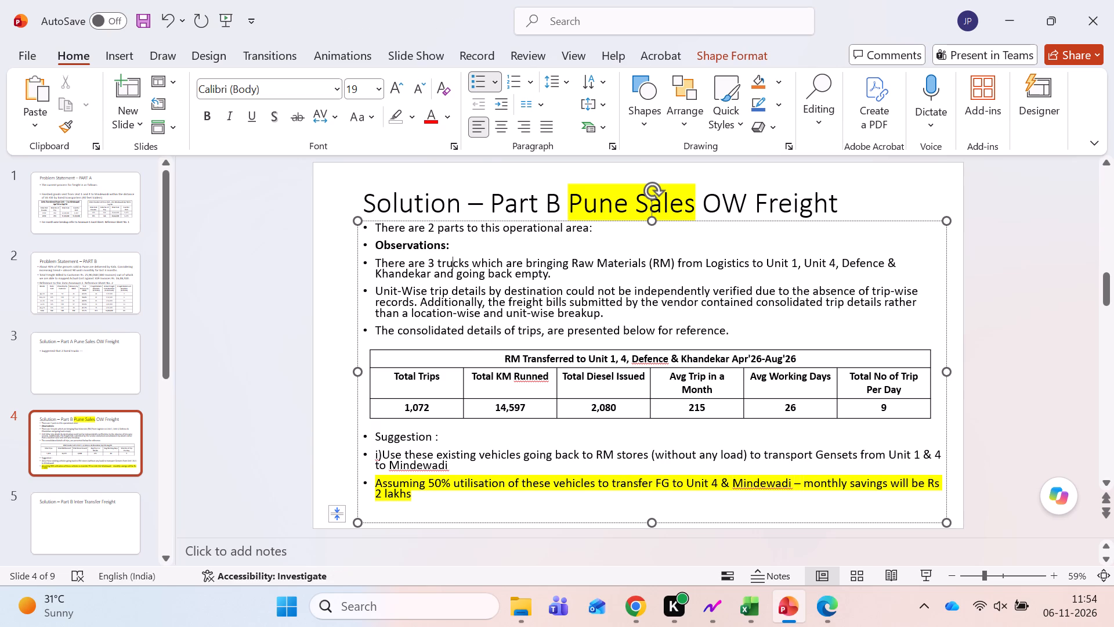